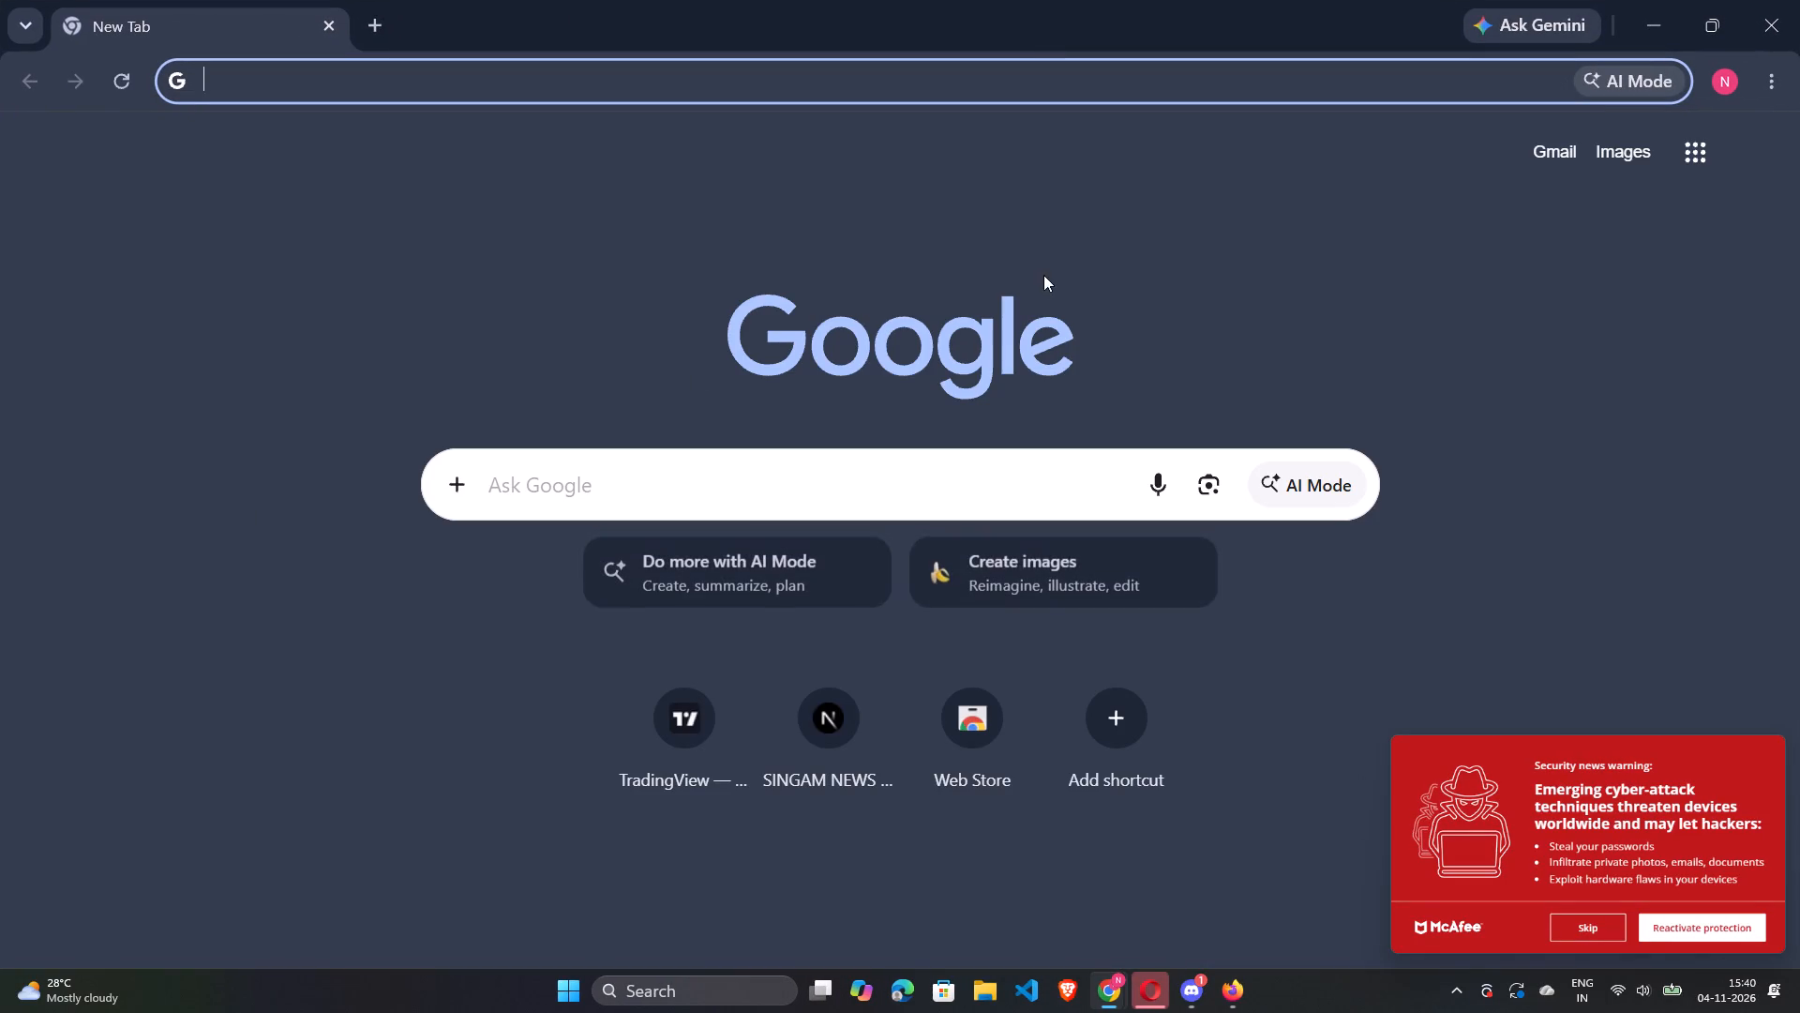
# Open the TradingView India website through a Google search for tradingview, skipping the McAfee security alert along the way.
pyautogui.click(617, 485)
pyautogui.click(611, 530)
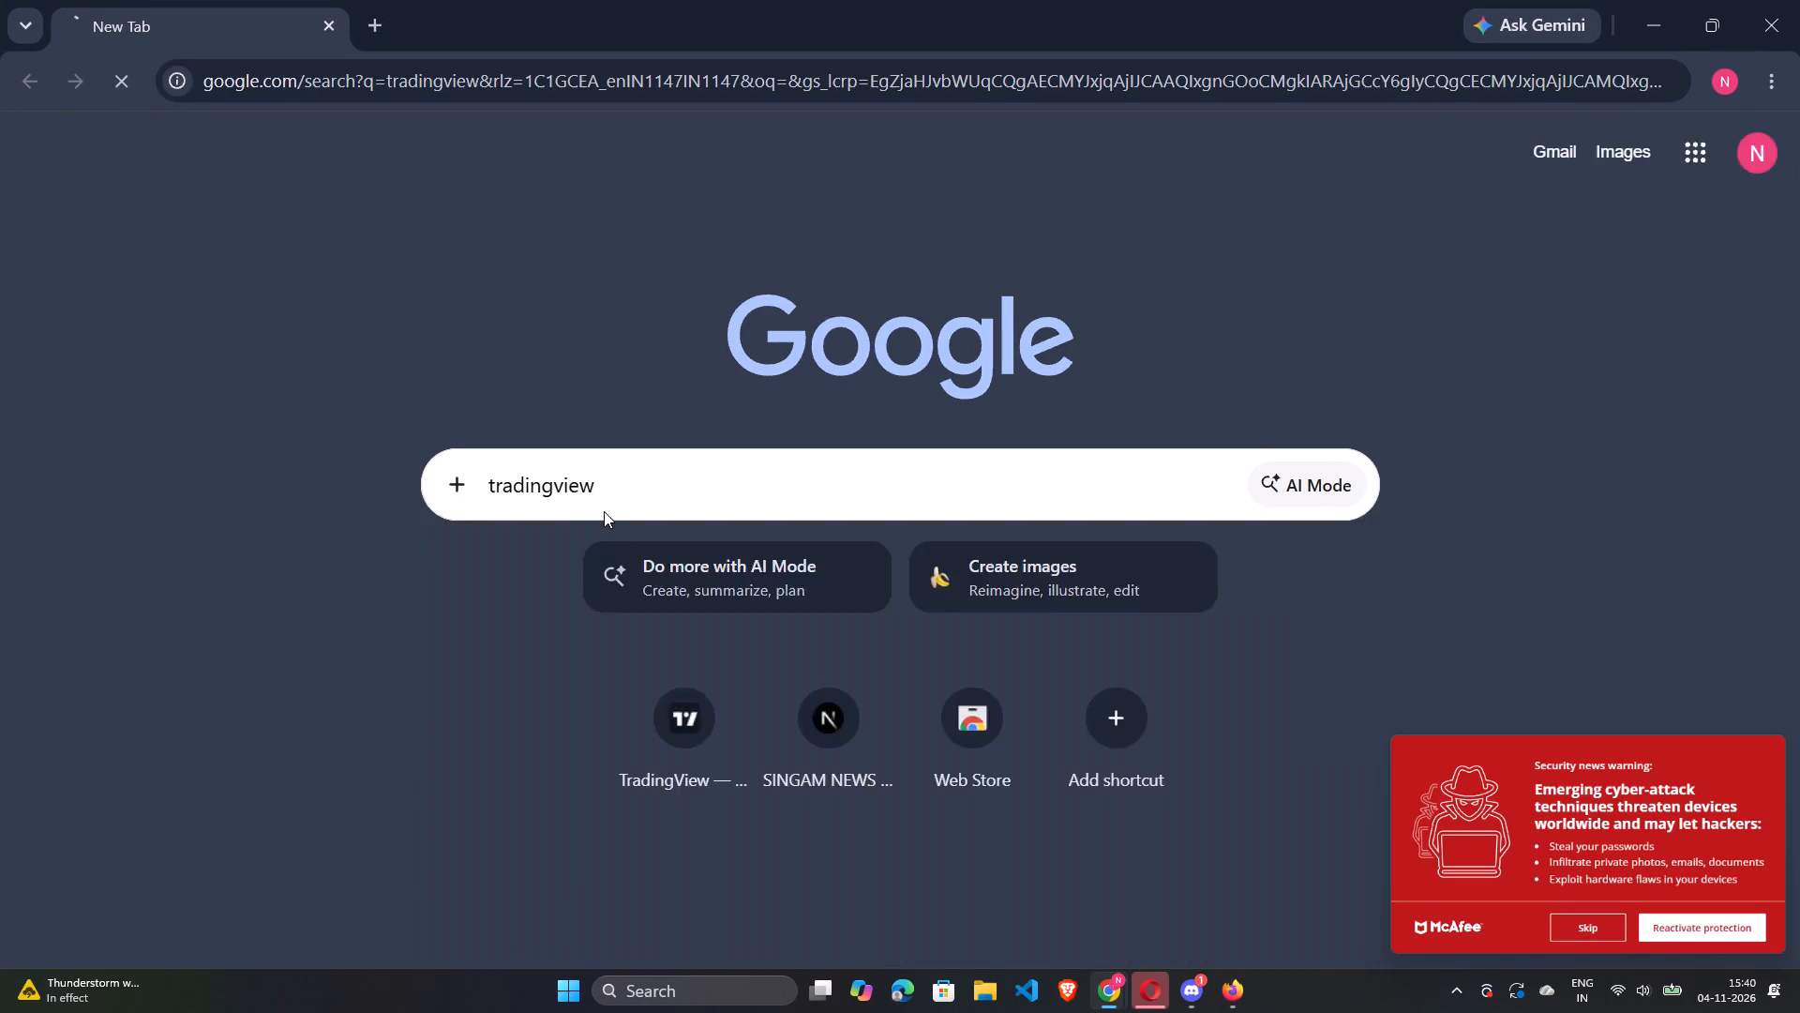
pyautogui.click(1584, 914)
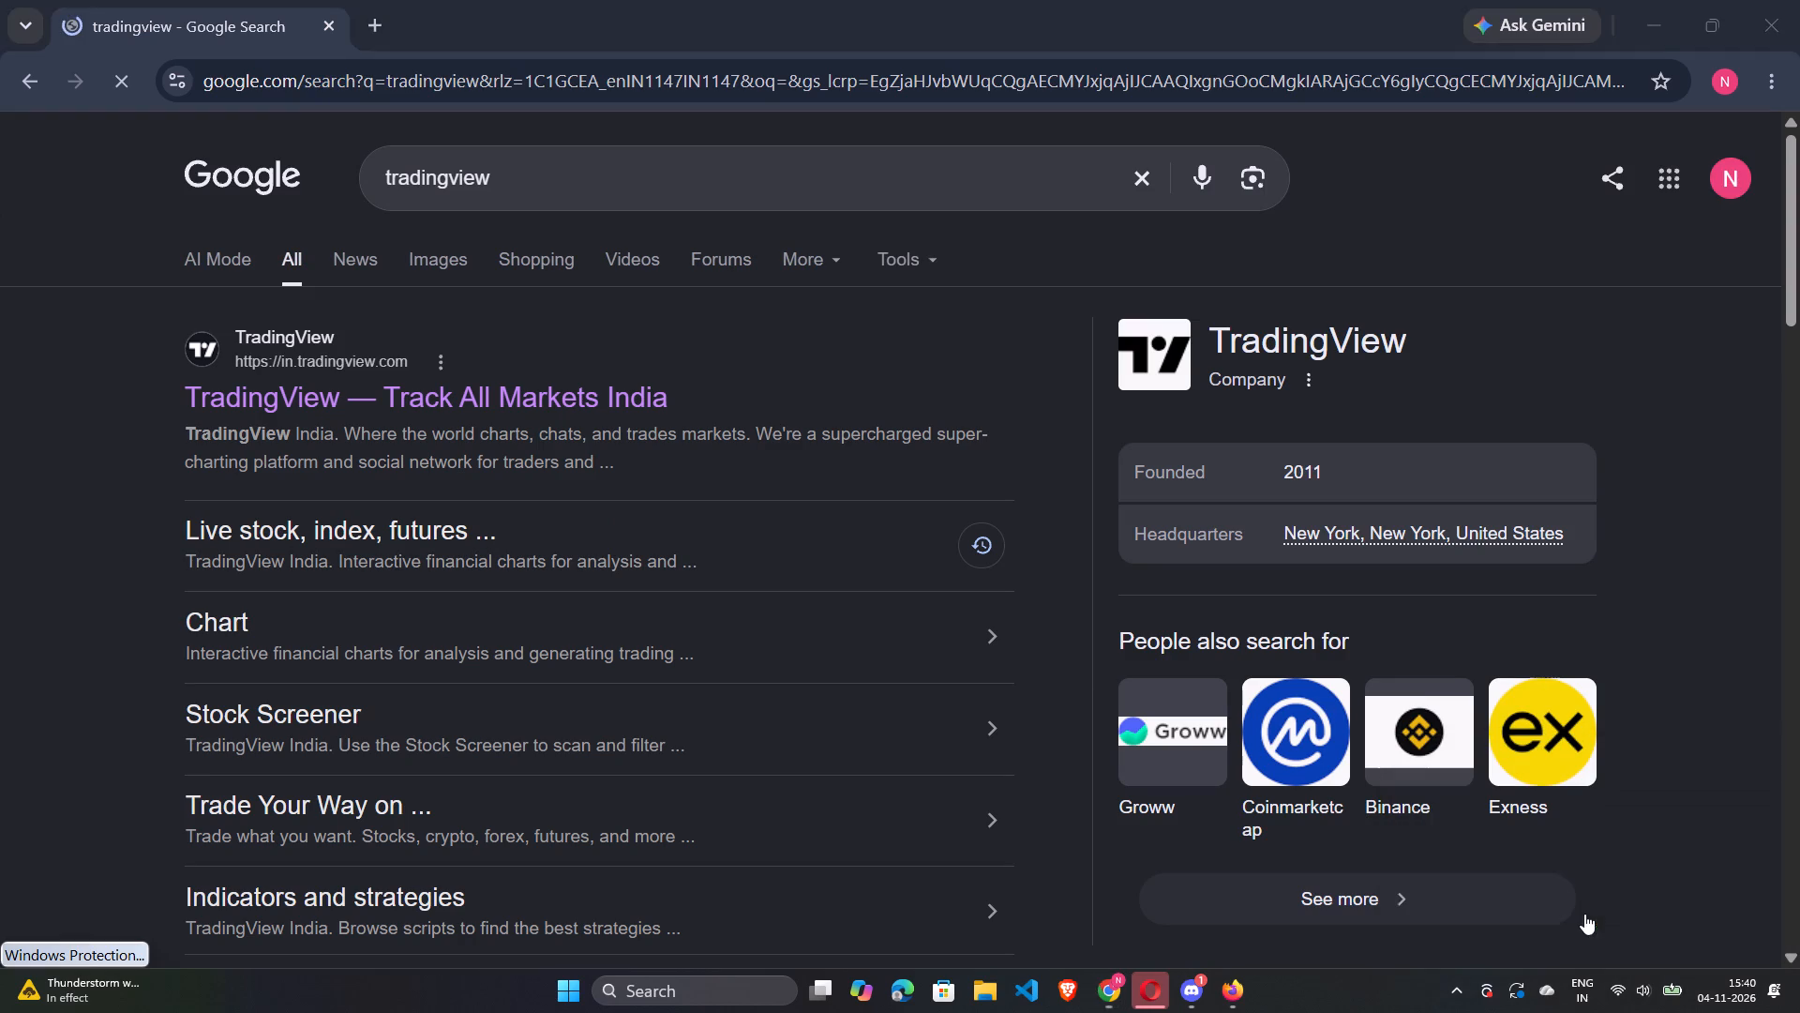
pyautogui.click(487, 383)
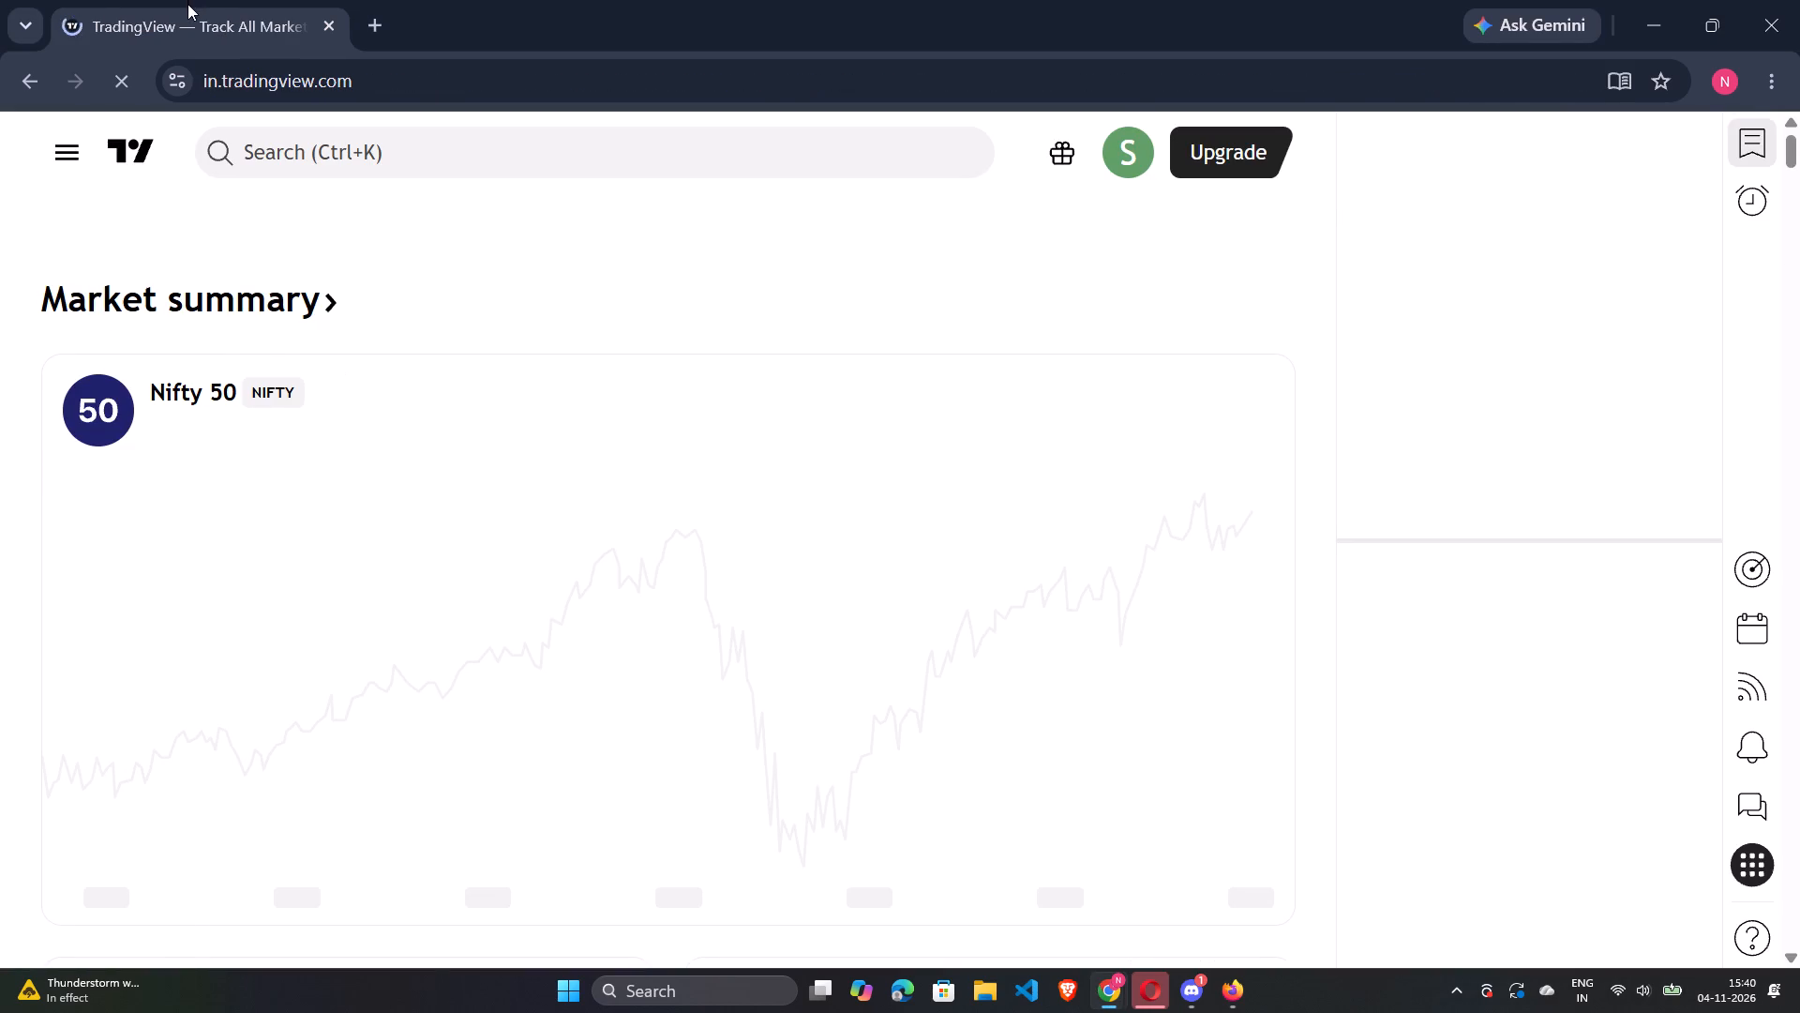
# Bring up TradingView's list of Products for choosing one of its tools.
pyautogui.click(57, 149)
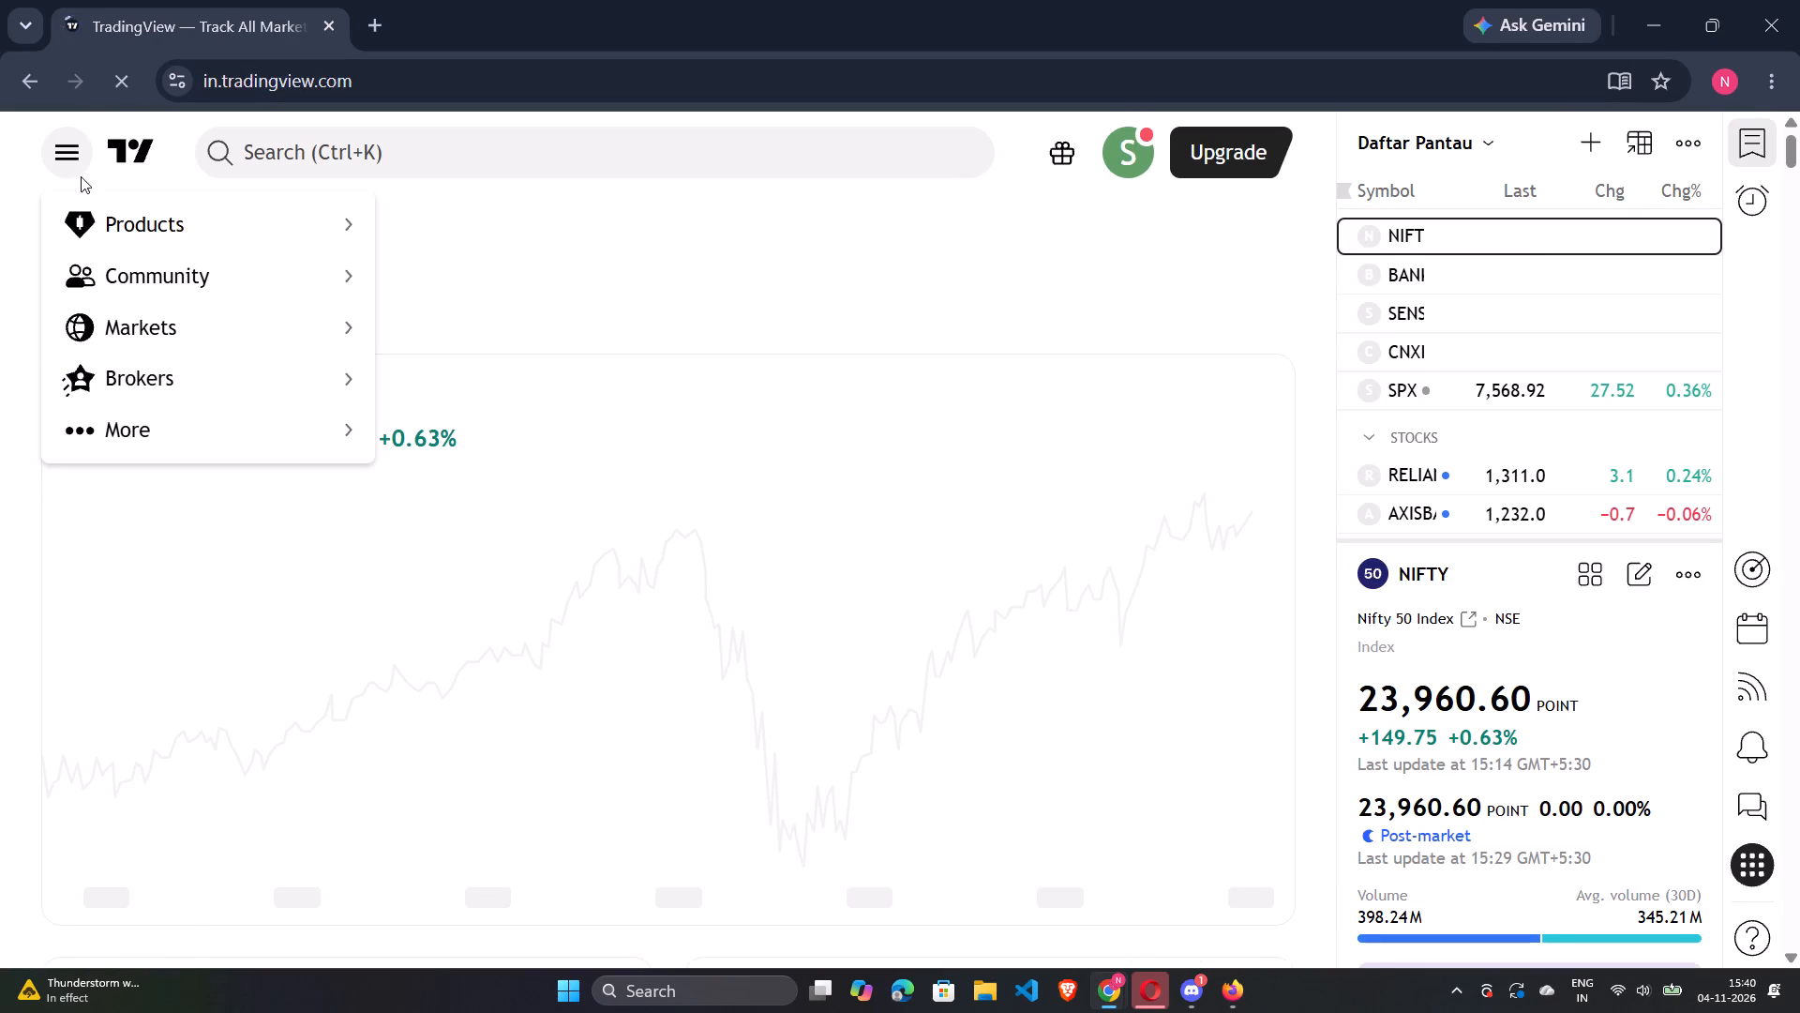
pyautogui.click(195, 226)
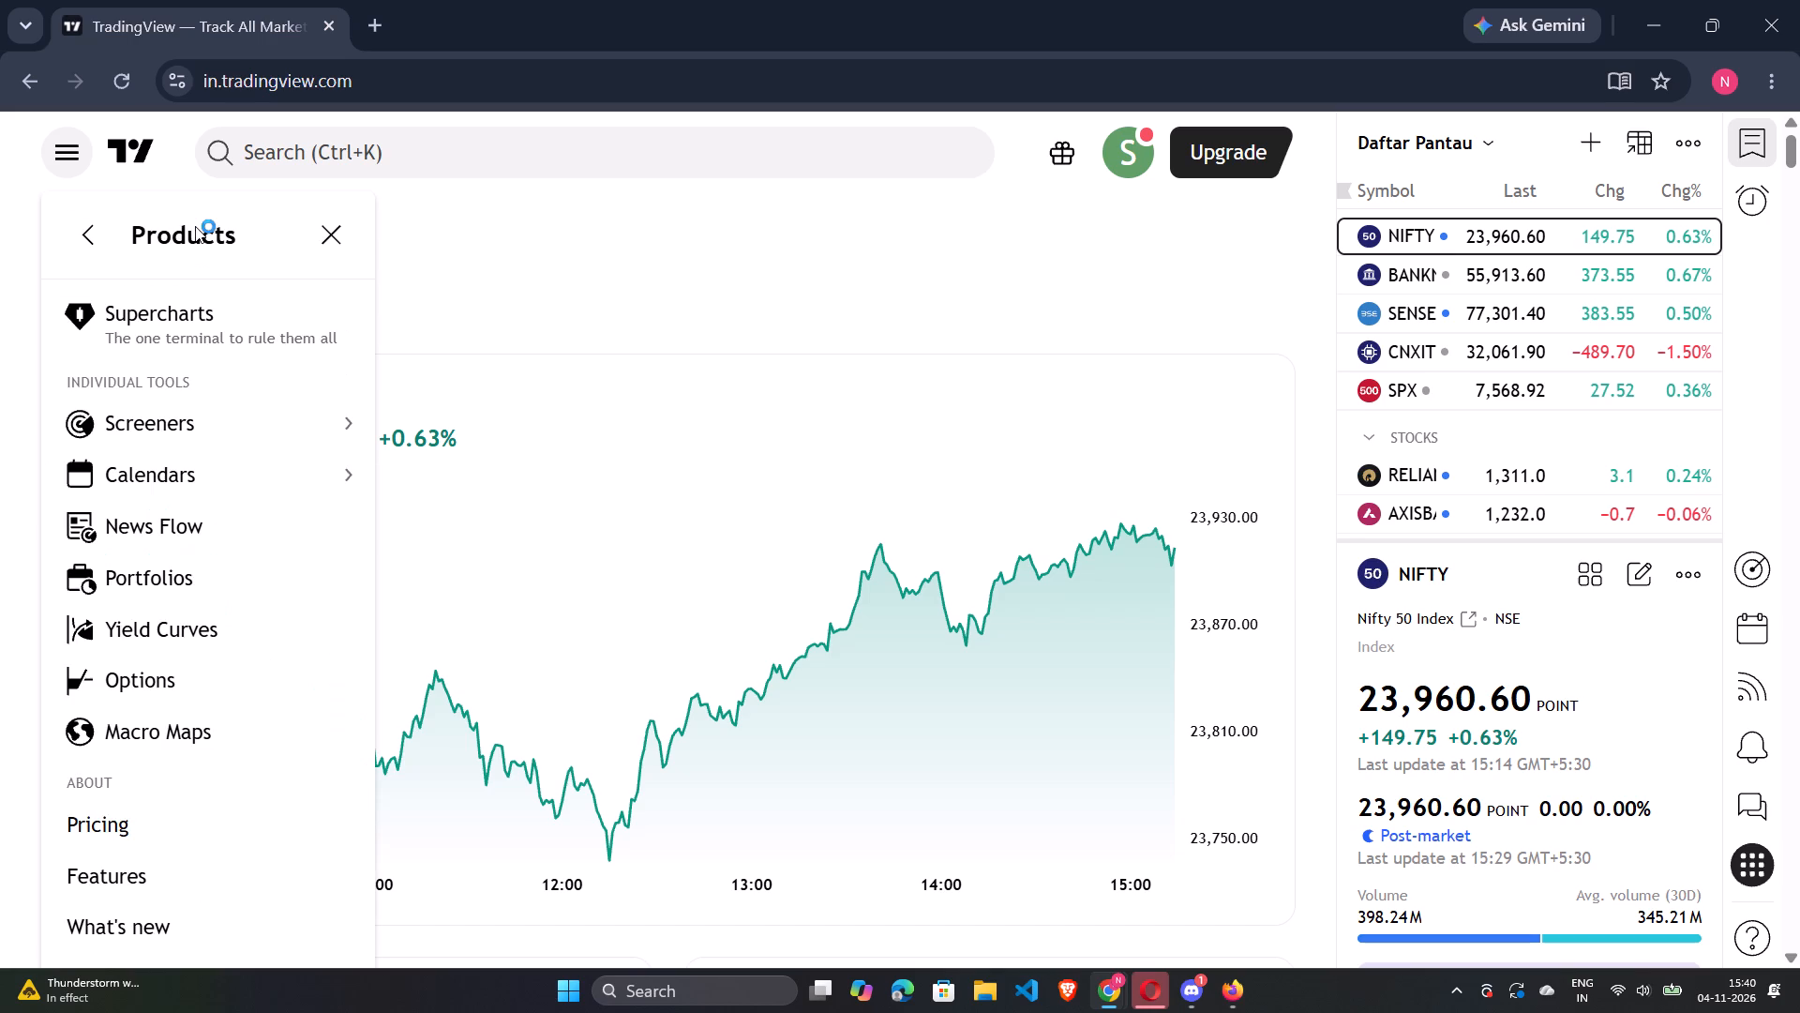
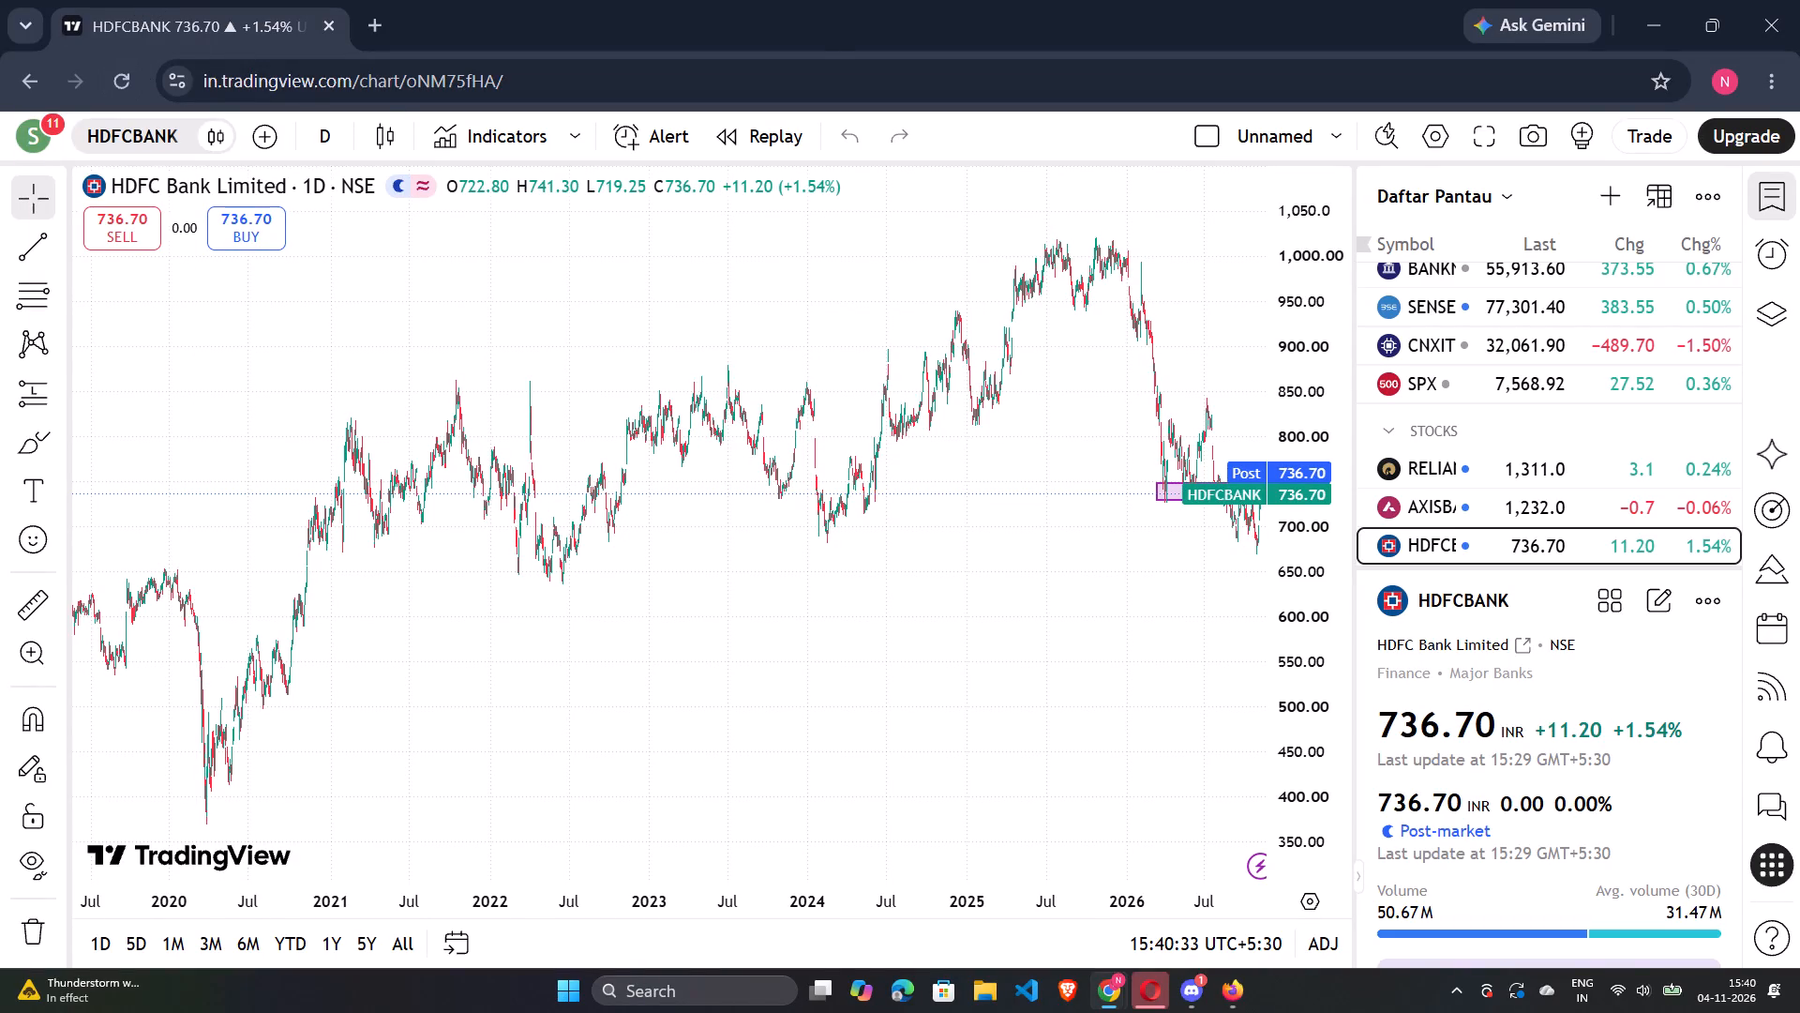
# Examine HDFCBANK's daily price history at several time scales, comparing past lows with the existing marked zone.
pyautogui.moveTo(1009, 584); pyautogui.dragTo(526, 529)
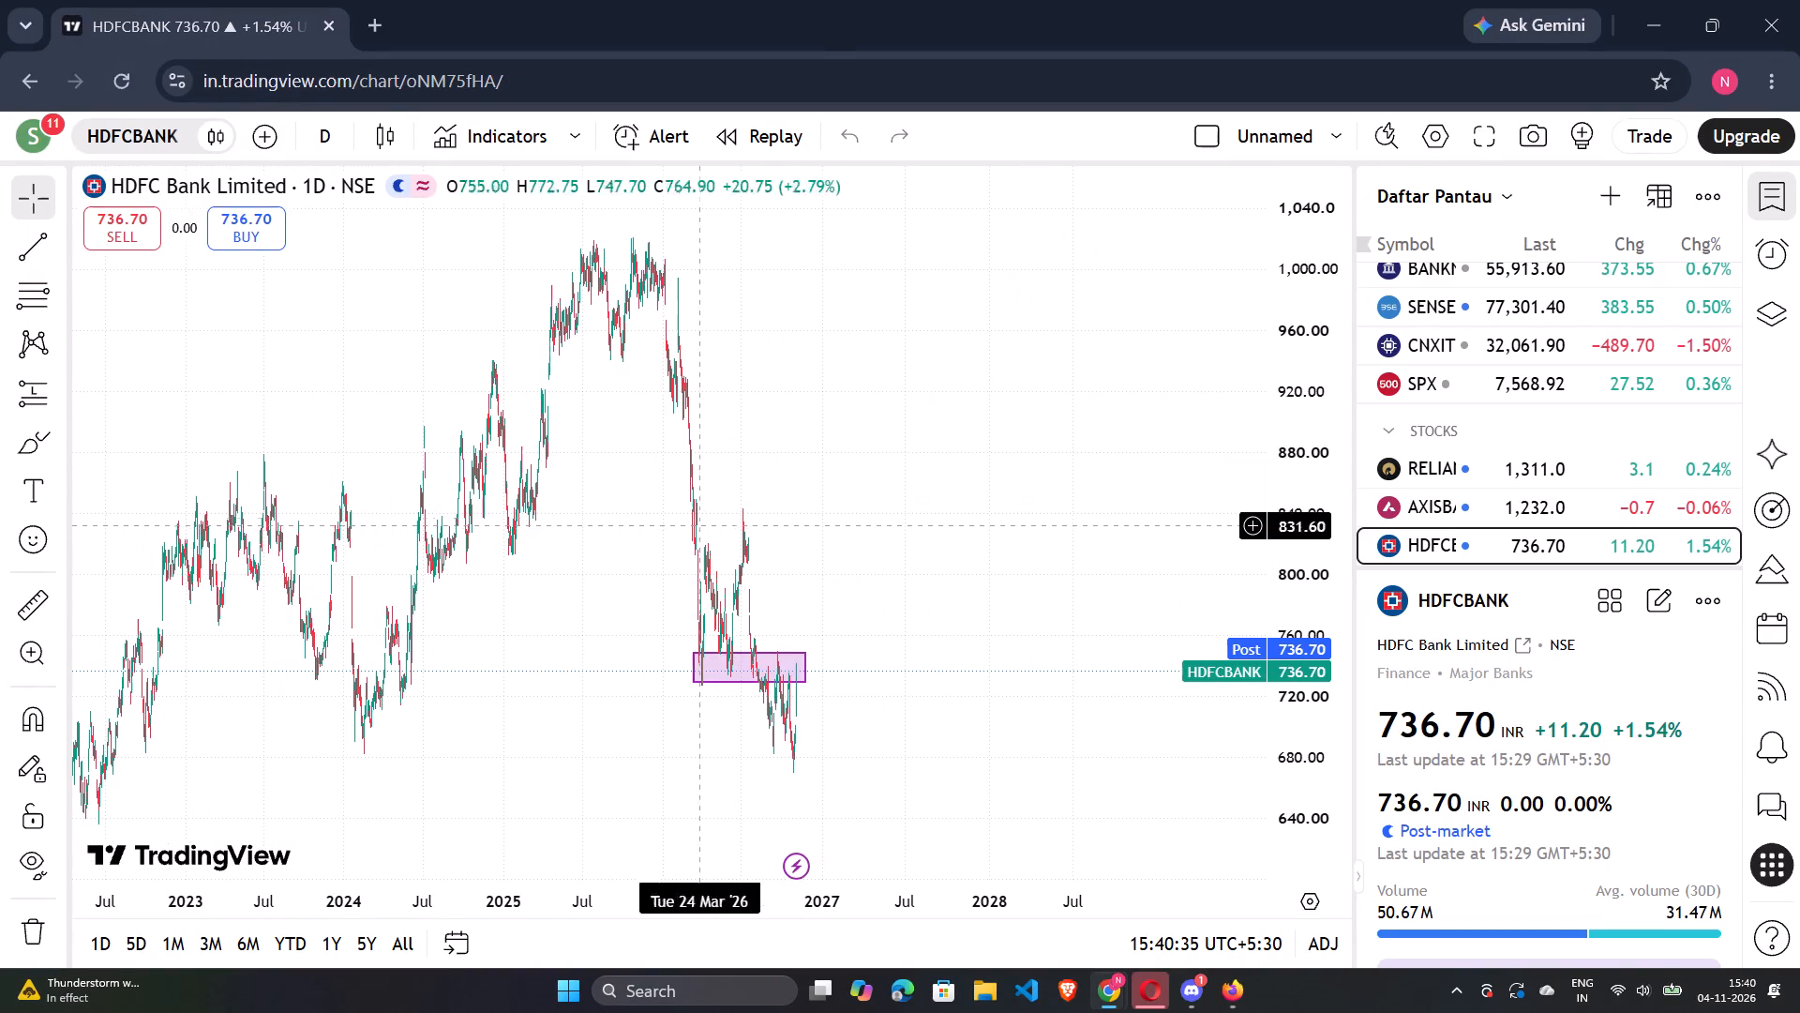
pyautogui.rightClick(921, 552)
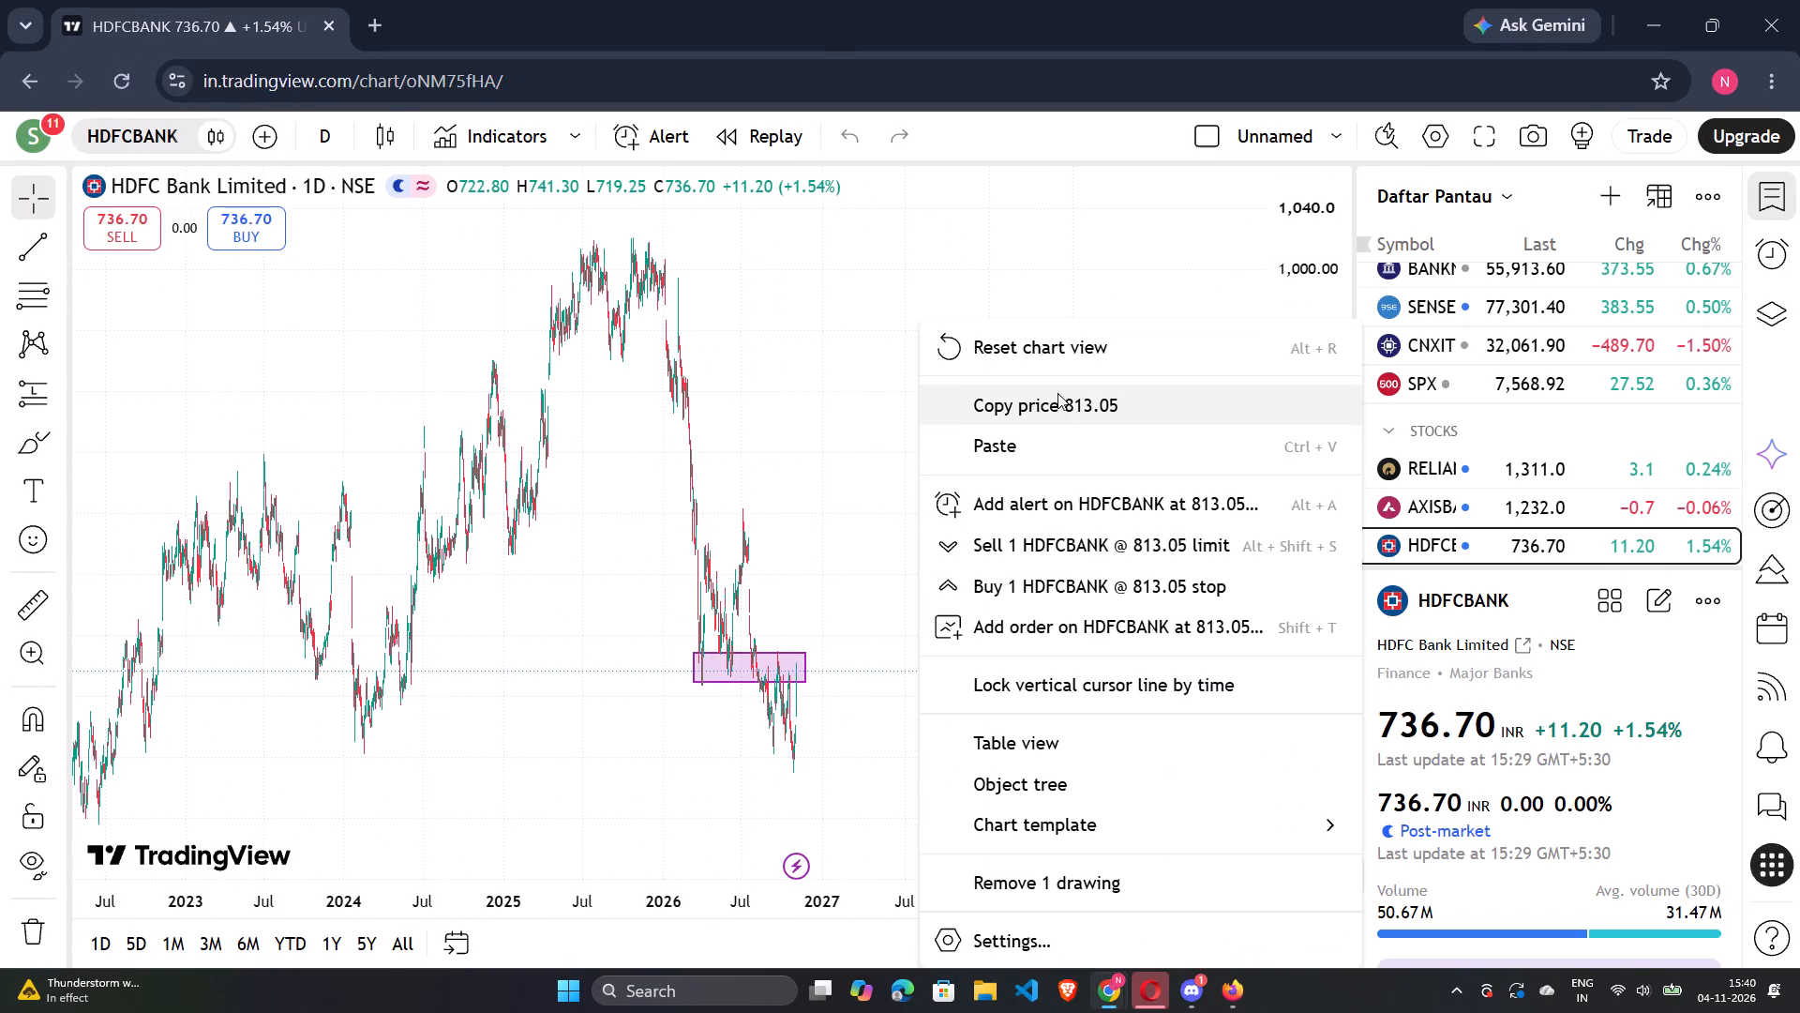
pyautogui.click(1061, 360)
pyautogui.scroll(-7, 1005, 450)
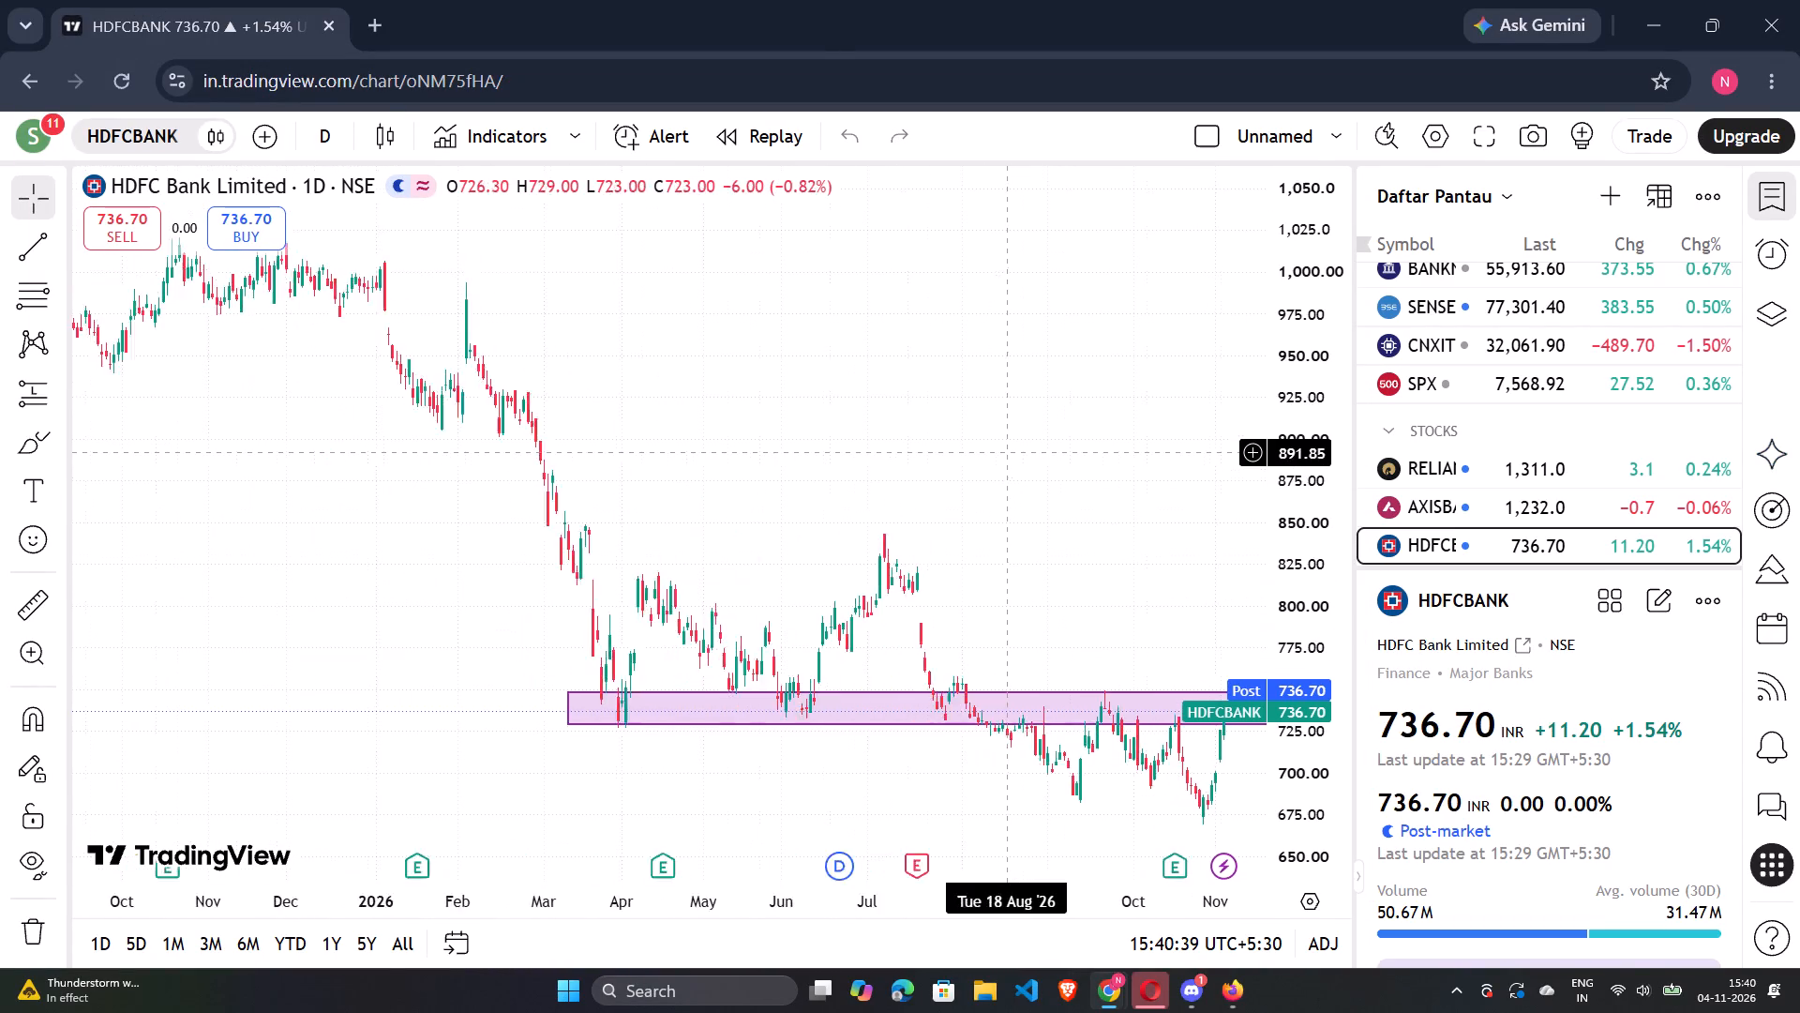
pyautogui.scroll(-2, 1005, 453)
pyautogui.scroll(-4, 517, 625)
pyautogui.moveTo(528, 676); pyautogui.dragTo(545, 567)
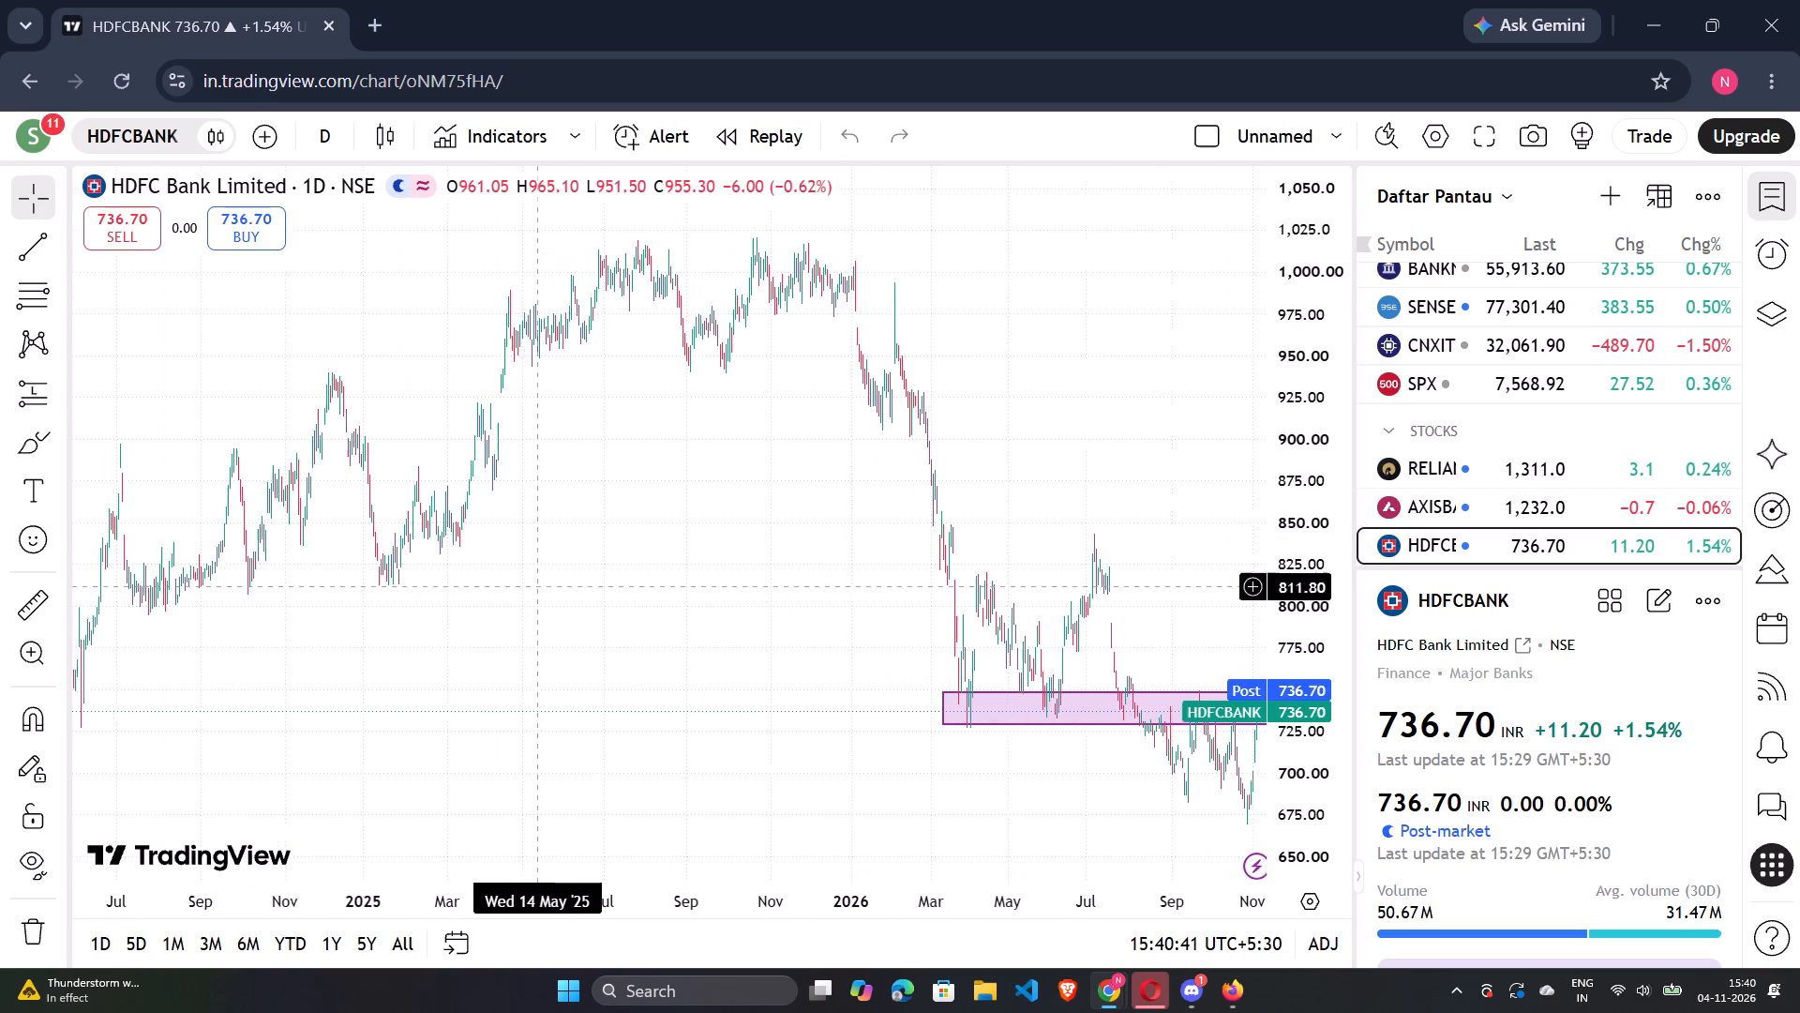
pyautogui.moveTo(545, 567); pyautogui.dragTo(582, 471)
pyautogui.scroll(-10, 584, 513)
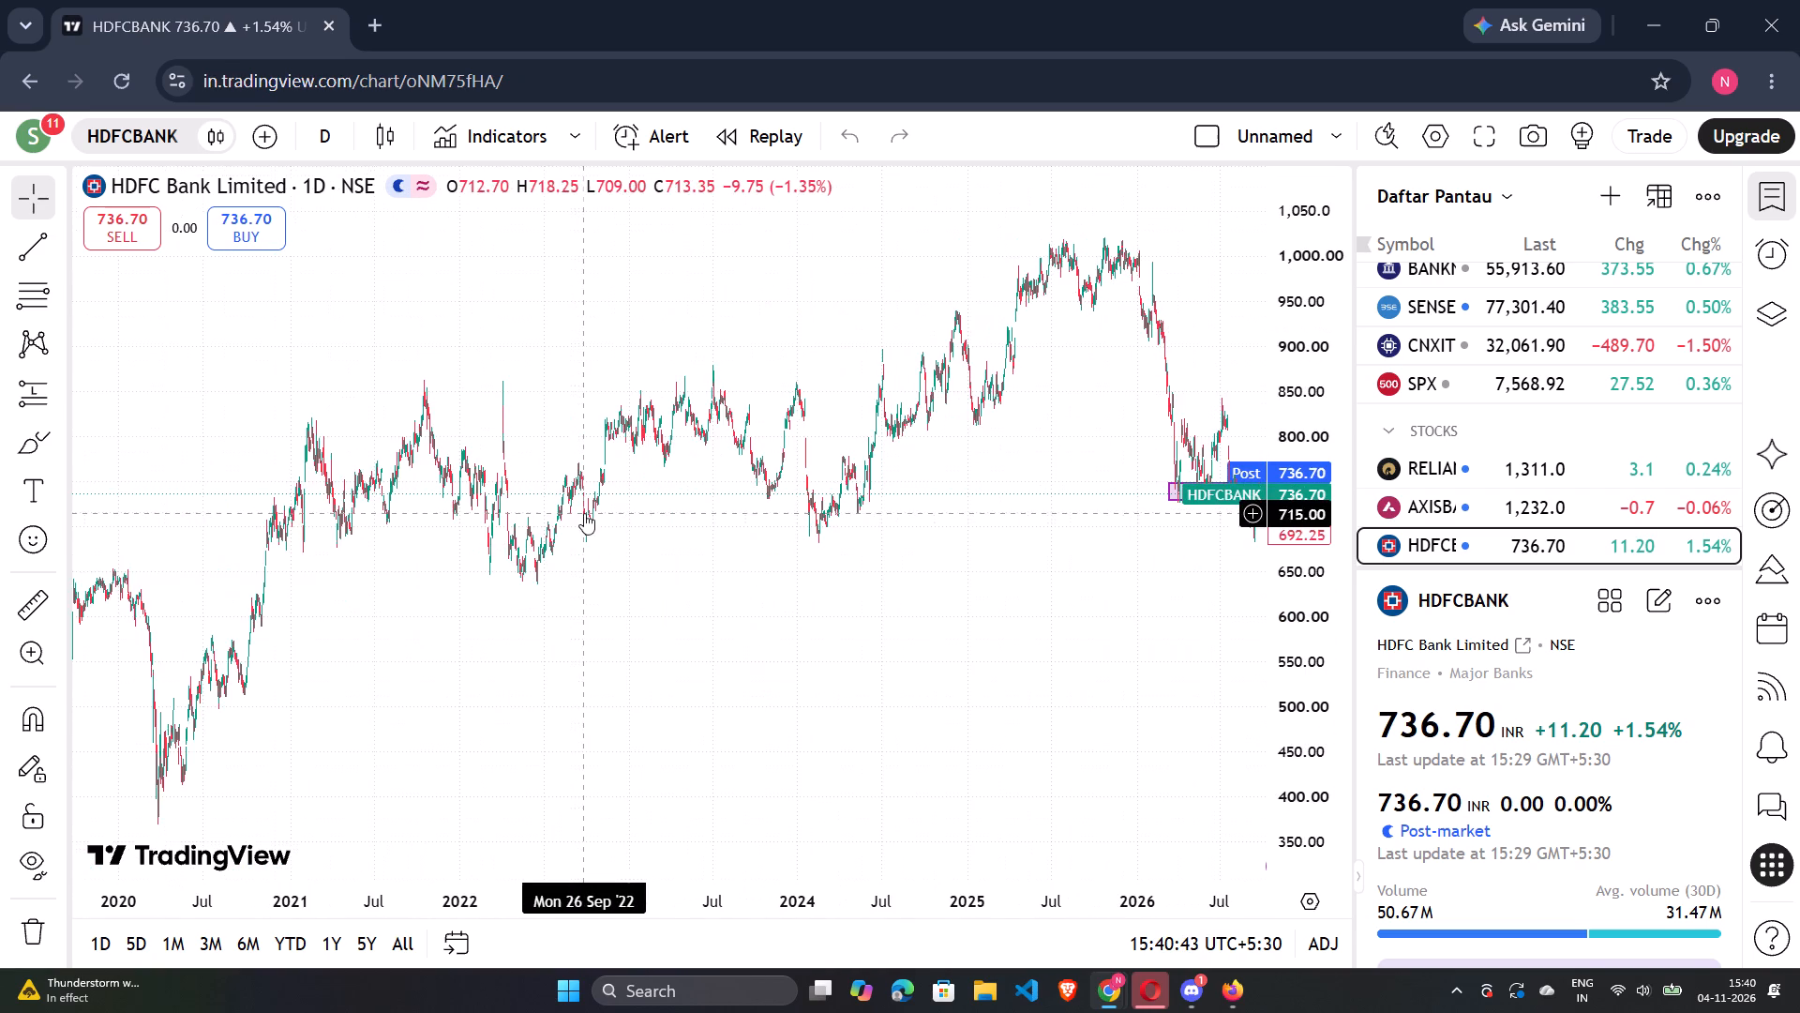
# Draw a rectangle zone on the HDFCBANK chart from about 21 Aug '20 to 15 Apr '27, between about 669 and 645.
pyautogui.moveTo(573, 589); pyautogui.dragTo(457, 598)
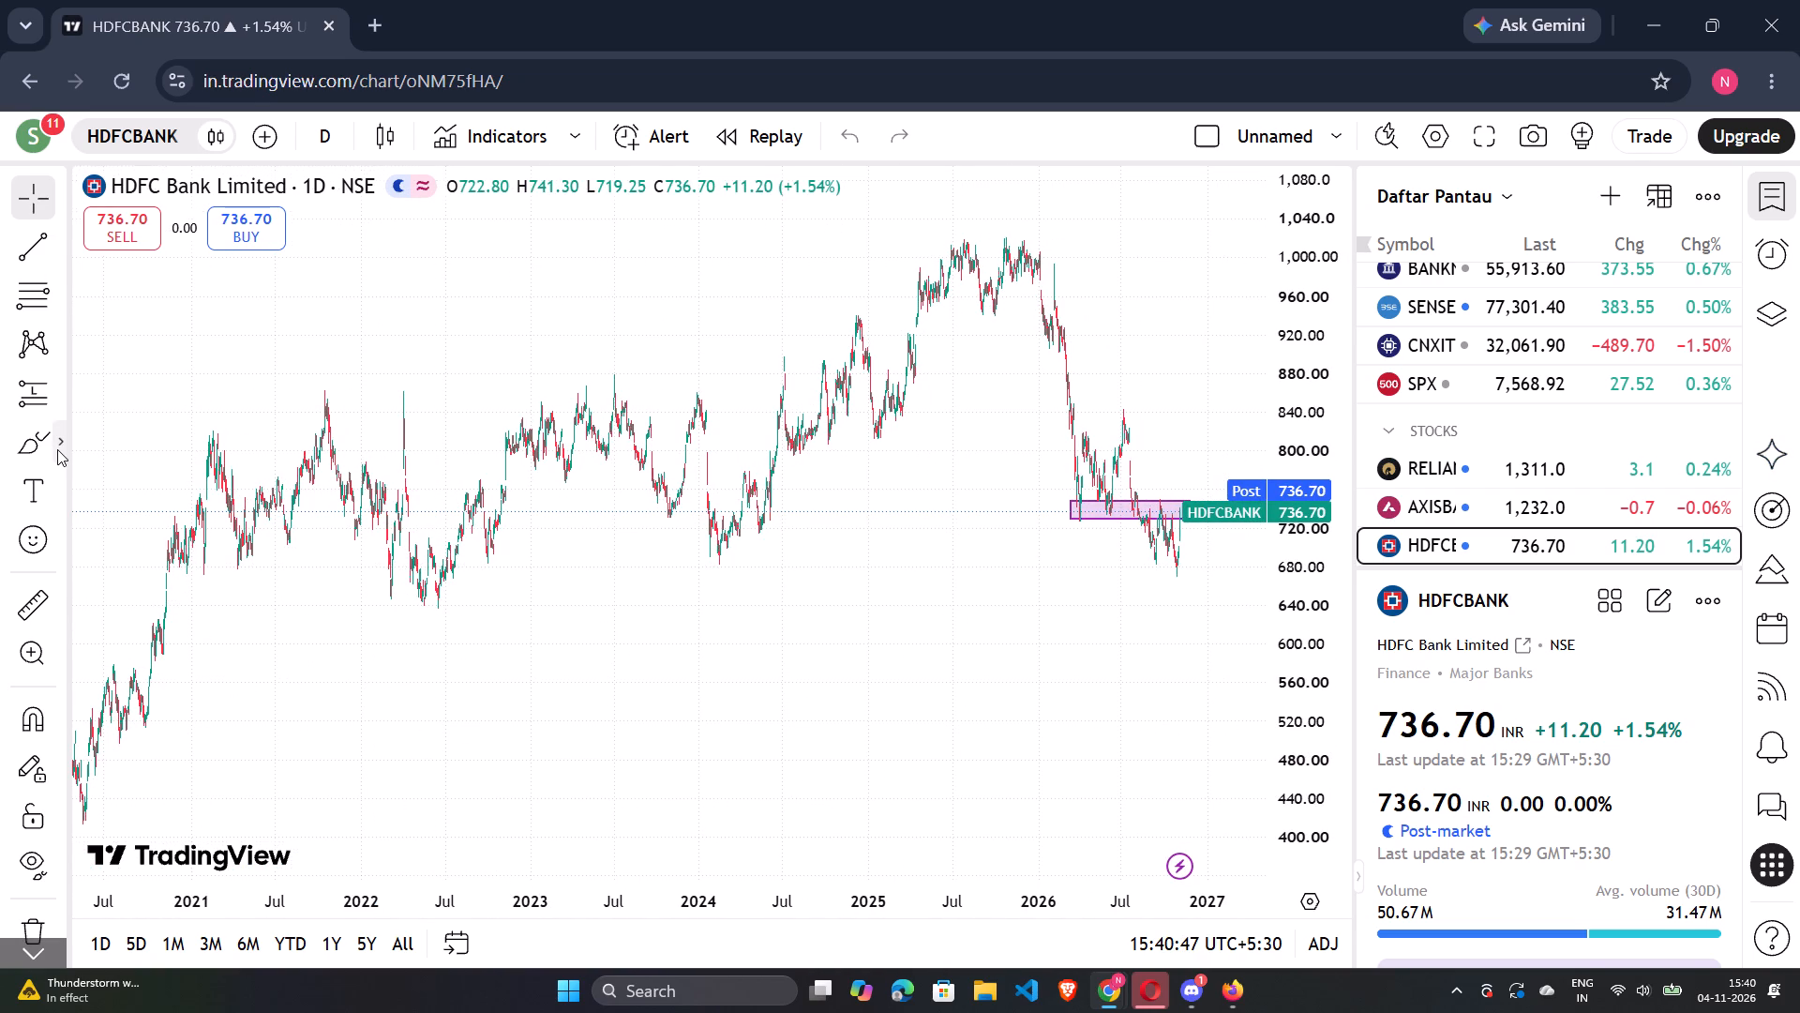
pyautogui.click(57, 449)
pyautogui.click(131, 569)
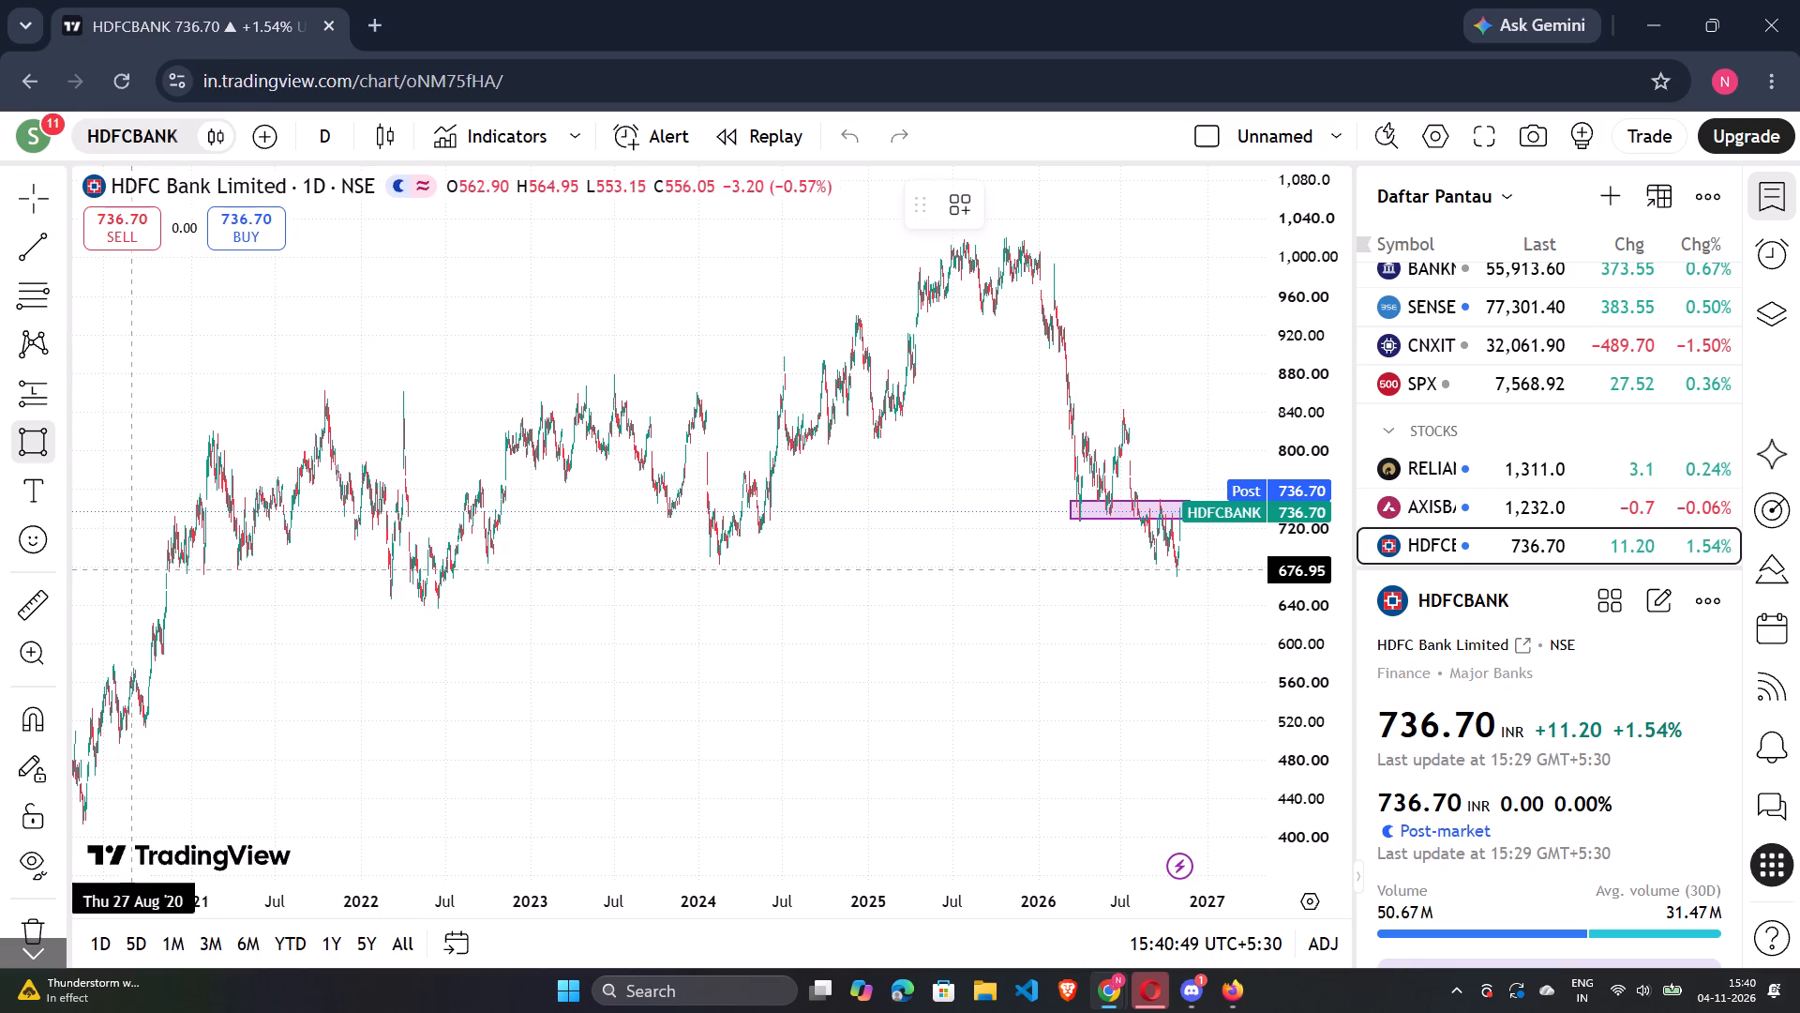
pyautogui.moveTo(128, 578); pyautogui.dragTo(163, 585)
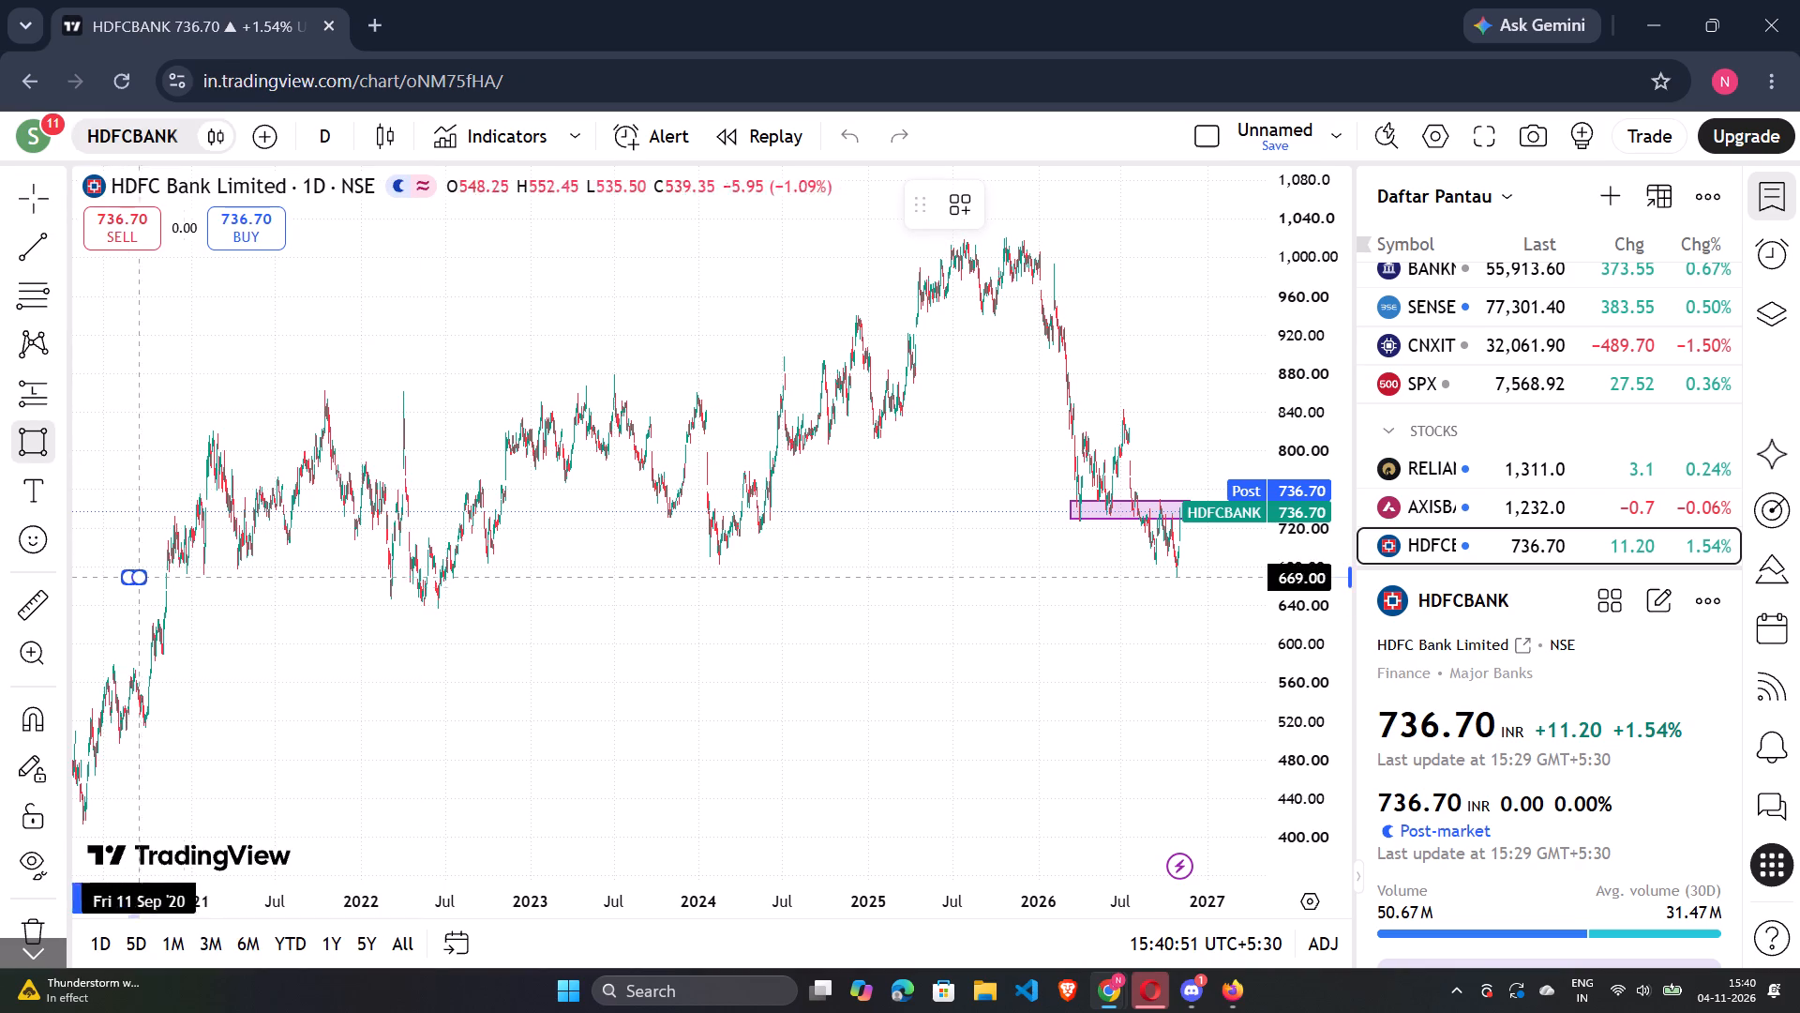
pyautogui.moveTo(163, 585); pyautogui.dragTo(764, 600)
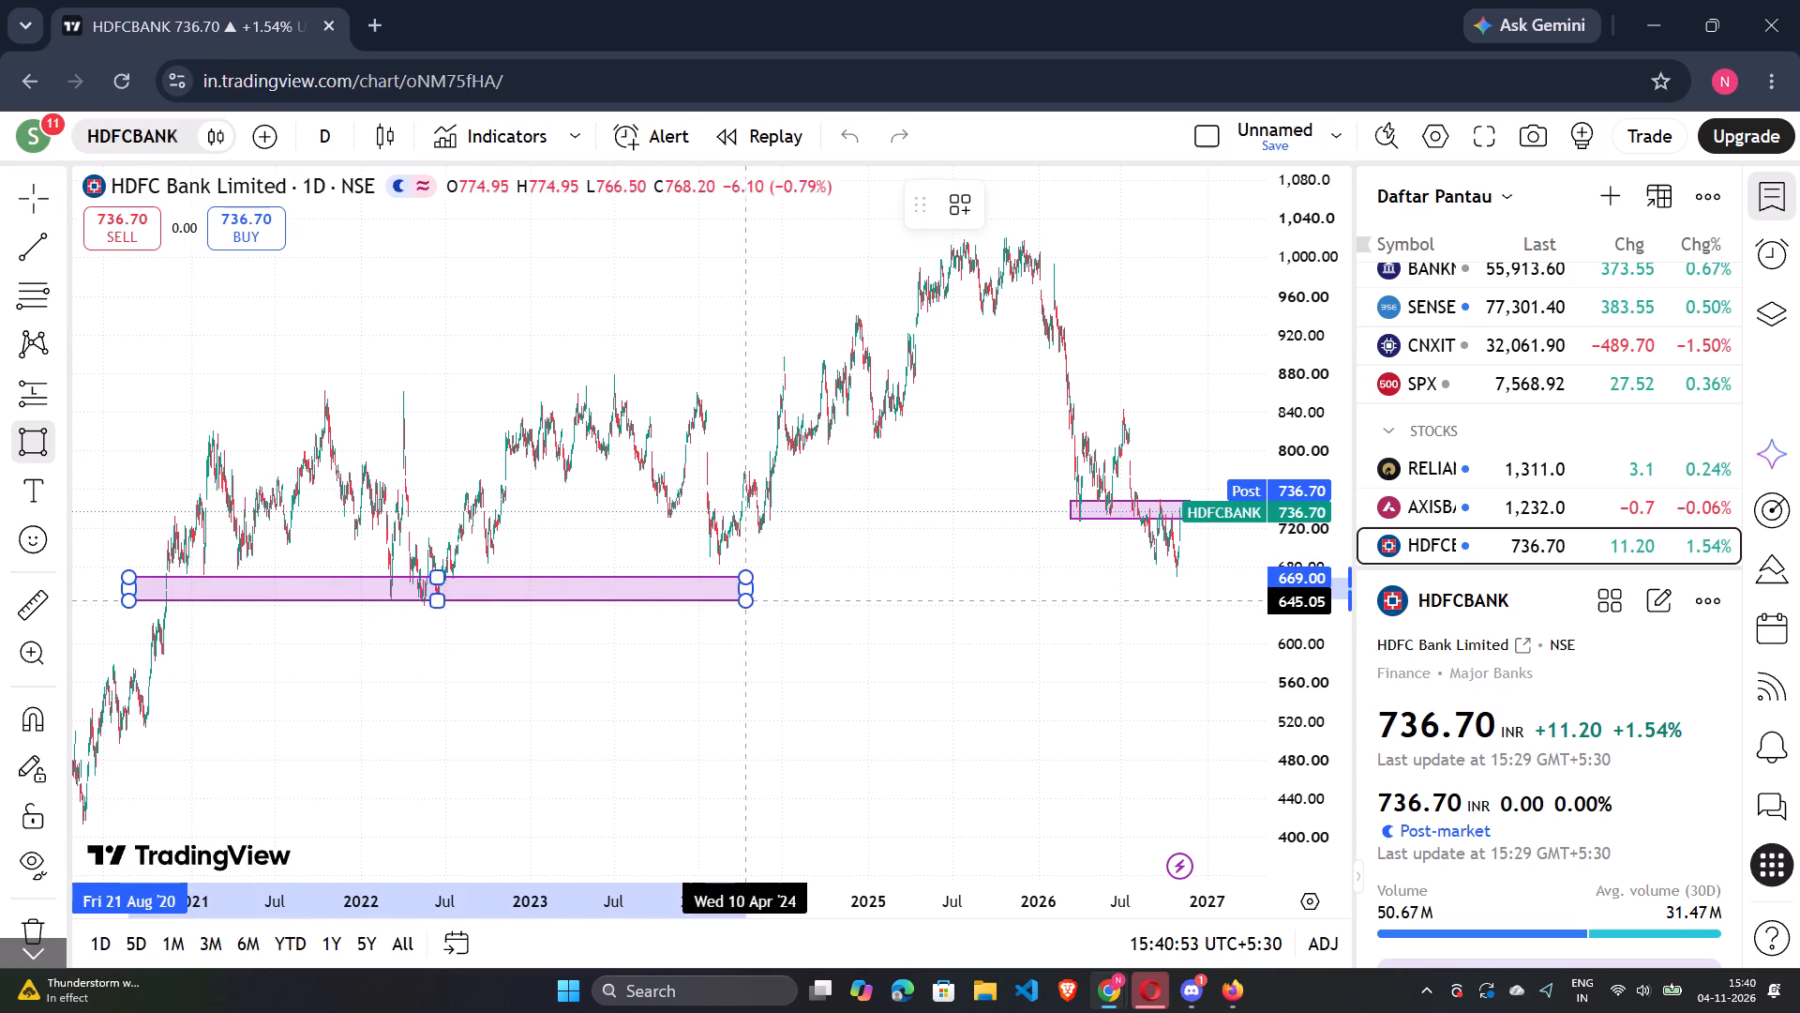
pyautogui.moveTo(764, 600); pyautogui.dragTo(1237, 593)
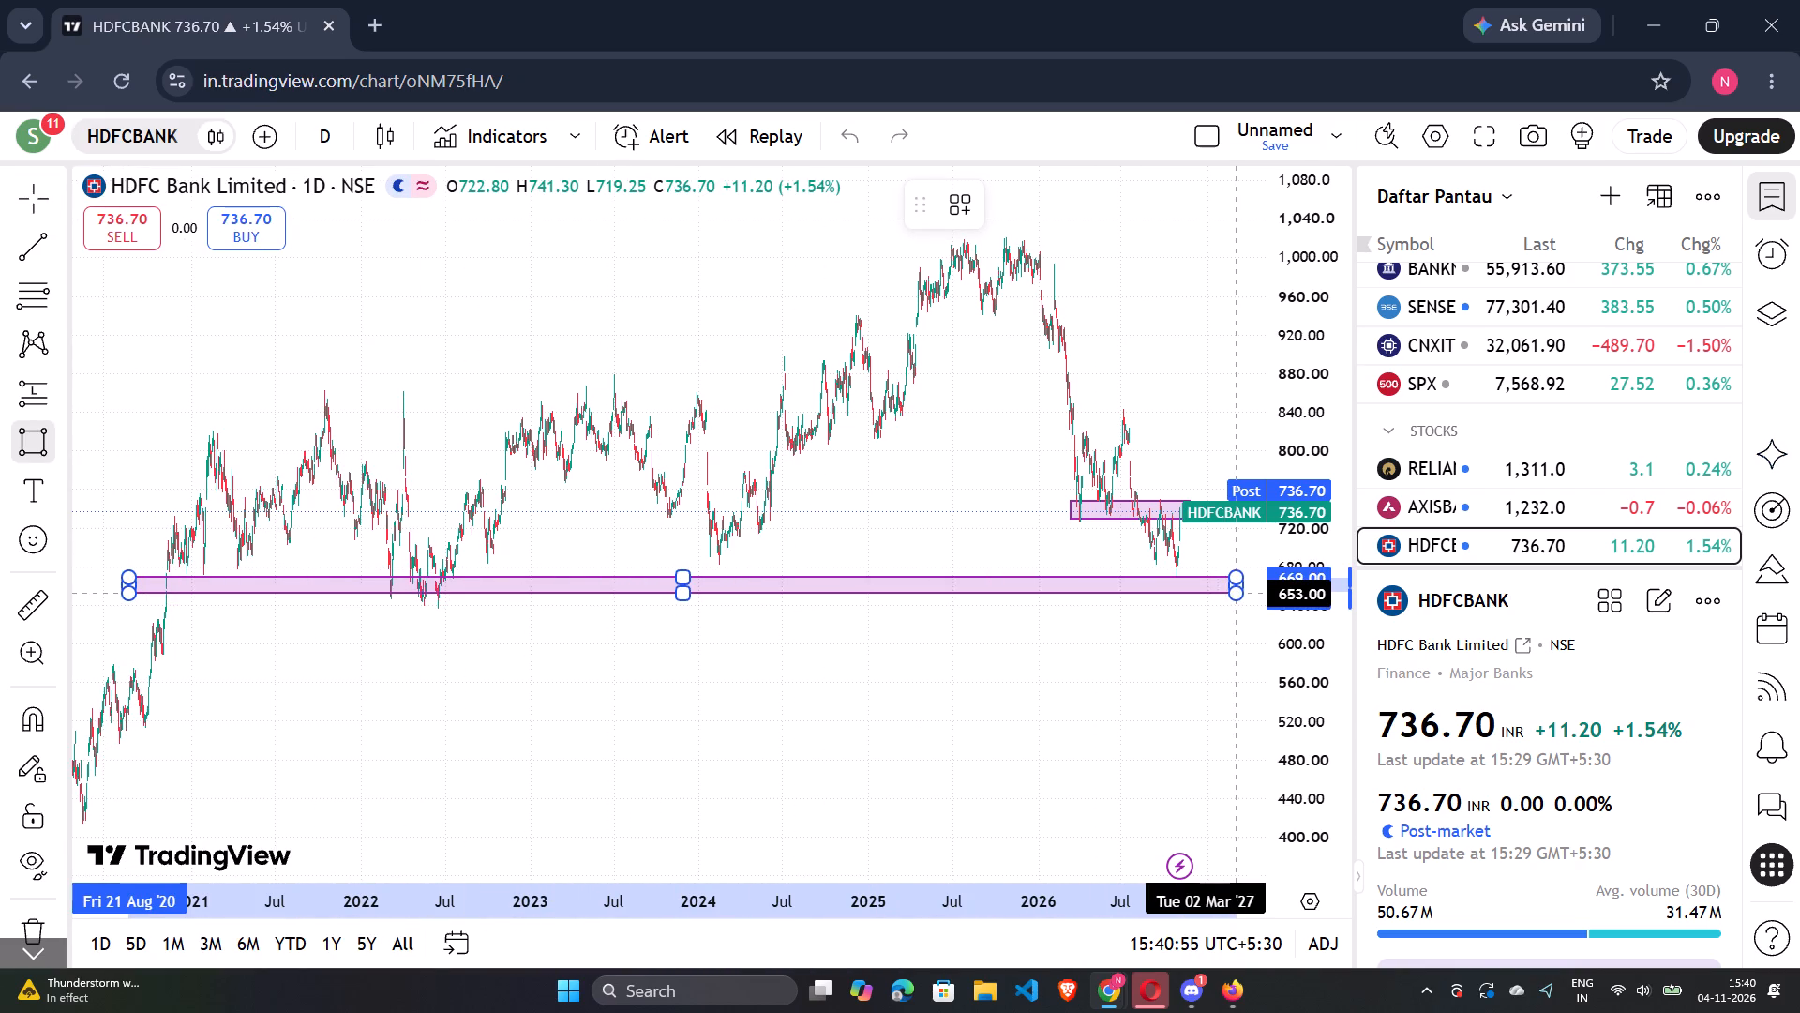
pyautogui.moveTo(1237, 593); pyautogui.dragTo(1254, 605)
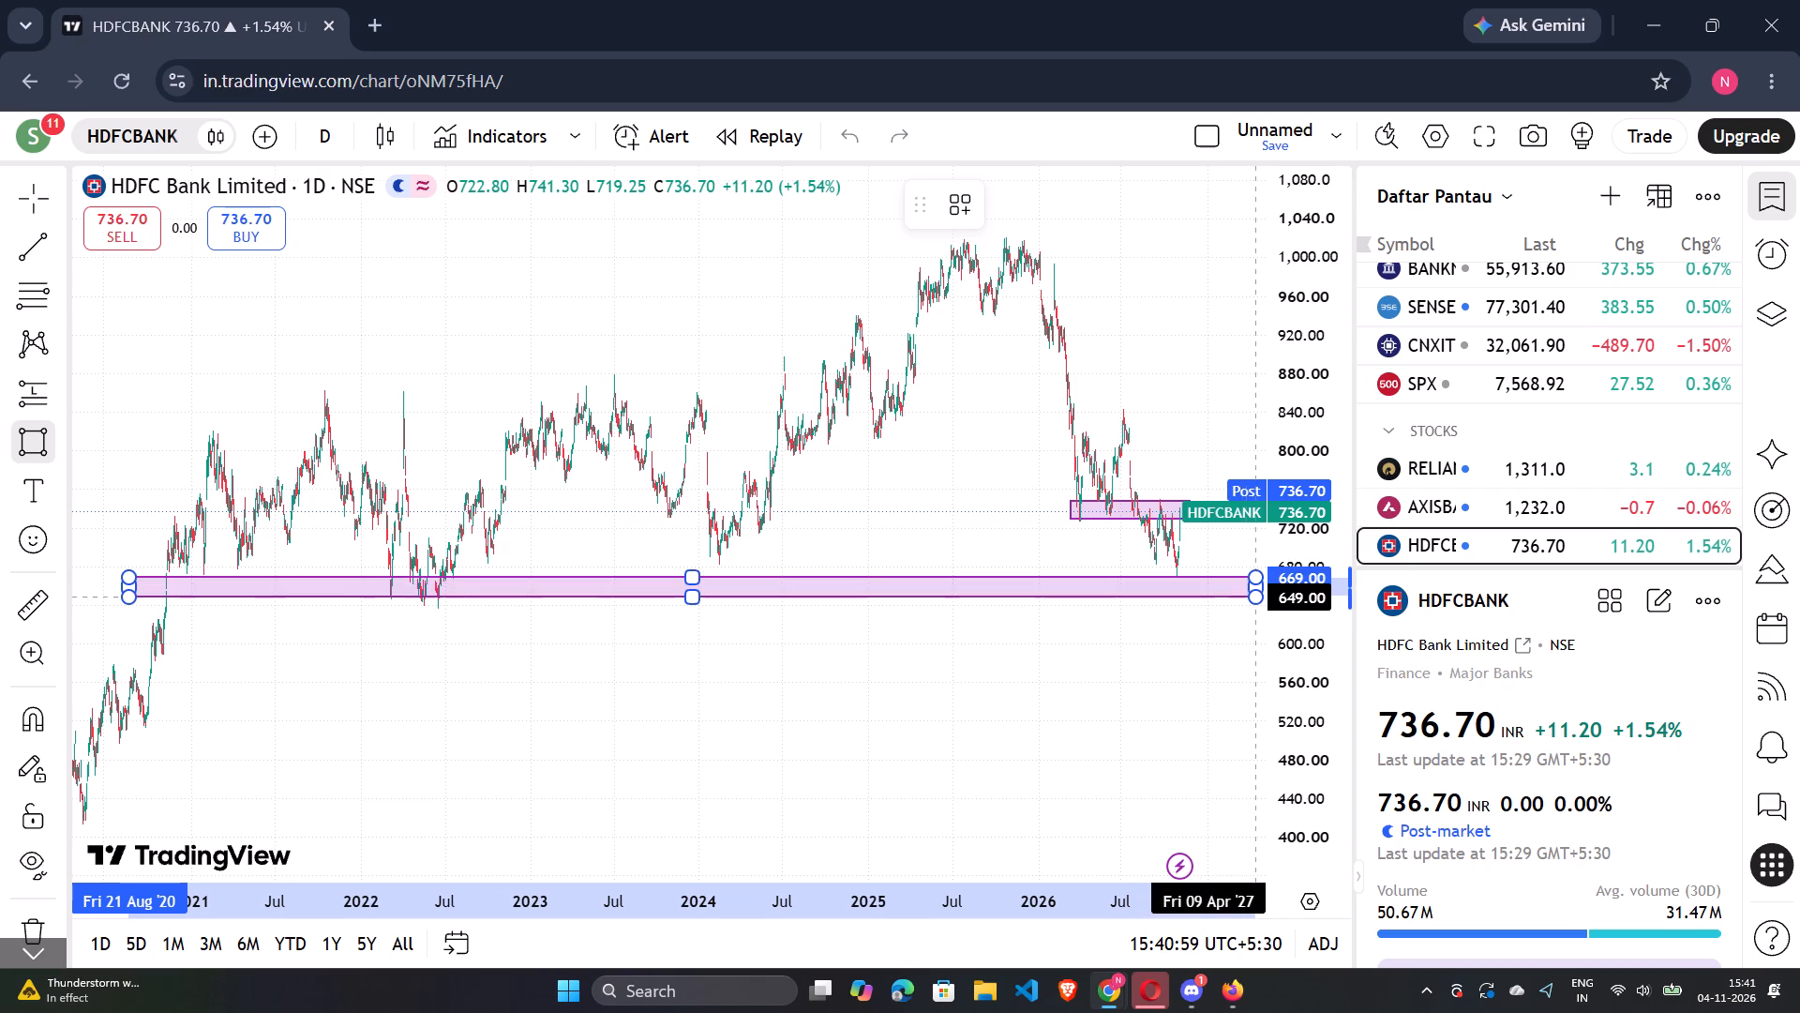
pyautogui.click(1258, 601)
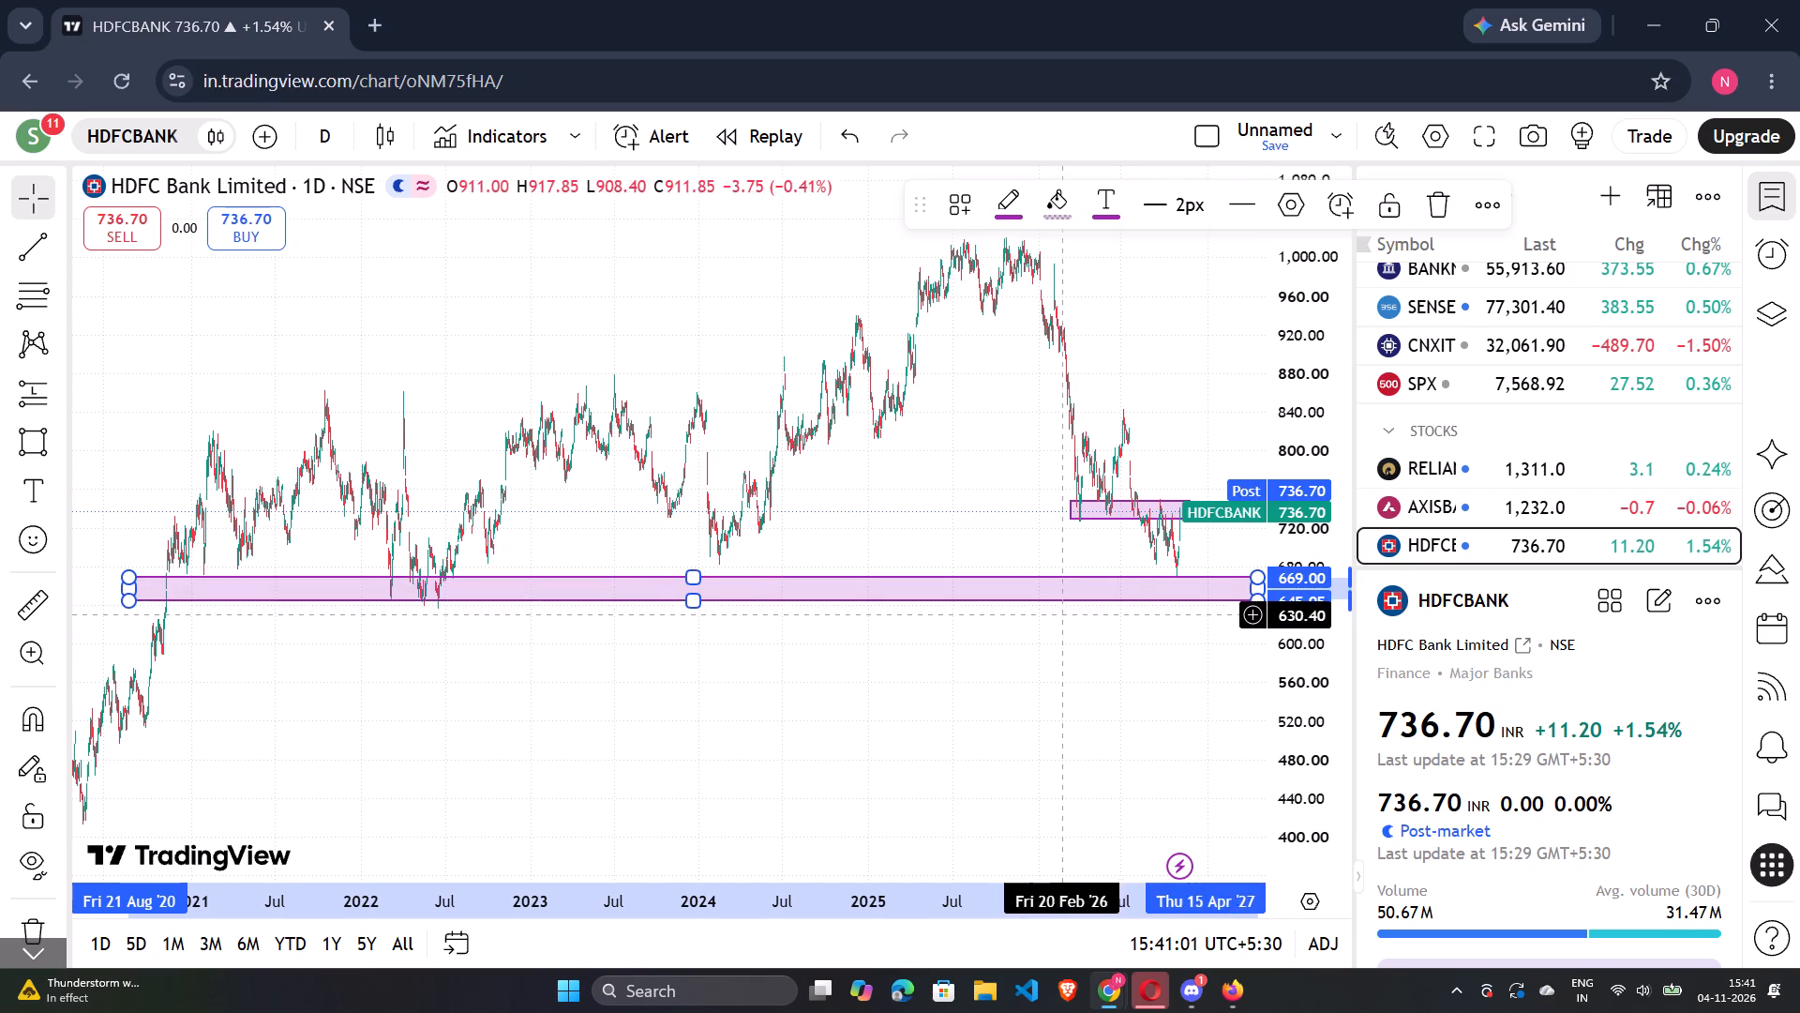
# Examine HDFCBANK's recent daily candles and multi-year price history against the upper and lower rectangle zones.
pyautogui.moveTo(1037, 621); pyautogui.dragTo(719, 590)
pyautogui.rightClick(1020, 530)
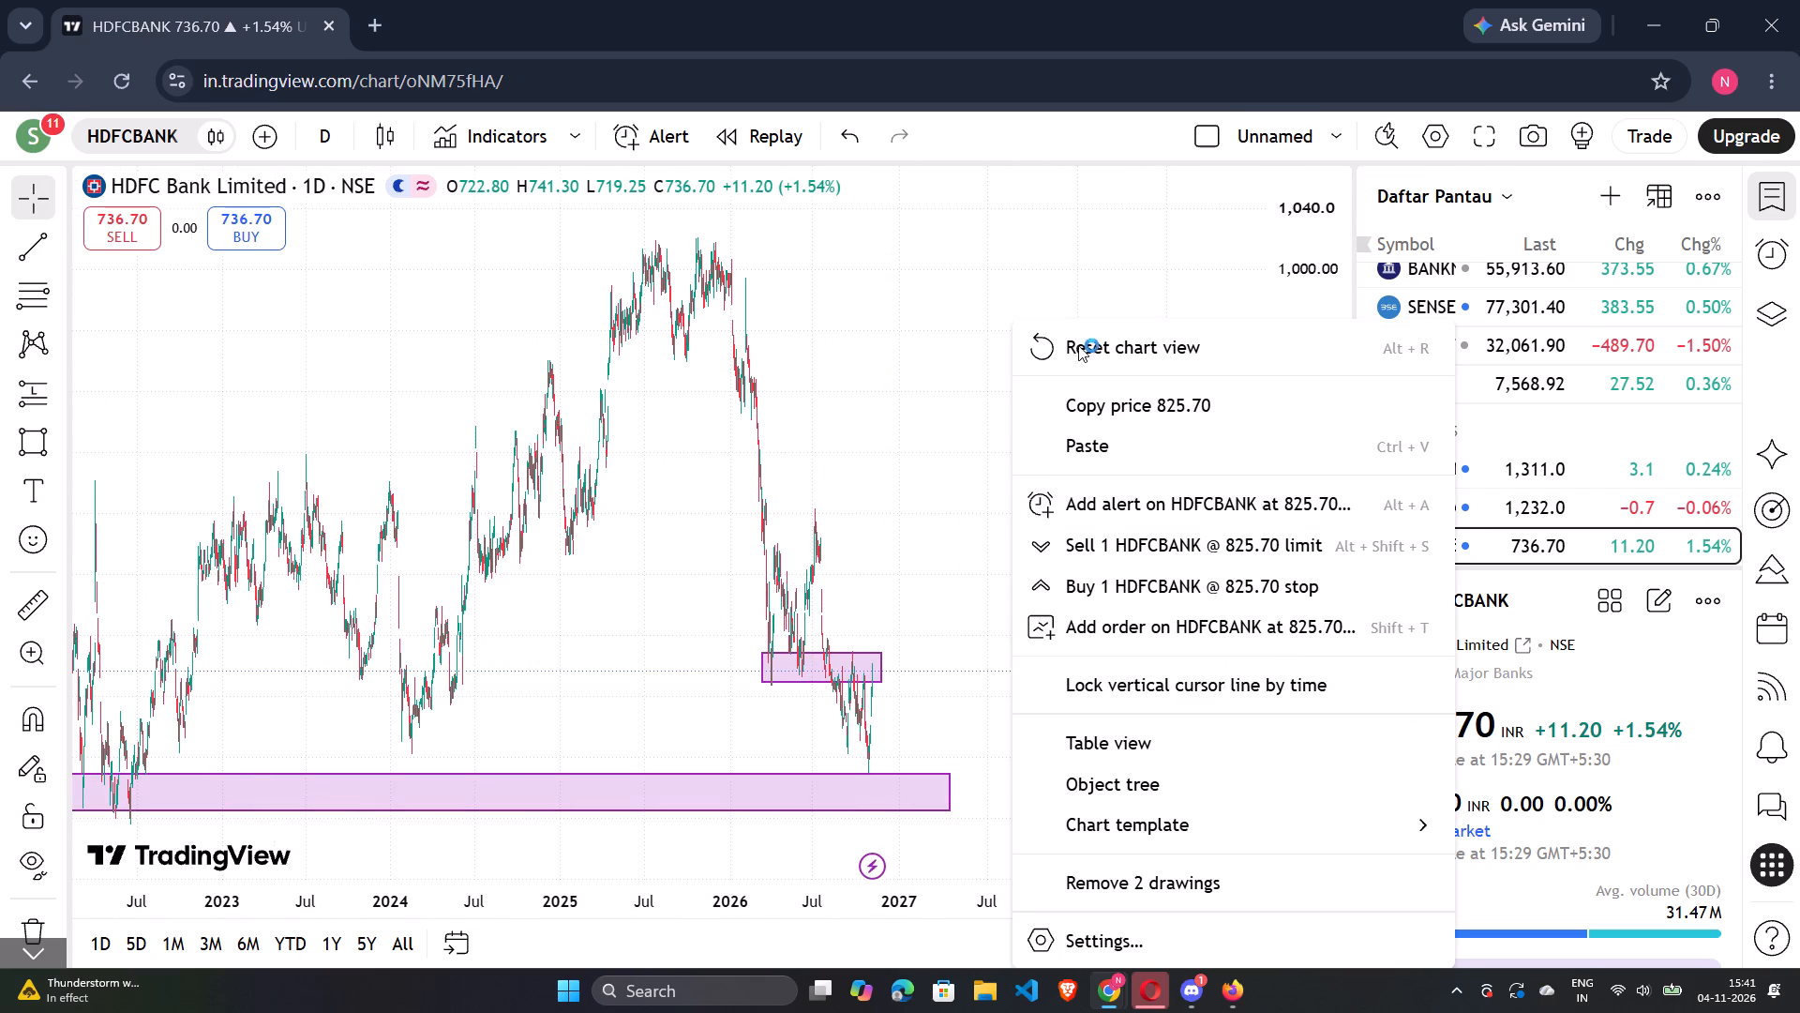
pyautogui.click(1083, 350)
pyautogui.scroll(6, 1026, 522)
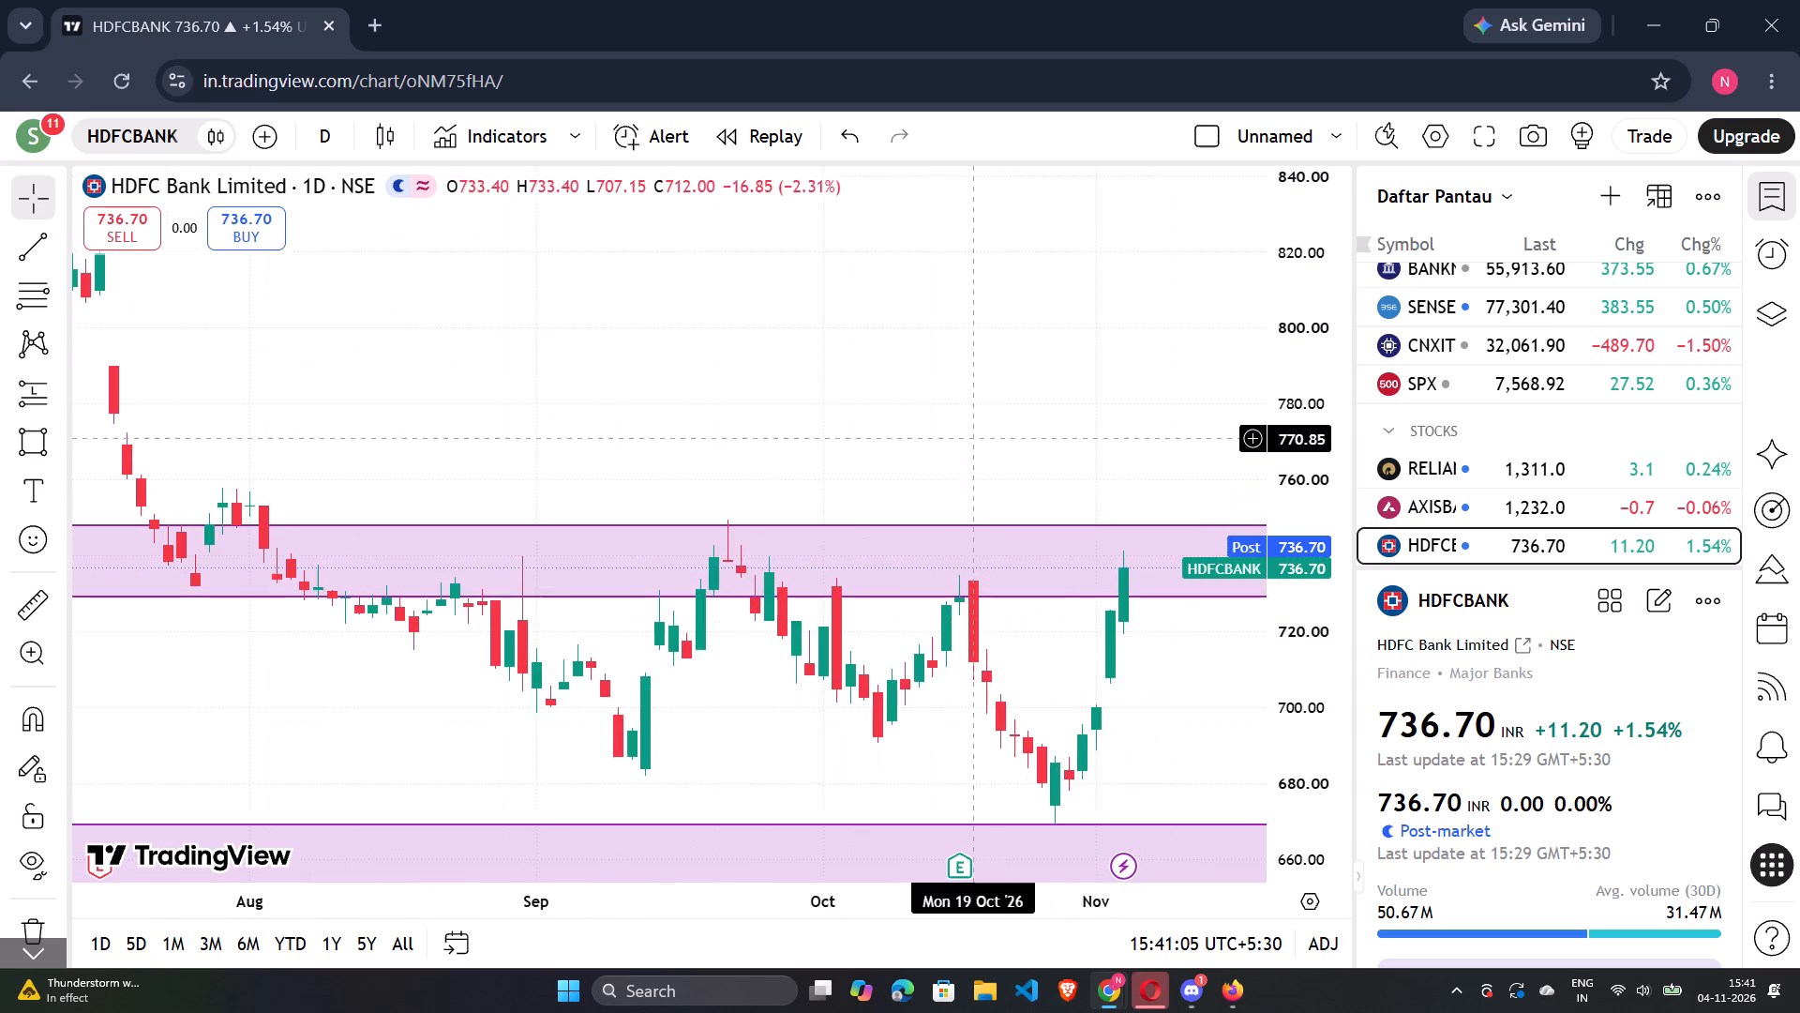
pyautogui.moveTo(899, 416); pyautogui.dragTo(691, 367)
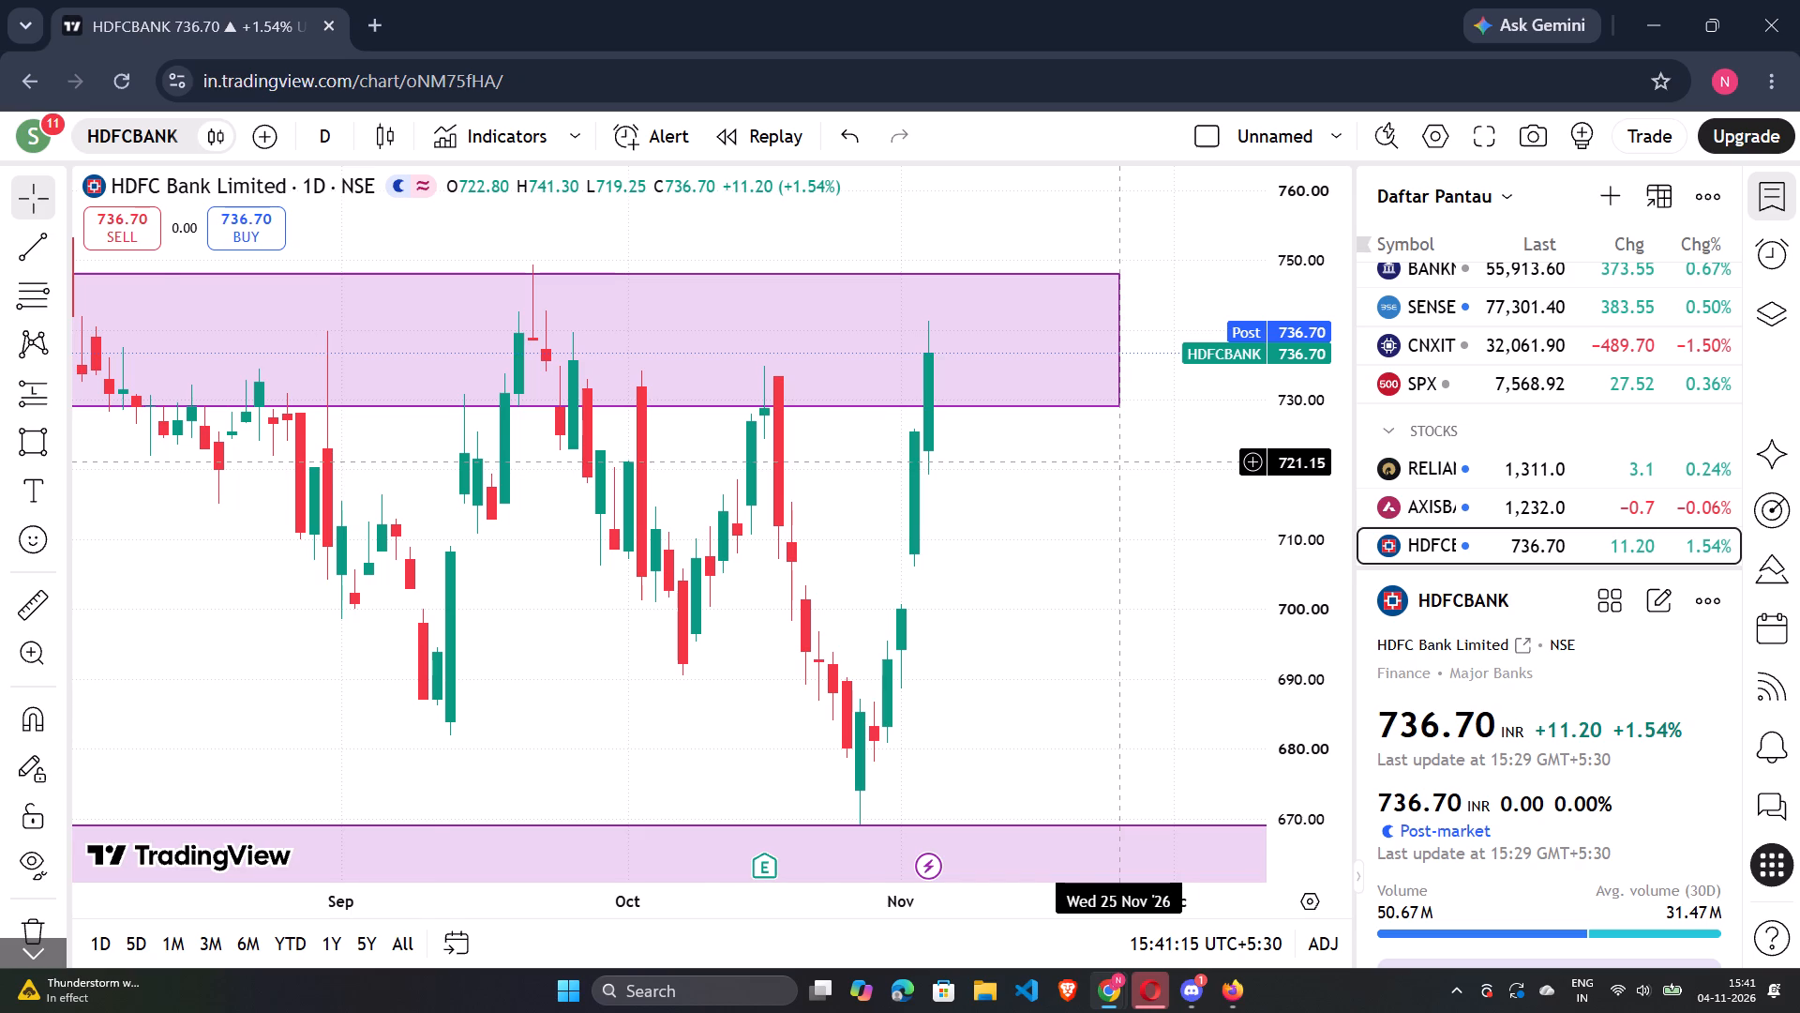
pyautogui.scroll(-2, 1114, 461)
pyautogui.scroll(3, 1114, 461)
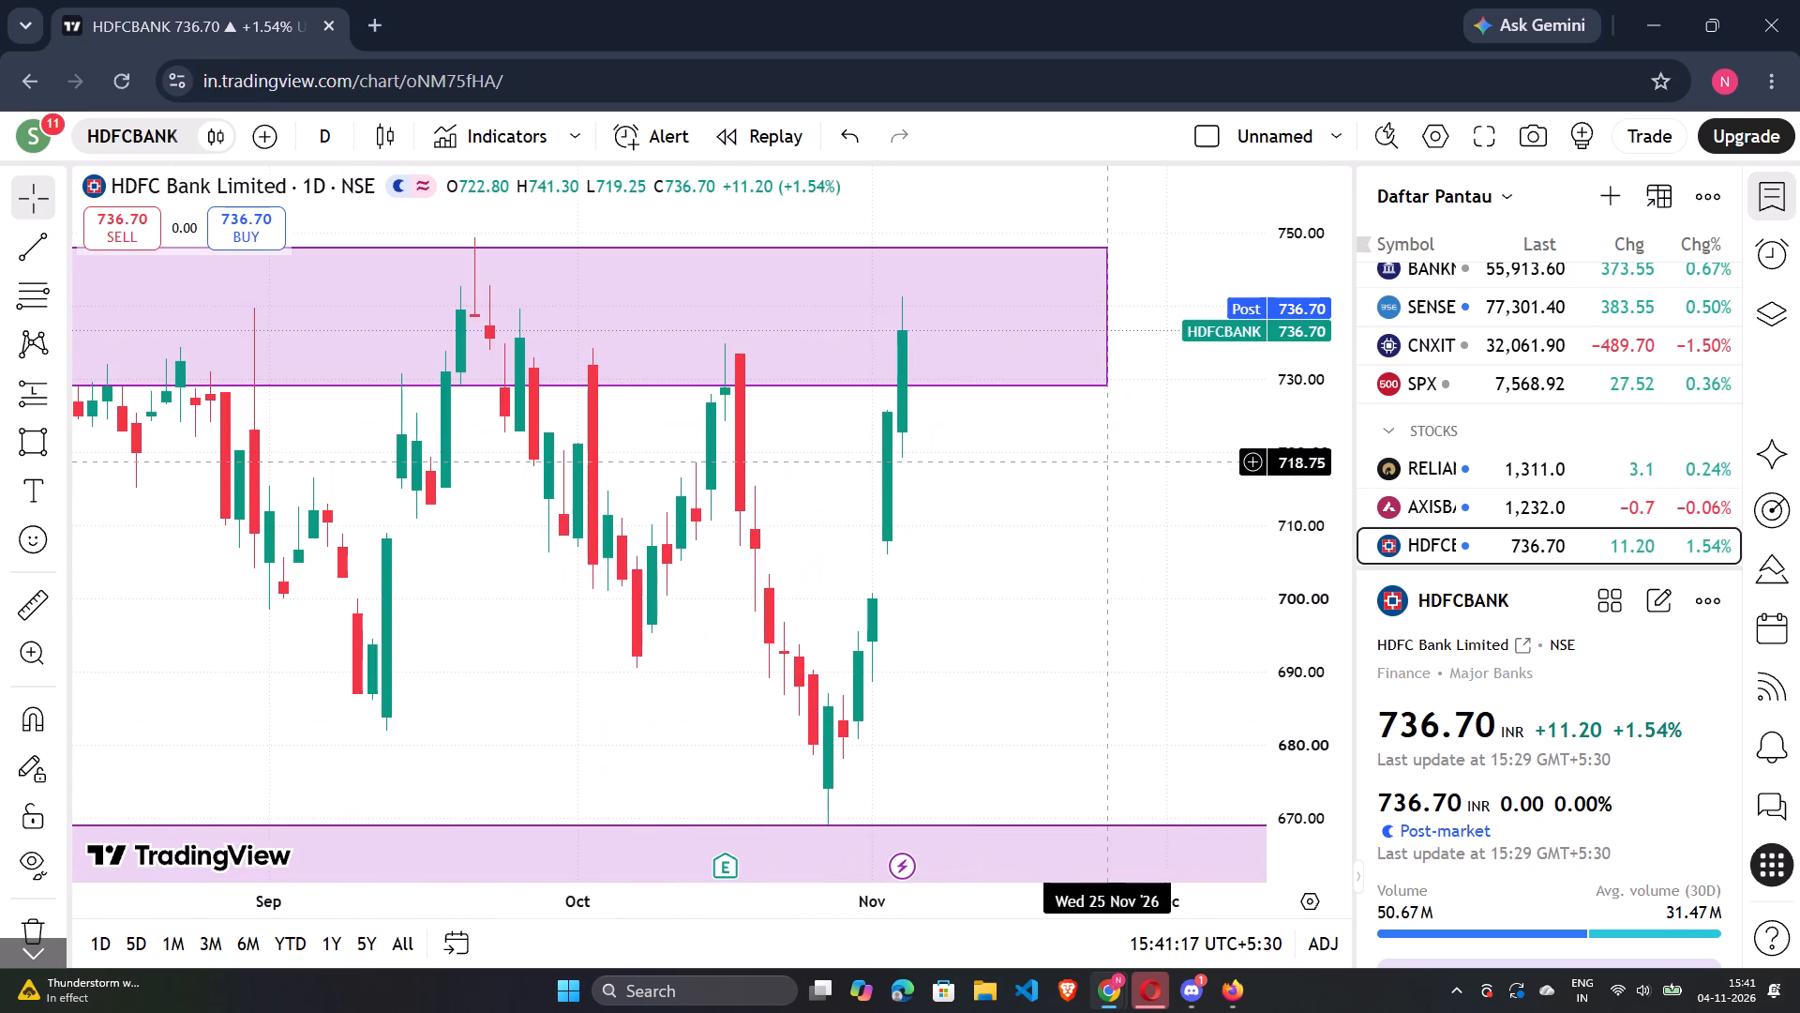
pyautogui.scroll(-10, 1114, 460)
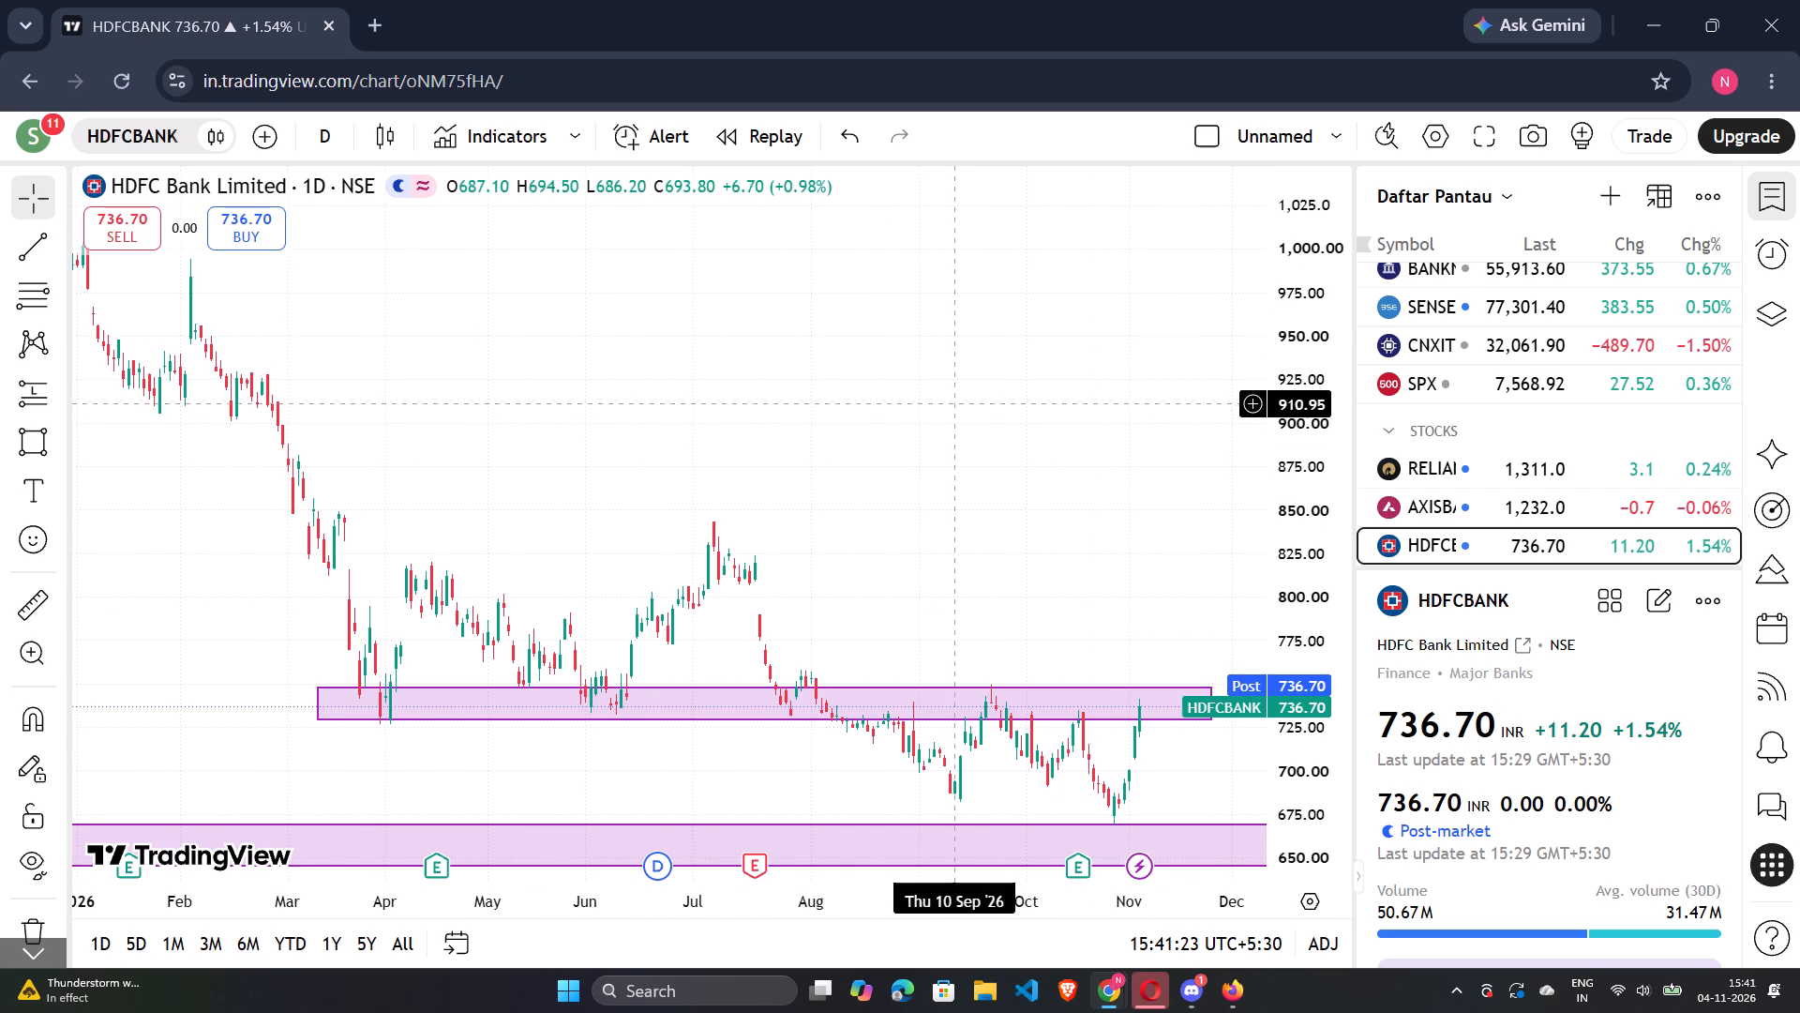
pyautogui.scroll(-15, 955, 404)
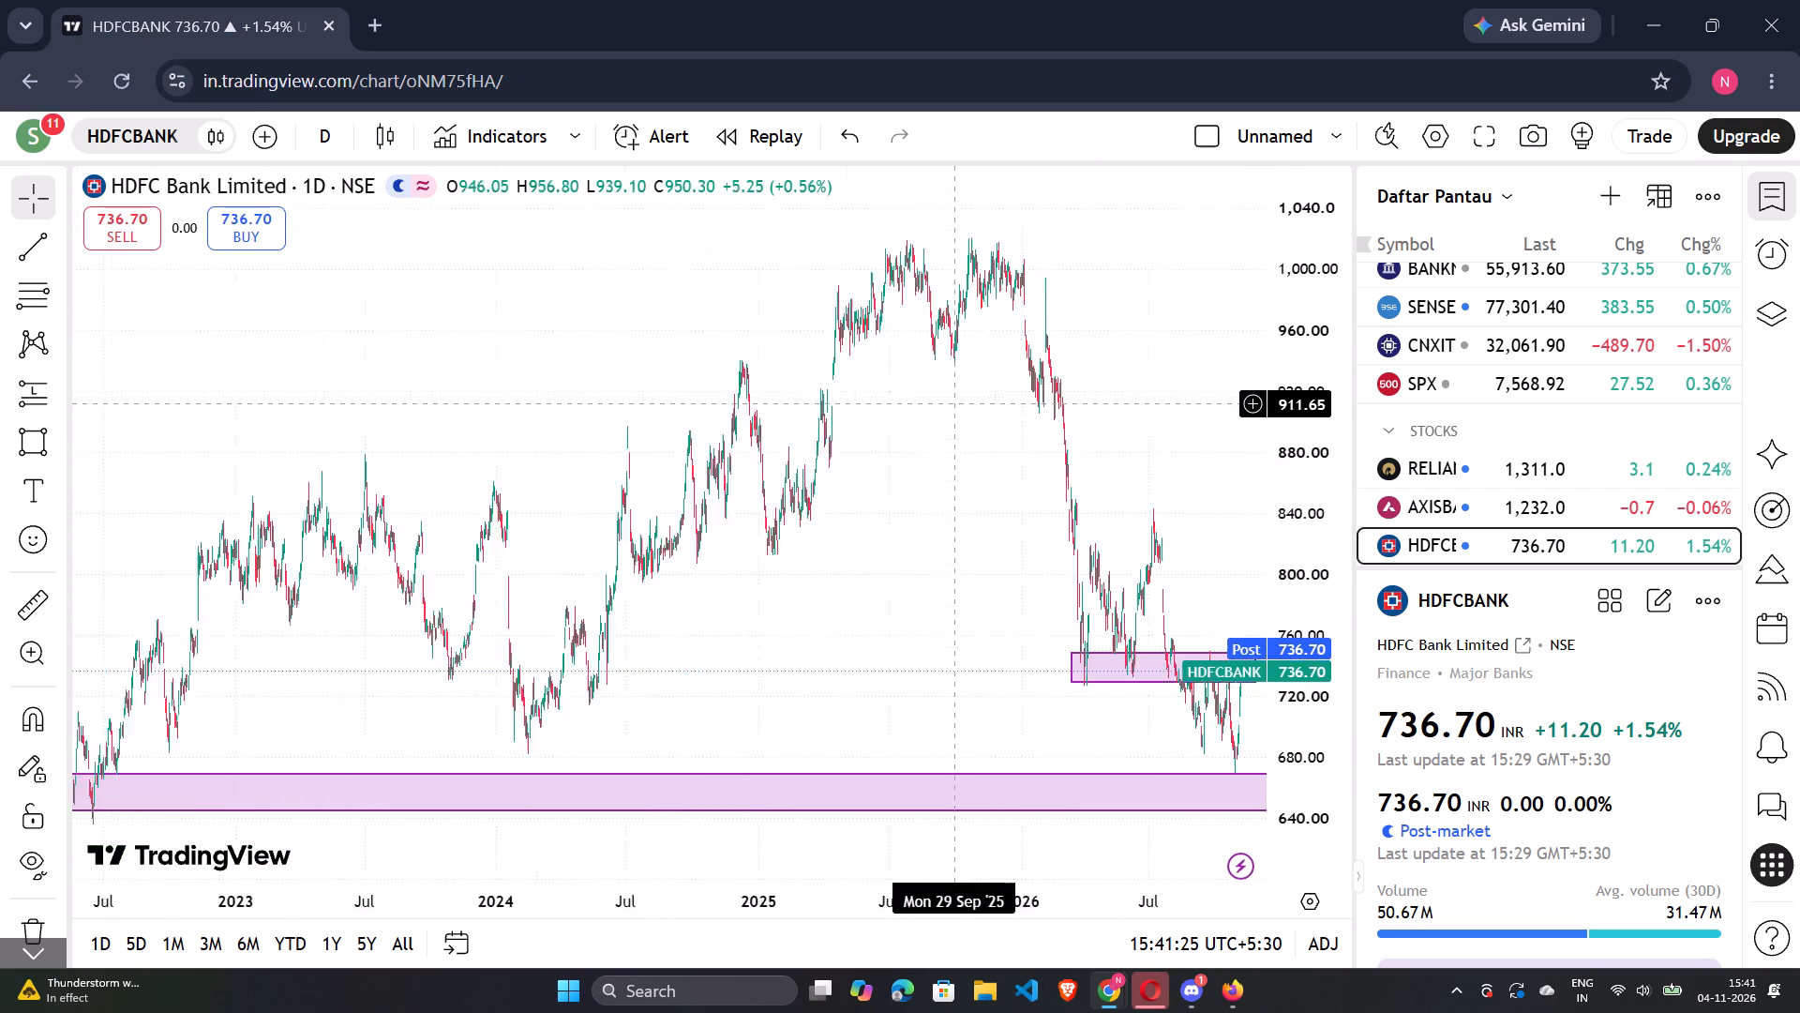
pyautogui.scroll(-3, 955, 404)
pyautogui.scroll(-1, 876, 522)
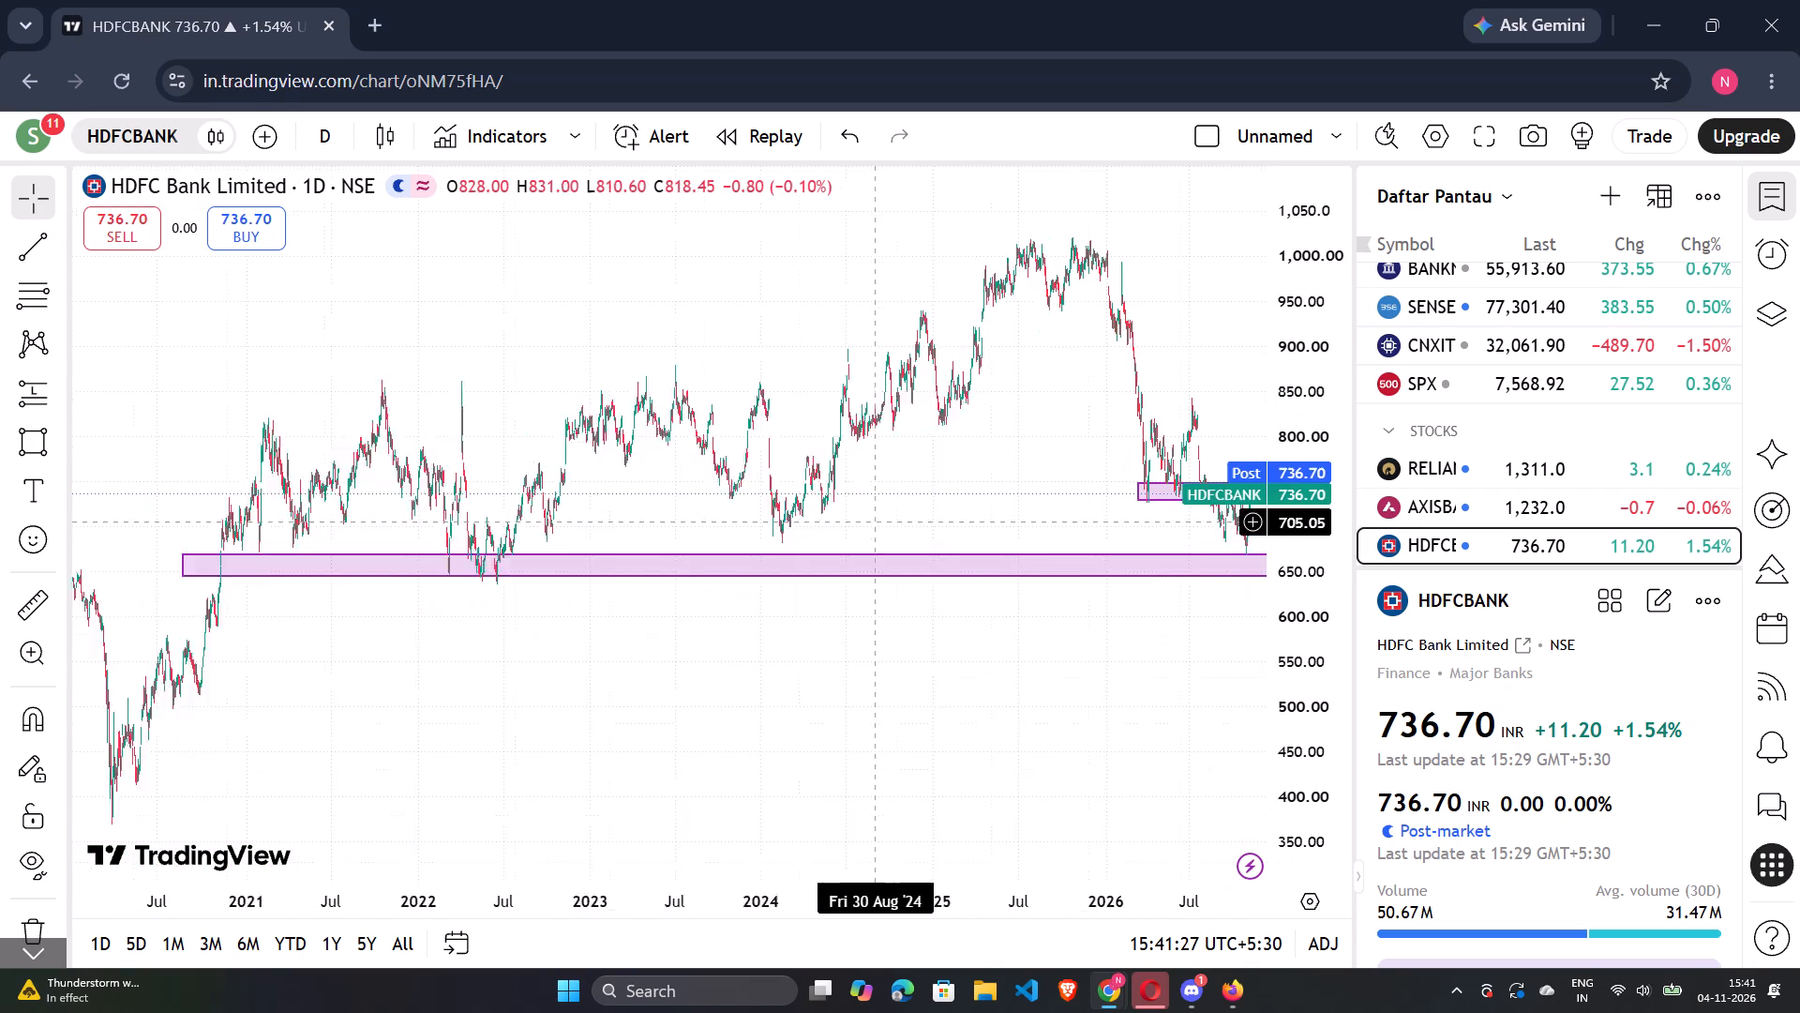
# Extend the lower rectangle zone's start date back to about 27 May '19 and dismiss the upgrade advertisement.
pyautogui.scroll(-7, 876, 522)
pyautogui.moveTo(628, 642); pyautogui.dragTo(958, 661)
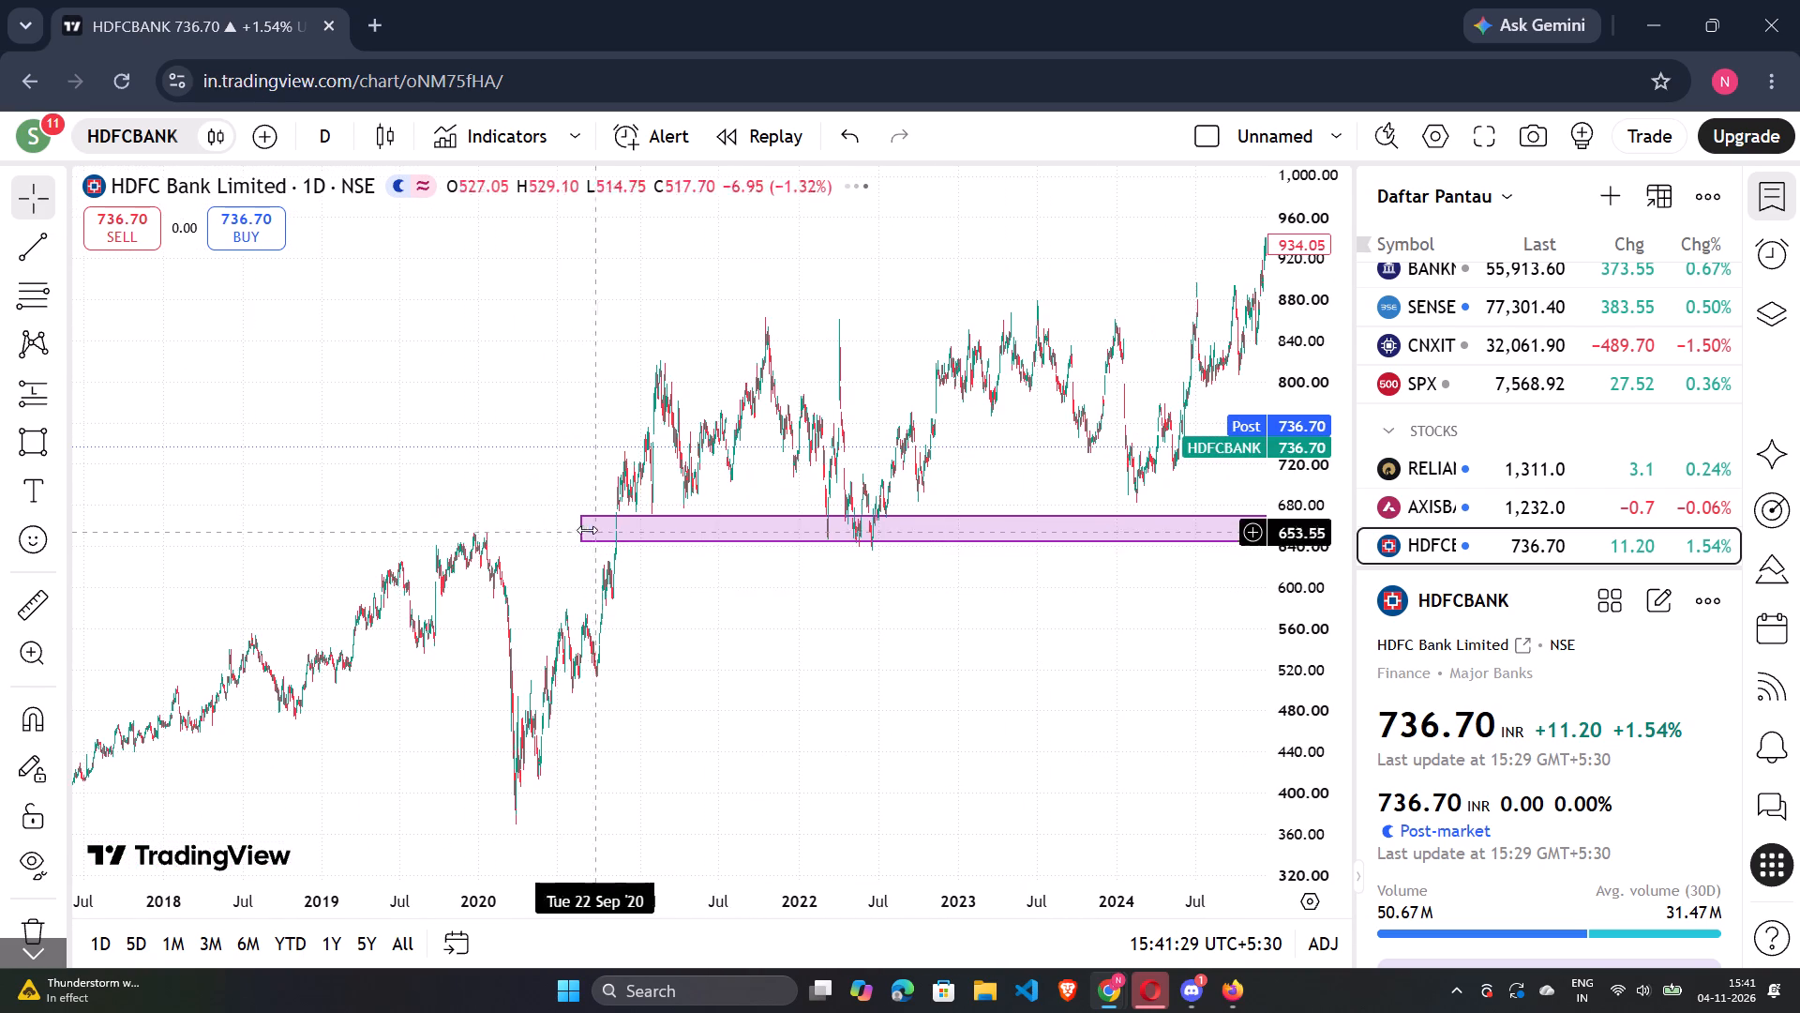
pyautogui.moveTo(587, 530); pyautogui.dragTo(411, 525)
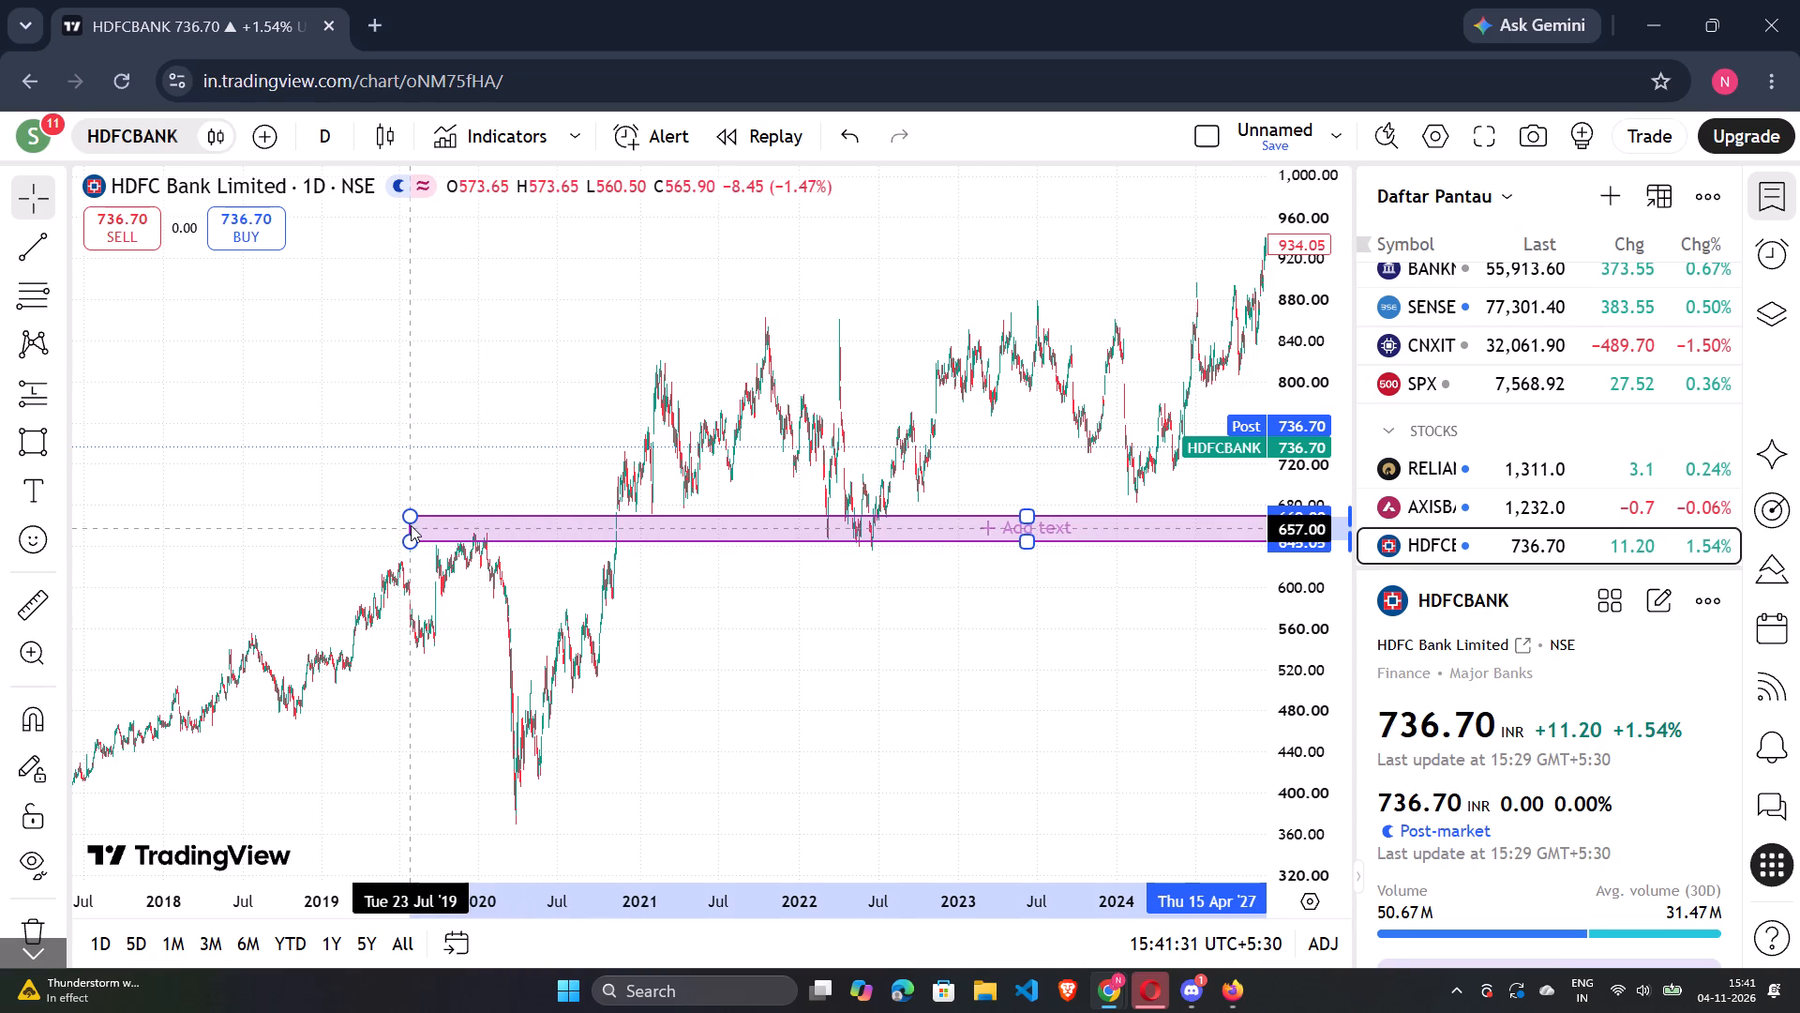
pyautogui.moveTo(411, 525); pyautogui.dragTo(384, 530)
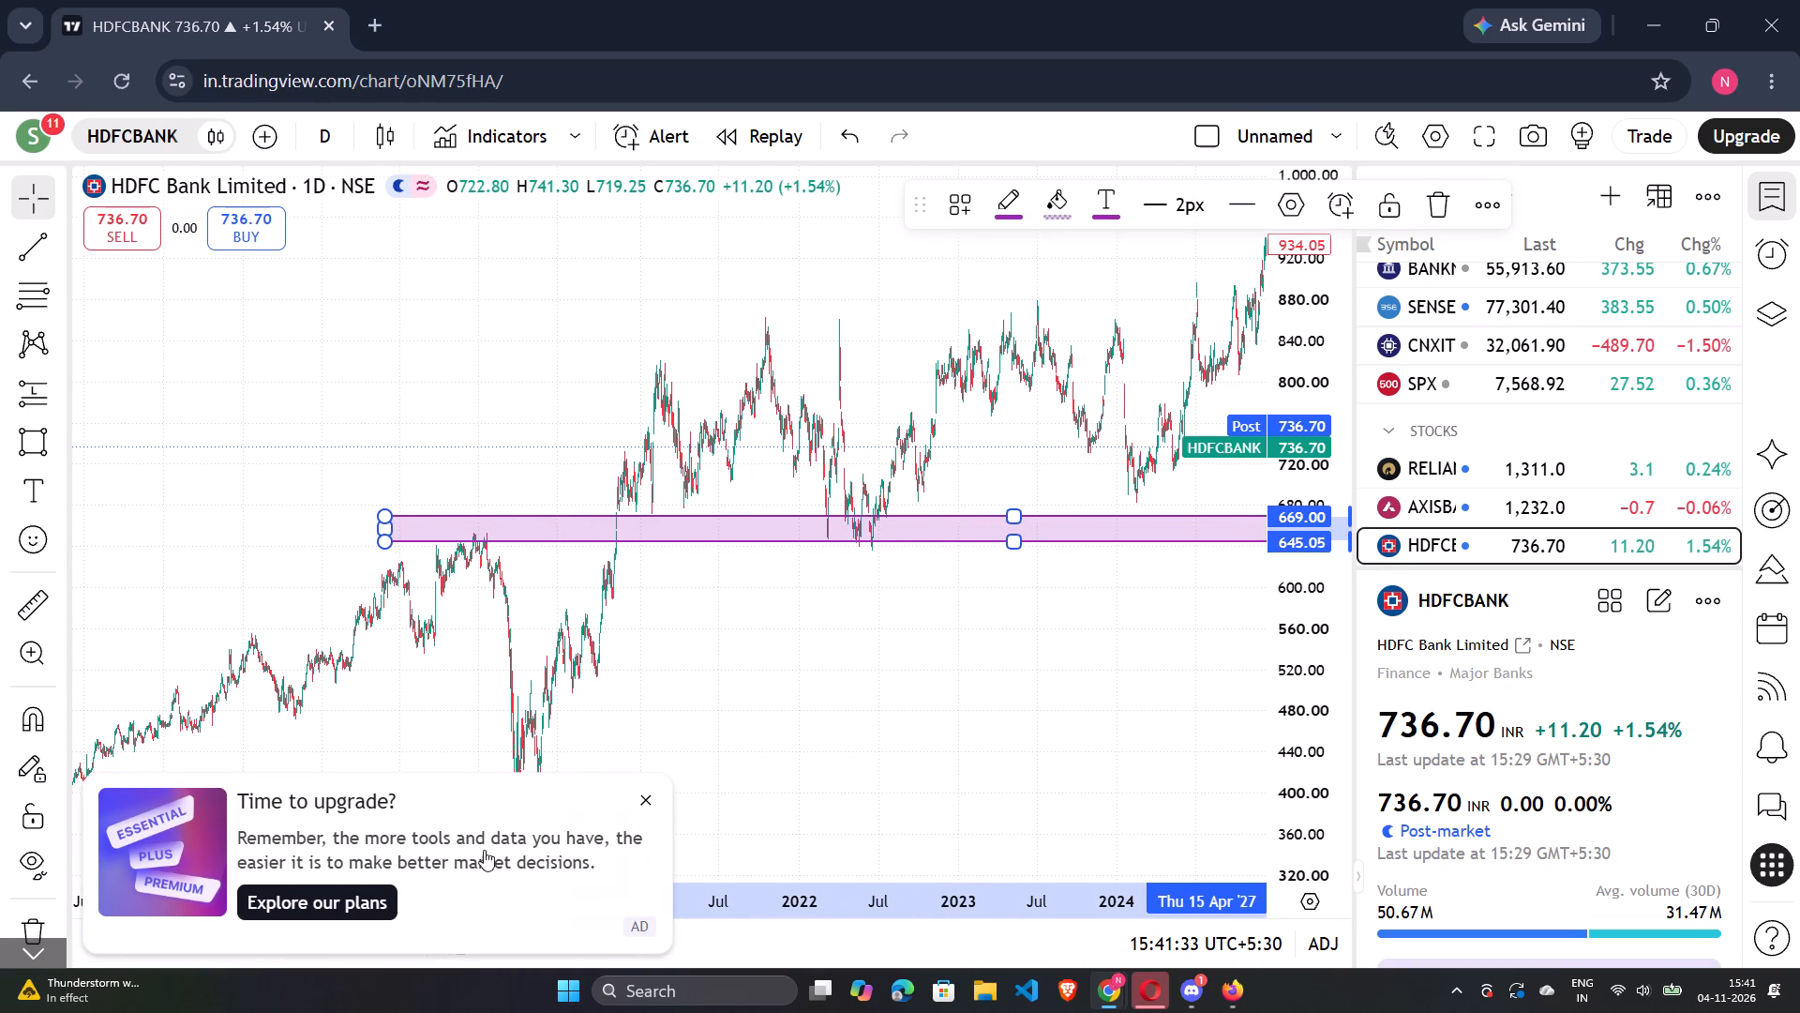
pyautogui.click(652, 801)
# Examine HDFCBANK's older price history around the extended lower zone, and the latest candles around the upper zone.
pyautogui.scroll(-6, 665, 724)
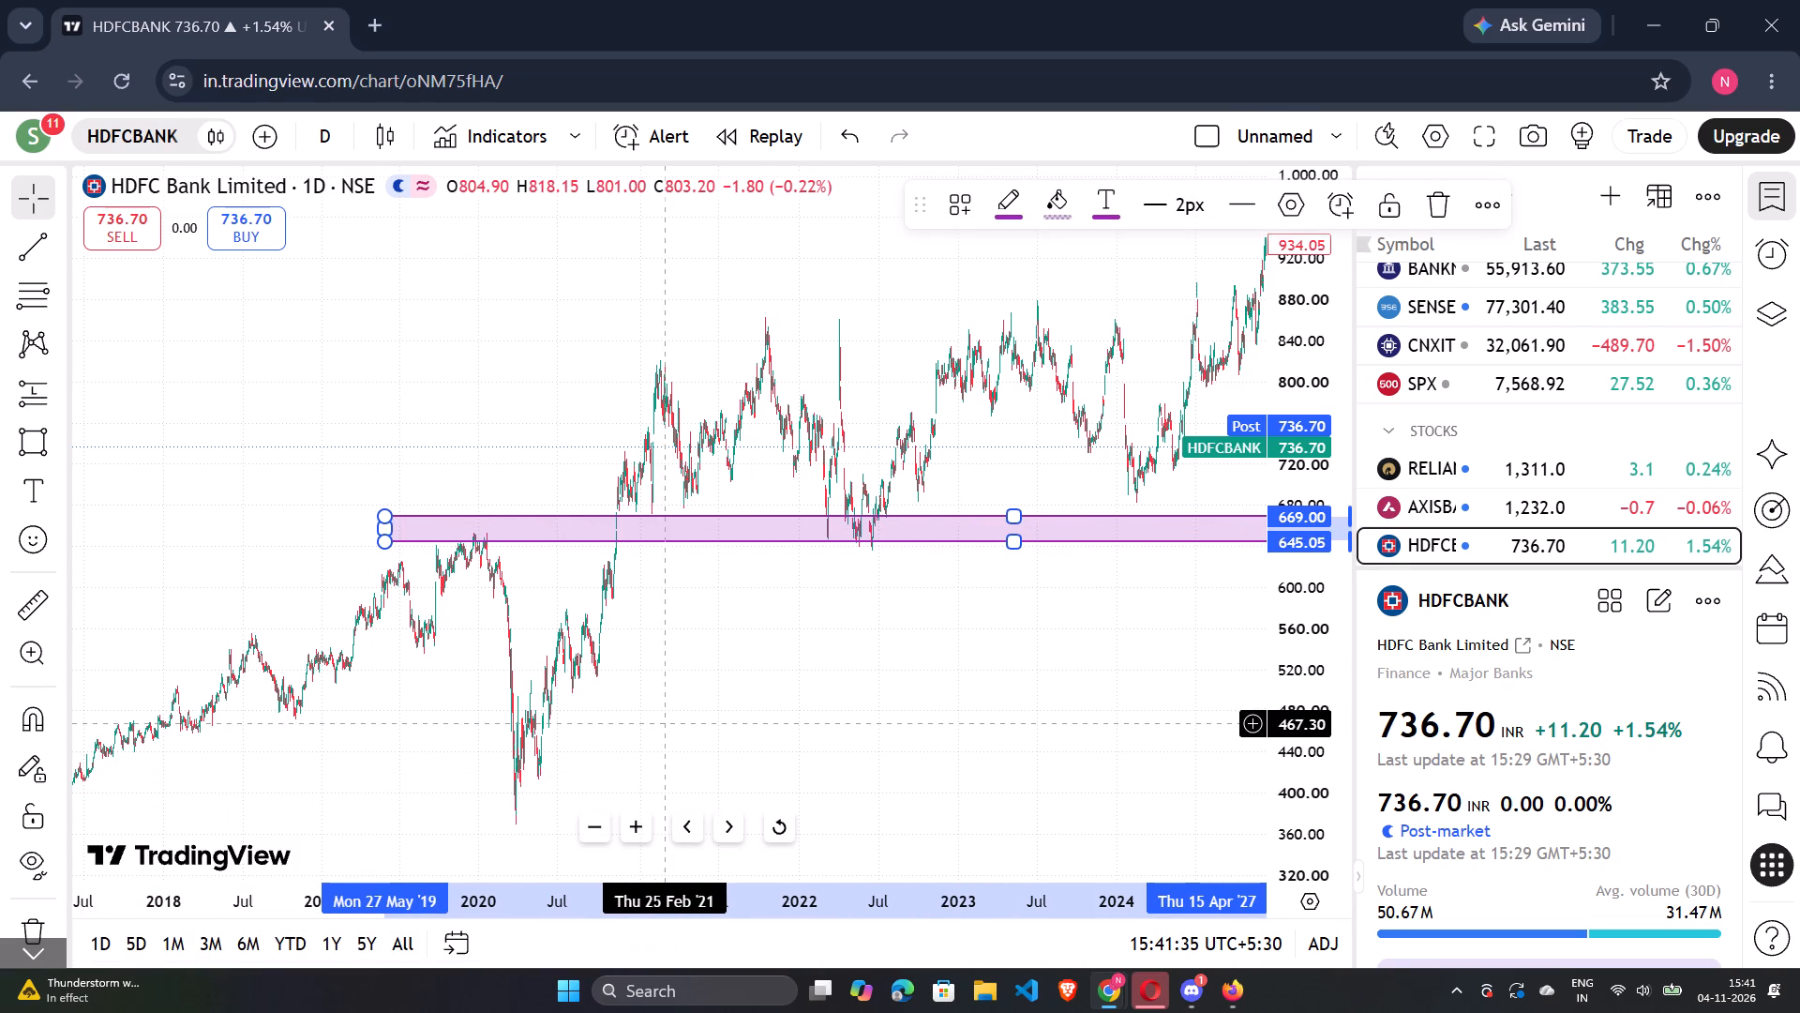
pyautogui.moveTo(628, 639); pyautogui.dragTo(1217, 613)
pyautogui.moveTo(764, 646); pyautogui.dragTo(1104, 655)
pyautogui.moveTo(1076, 655); pyautogui.dragTo(554, 673)
pyautogui.moveTo(817, 650); pyautogui.dragTo(696, 655)
pyautogui.moveTo(894, 635); pyautogui.dragTo(857, 649)
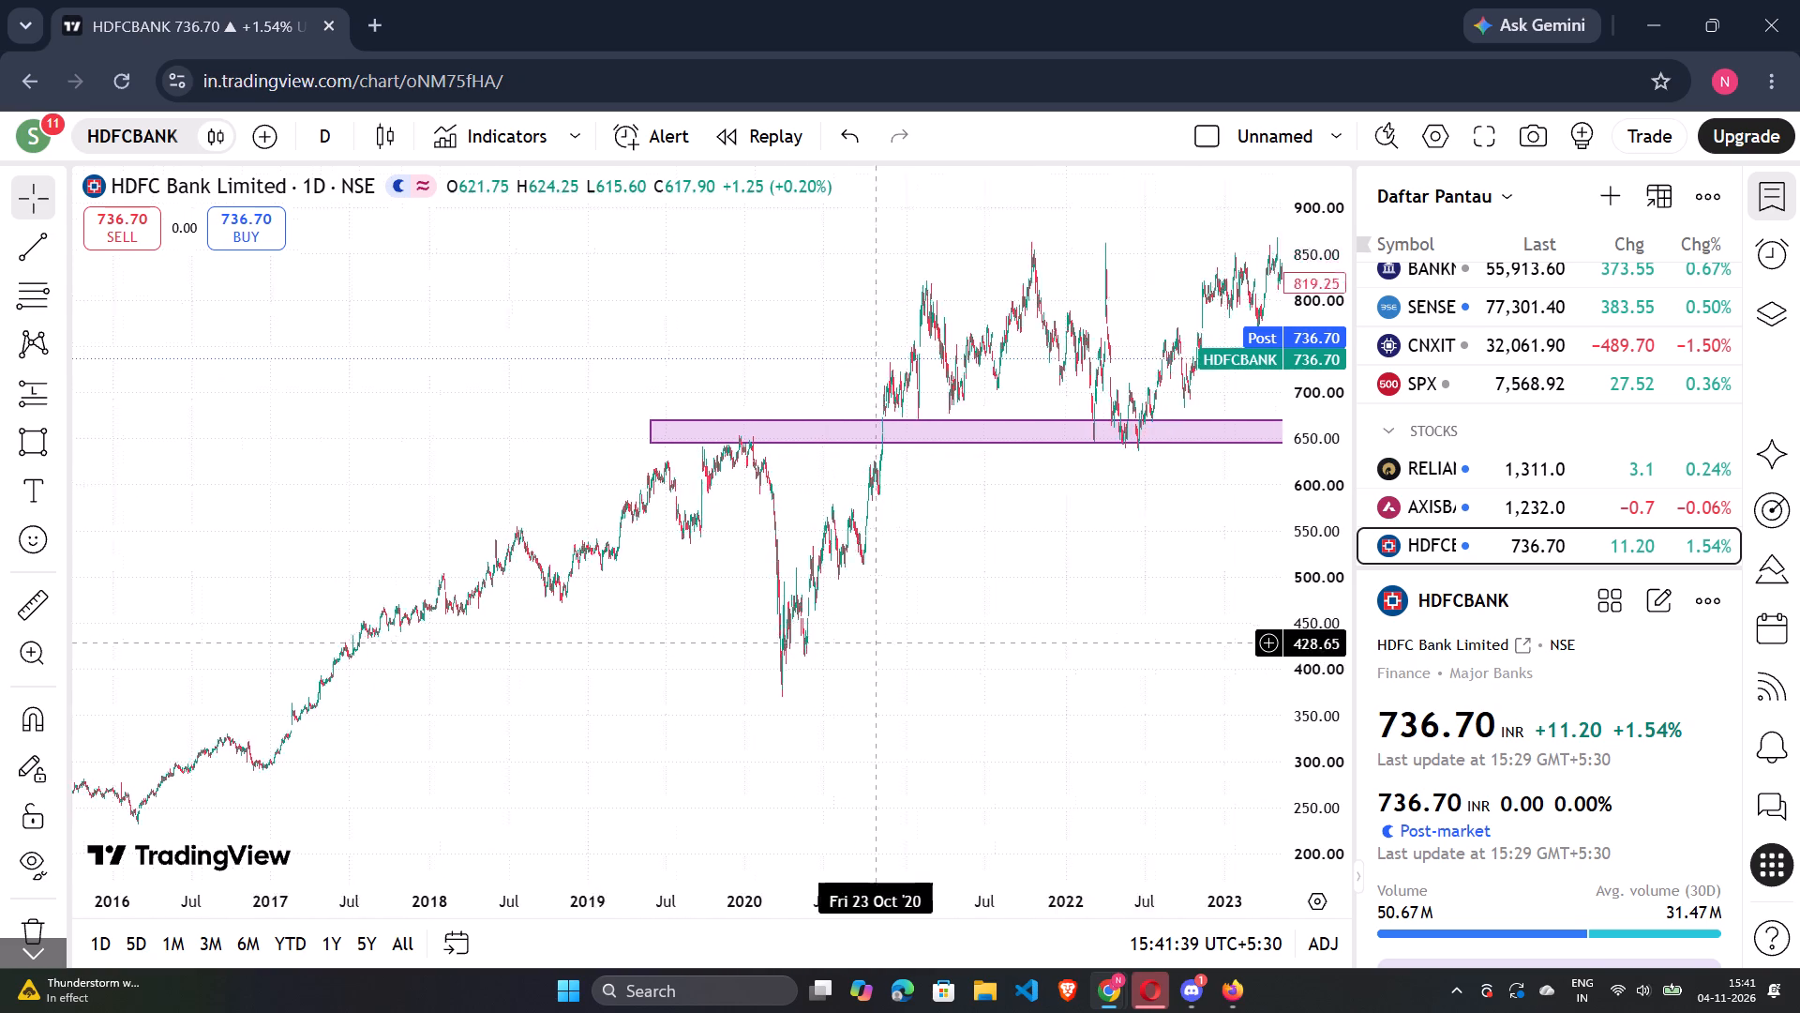
pyautogui.moveTo(857, 649); pyautogui.dragTo(773, 673)
pyautogui.moveTo(1001, 679); pyautogui.dragTo(787, 688)
pyautogui.moveTo(974, 679); pyautogui.dragTo(838, 685)
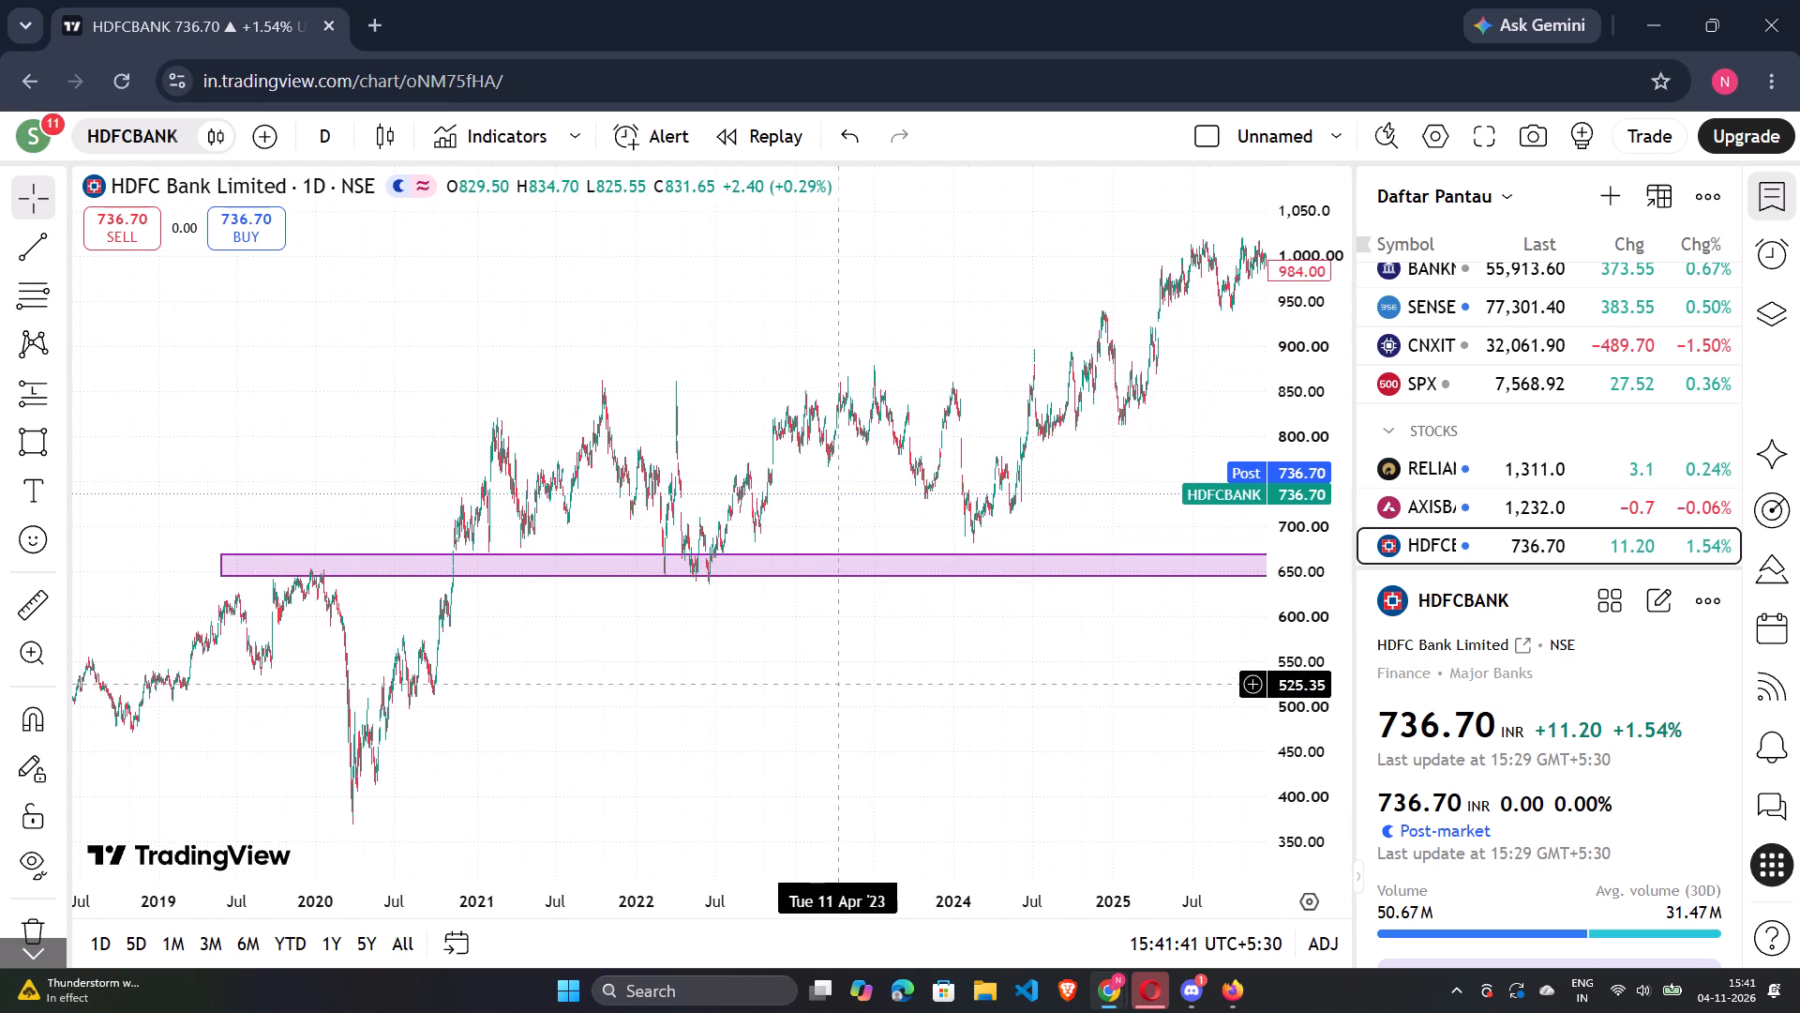
pyautogui.moveTo(838, 685); pyautogui.dragTo(697, 685)
pyautogui.moveTo(697, 685); pyautogui.dragTo(327, 708)
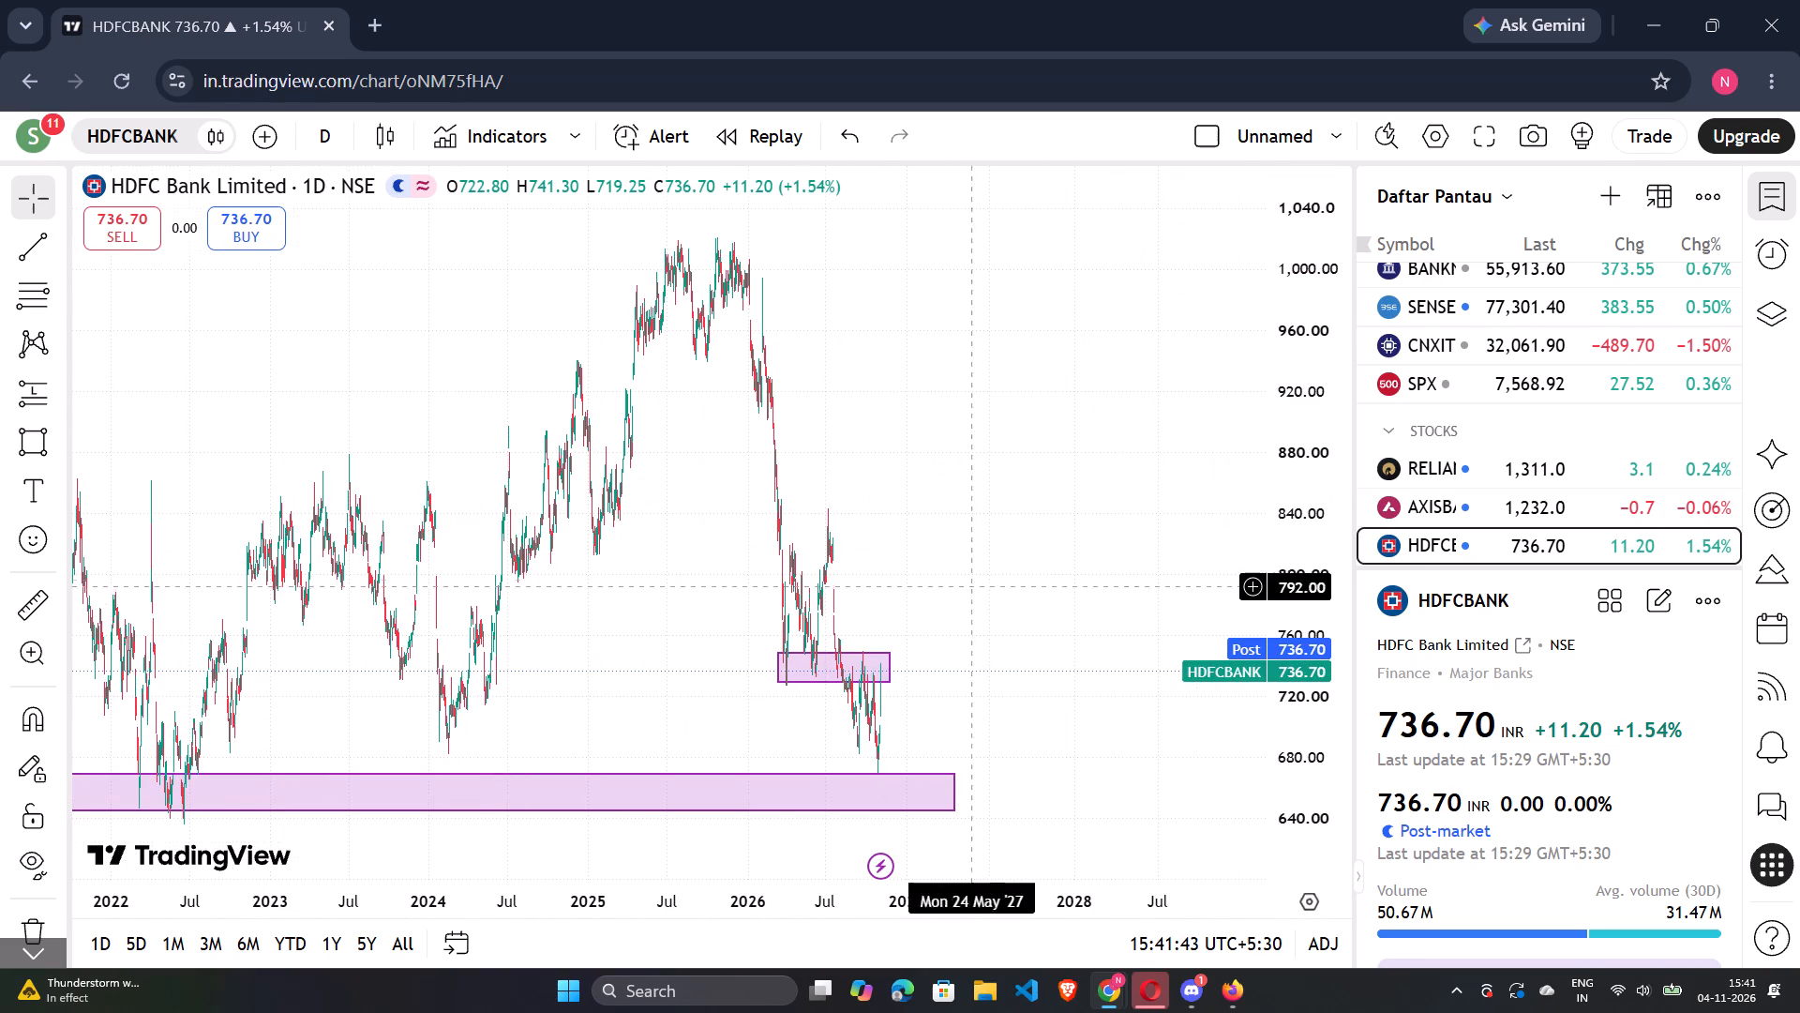
pyautogui.rightClick(983, 580)
pyautogui.click(1117, 356)
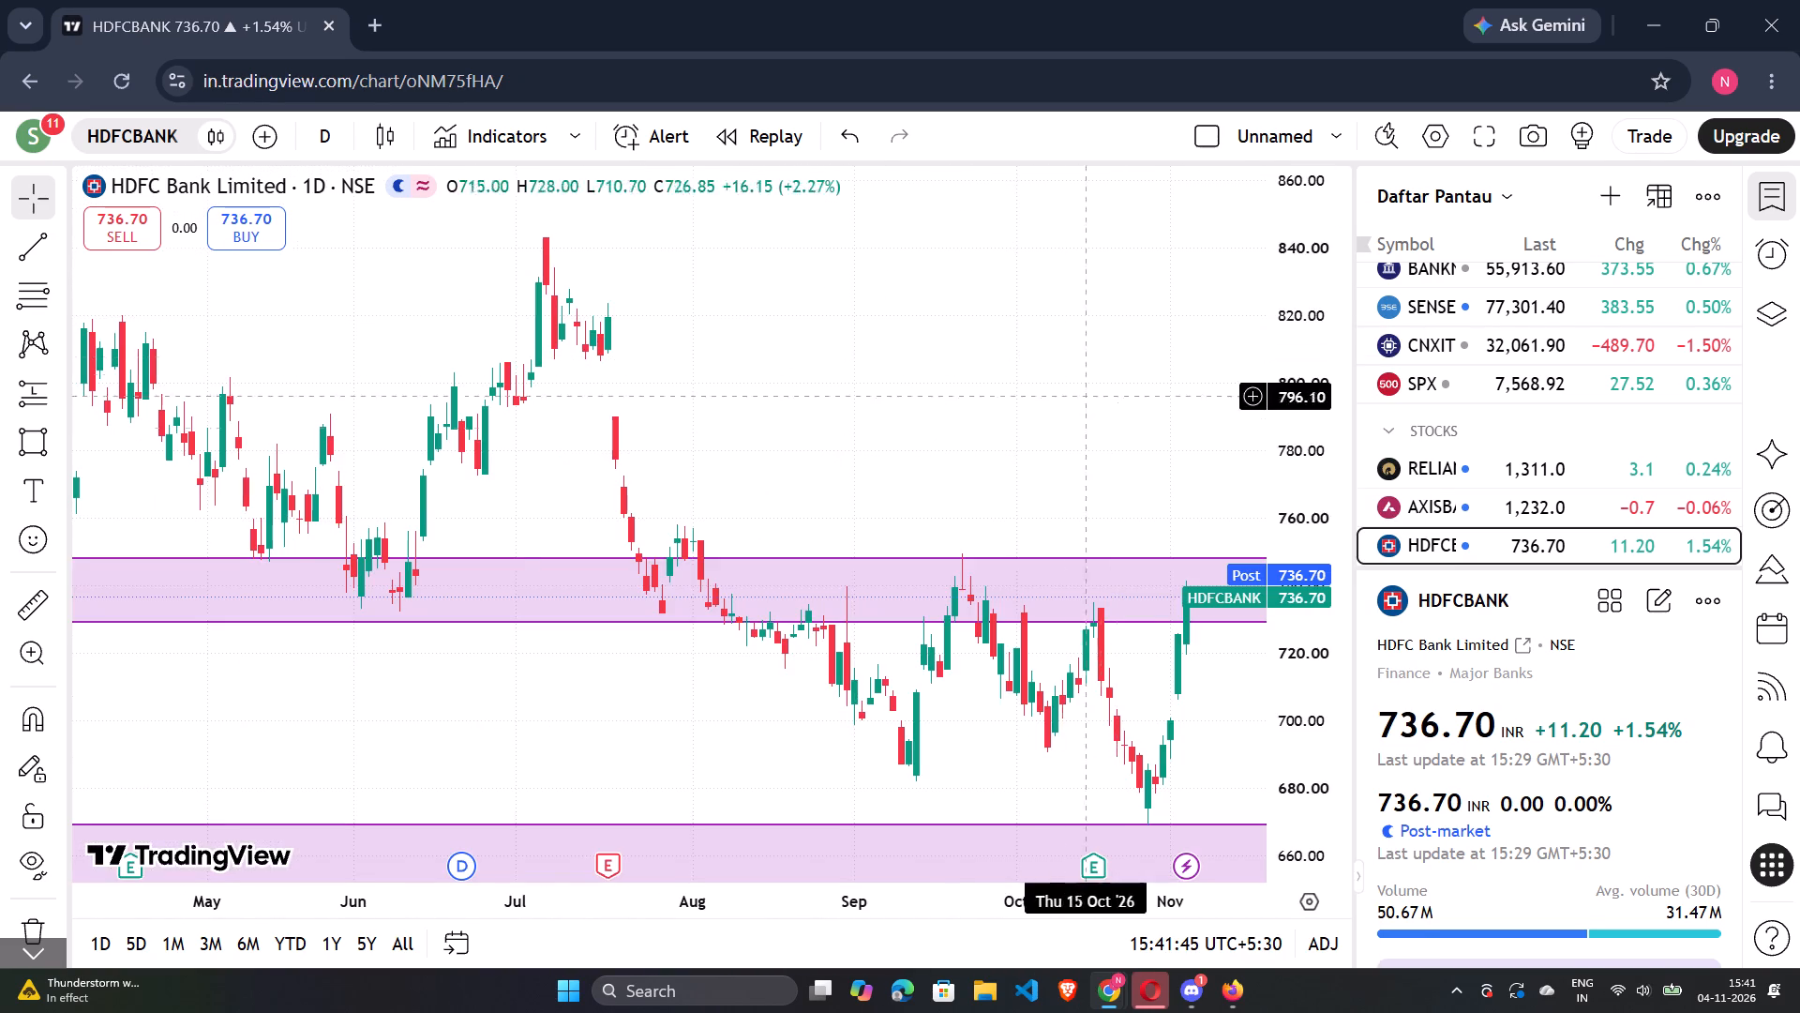
pyautogui.scroll(6, 985, 546)
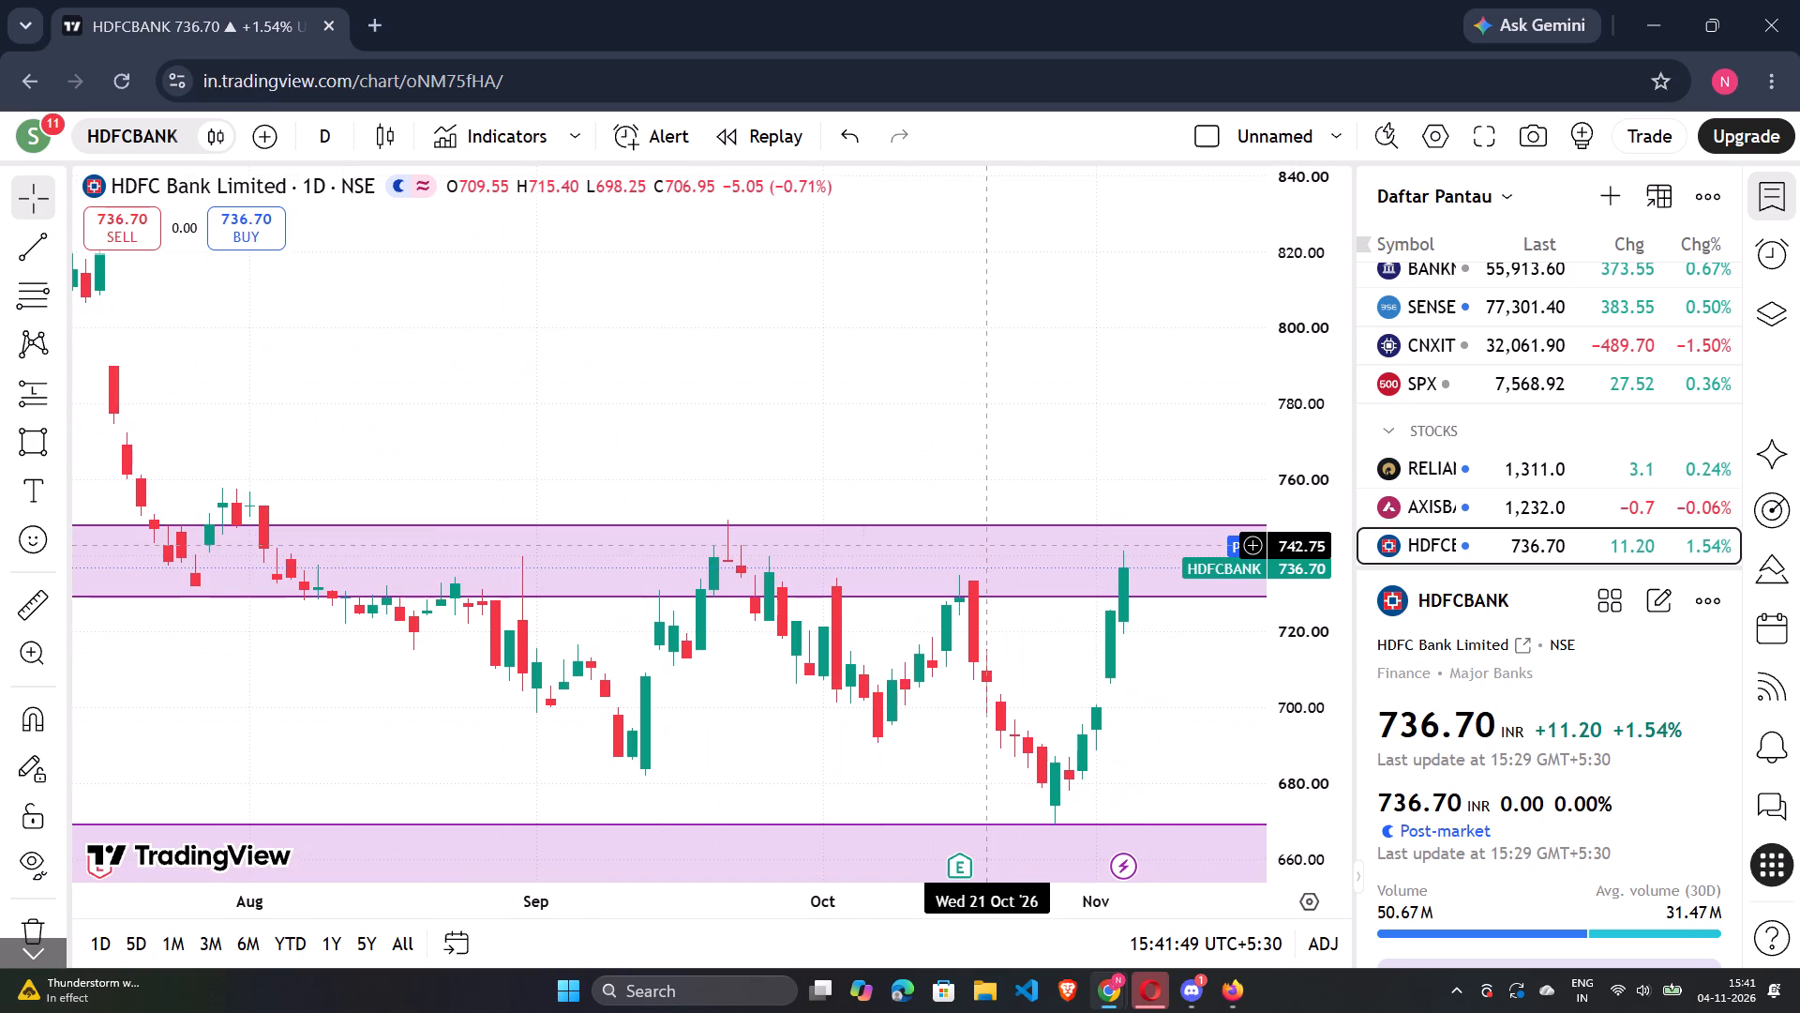
pyautogui.moveTo(1008, 651); pyautogui.dragTo(918, 651)
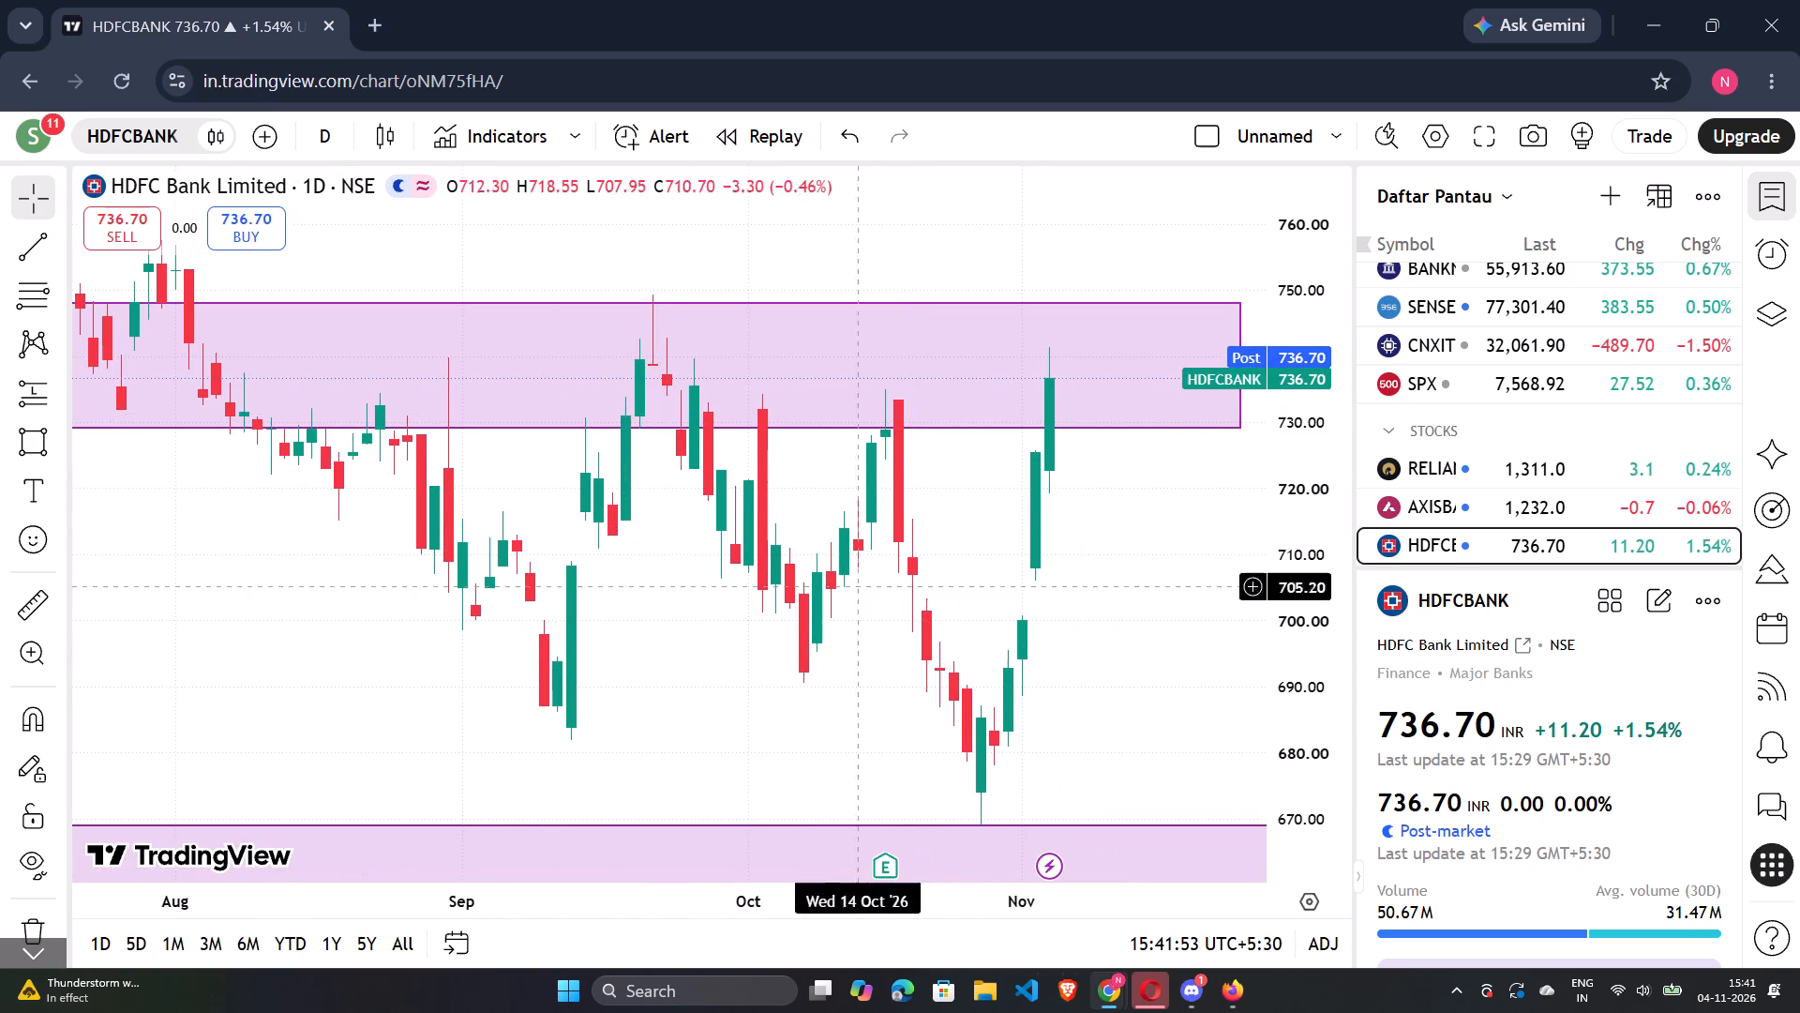
# Change the HDFCBANK chart style from candles to a line.
pyautogui.click(408, 128)
pyautogui.click(473, 351)
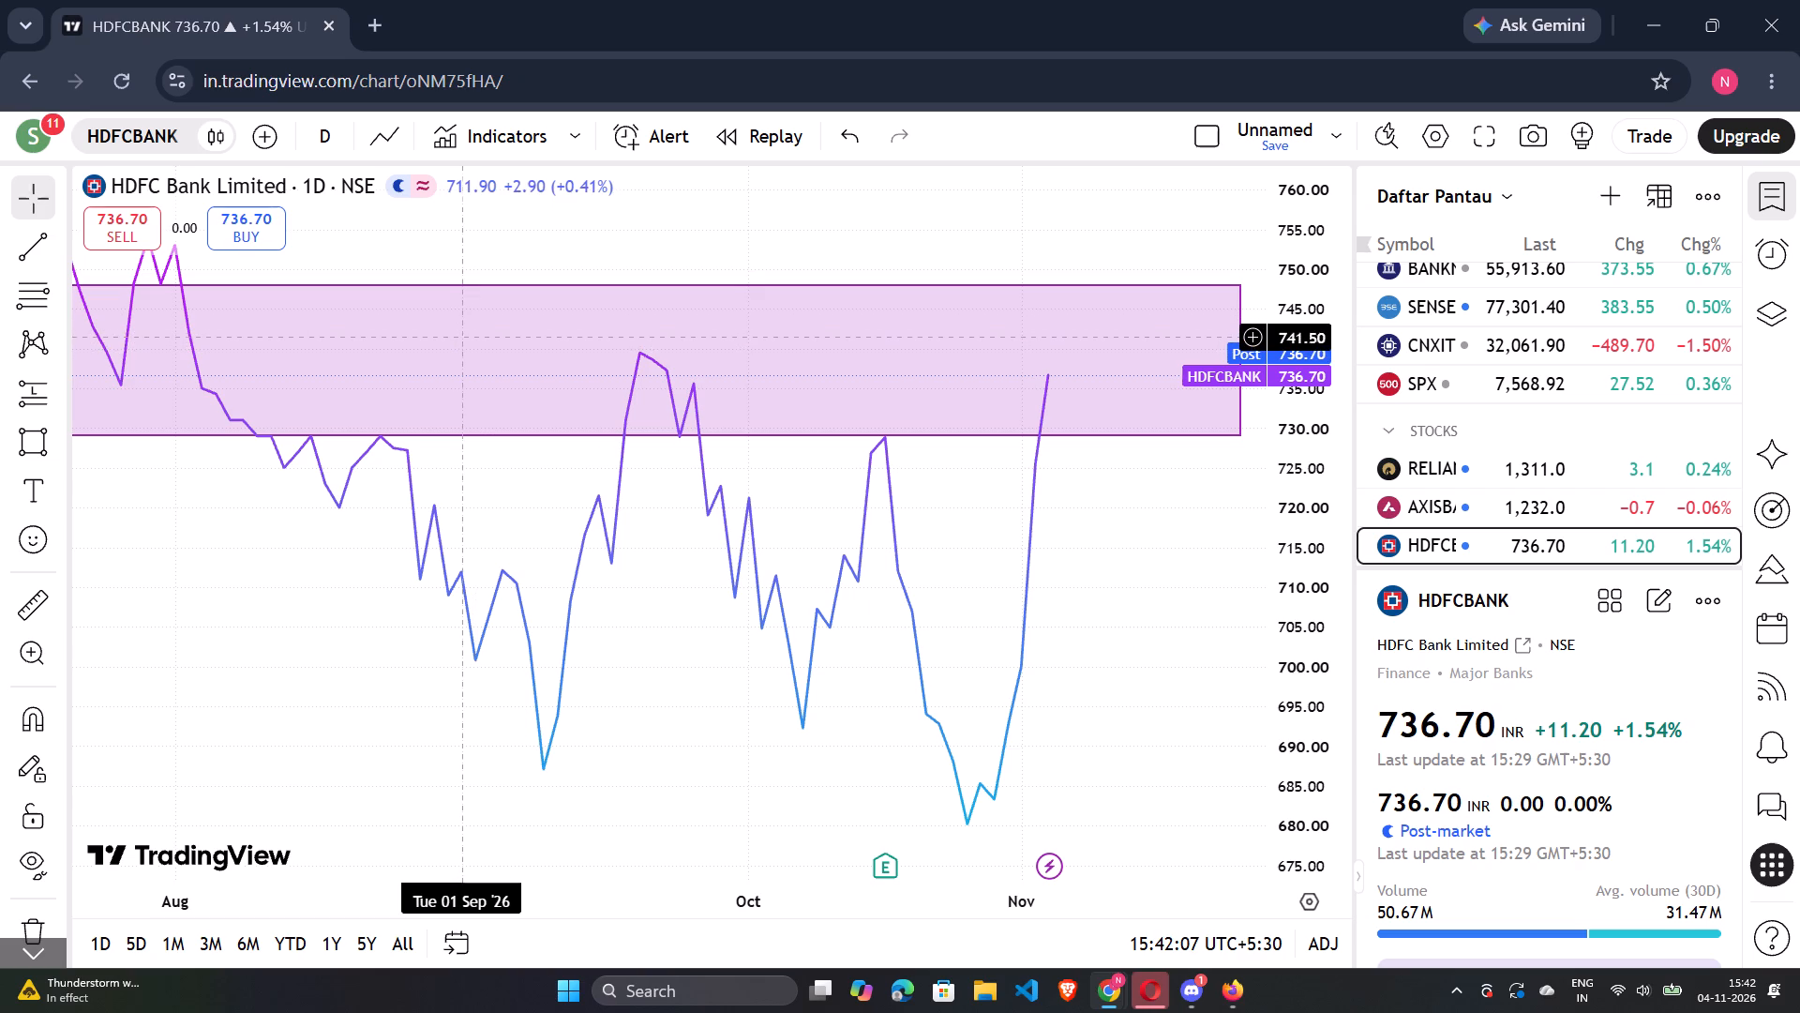
# Examine the HDFCBANK line chart at wide and close time scales, comparing recent swings with the rectangle zones.
pyautogui.scroll(-3, 593, 439)
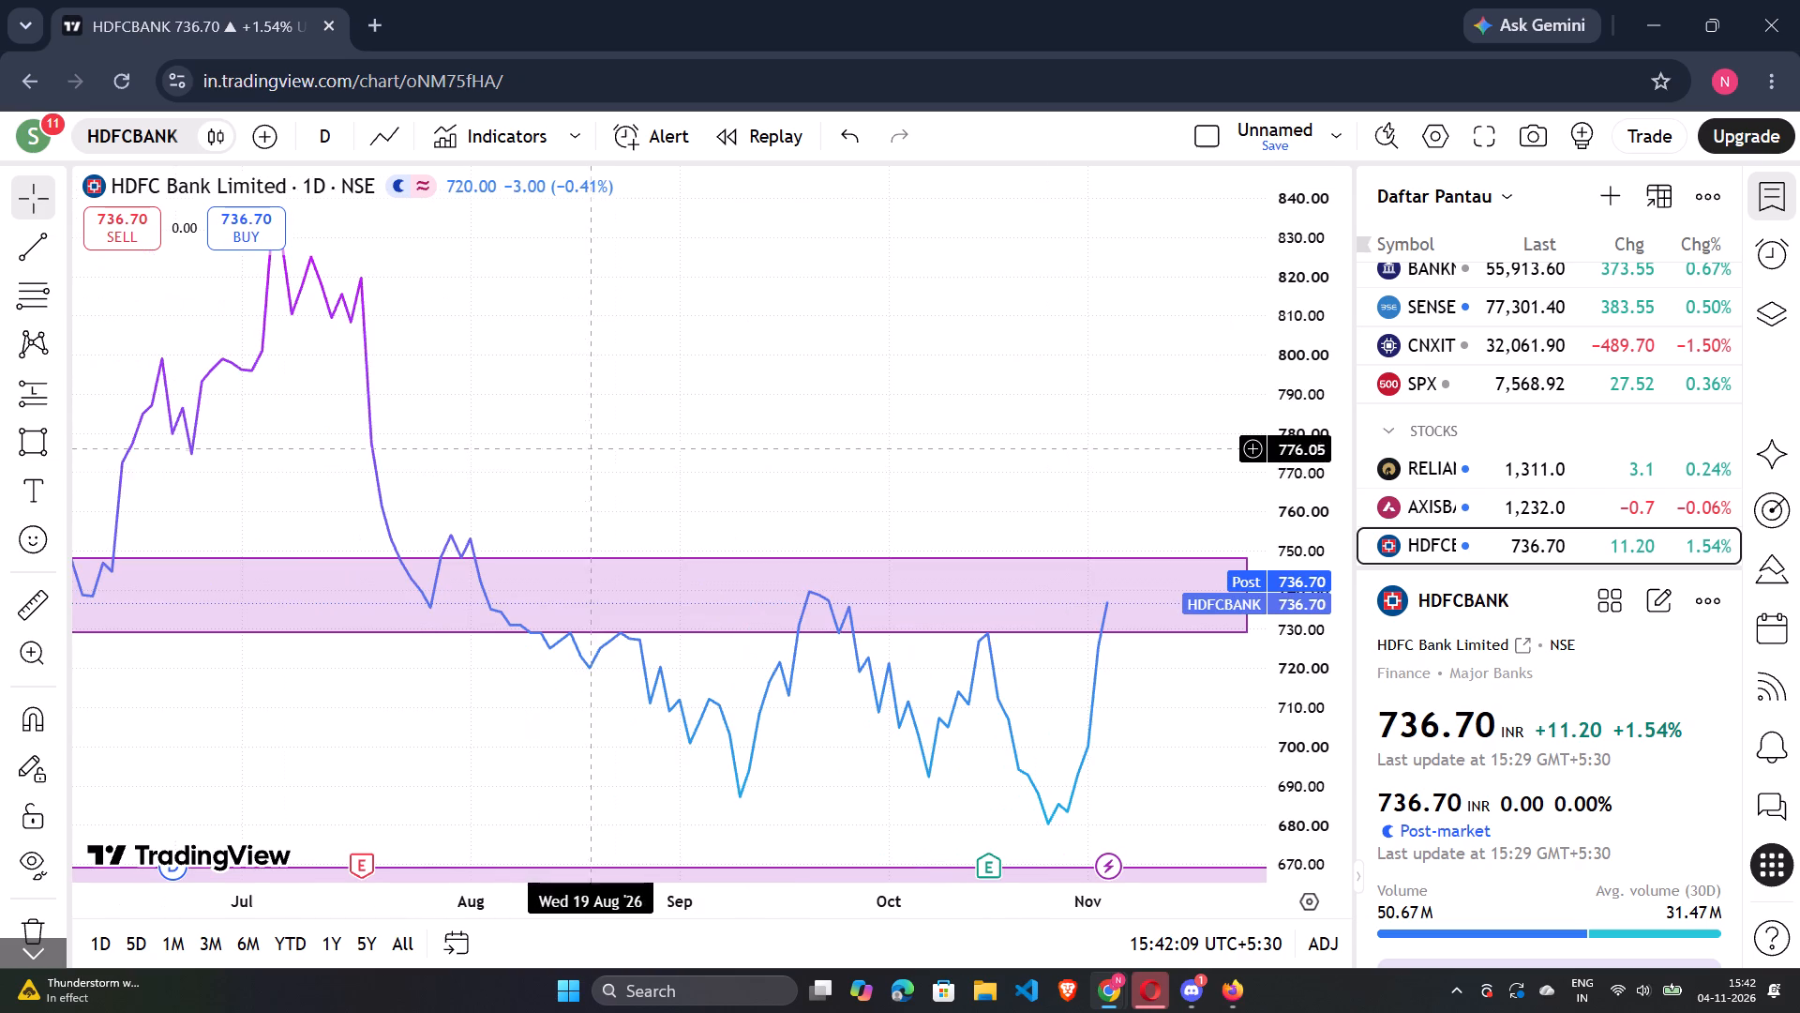
pyautogui.scroll(-10, 585, 472)
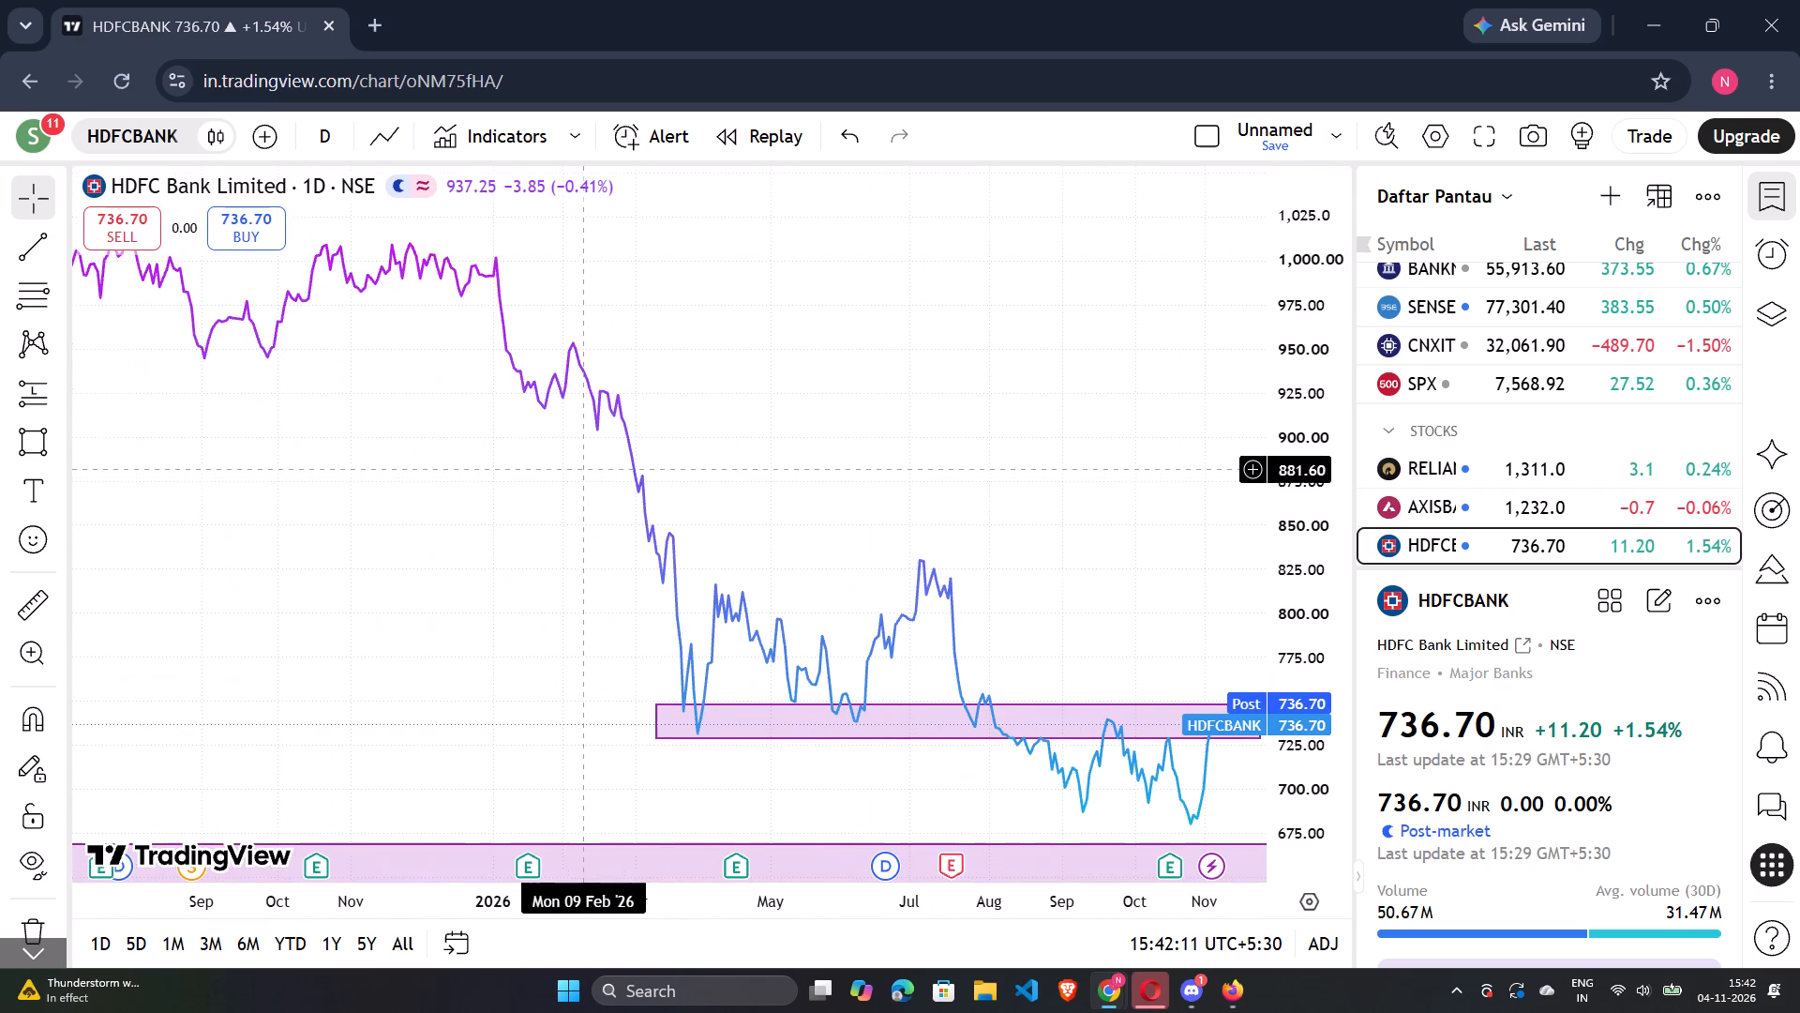
pyautogui.scroll(1, 584, 472)
pyautogui.scroll(-5, 584, 472)
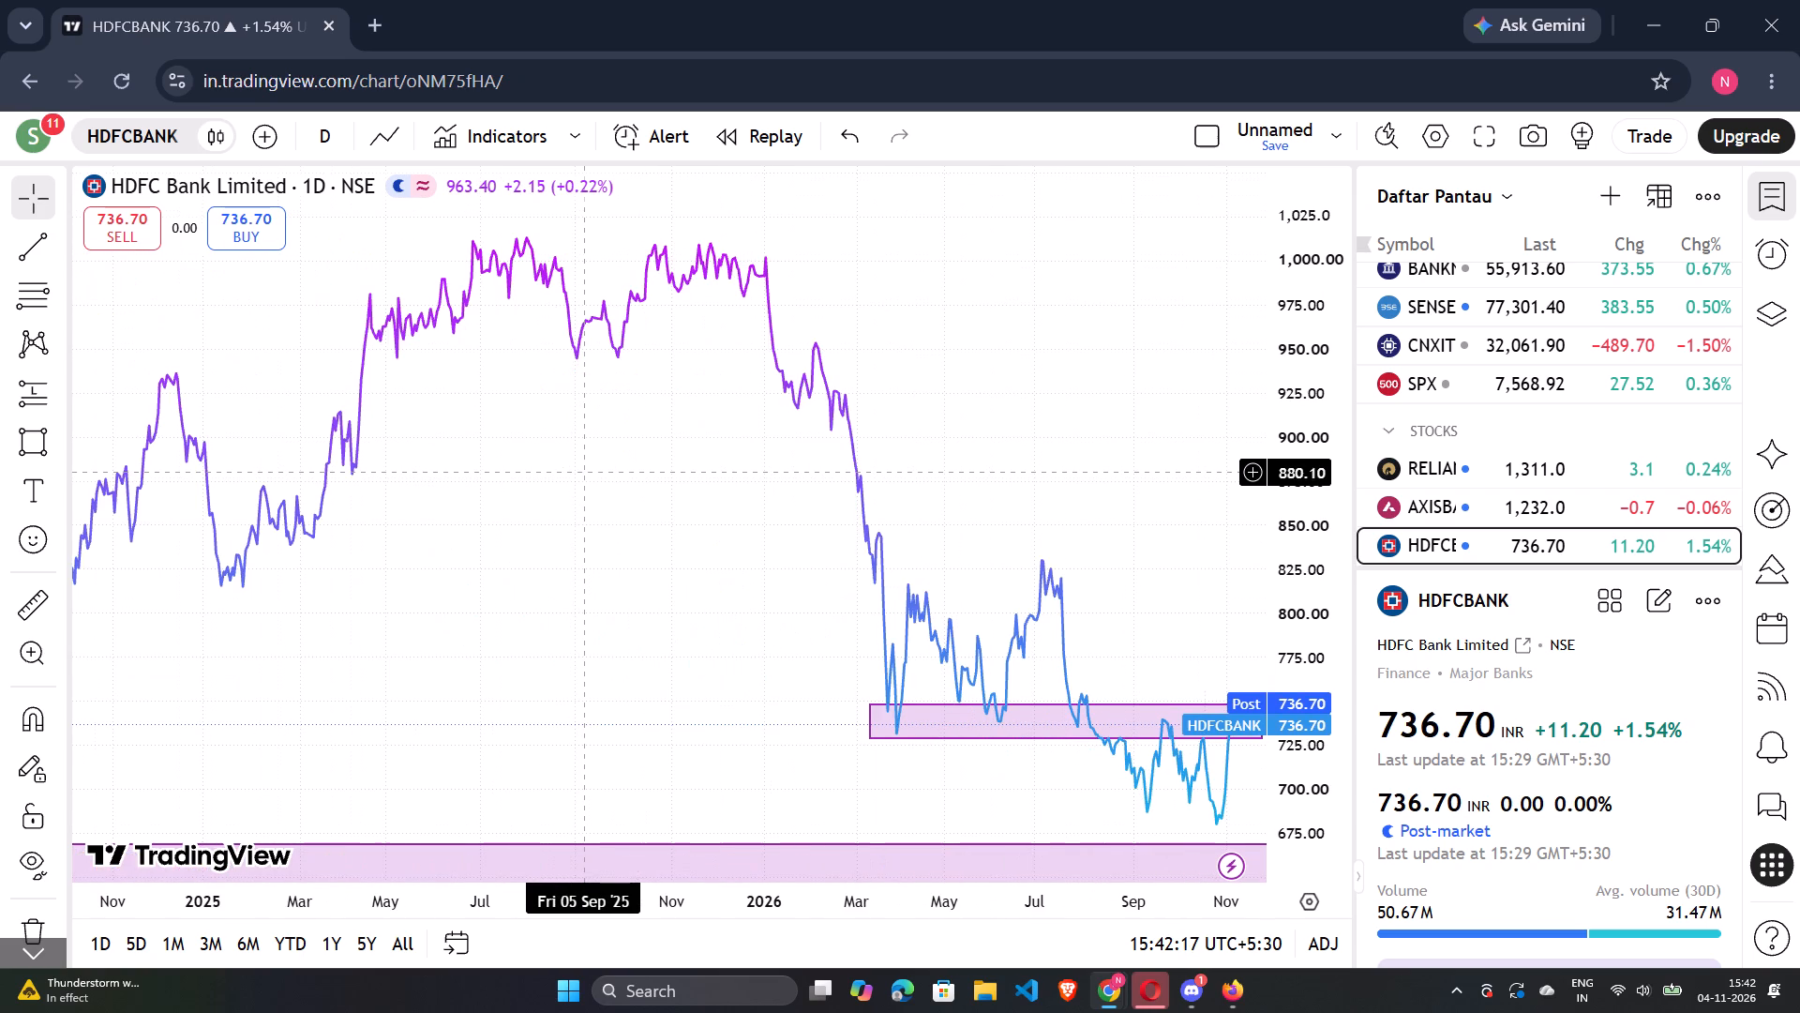
pyautogui.scroll(7, 586, 477)
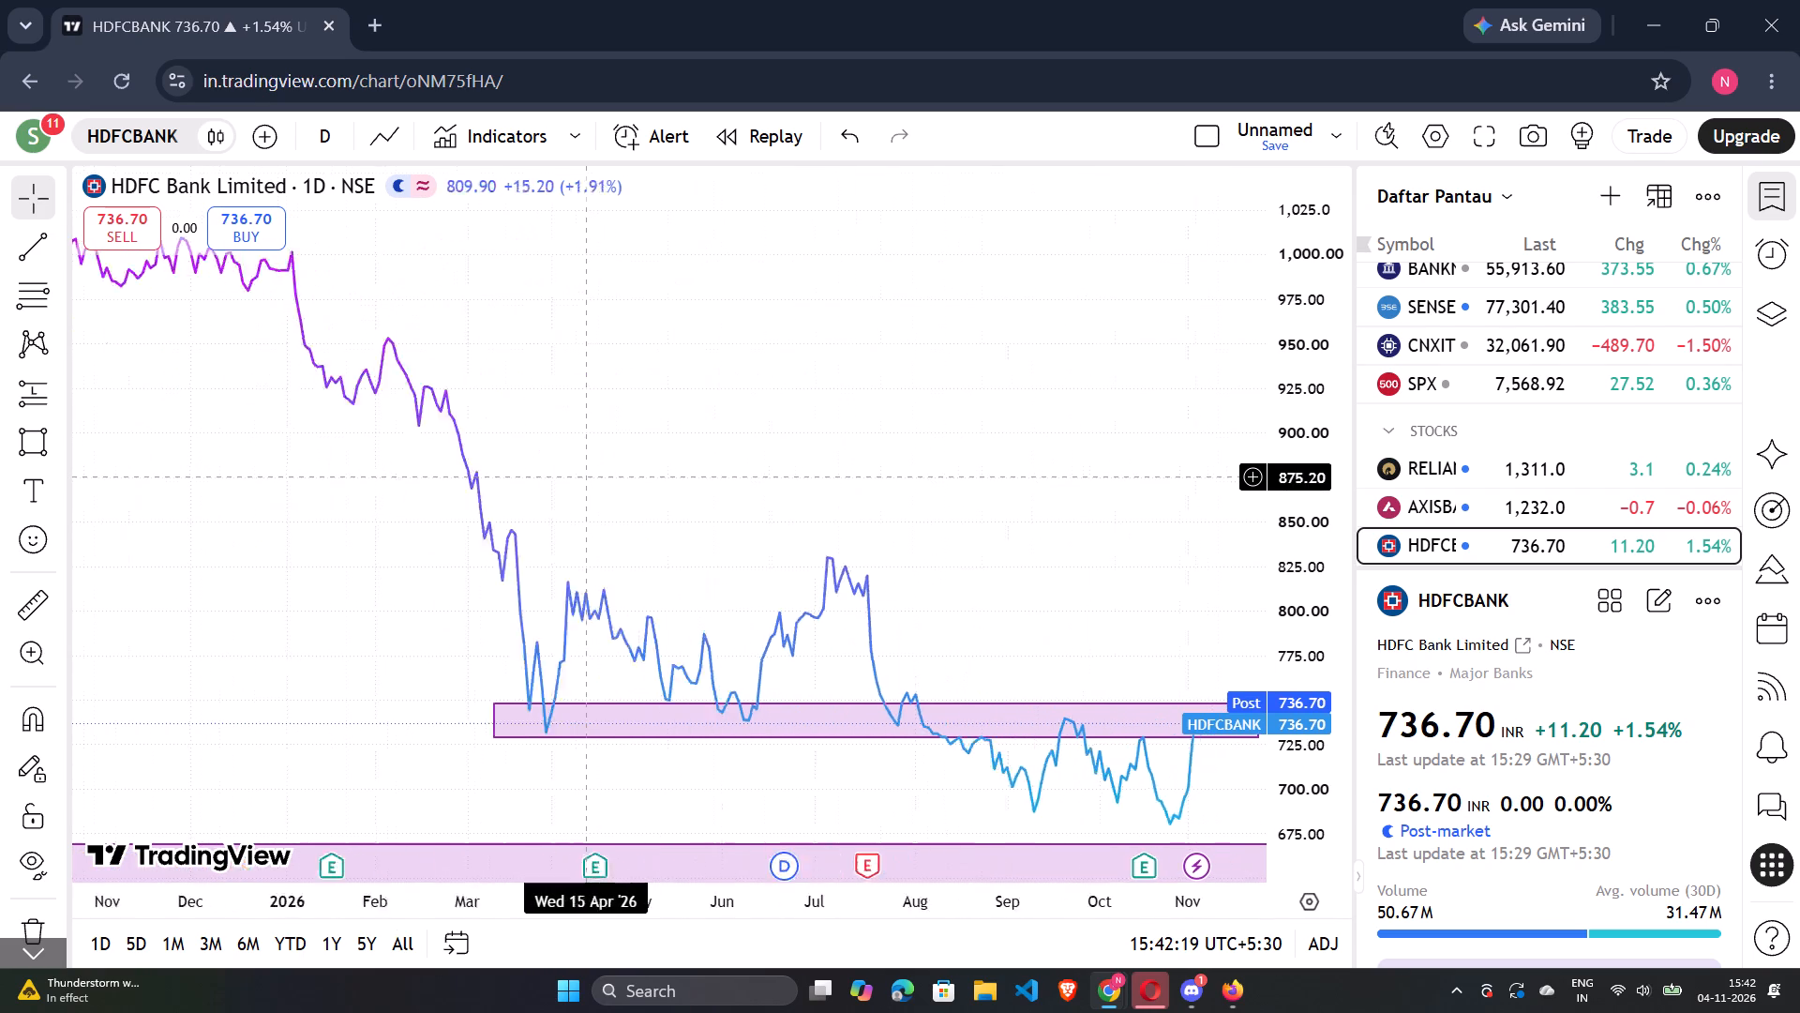
pyautogui.scroll(15, 586, 477)
pyautogui.scroll(-4, 586, 477)
pyautogui.scroll(3, 586, 477)
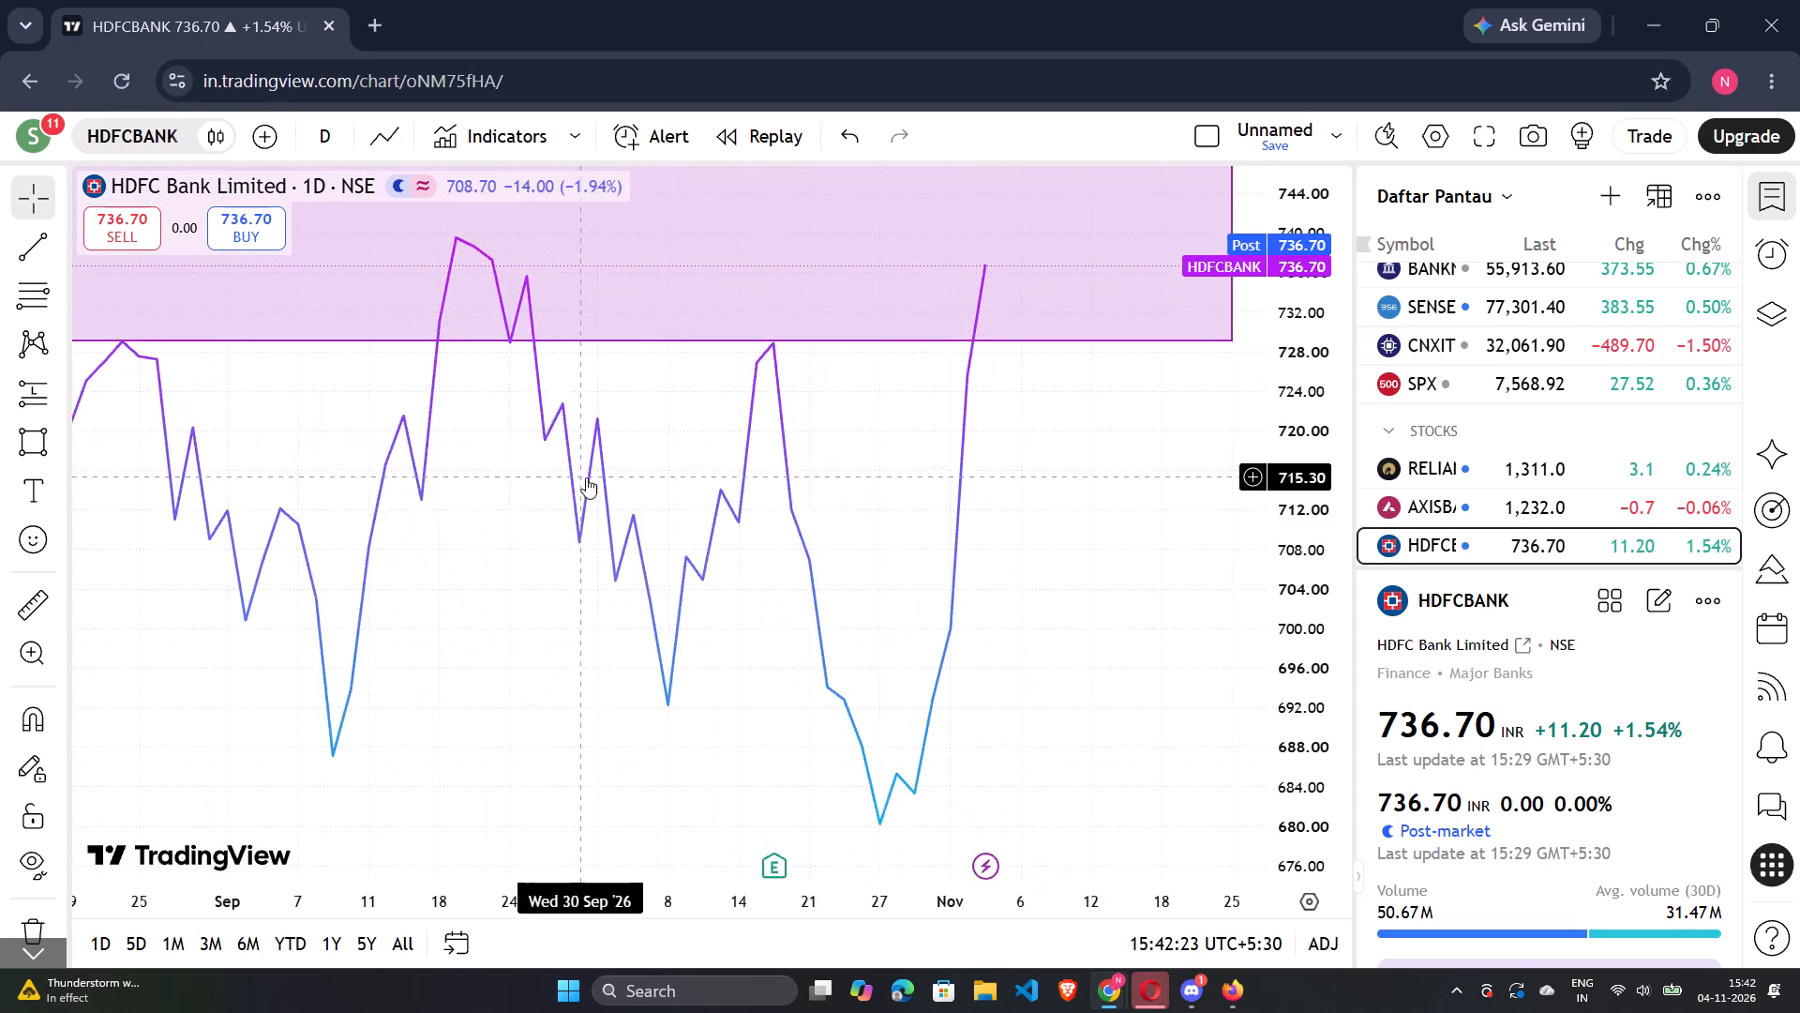
pyautogui.scroll(6, 586, 477)
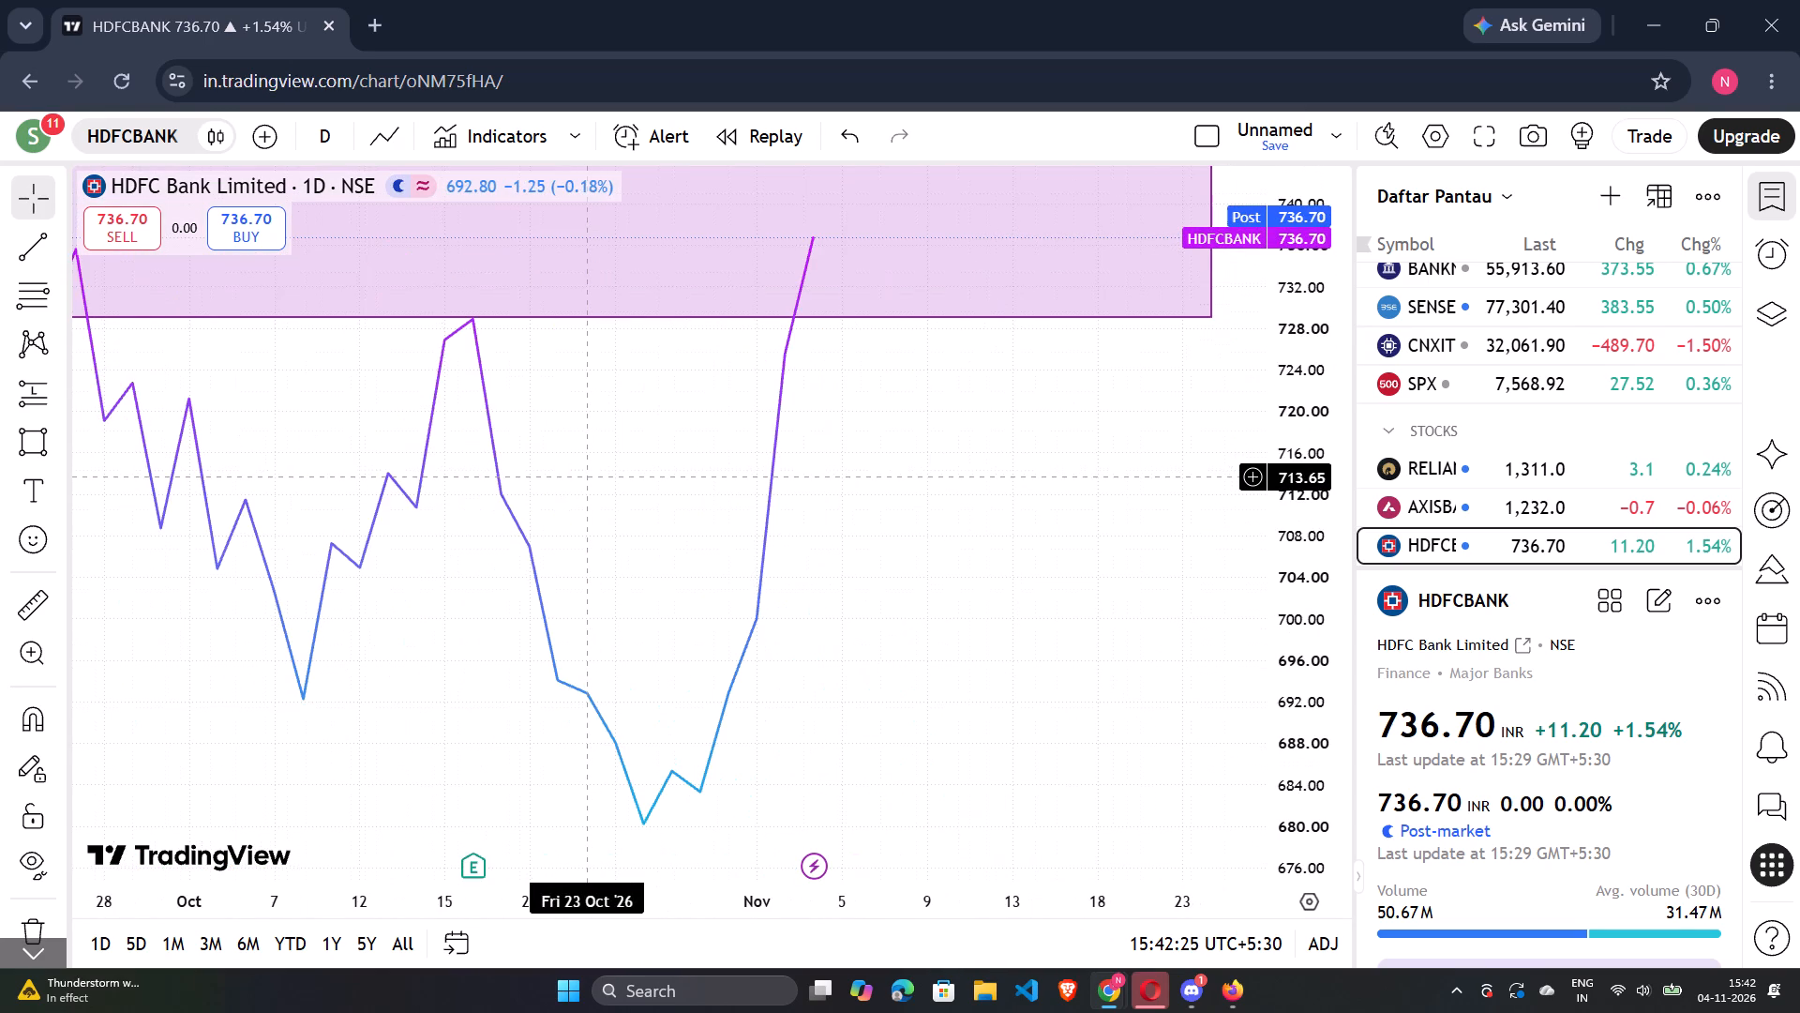
pyautogui.scroll(4, 586, 477)
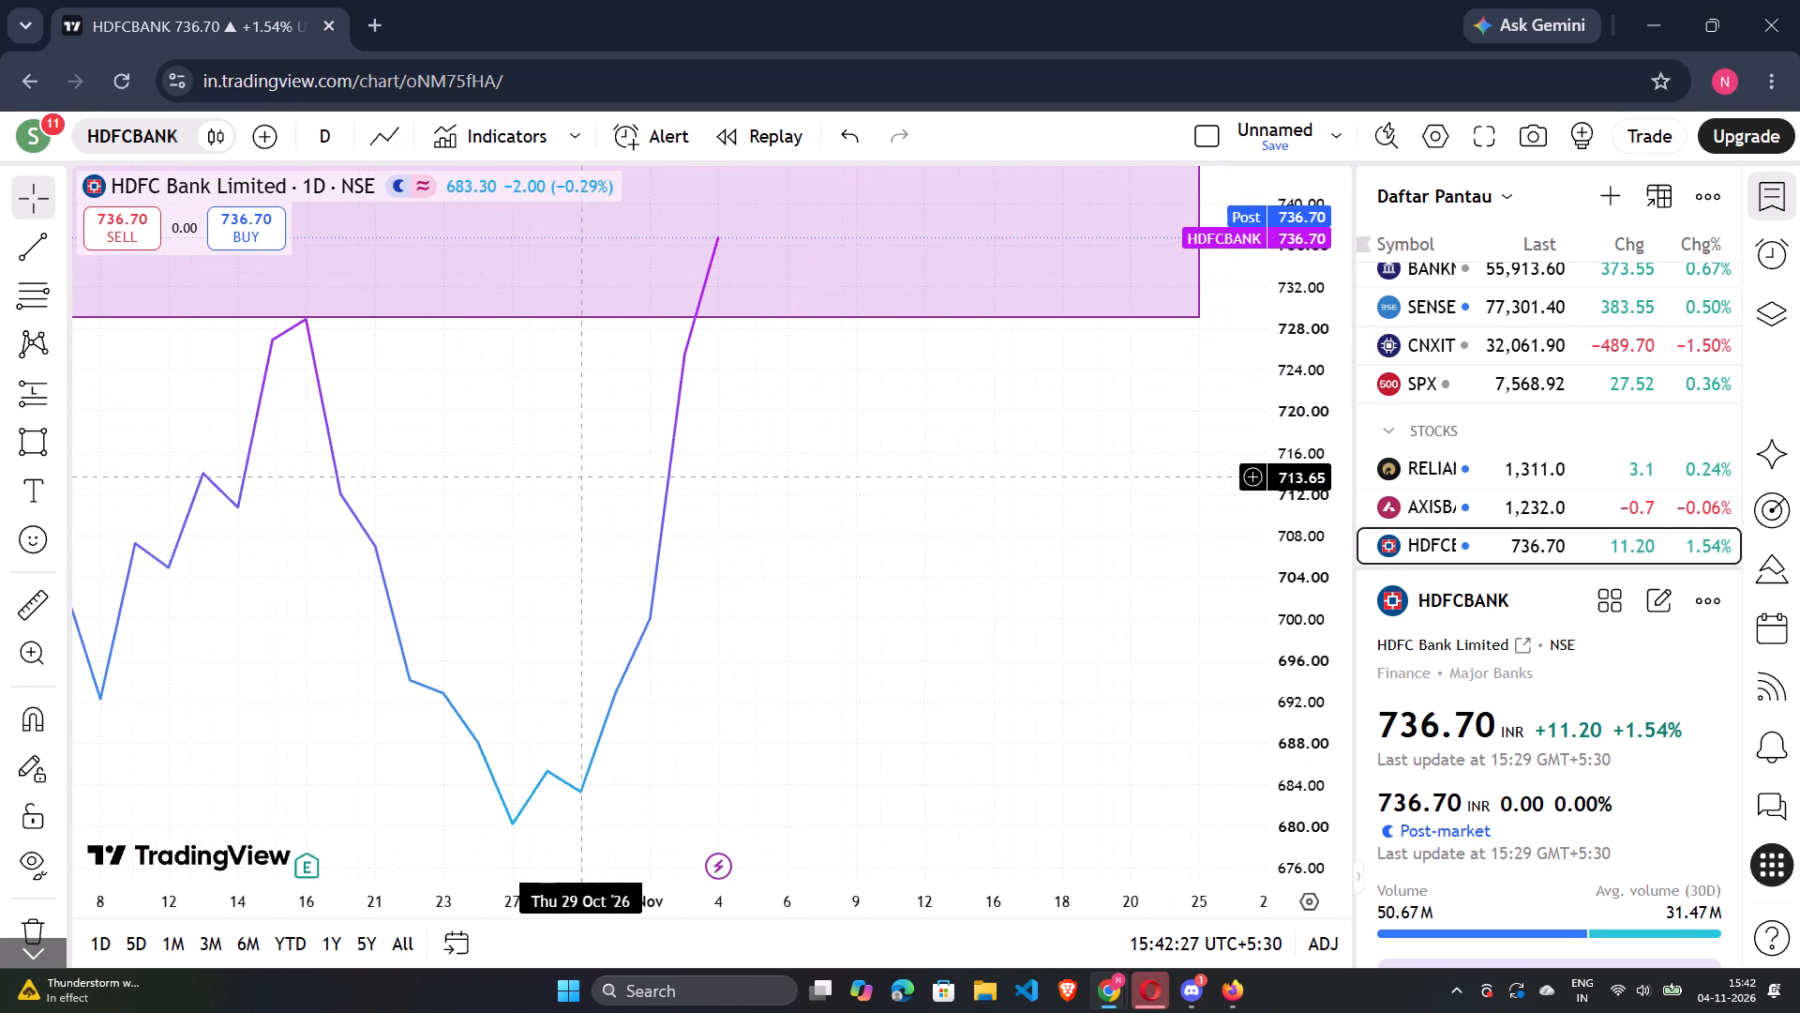
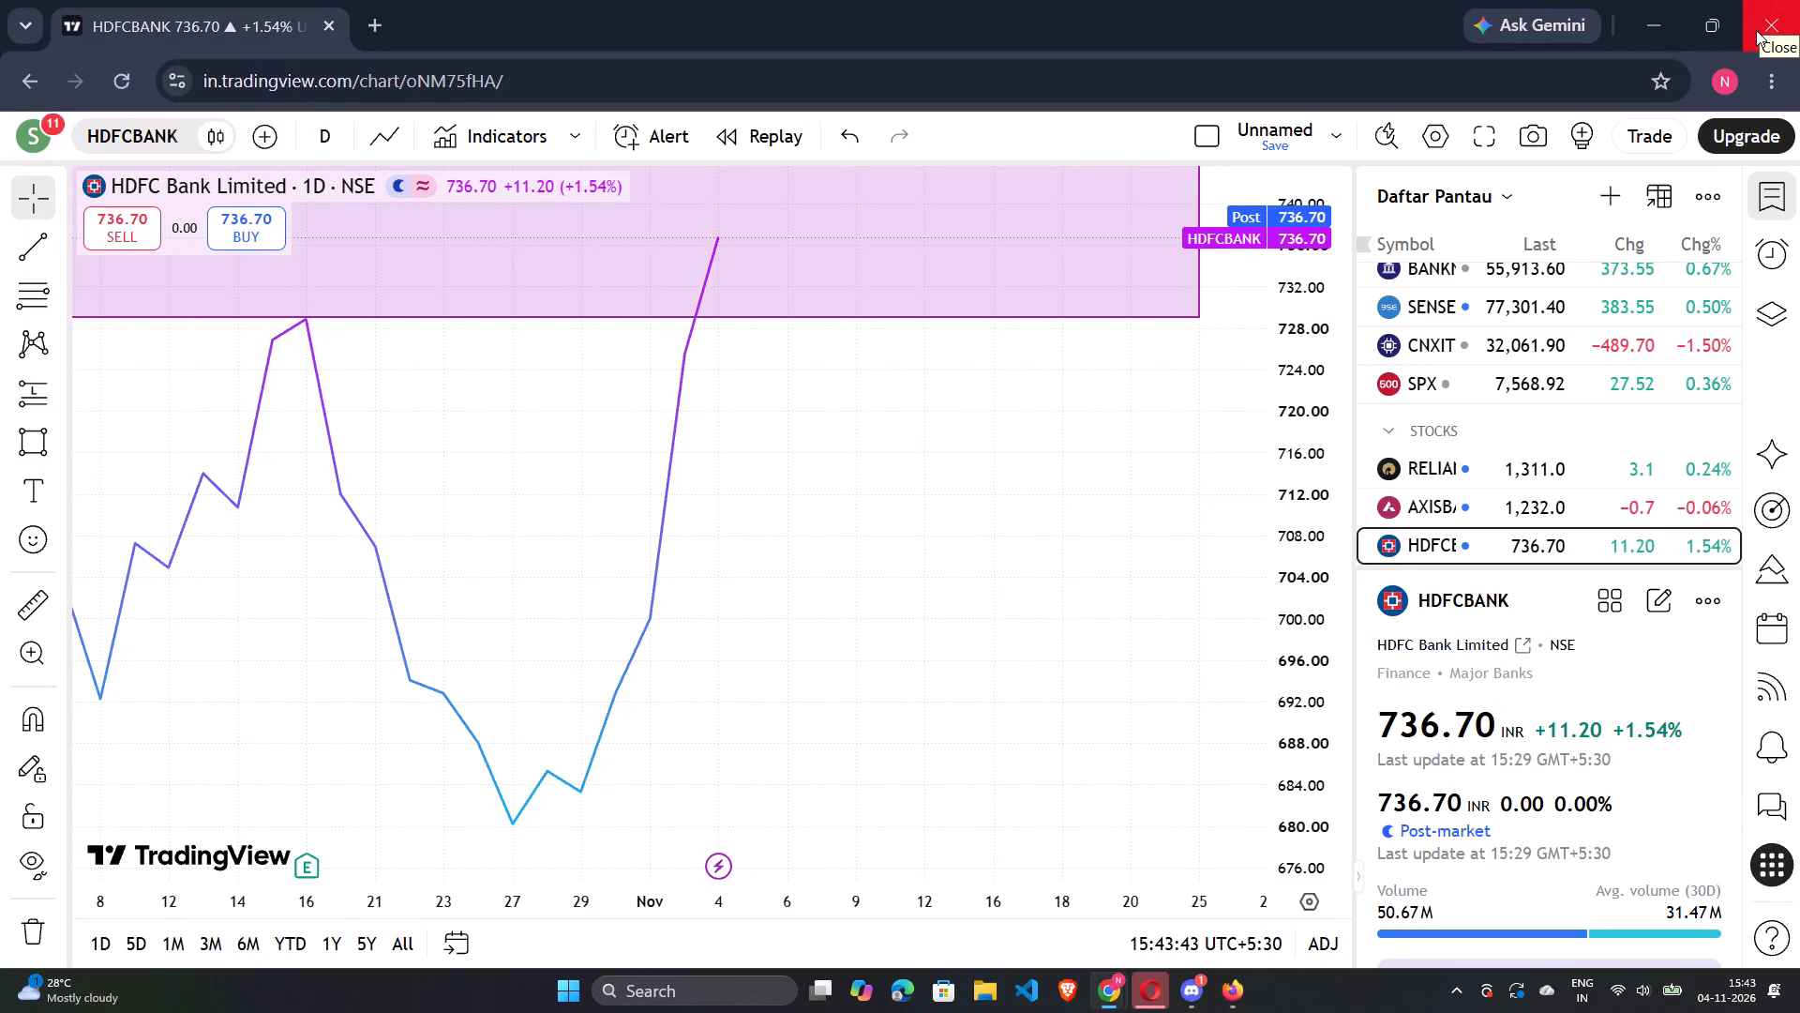
# Close the browser window holding the HDFCBANK line chart, leaving the site without saving the changes.
pyautogui.click(1756, 30)
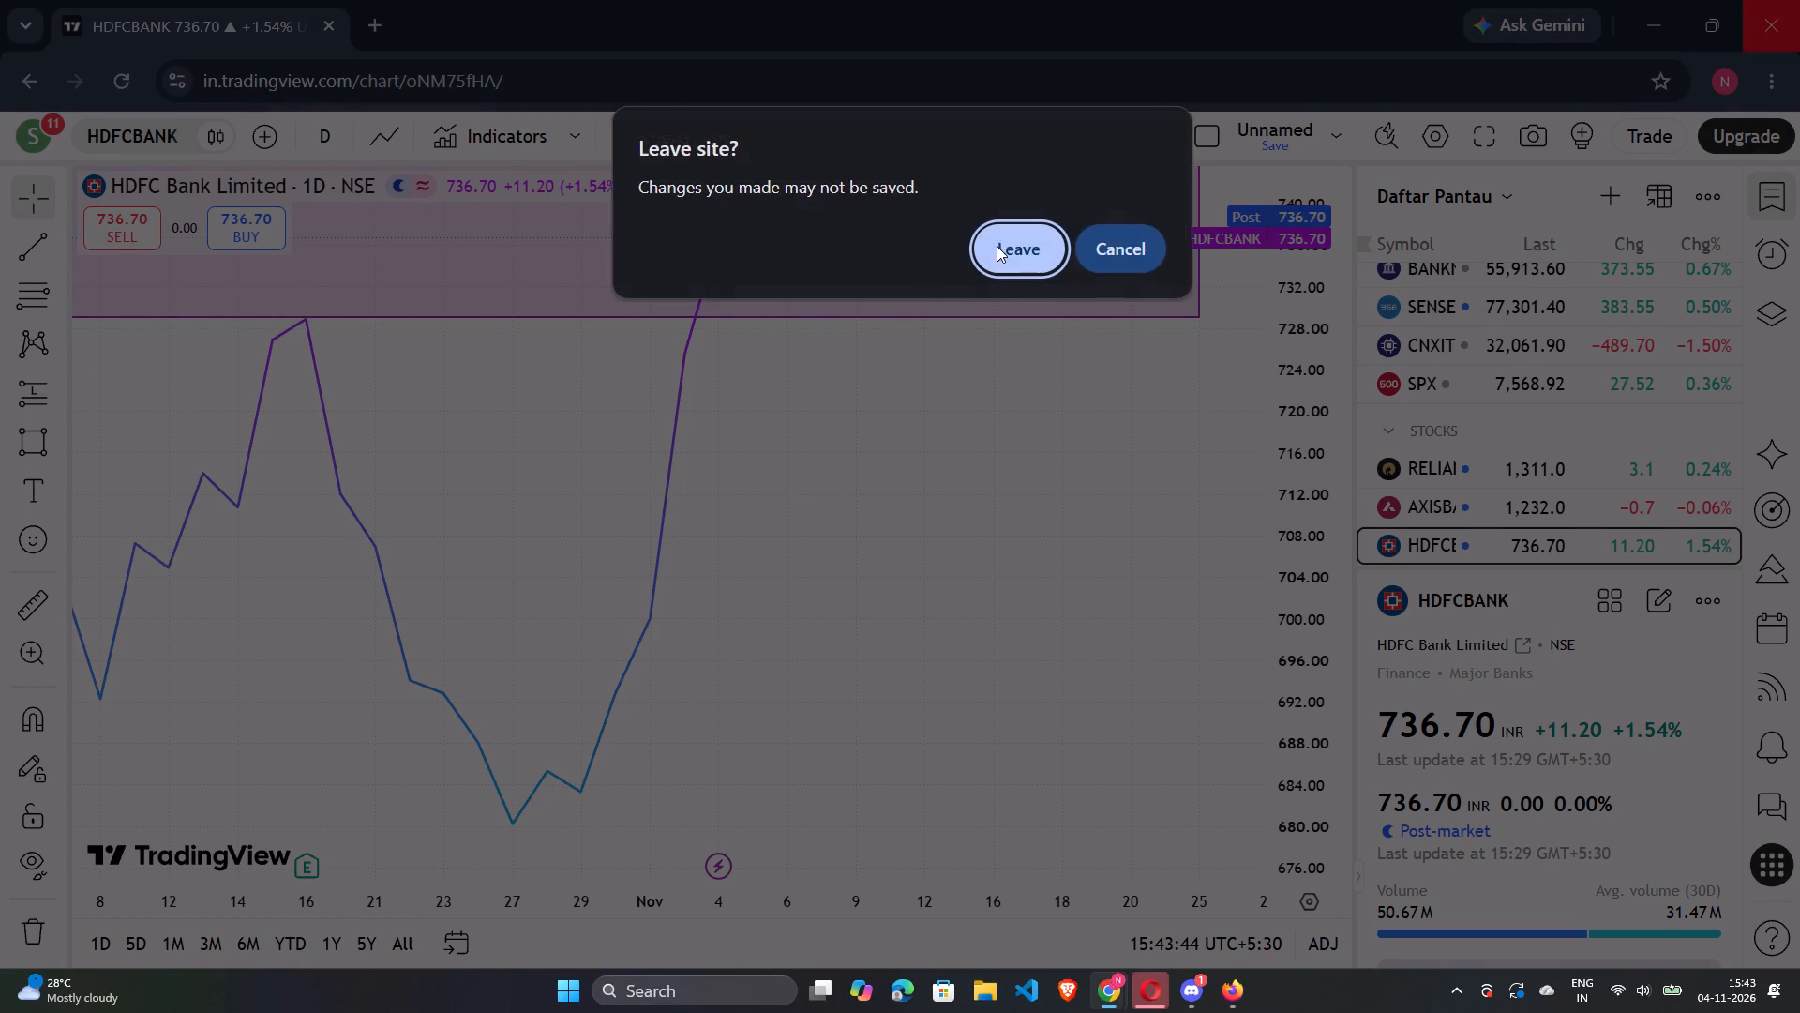
pyautogui.click(1027, 246)
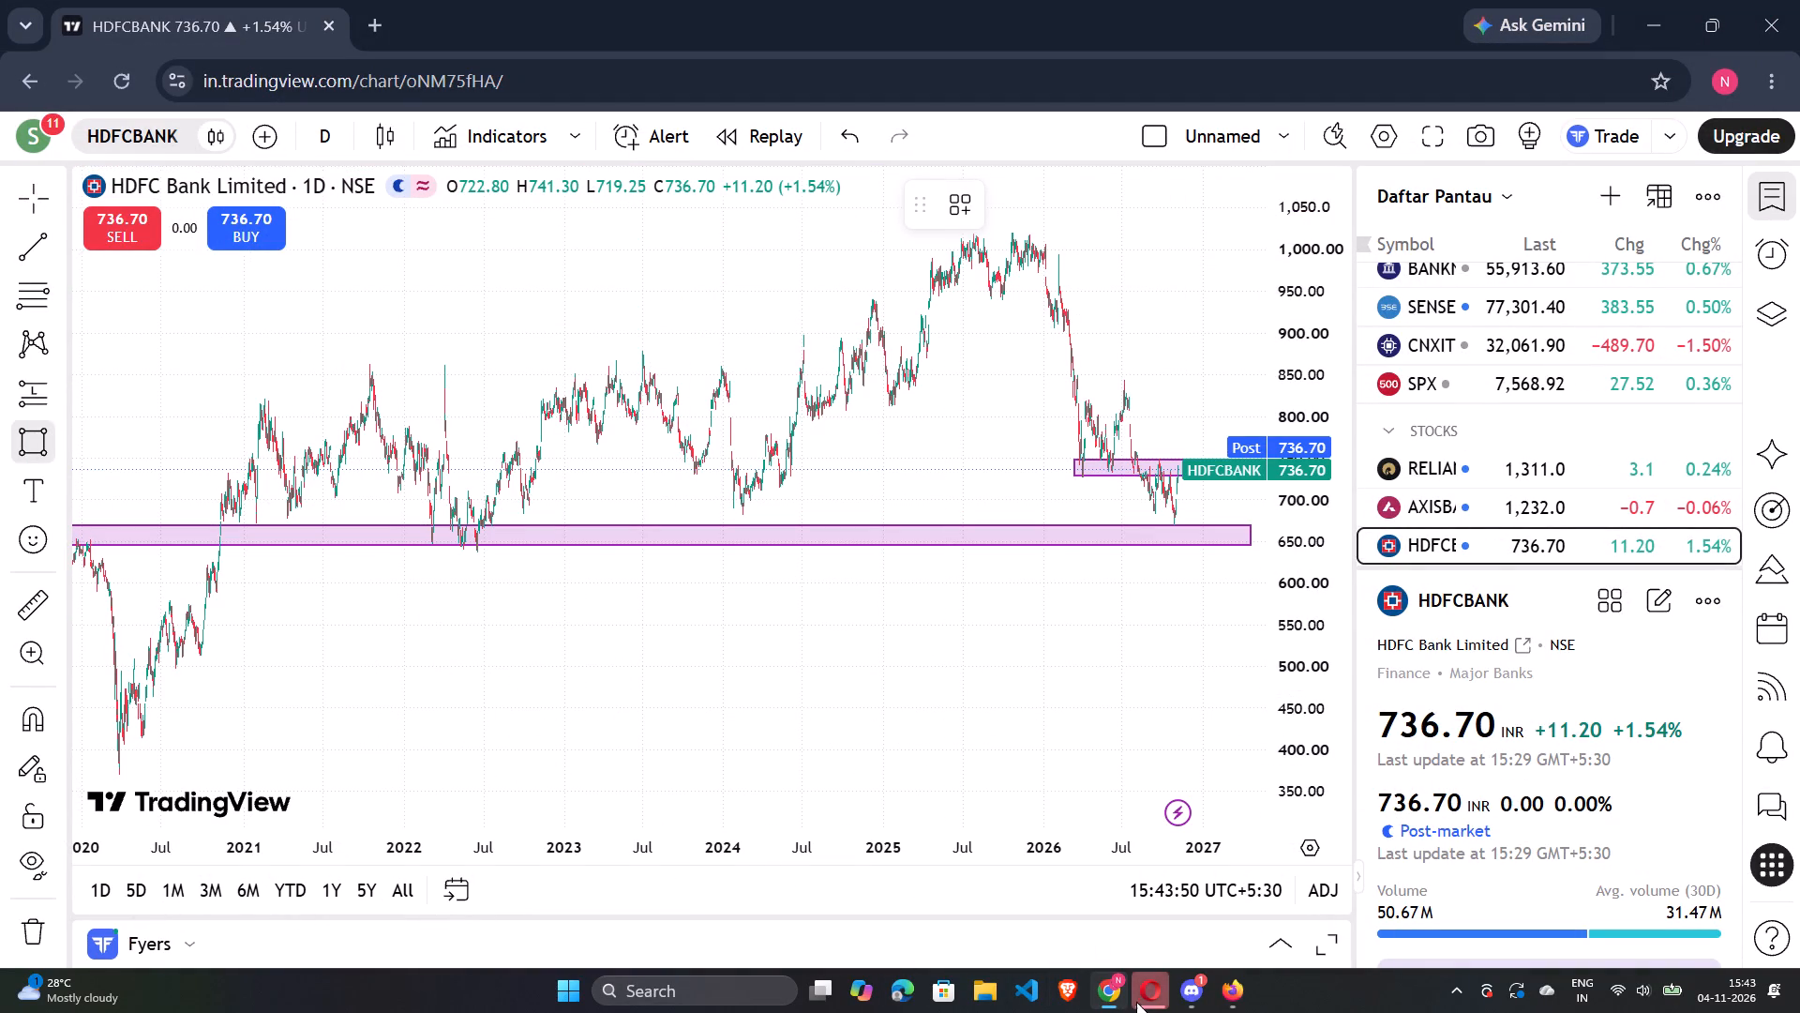
# Minimise the remaining HDFCBANK candle chart window and close the Firefox window behind it.
pyautogui.click(1113, 992)
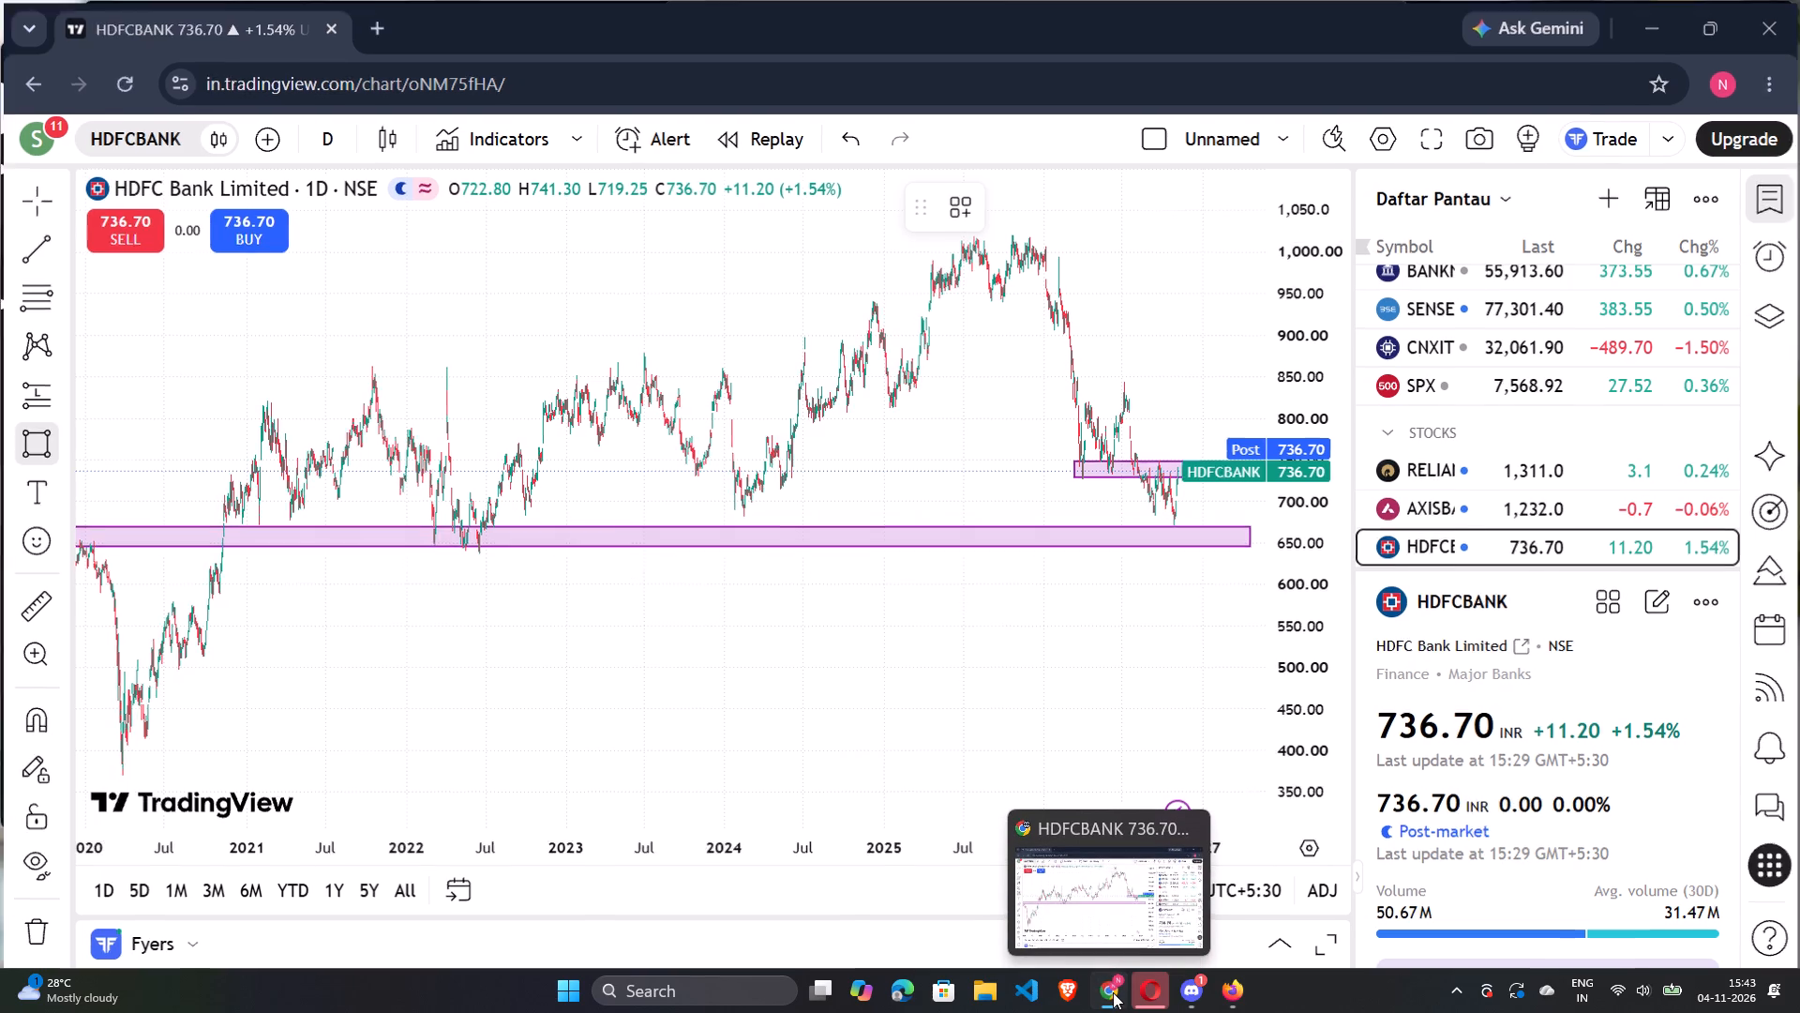
pyautogui.click(1398, 28)
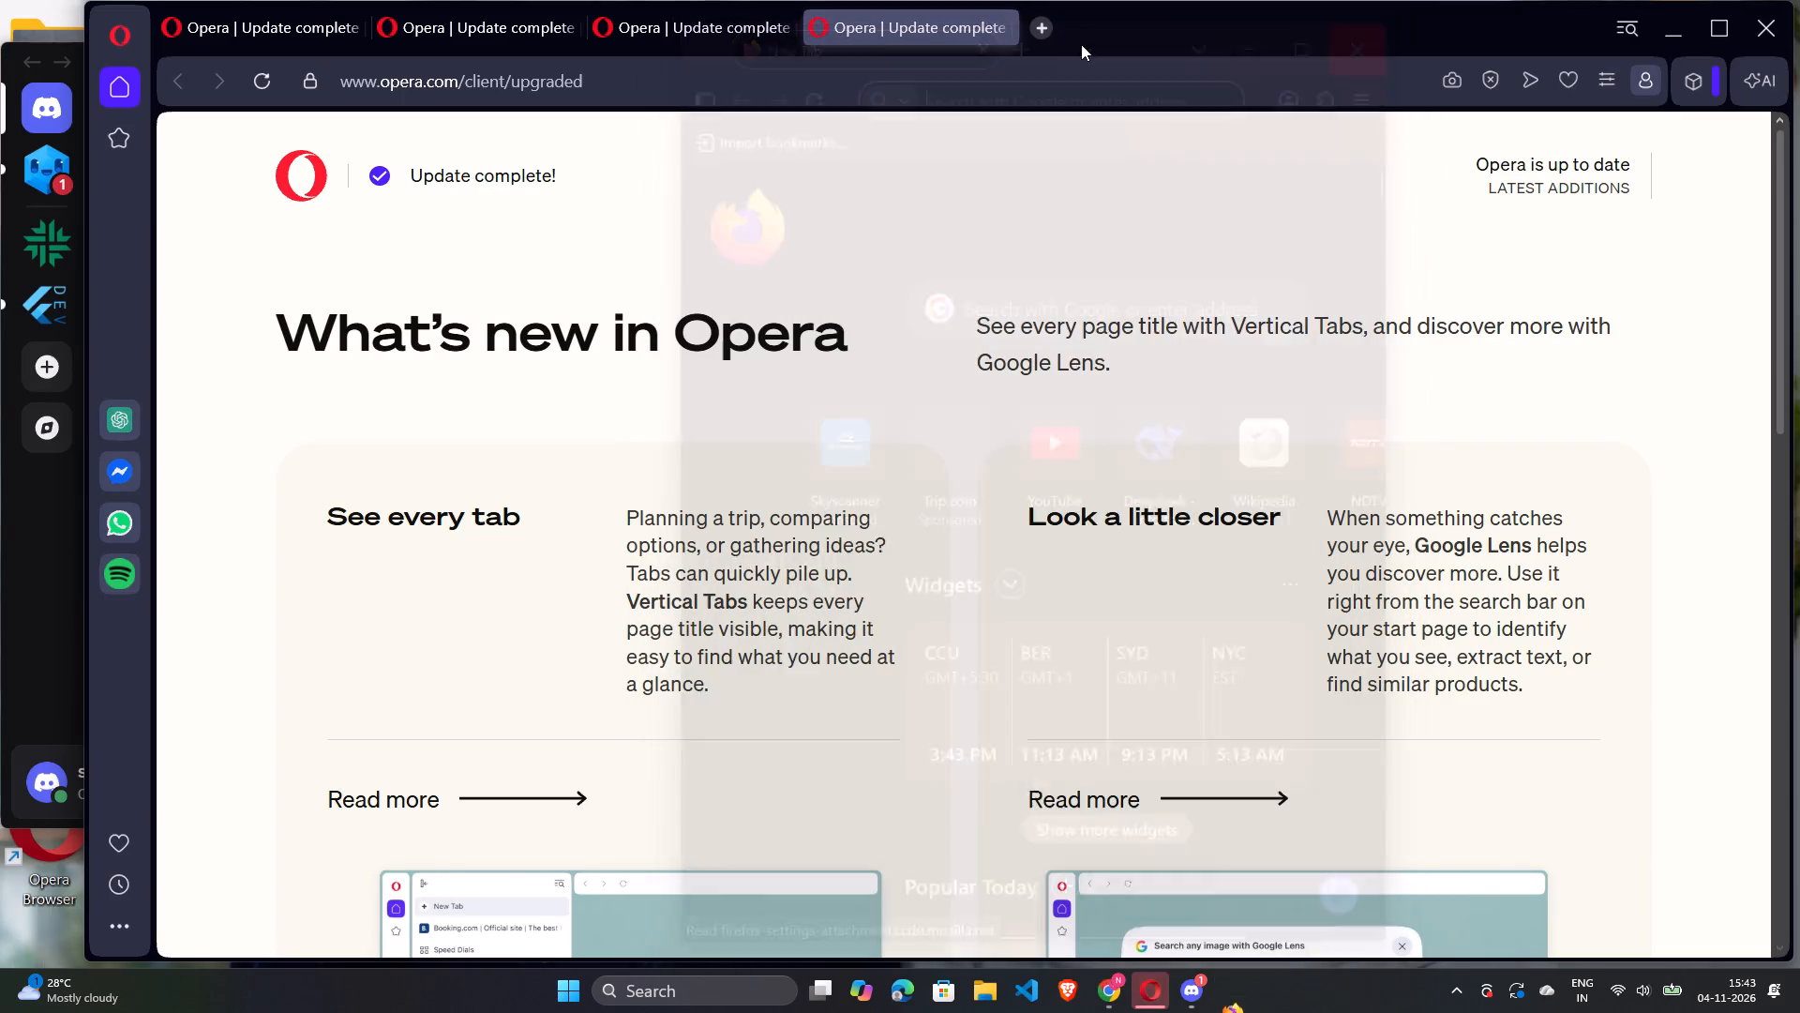
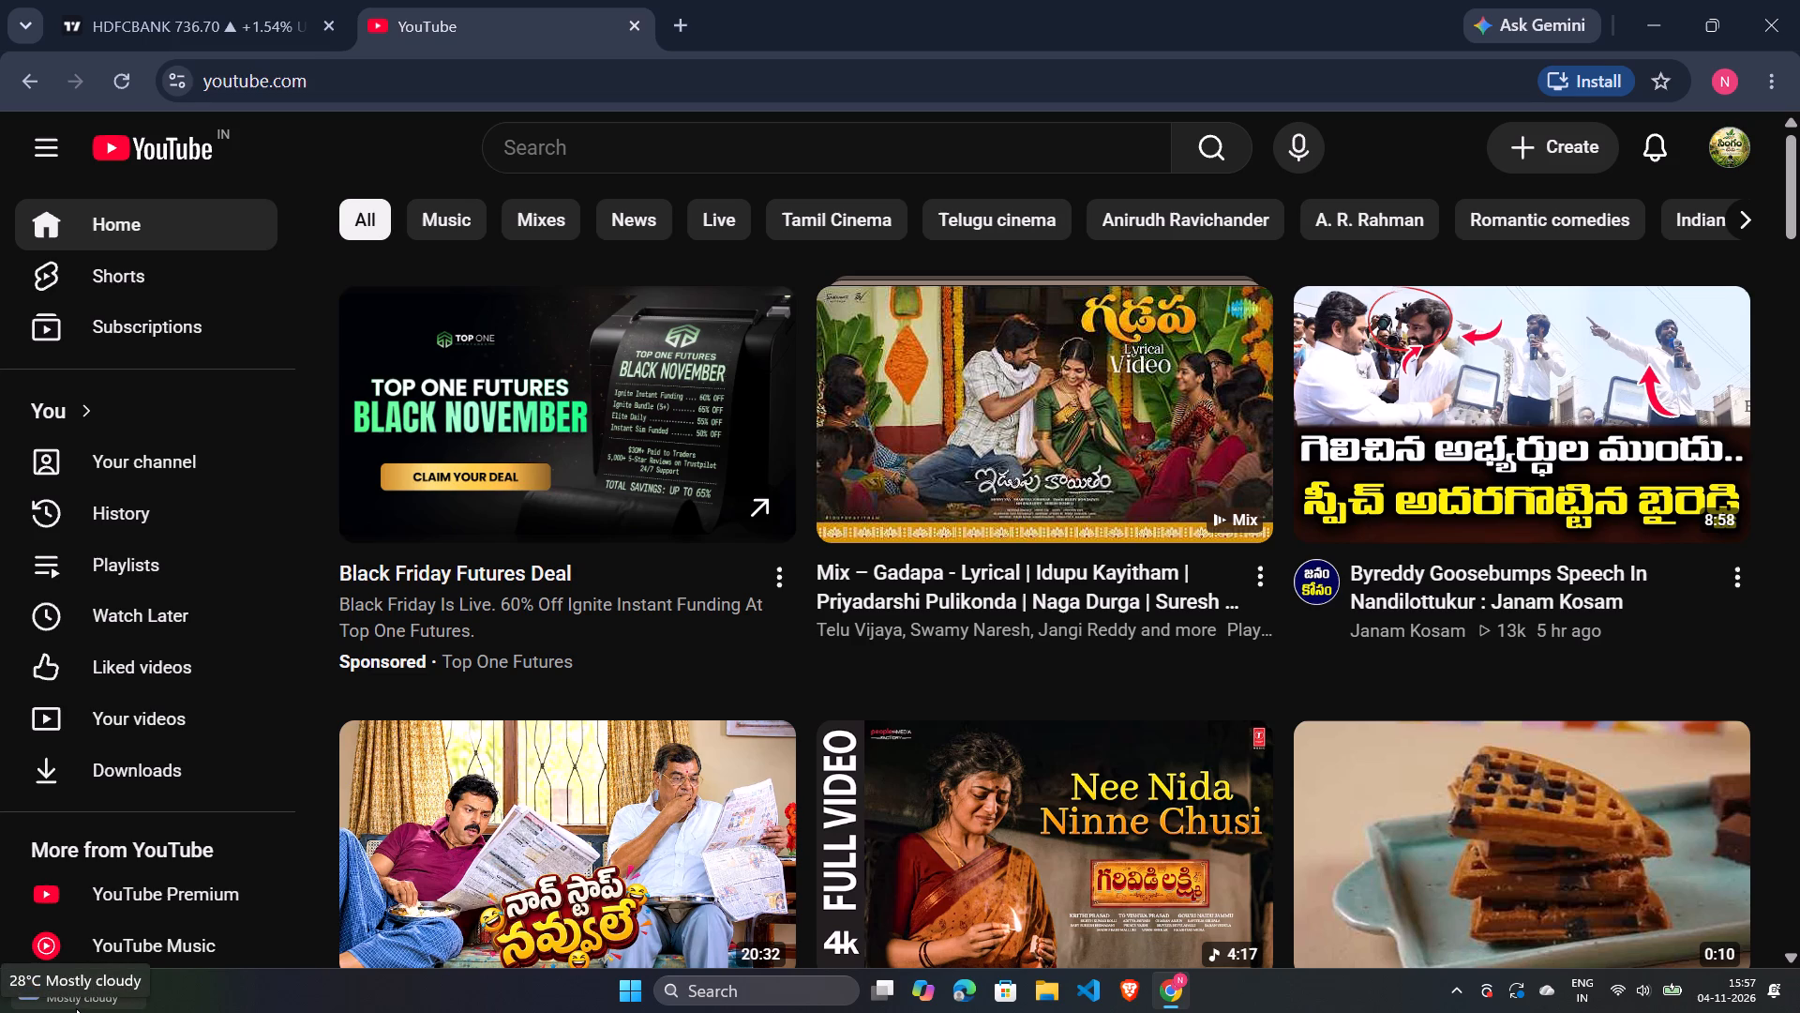
# Close the Chrome window holding the HDFCBANK chart and YouTube tabs.
pyautogui.click(1799, 29)
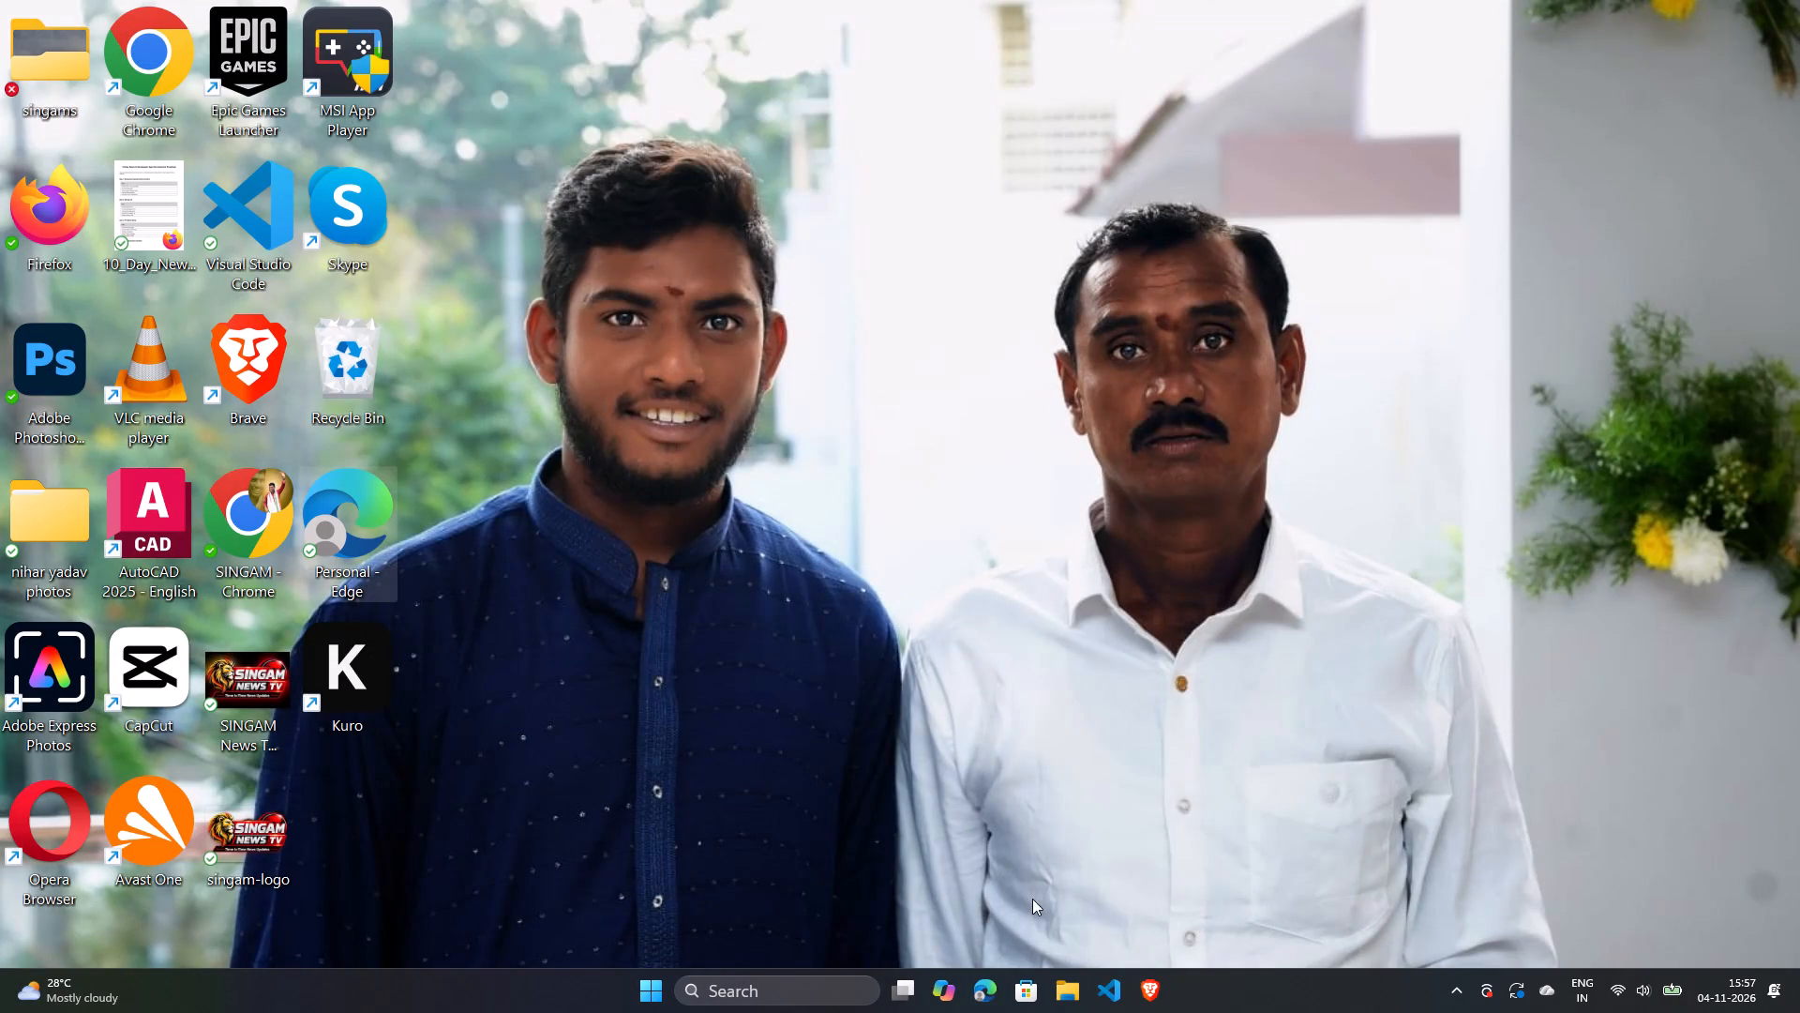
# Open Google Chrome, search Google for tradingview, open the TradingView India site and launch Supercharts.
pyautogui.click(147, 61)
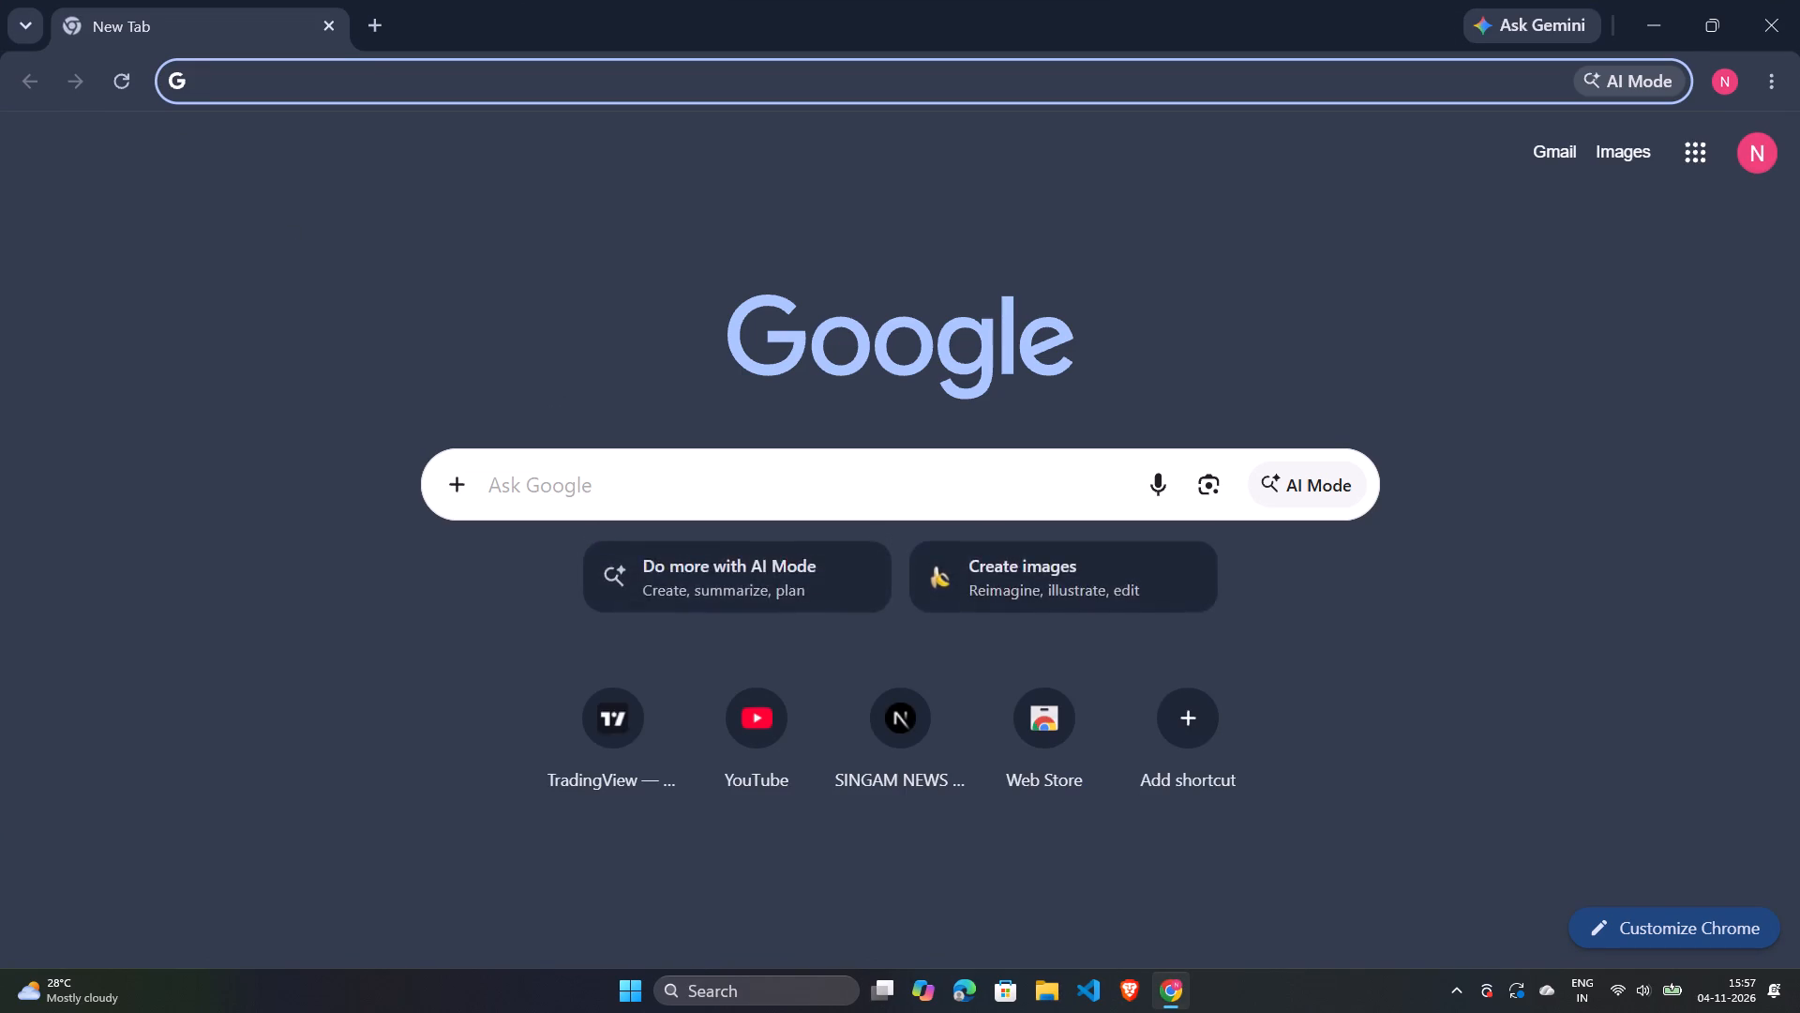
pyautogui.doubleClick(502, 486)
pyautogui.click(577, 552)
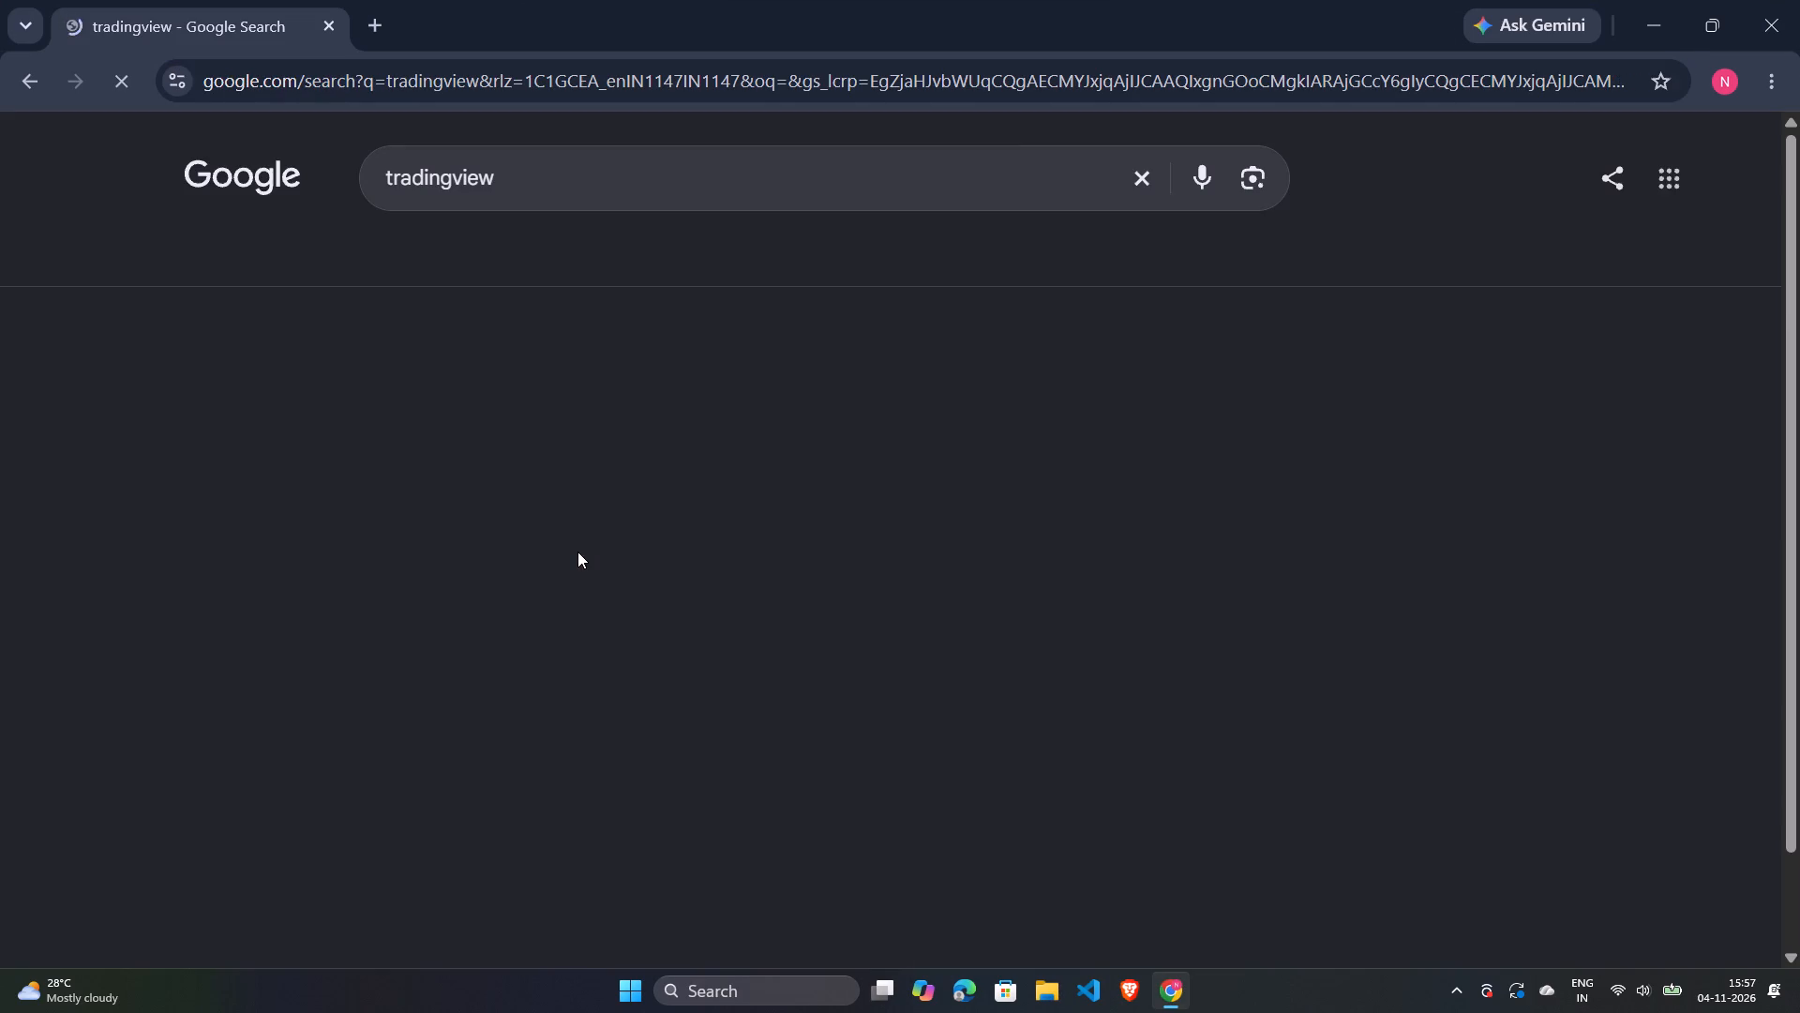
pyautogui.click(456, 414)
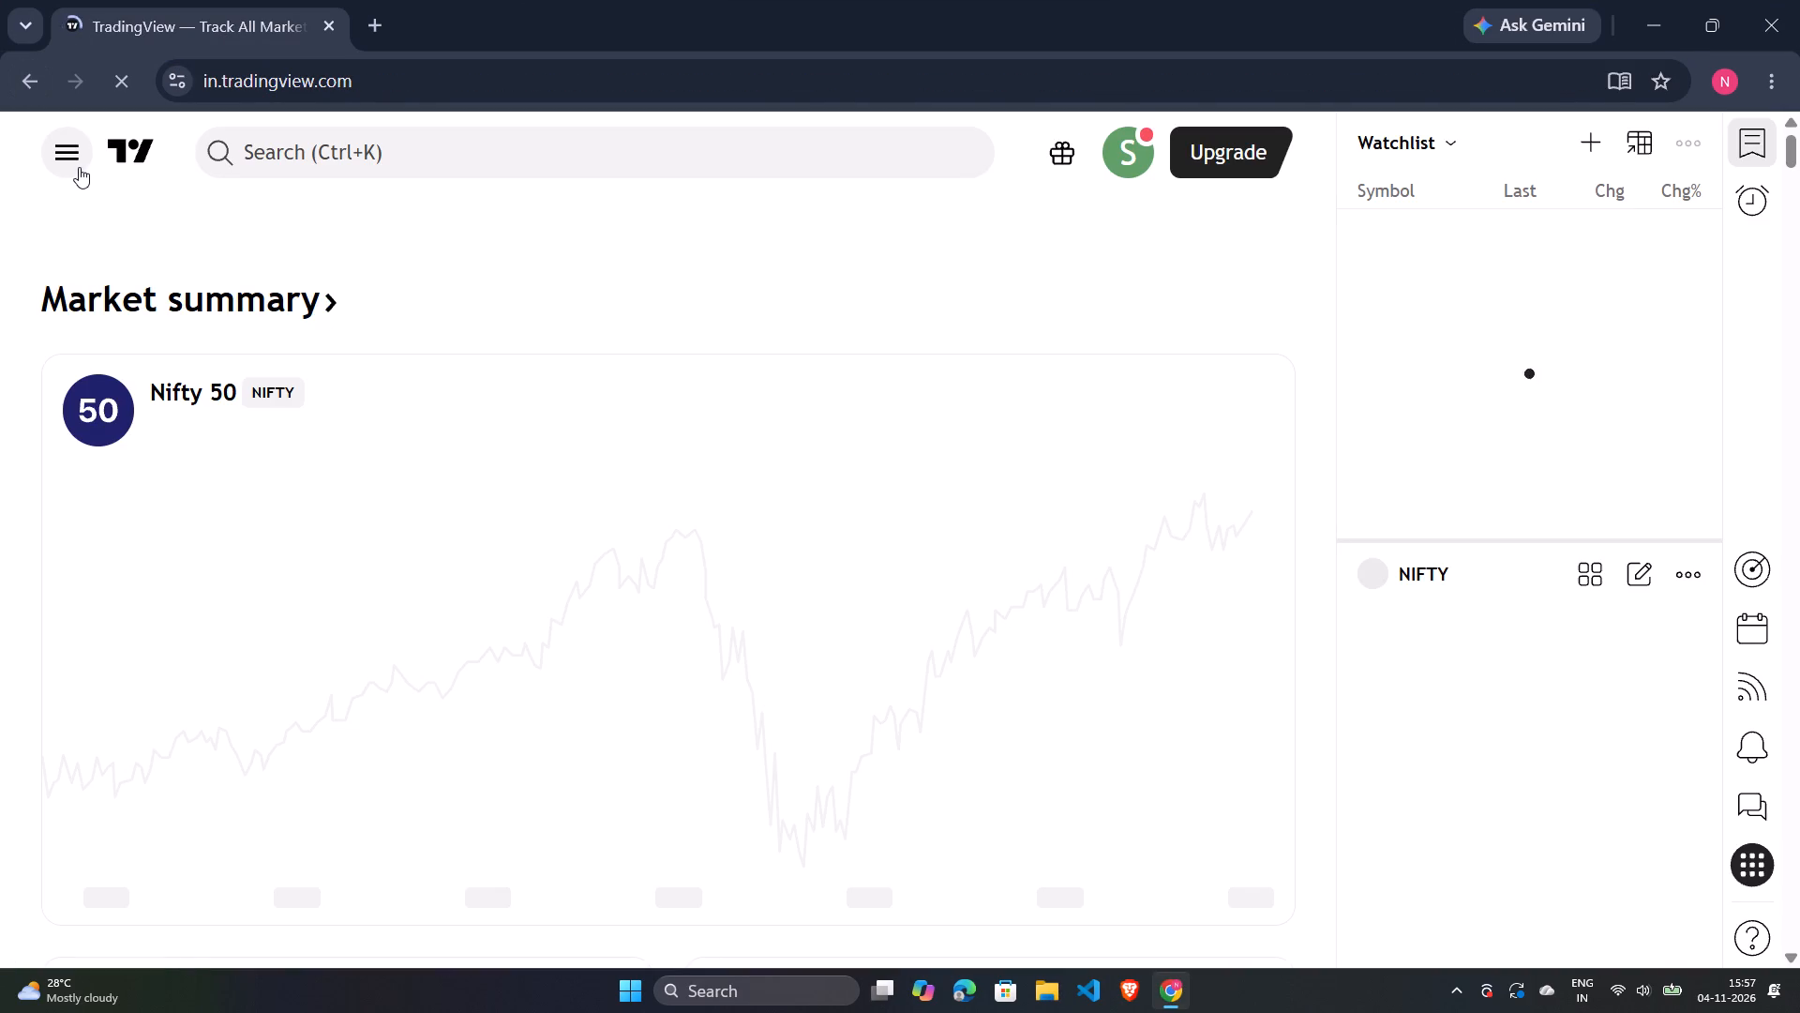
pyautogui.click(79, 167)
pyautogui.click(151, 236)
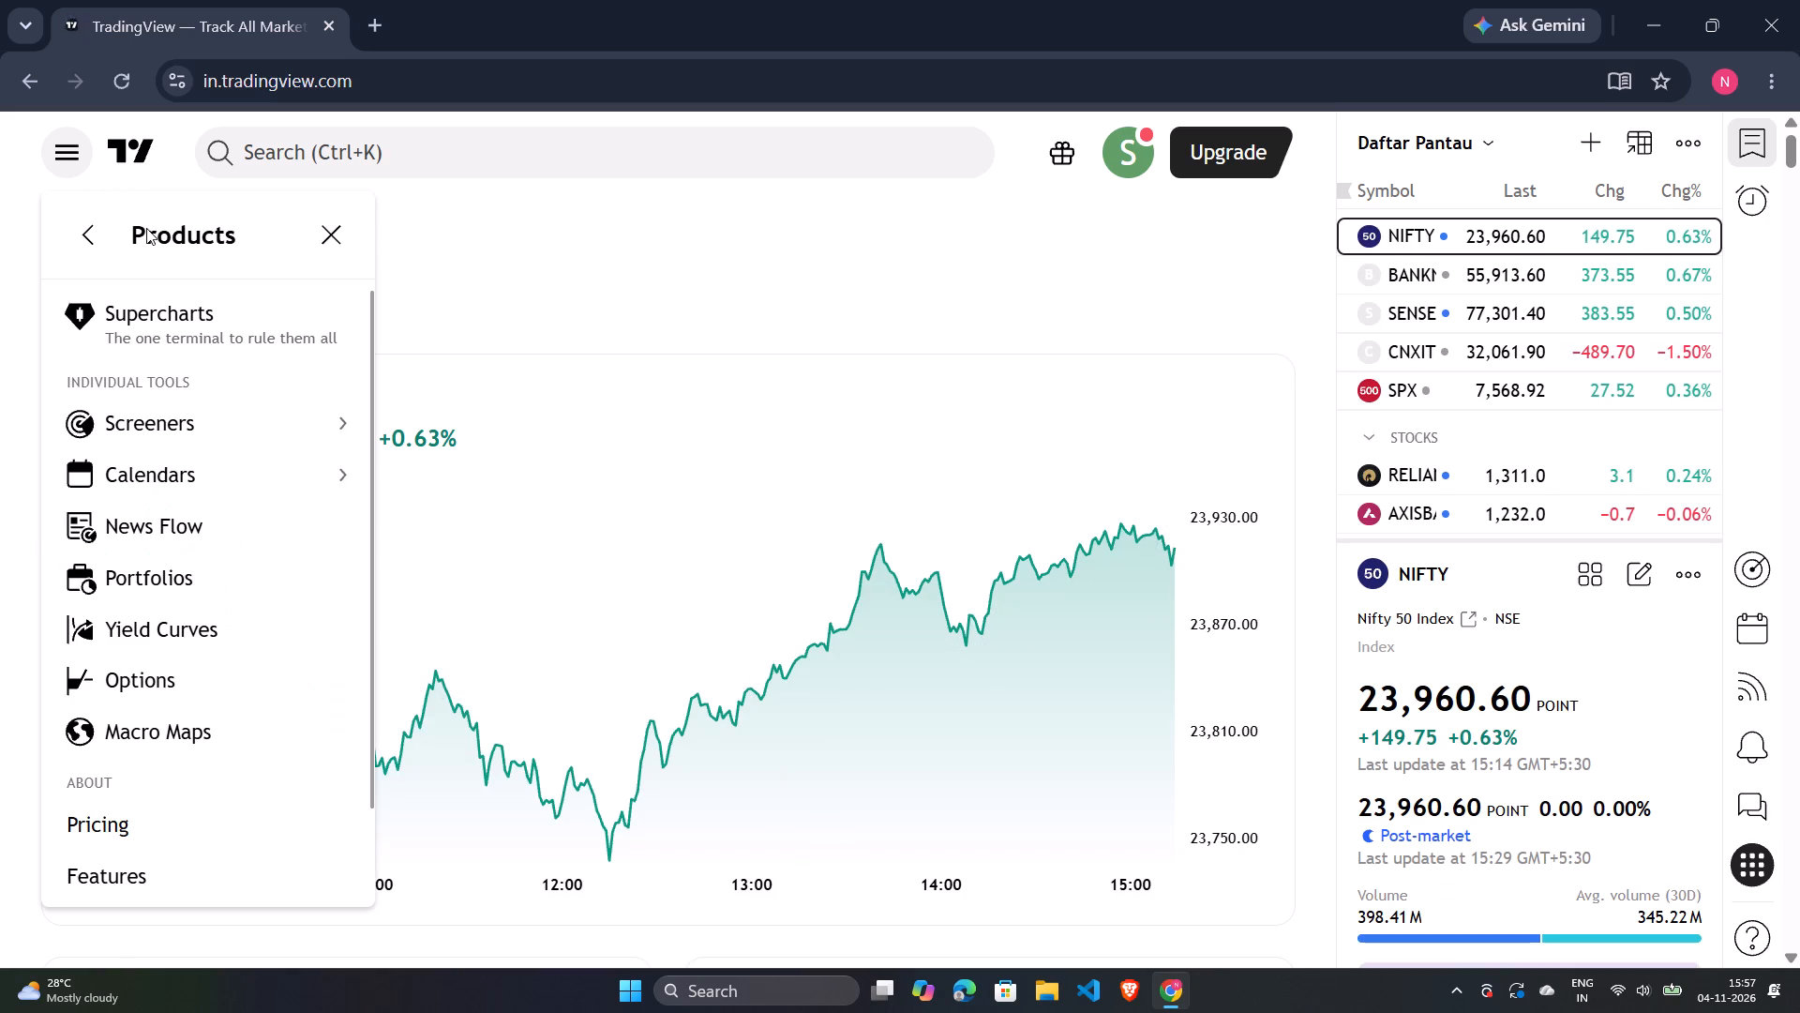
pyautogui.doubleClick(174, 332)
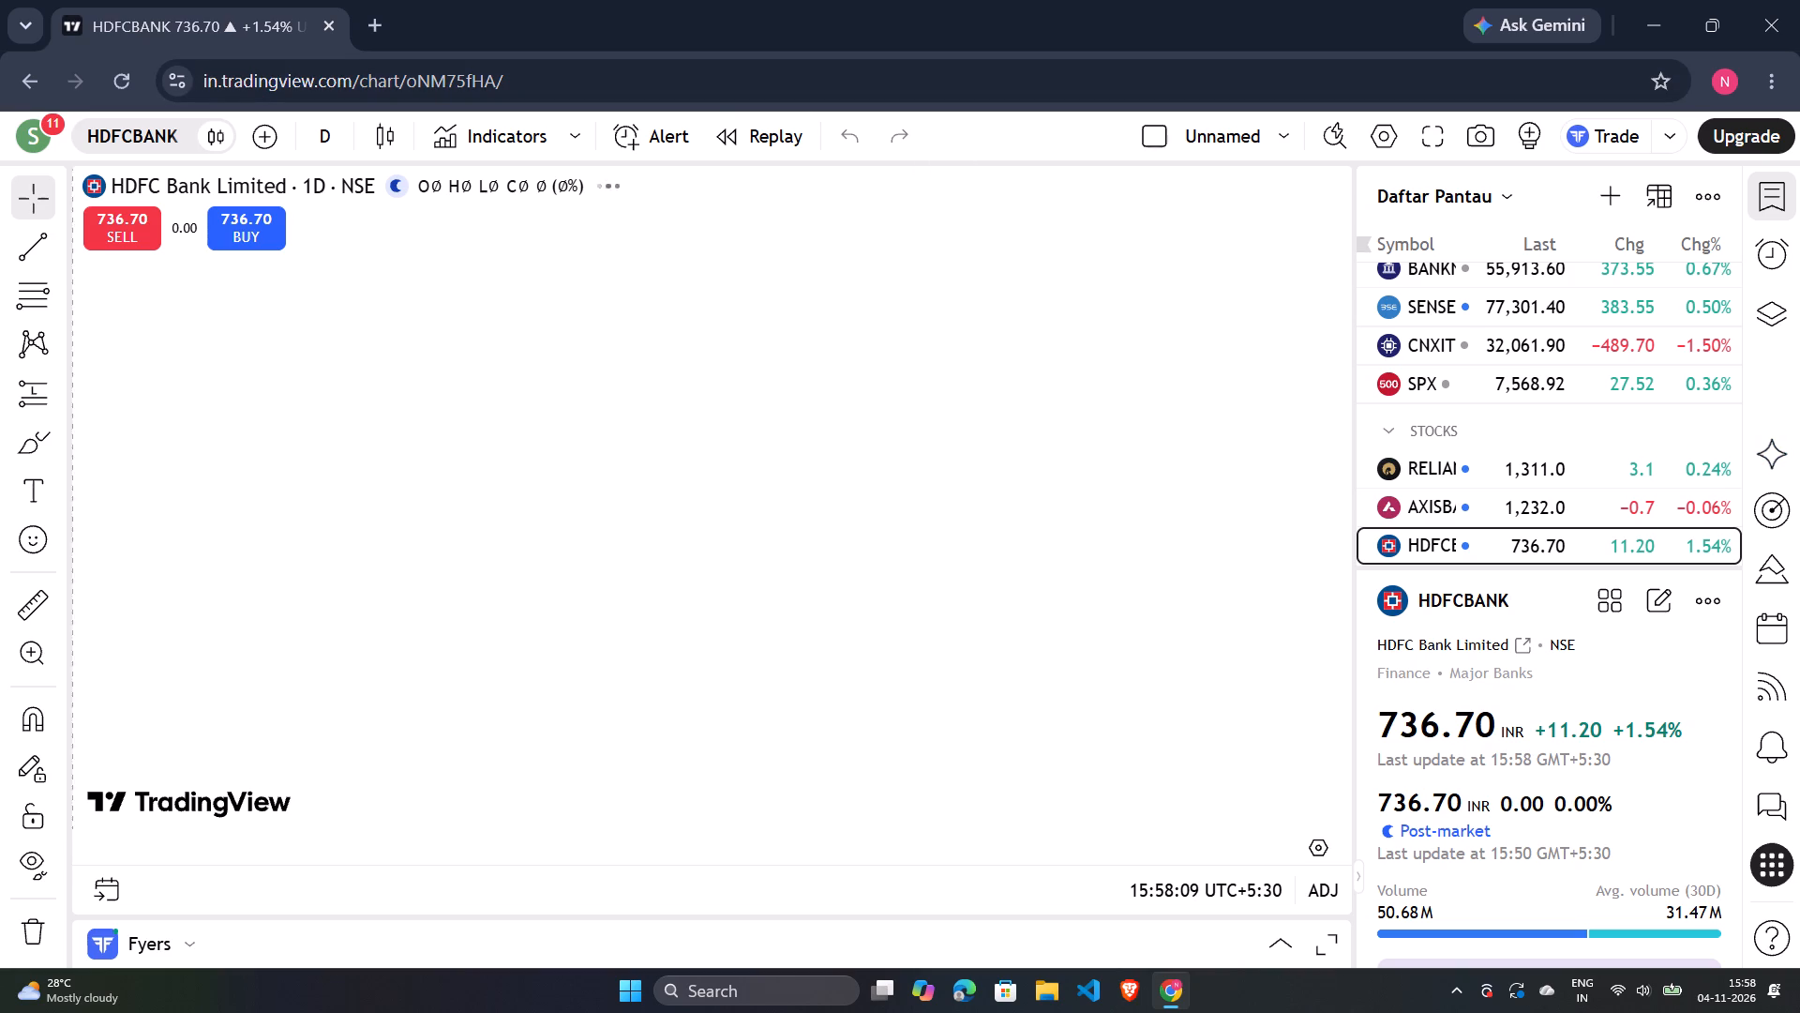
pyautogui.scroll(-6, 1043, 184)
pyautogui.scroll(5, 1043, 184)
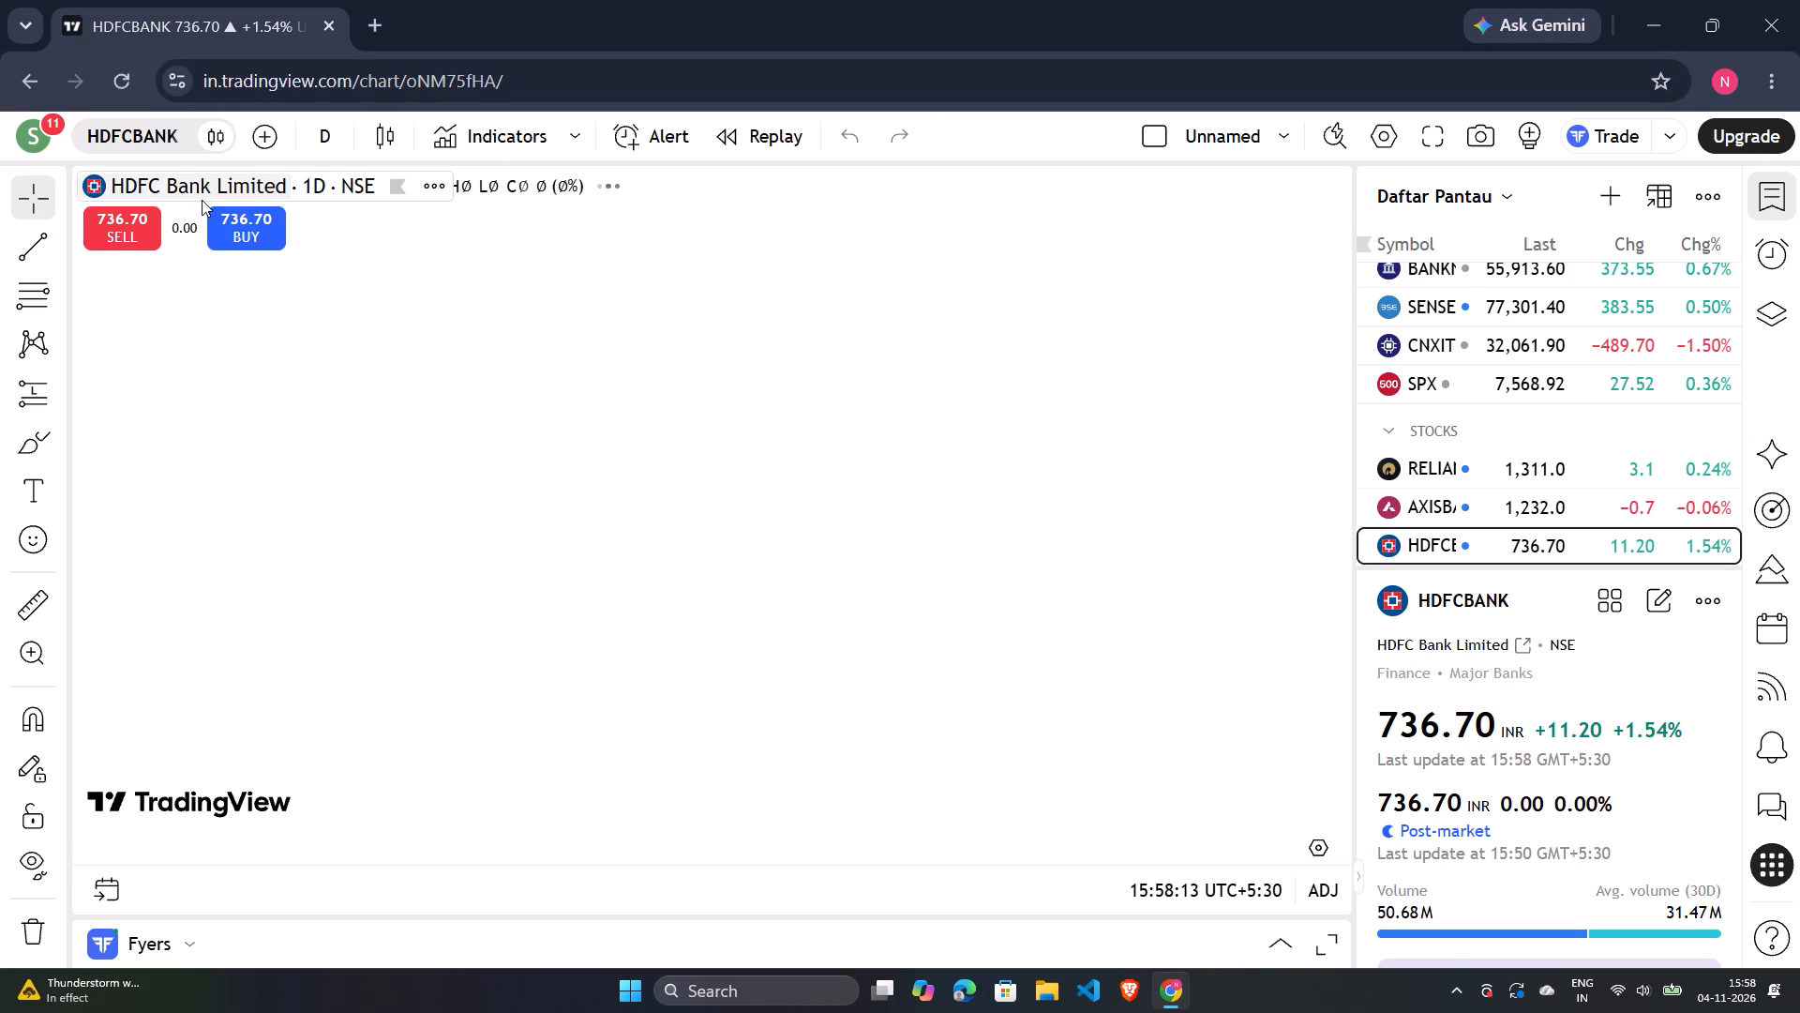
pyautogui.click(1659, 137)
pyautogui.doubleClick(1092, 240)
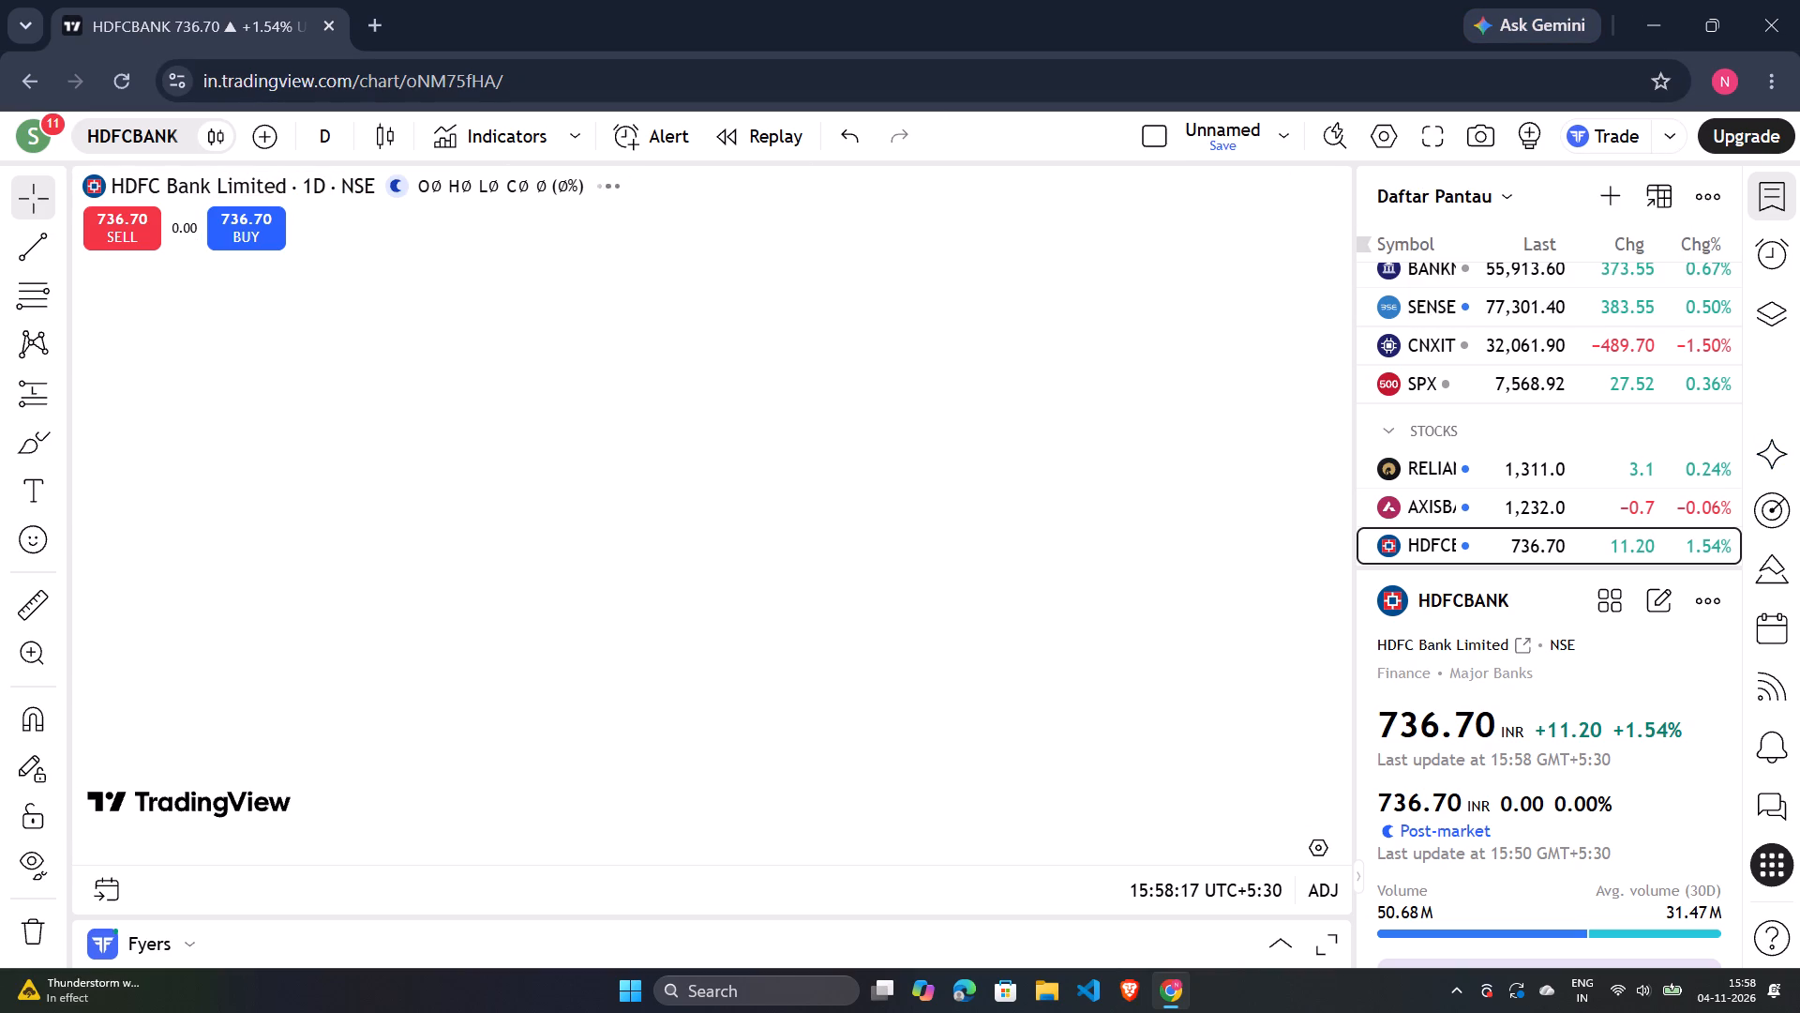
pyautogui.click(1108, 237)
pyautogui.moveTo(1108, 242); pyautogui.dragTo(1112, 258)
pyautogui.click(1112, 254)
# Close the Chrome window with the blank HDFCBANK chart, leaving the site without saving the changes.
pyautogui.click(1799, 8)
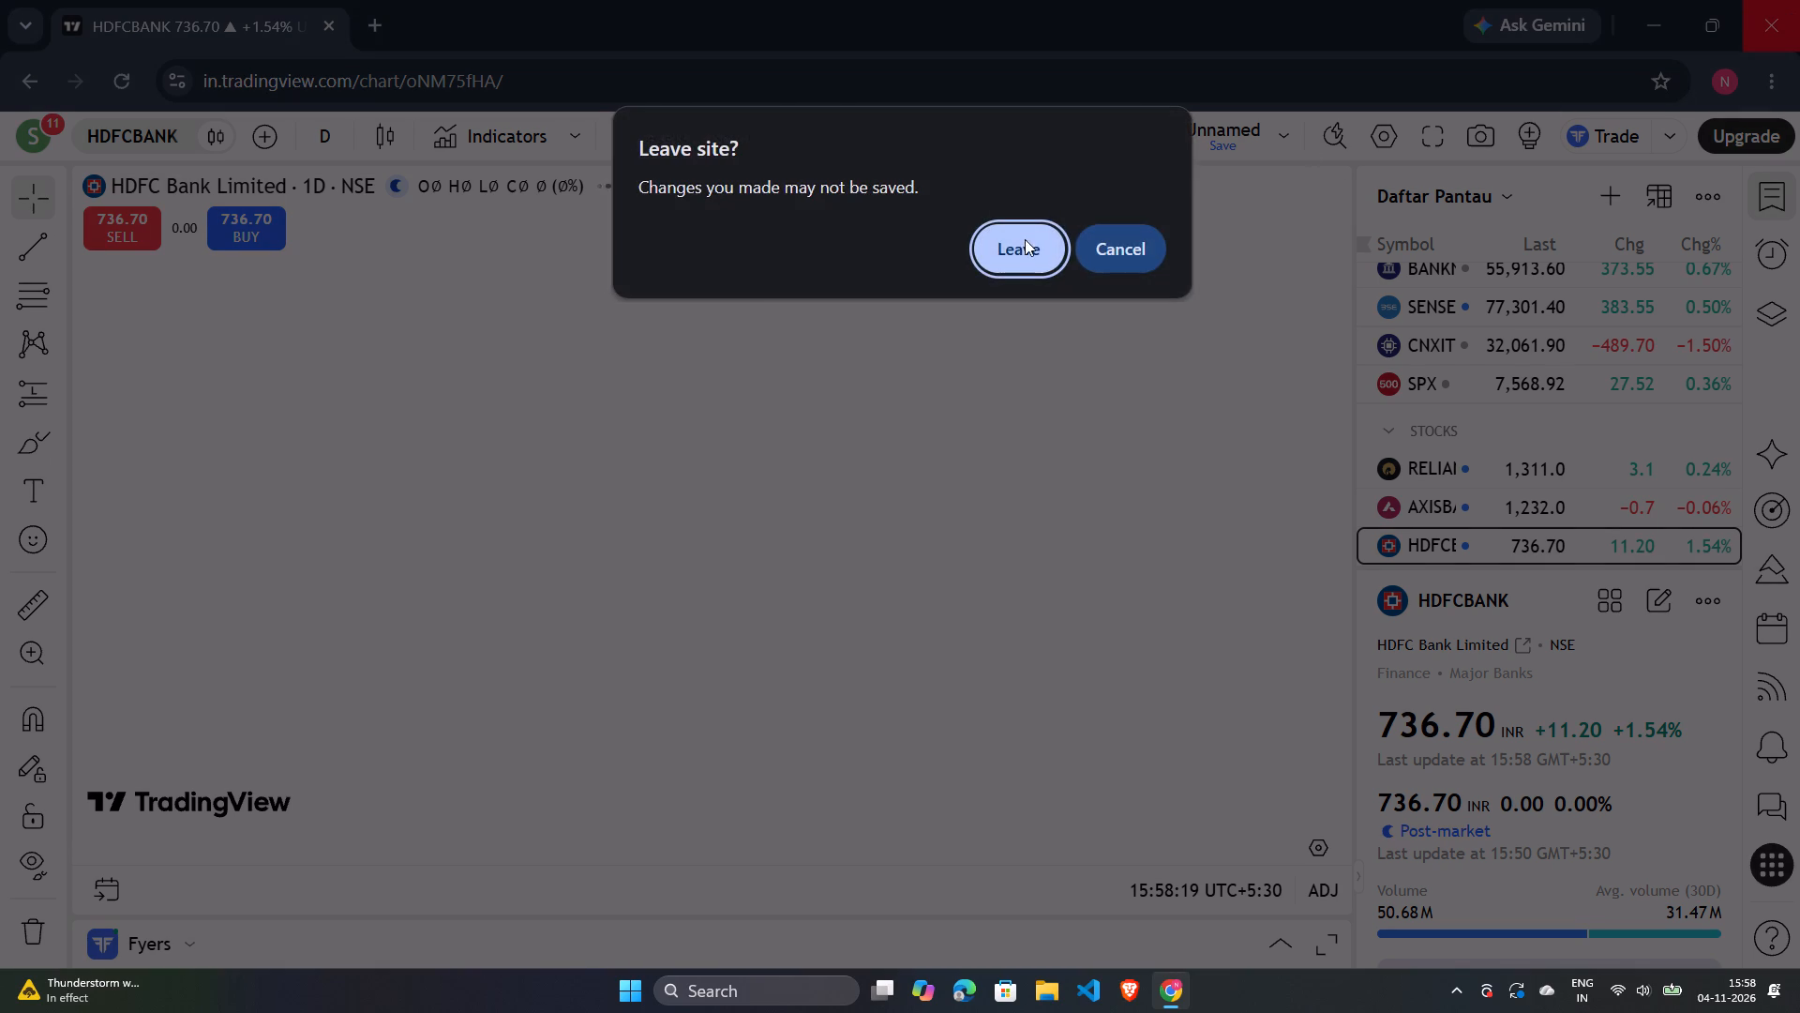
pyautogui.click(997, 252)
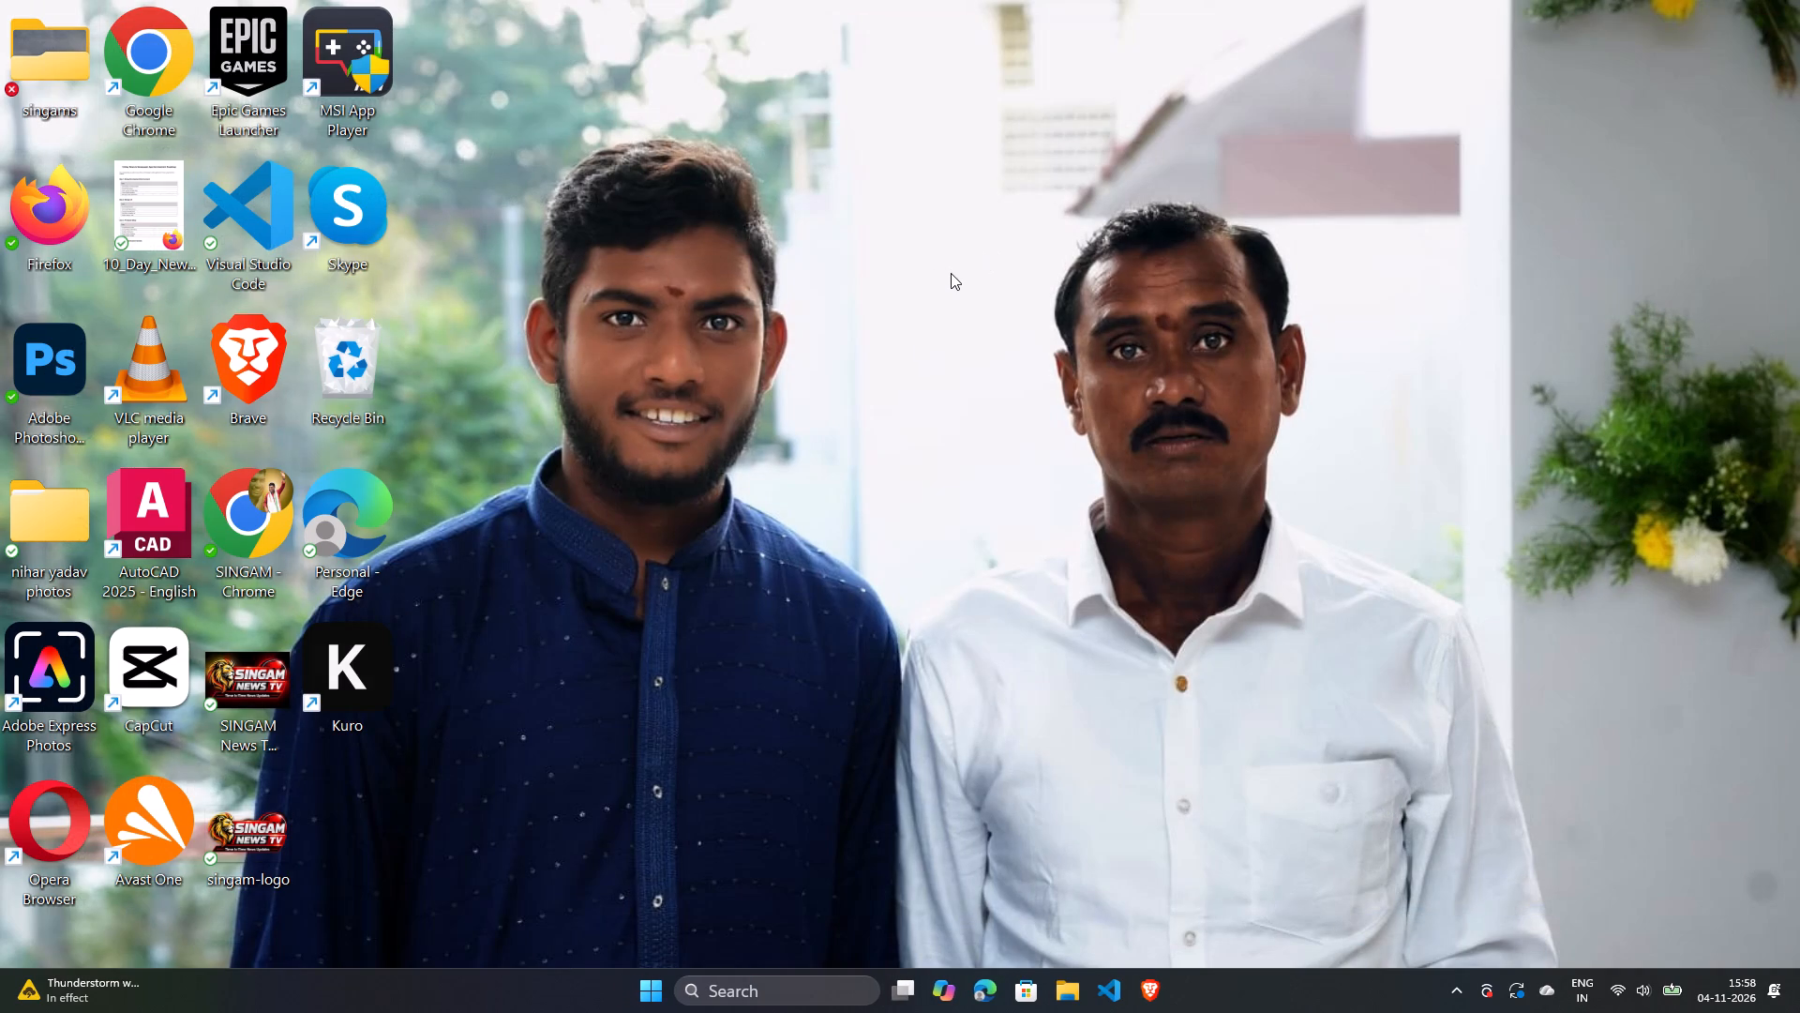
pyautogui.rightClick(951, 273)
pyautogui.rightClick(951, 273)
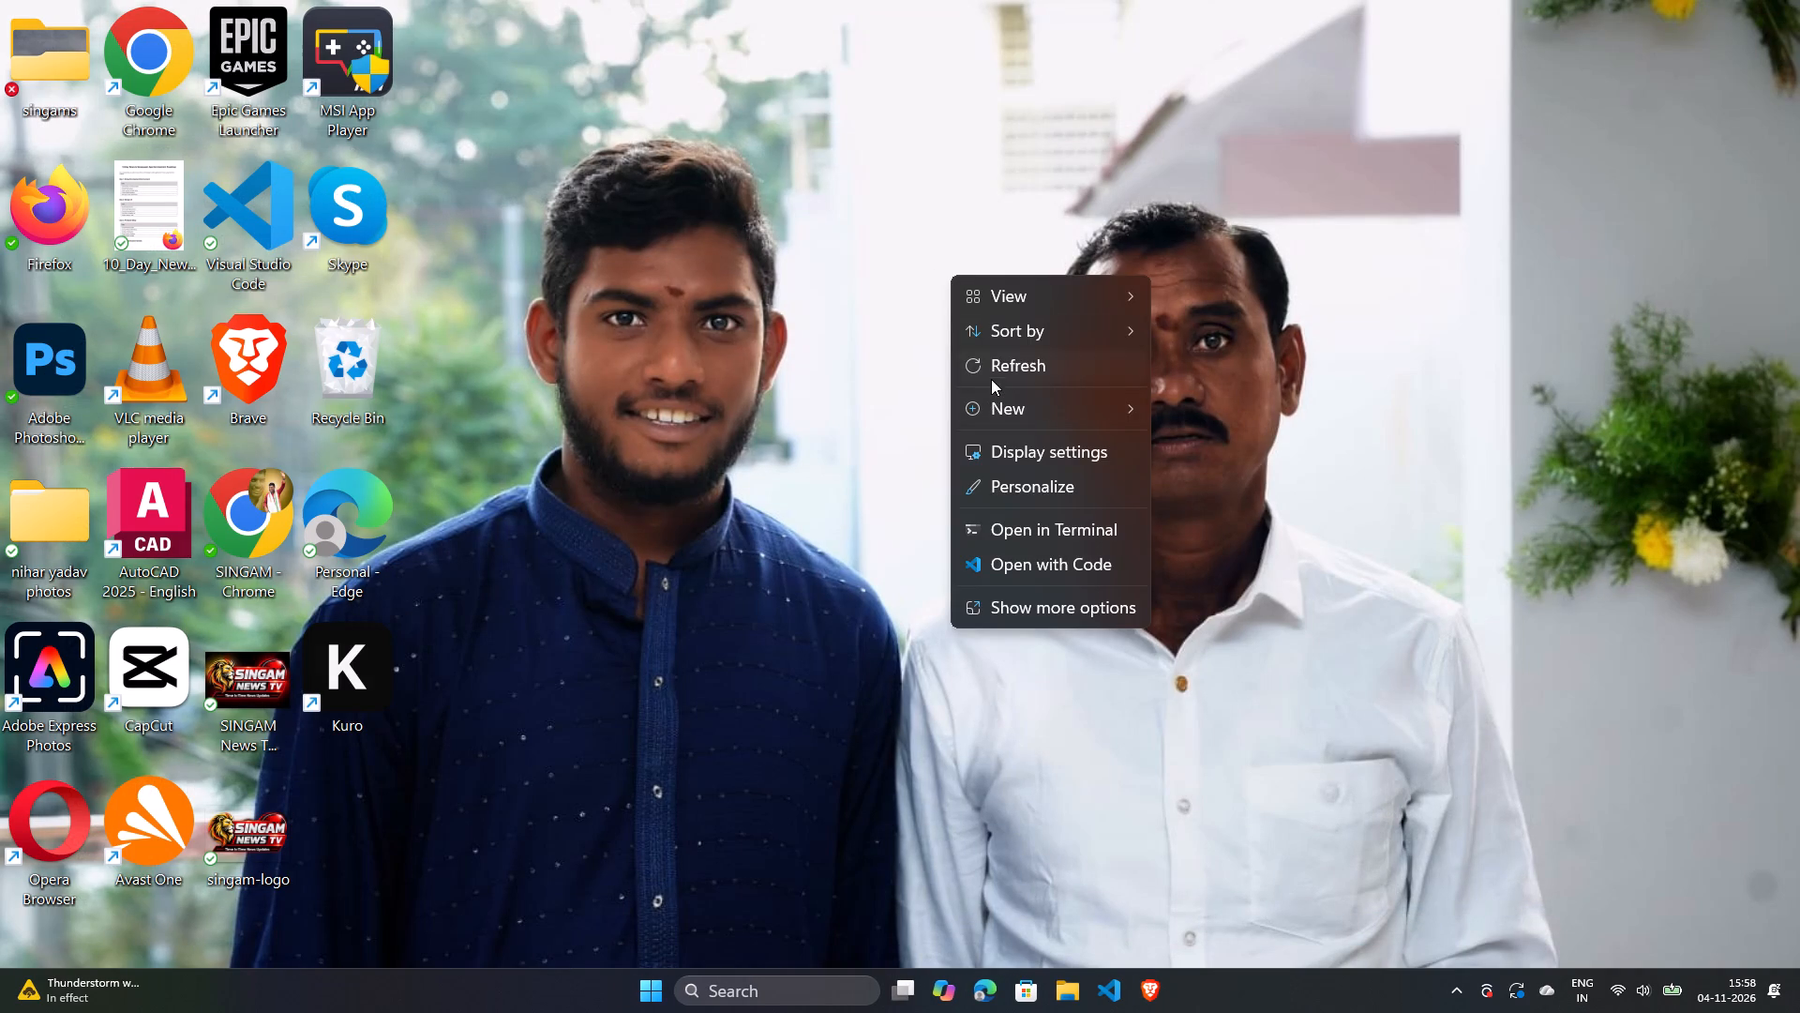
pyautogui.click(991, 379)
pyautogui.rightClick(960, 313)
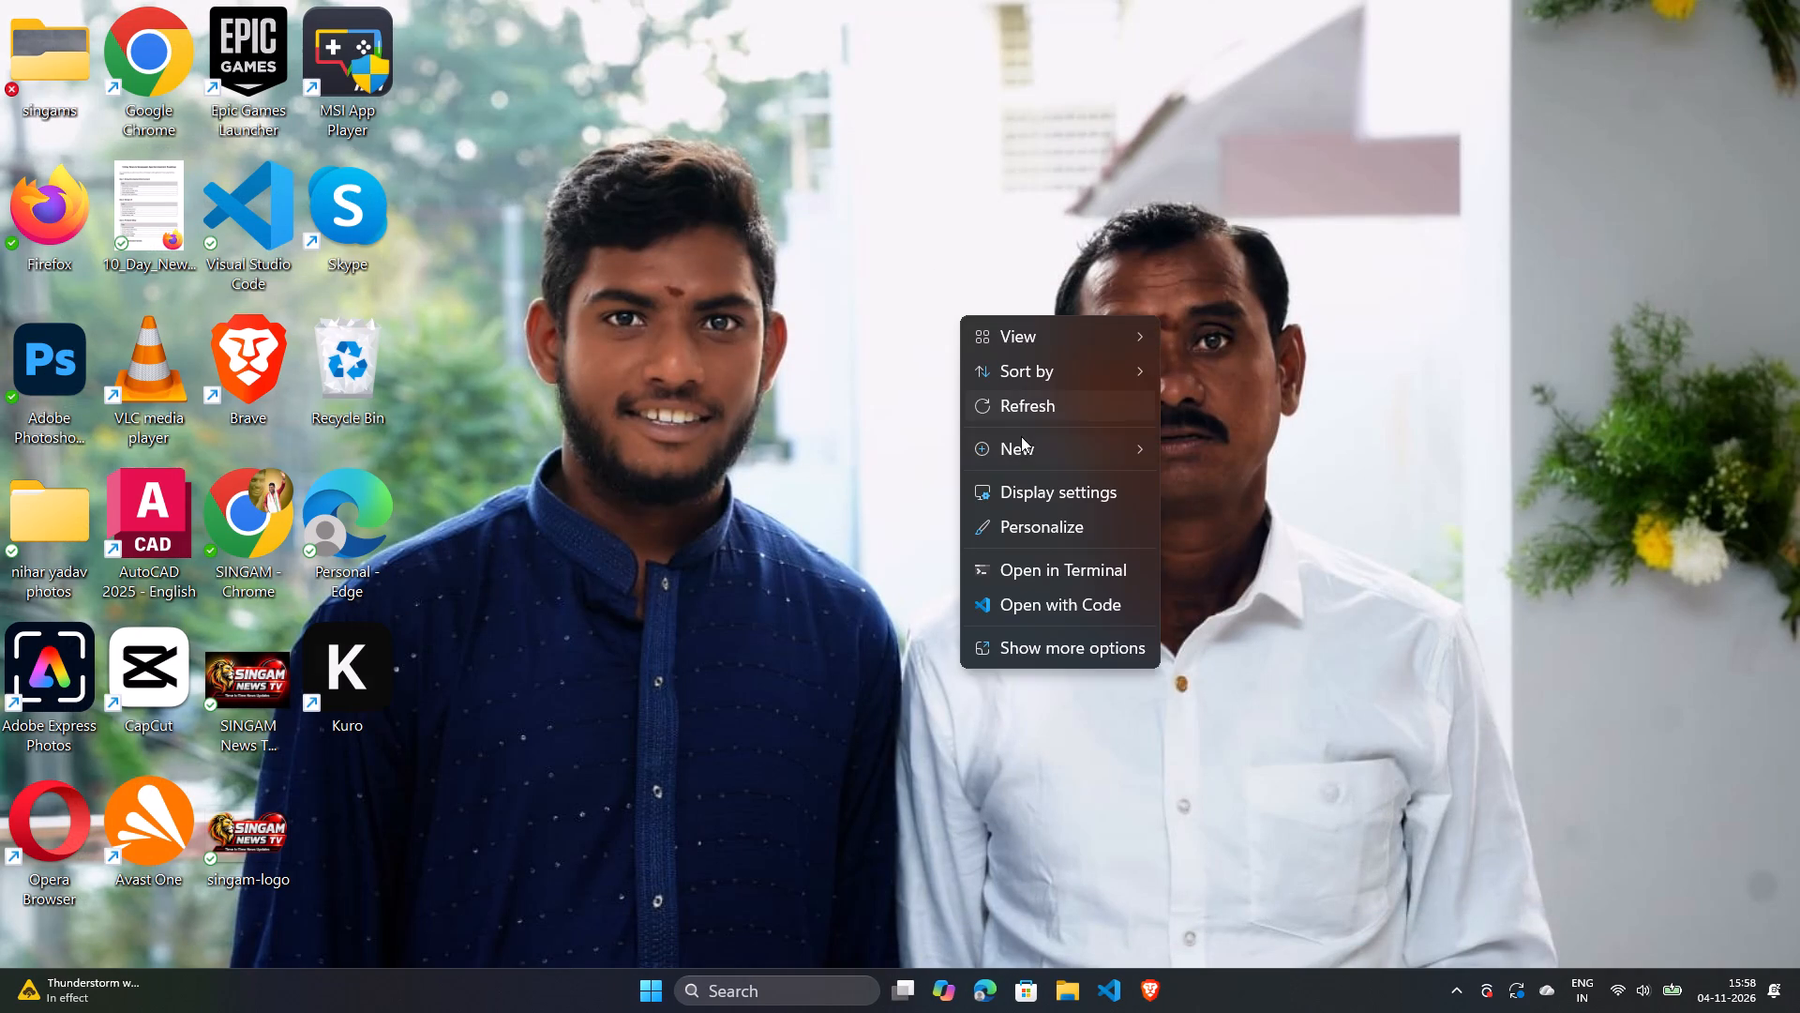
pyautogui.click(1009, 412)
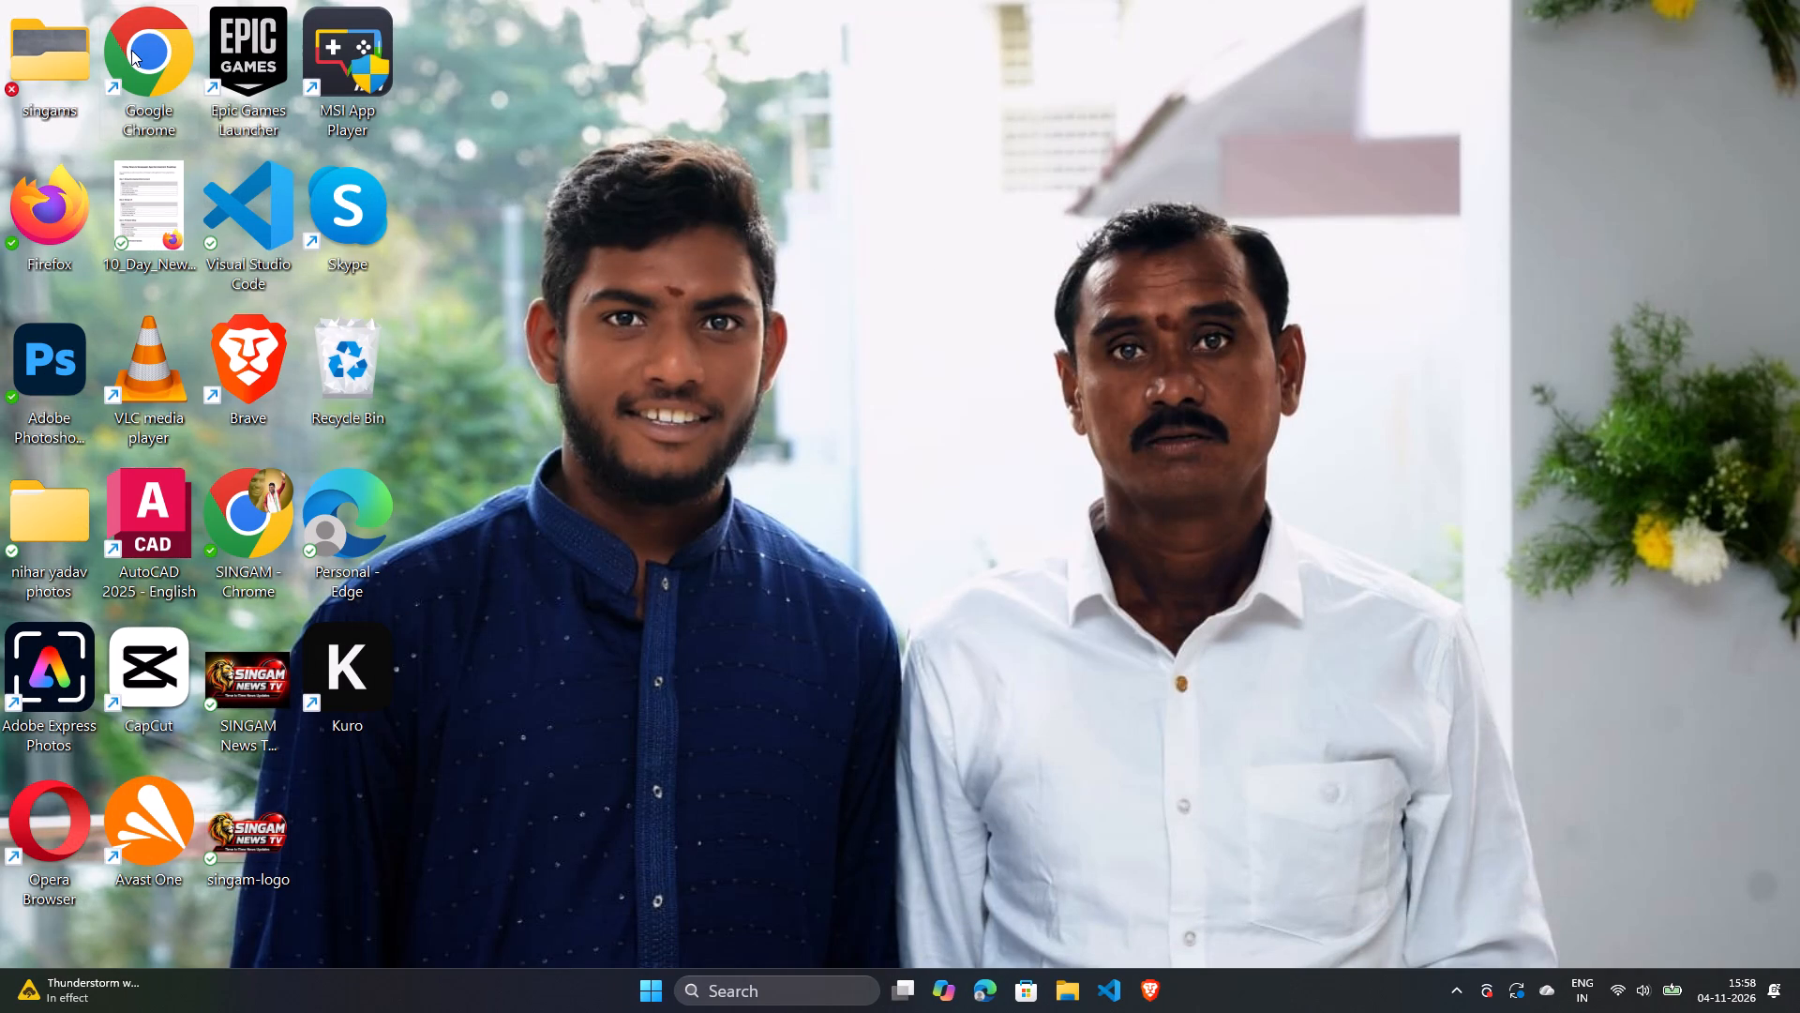
# Open Google Chrome, search Google for tradingview, open the TradingView India site and launch Supercharts.
pyautogui.doubleClick(134, 50)
pyautogui.click(522, 446)
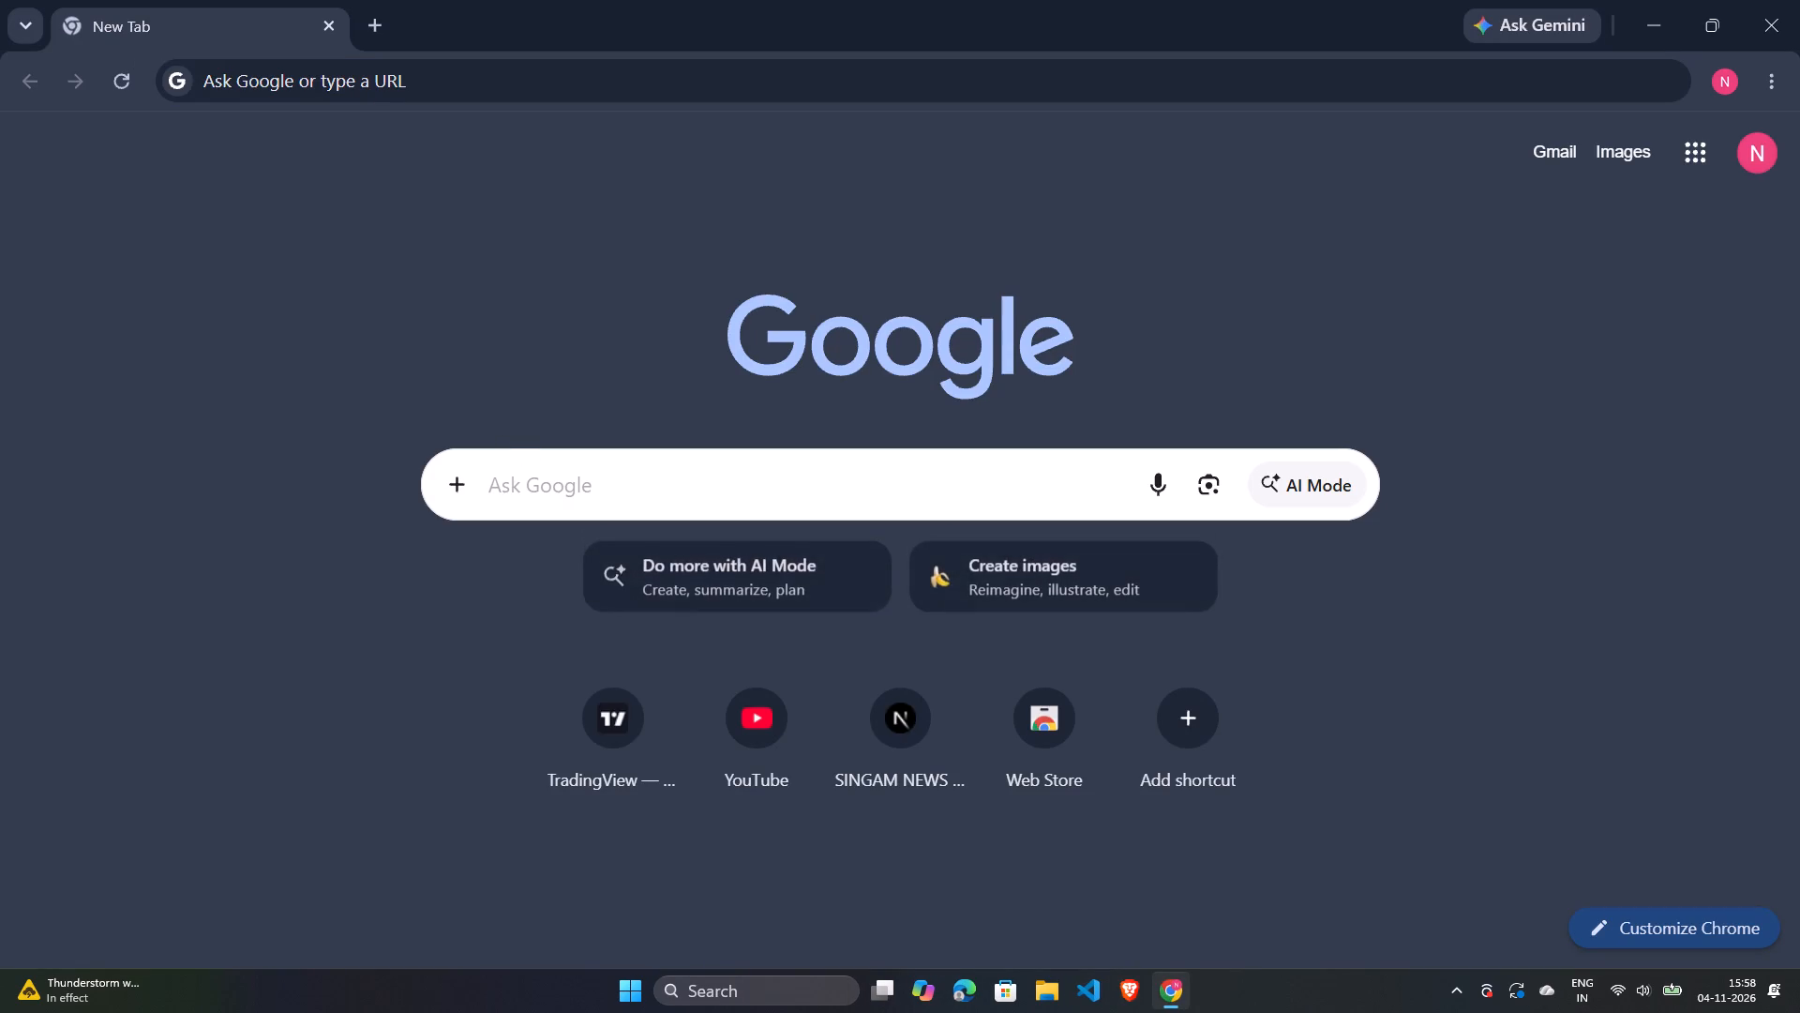
pyautogui.click(526, 457)
pyautogui.click(525, 546)
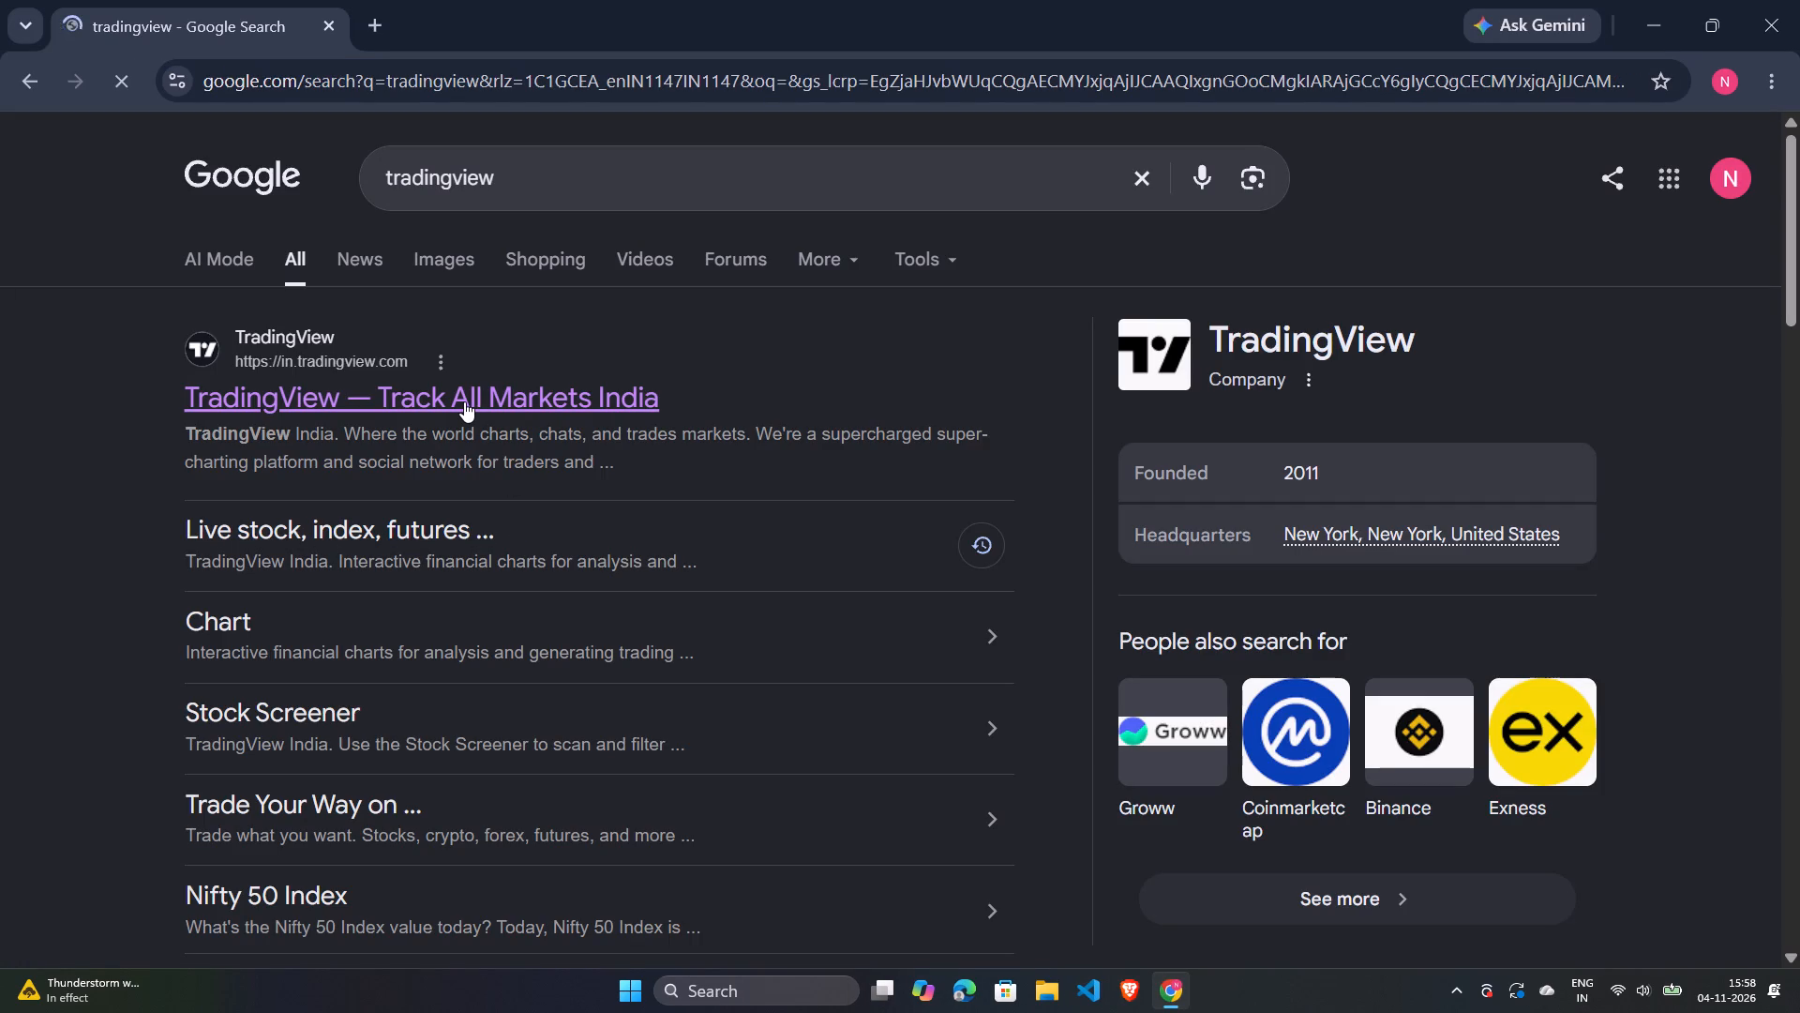
pyautogui.click(464, 401)
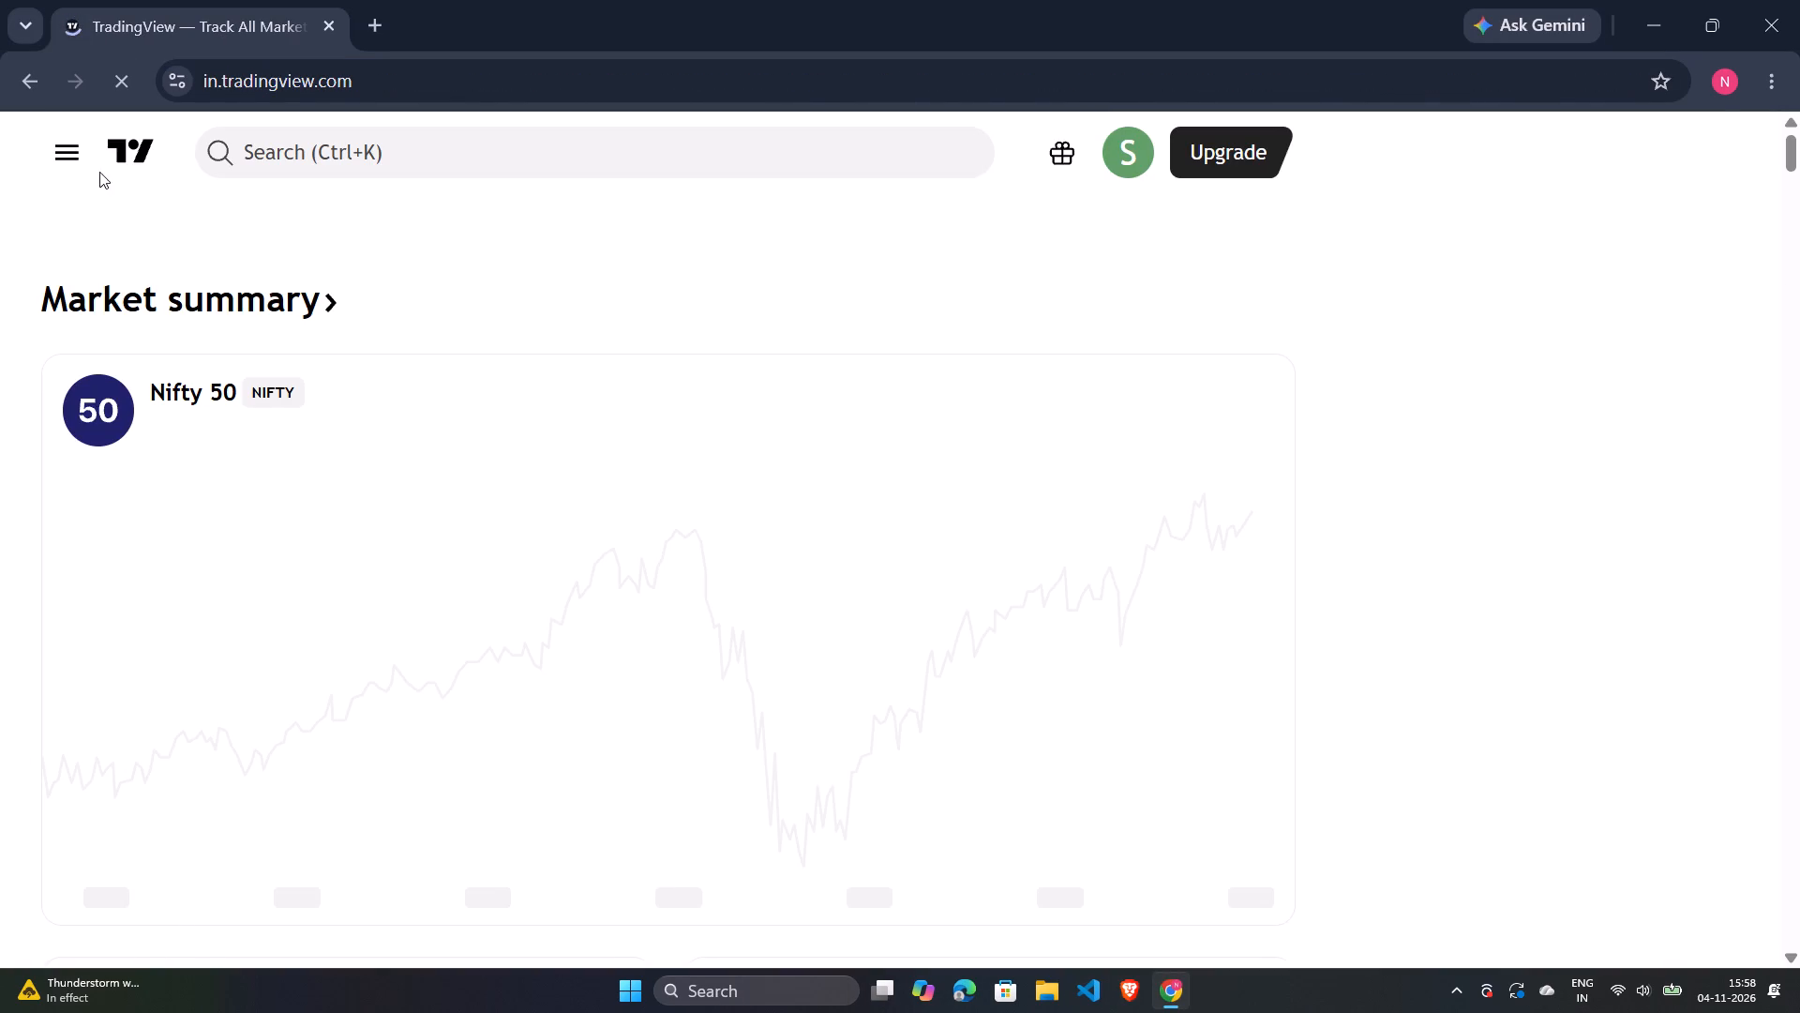
pyautogui.click(82, 159)
pyautogui.click(137, 236)
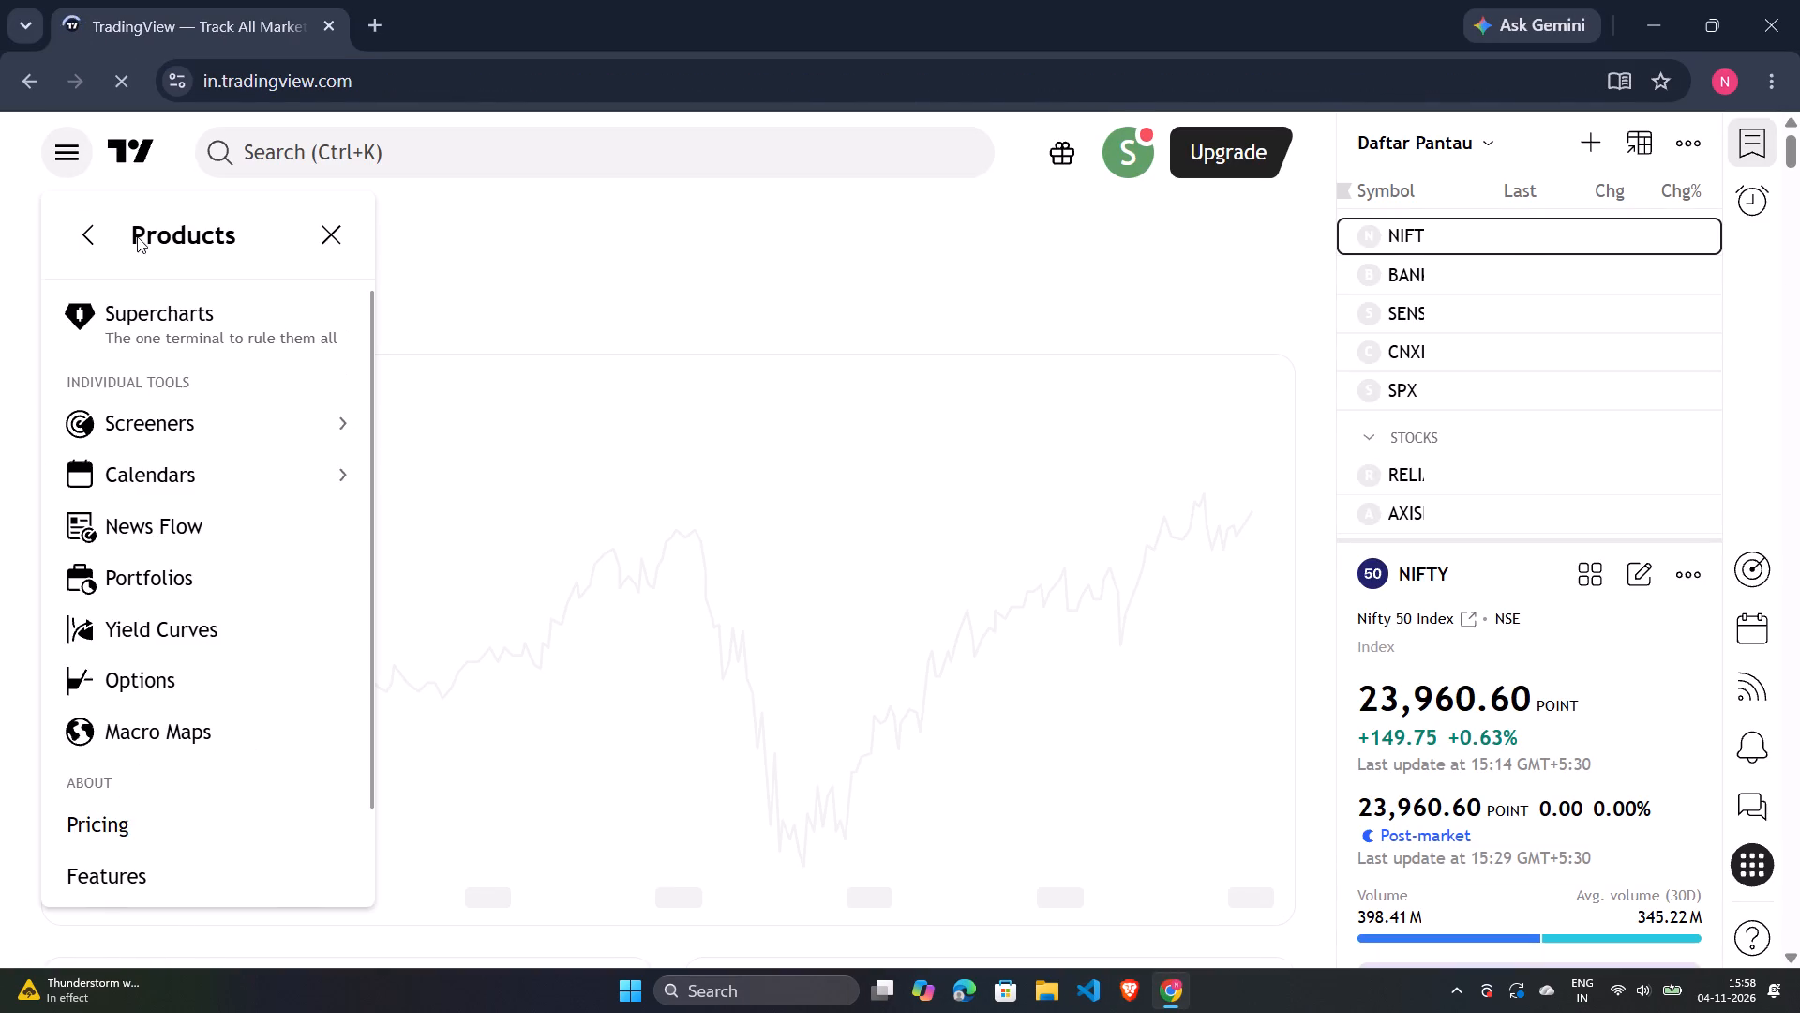
pyautogui.click(183, 315)
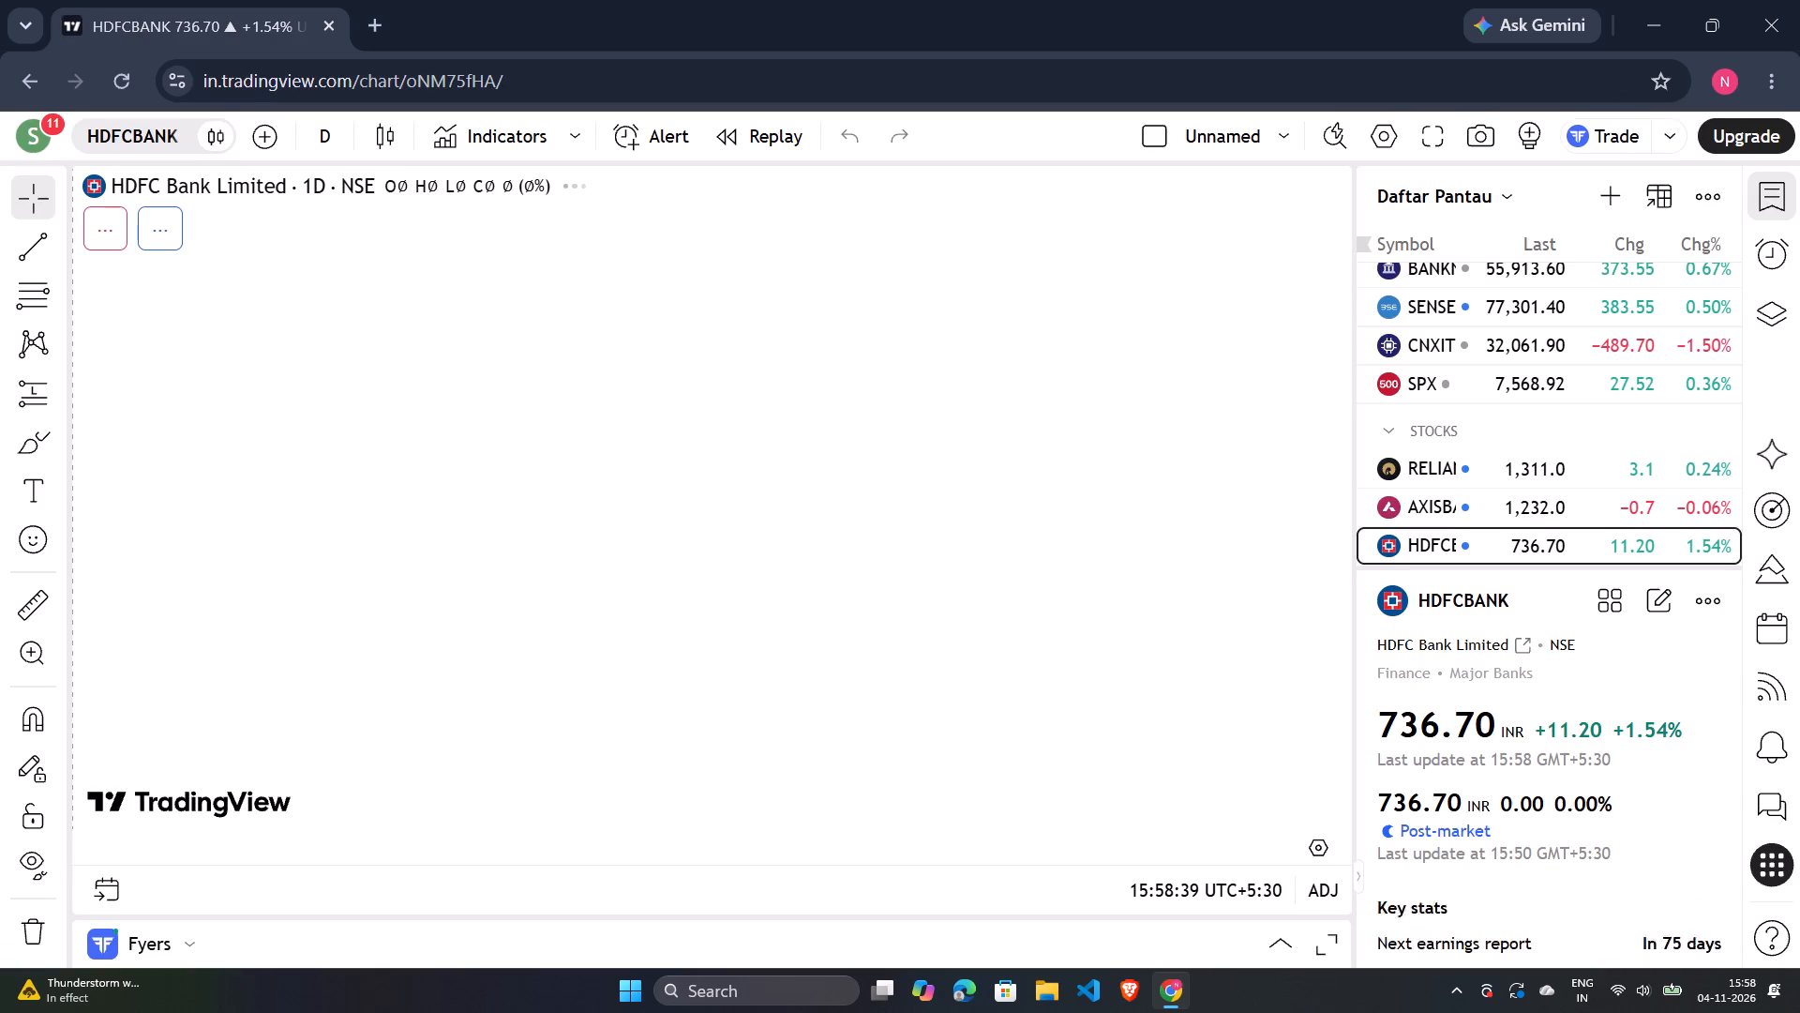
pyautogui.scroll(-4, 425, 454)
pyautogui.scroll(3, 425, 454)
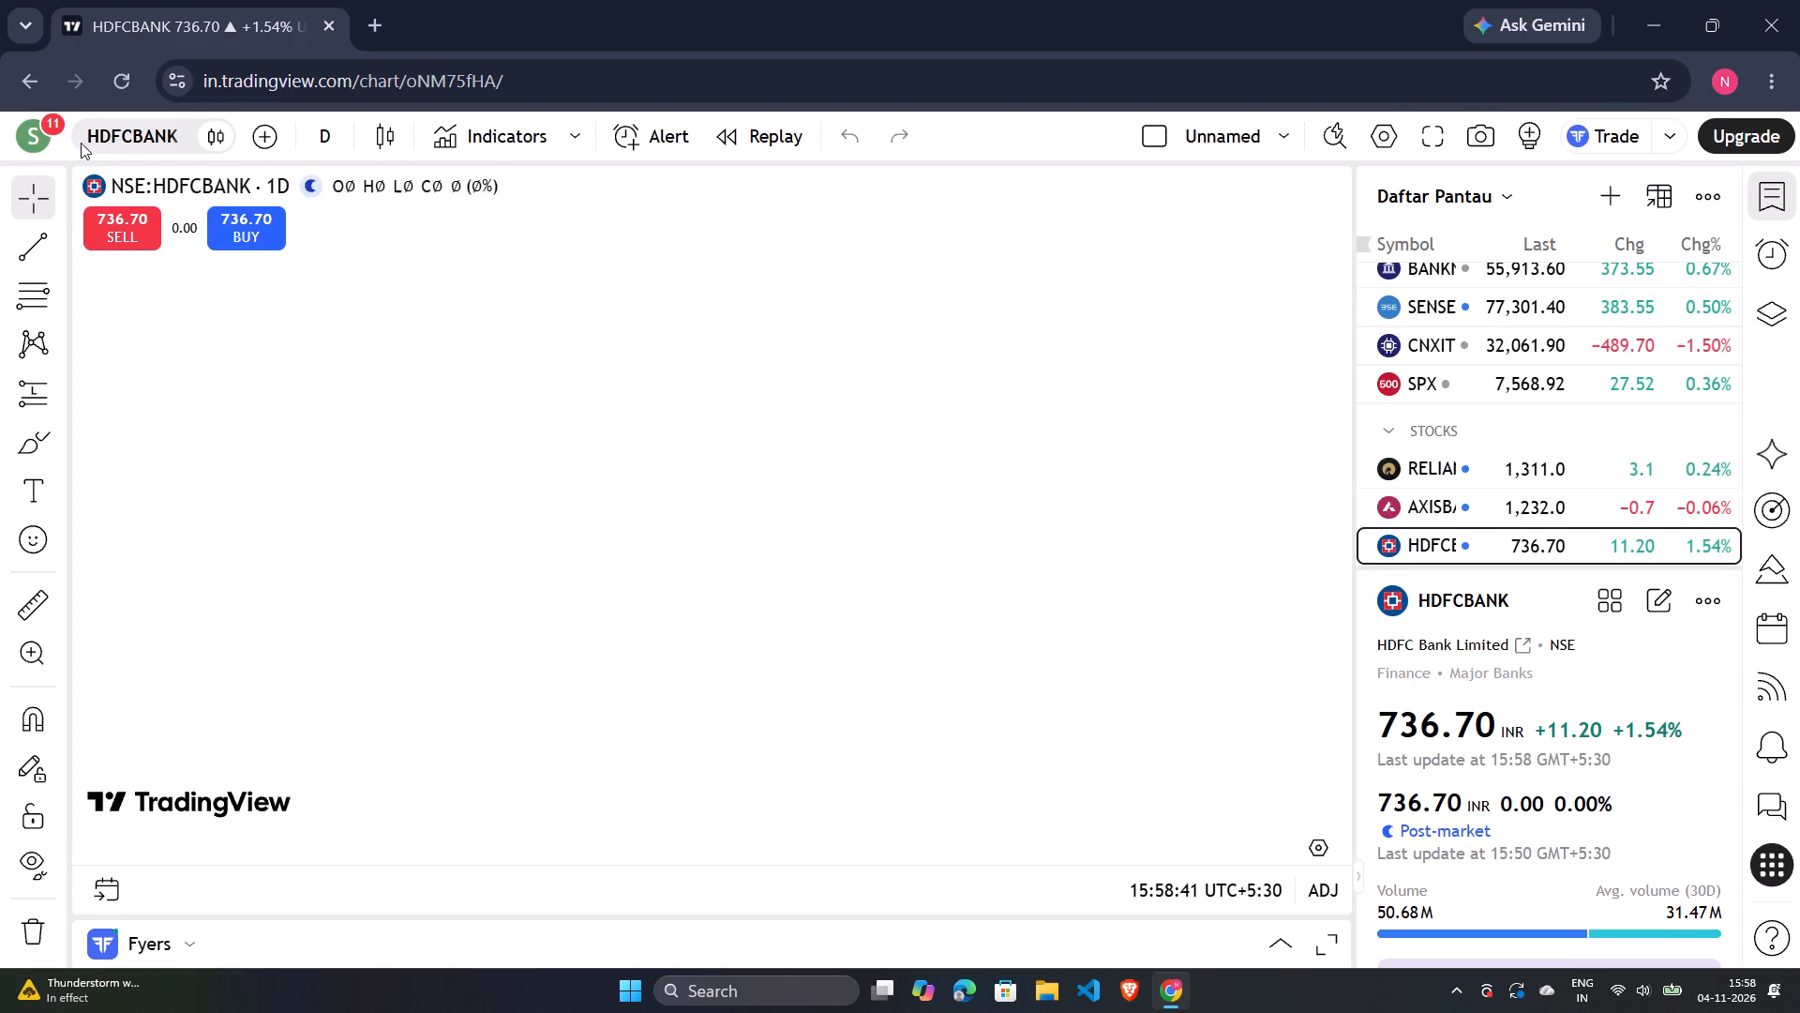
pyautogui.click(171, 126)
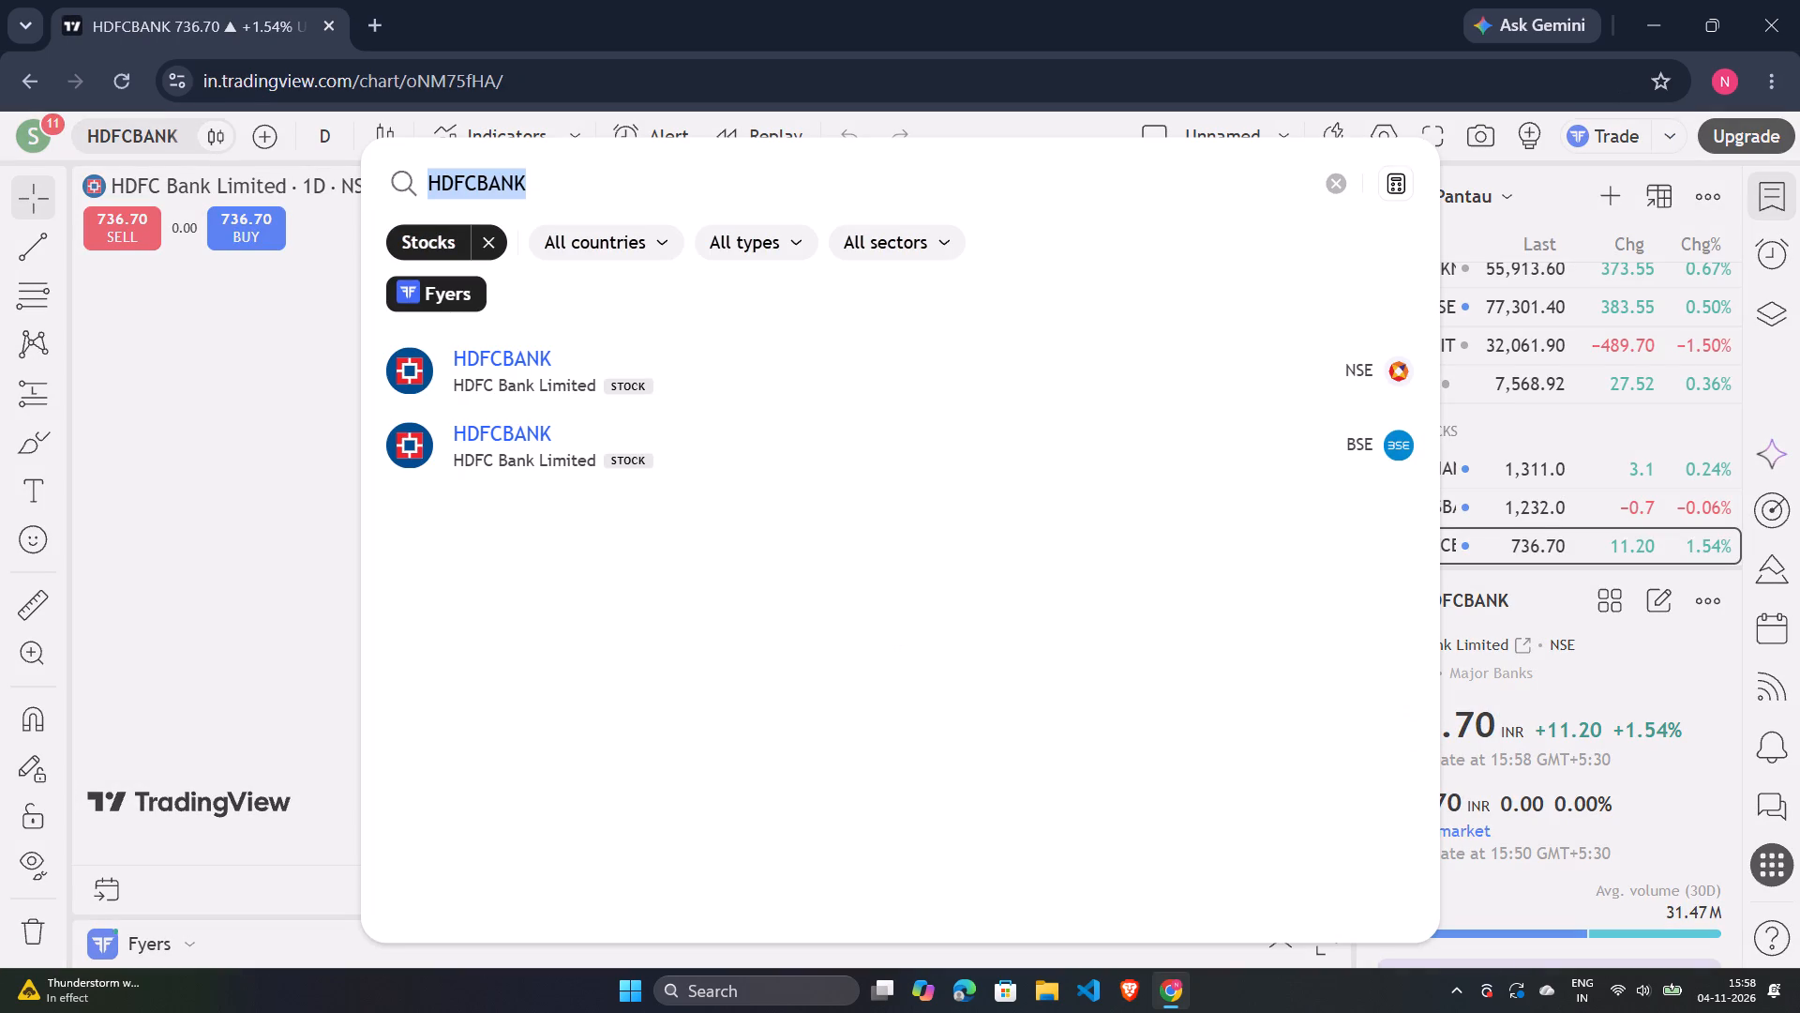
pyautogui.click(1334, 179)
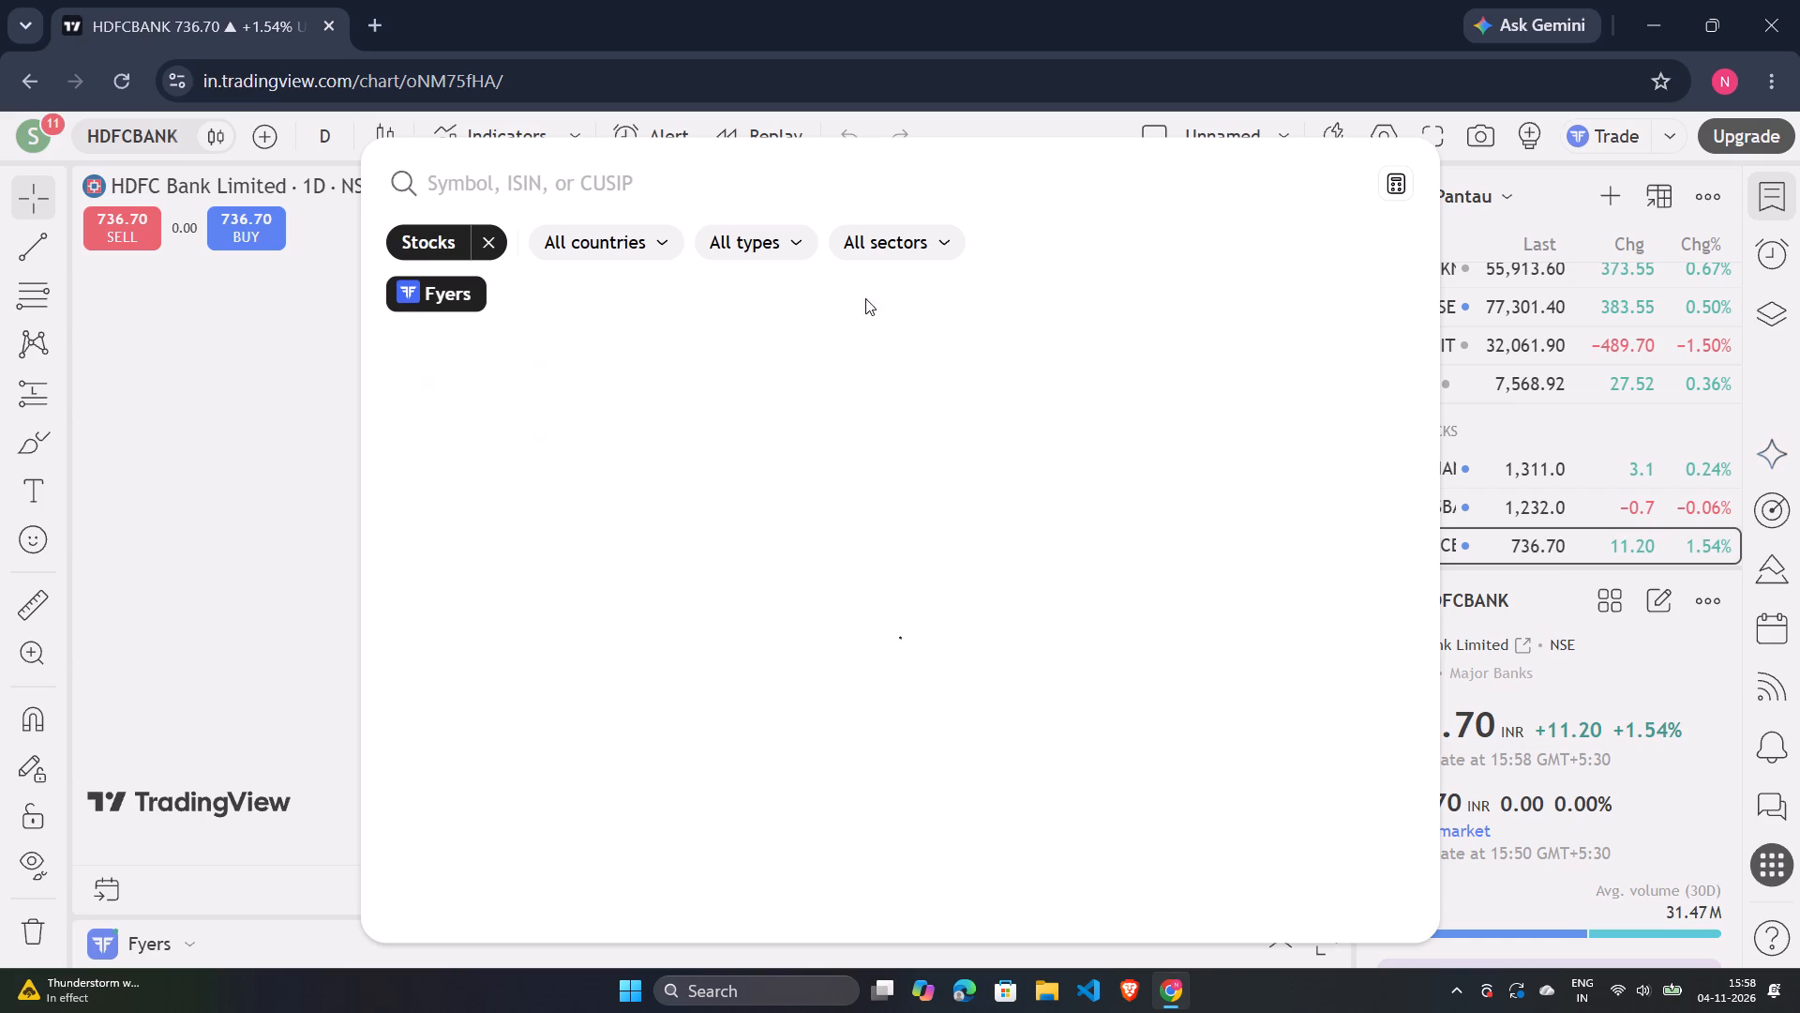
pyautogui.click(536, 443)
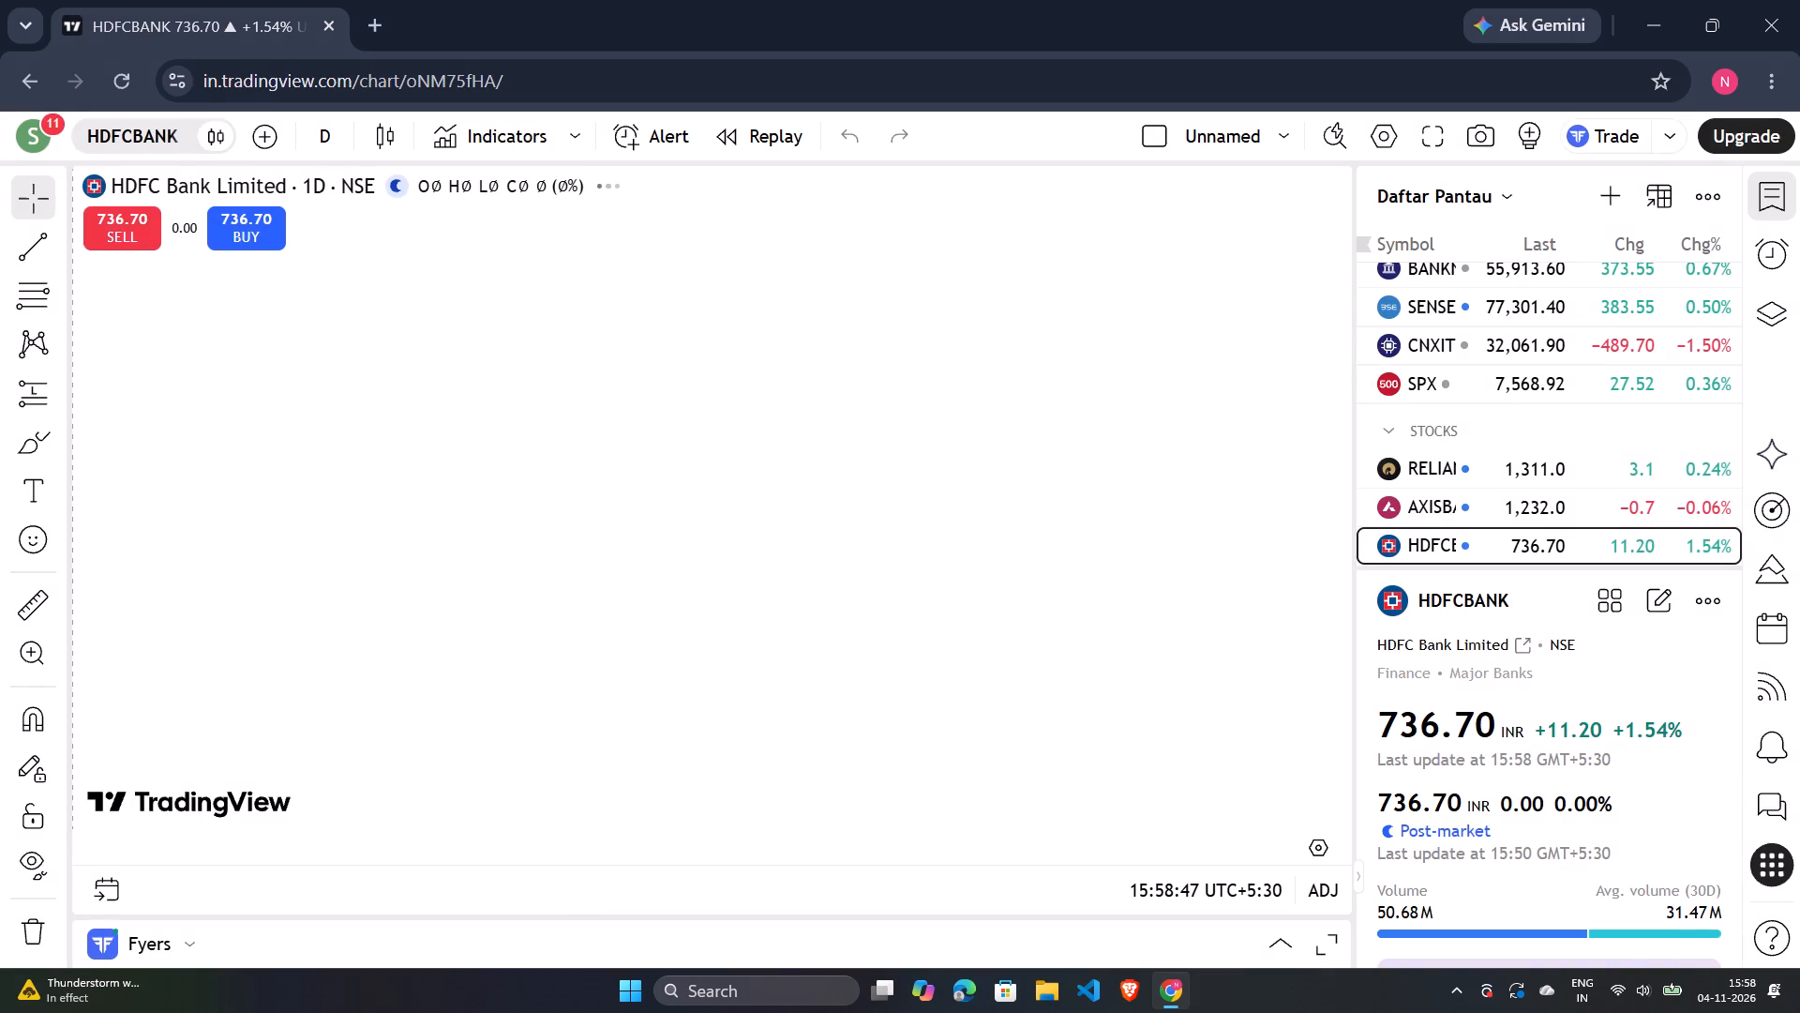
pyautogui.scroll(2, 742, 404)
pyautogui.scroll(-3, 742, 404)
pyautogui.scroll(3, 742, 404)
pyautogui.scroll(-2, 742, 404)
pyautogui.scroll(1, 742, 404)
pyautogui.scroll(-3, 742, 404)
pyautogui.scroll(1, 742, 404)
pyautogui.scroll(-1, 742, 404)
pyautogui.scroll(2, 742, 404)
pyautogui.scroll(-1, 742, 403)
# Set the HDFCBANK chart interval to 5 minutes.
pyautogui.click(332, 146)
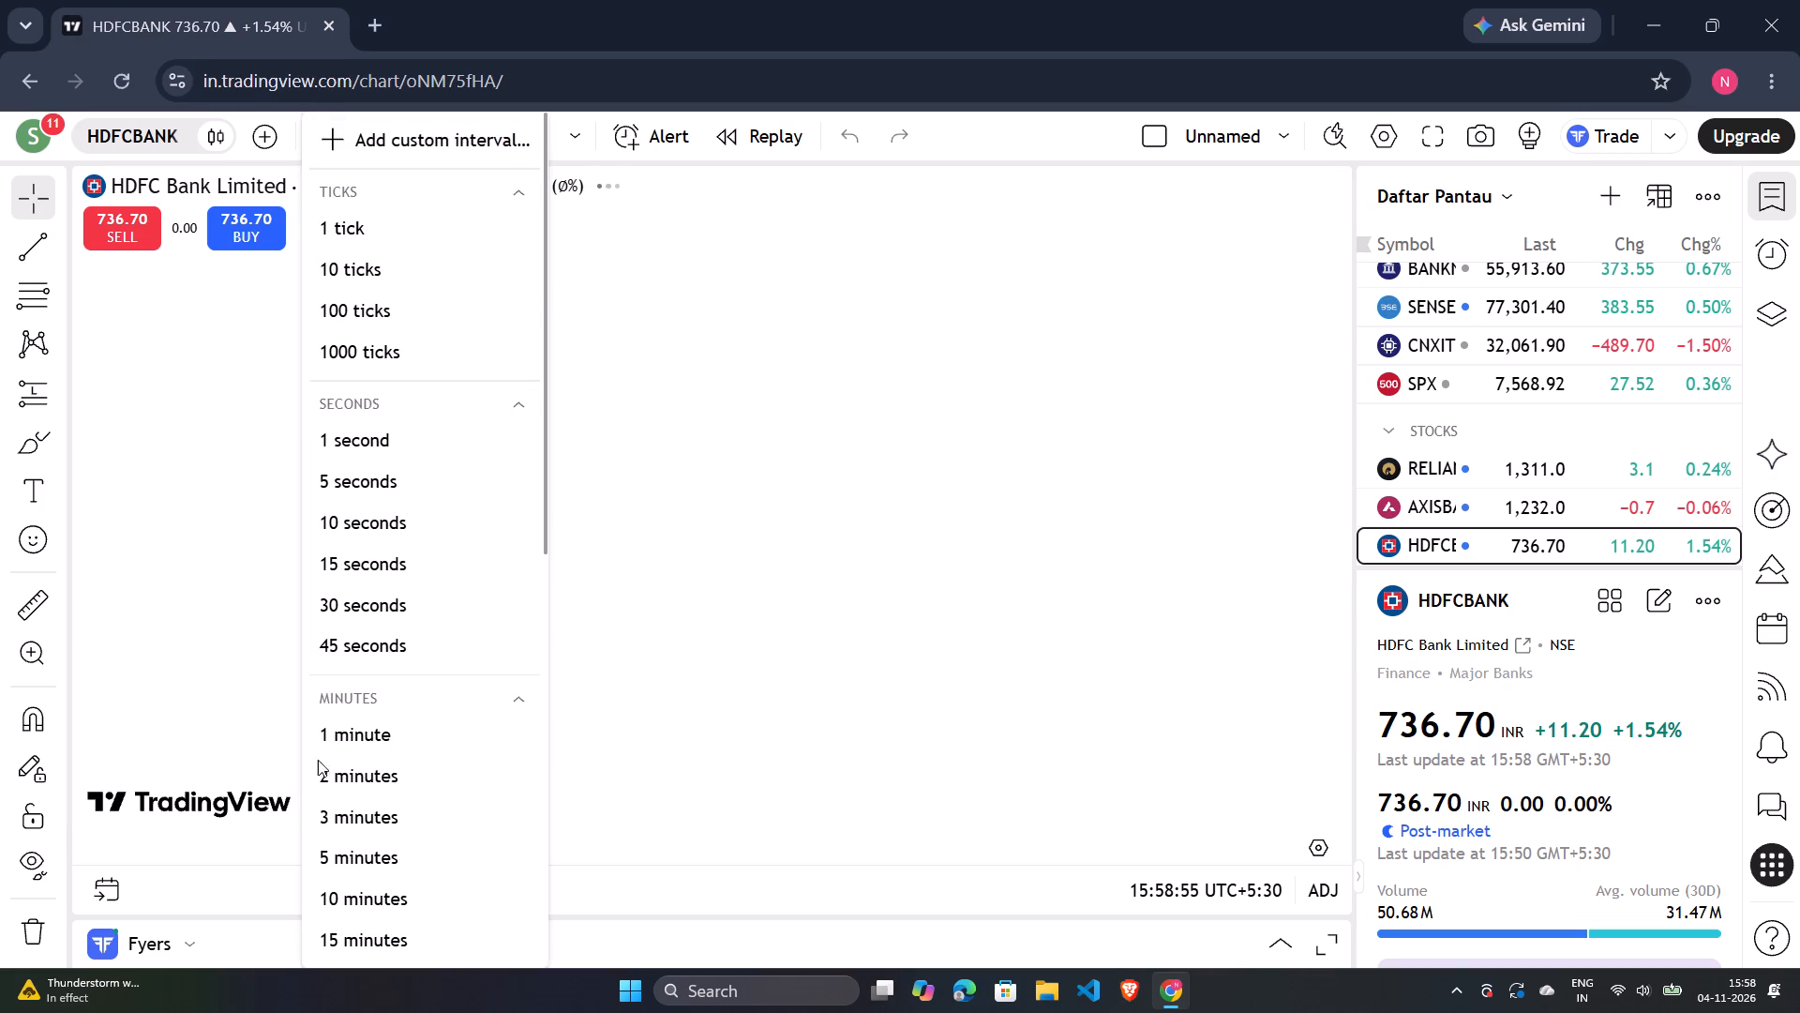
pyautogui.click(353, 839)
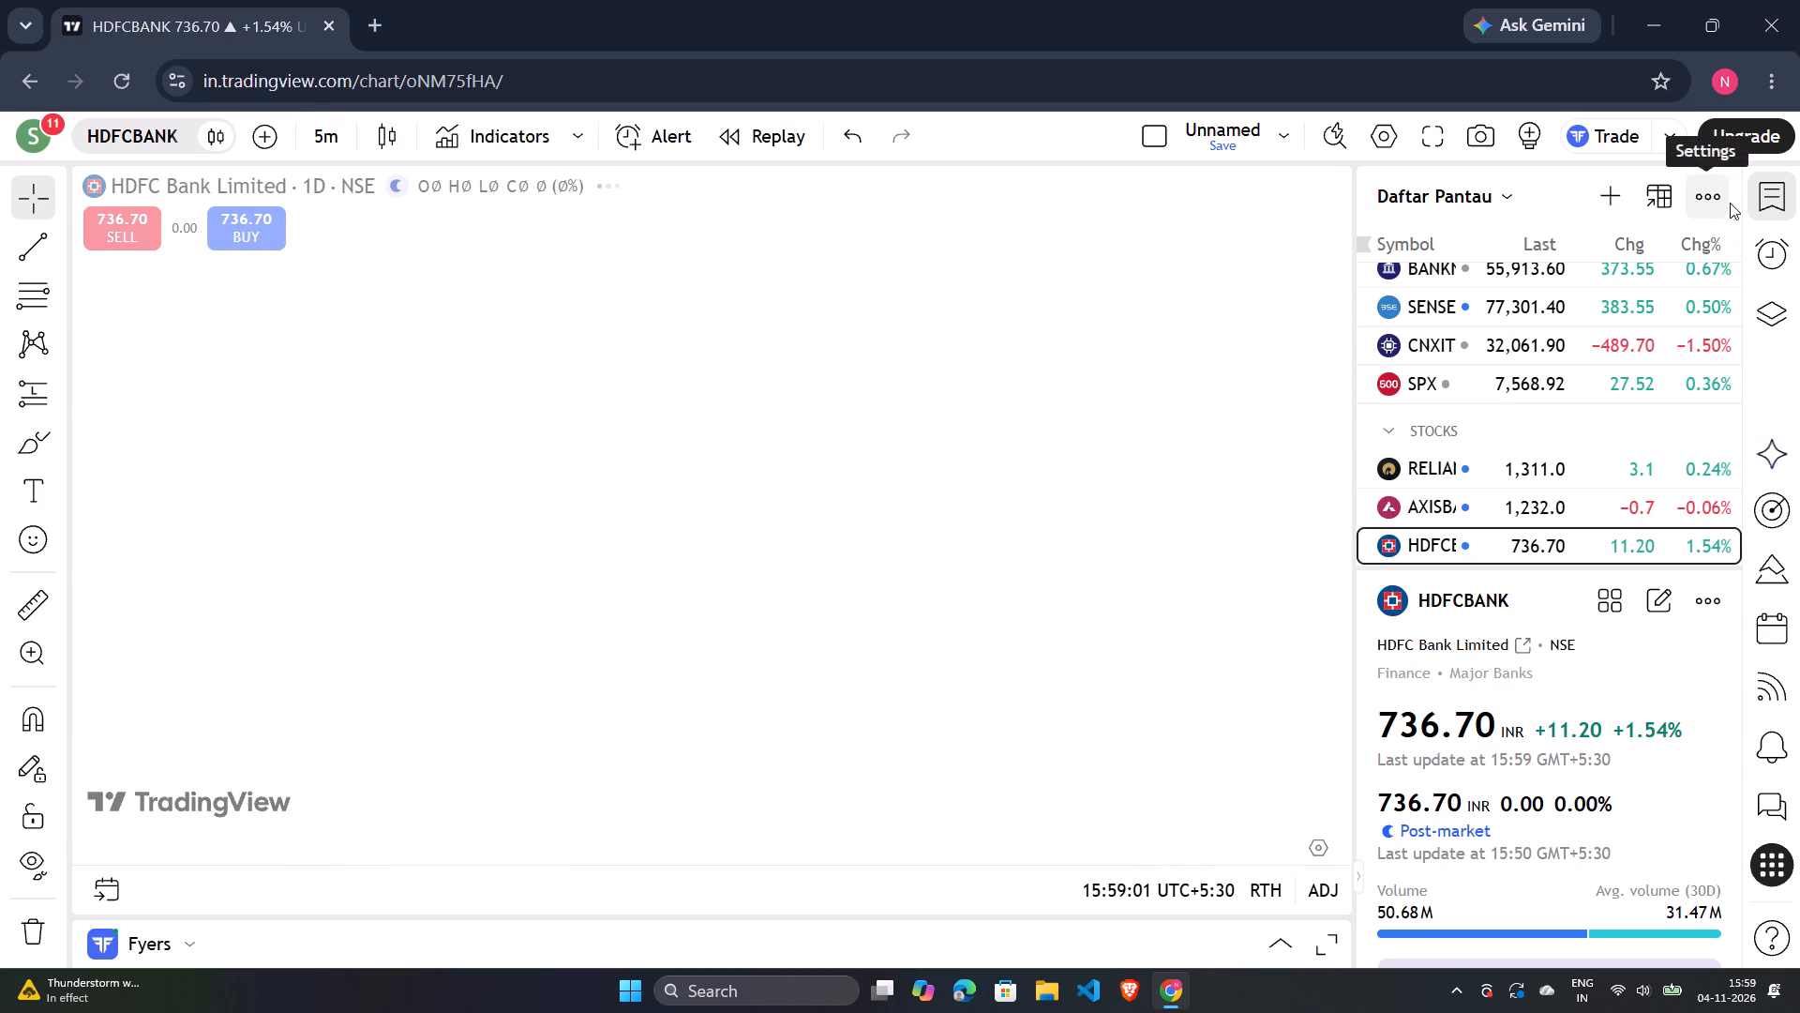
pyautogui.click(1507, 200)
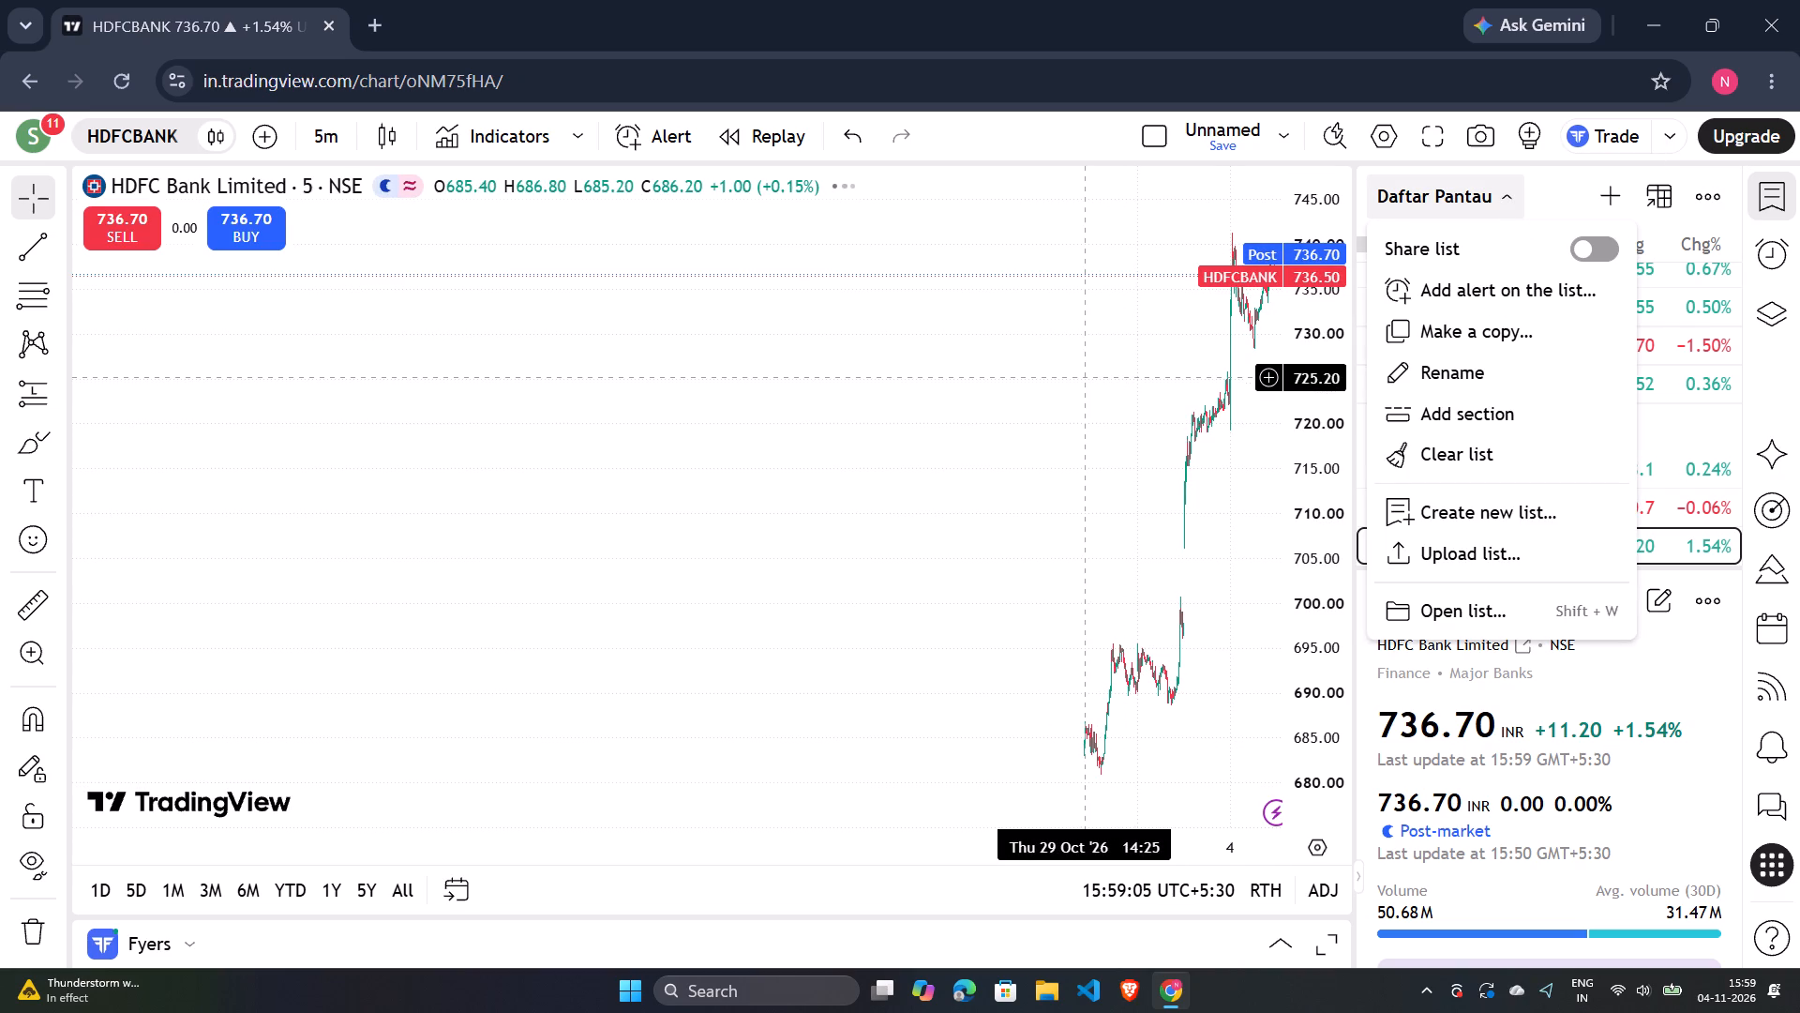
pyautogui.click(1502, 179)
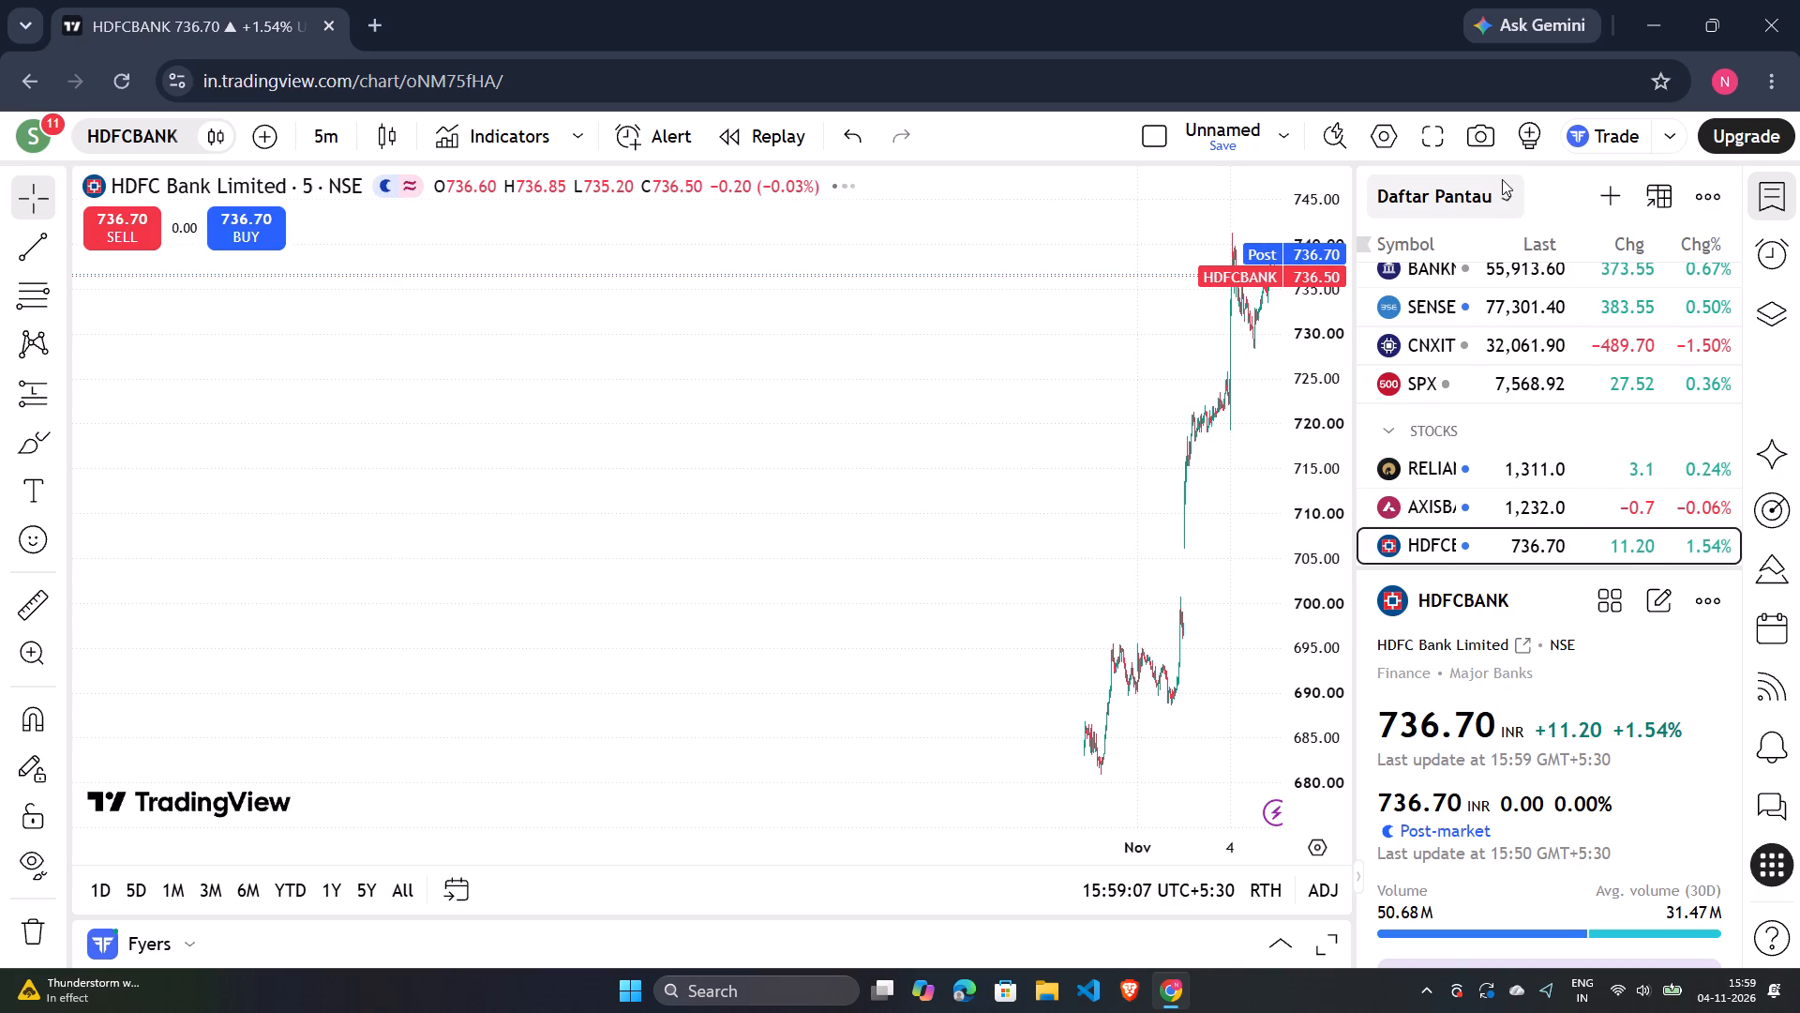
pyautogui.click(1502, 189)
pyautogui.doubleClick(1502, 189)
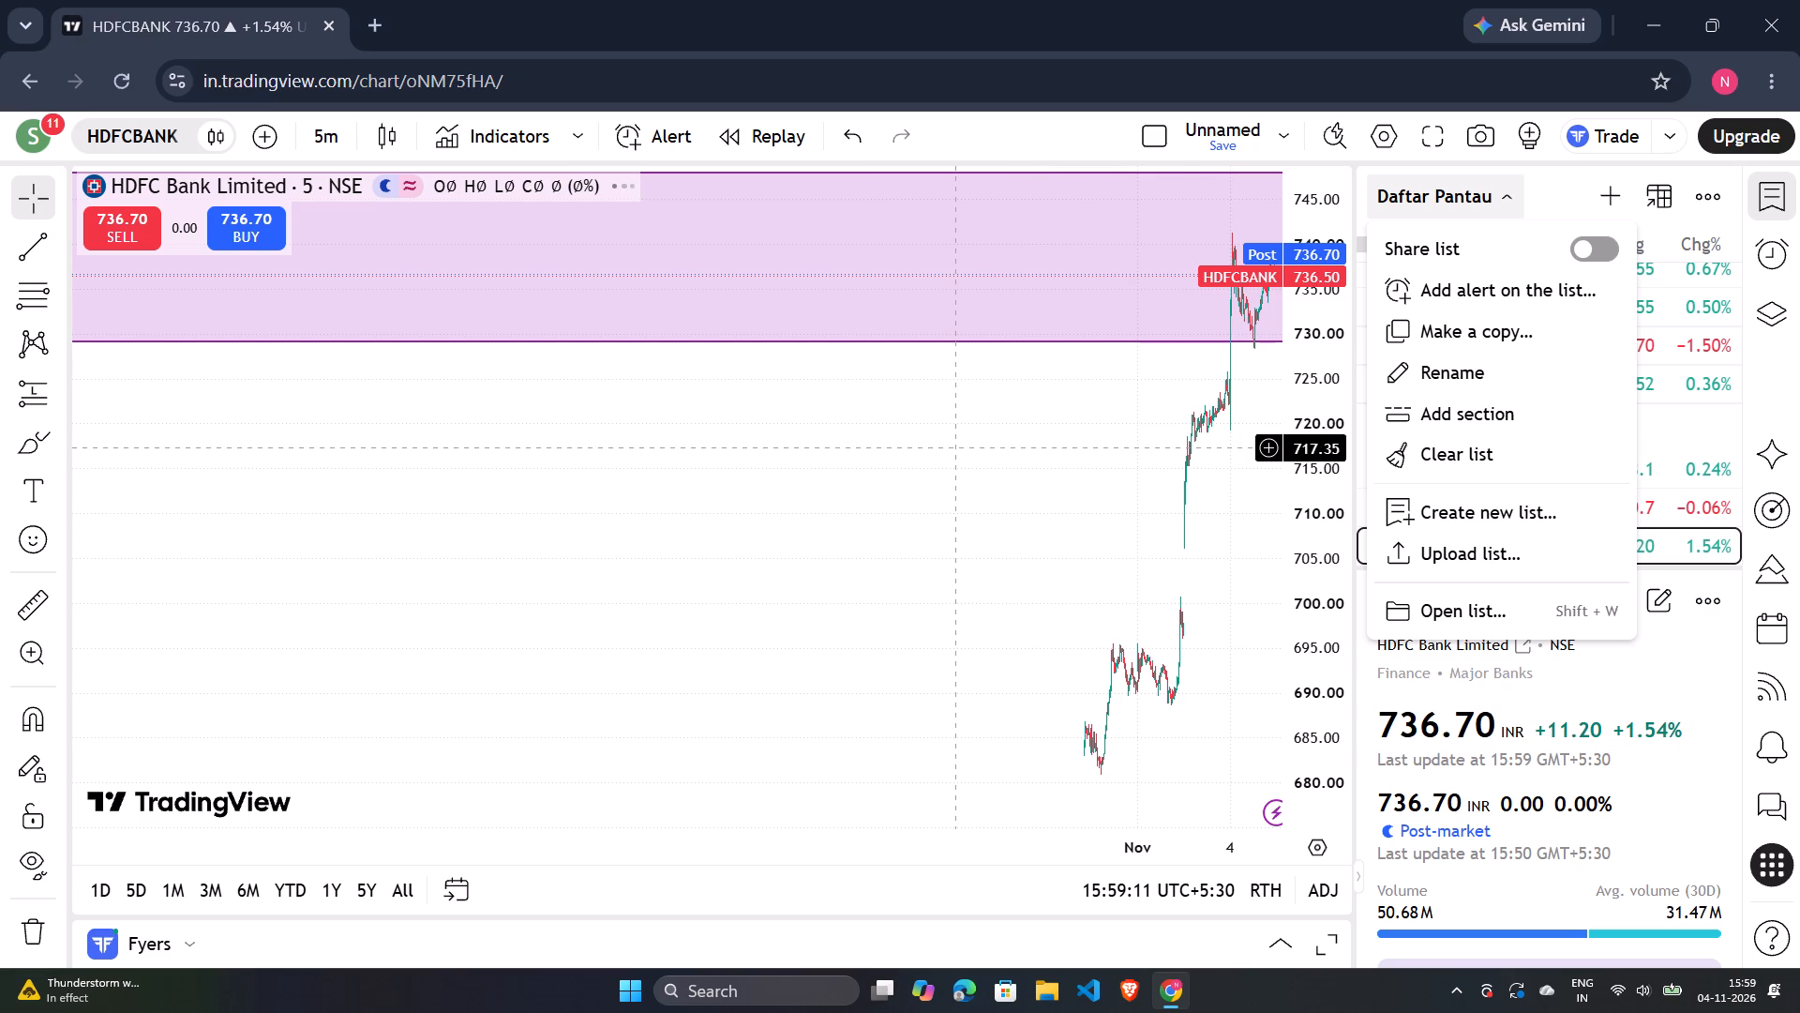
# Examine the HDFCBANK 5-minute candles against the purple price zones, from the latest sessions back to early October.
pyautogui.scroll(19, 955, 449)
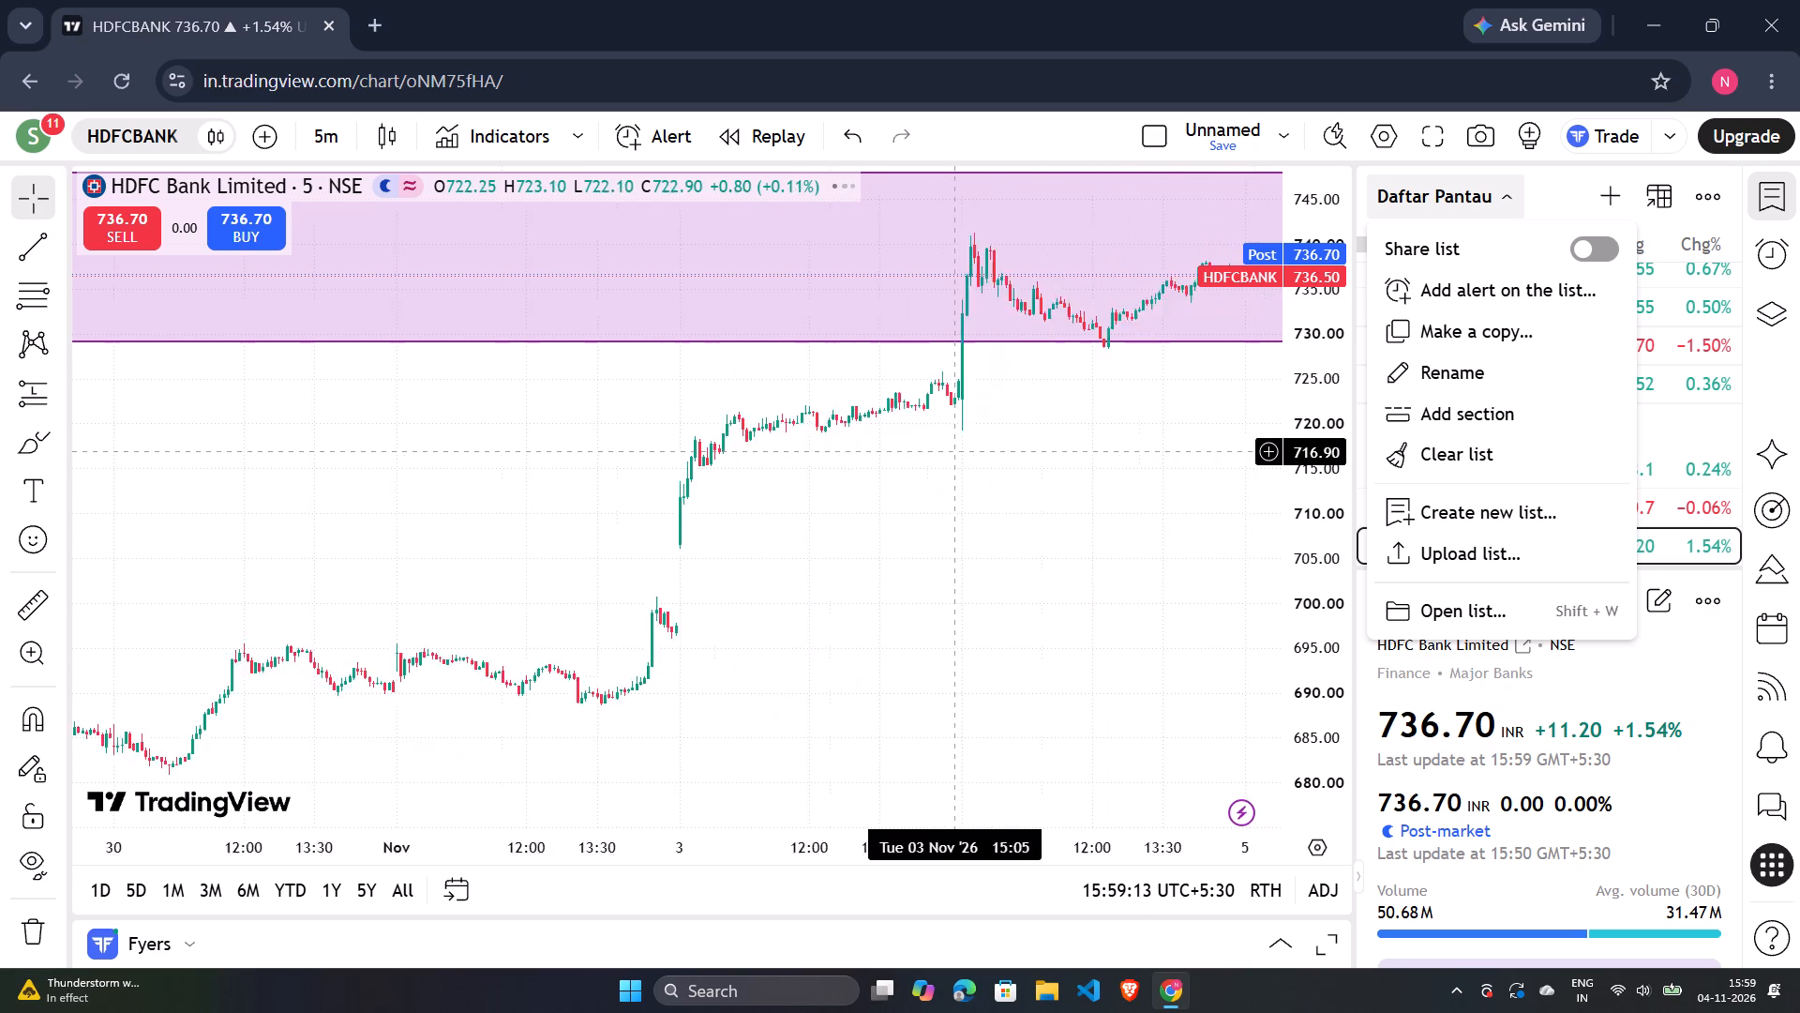
pyautogui.scroll(1, 955, 452)
pyautogui.moveTo(965, 533); pyautogui.dragTo(663, 638)
pyautogui.scroll(-5, 768, 547)
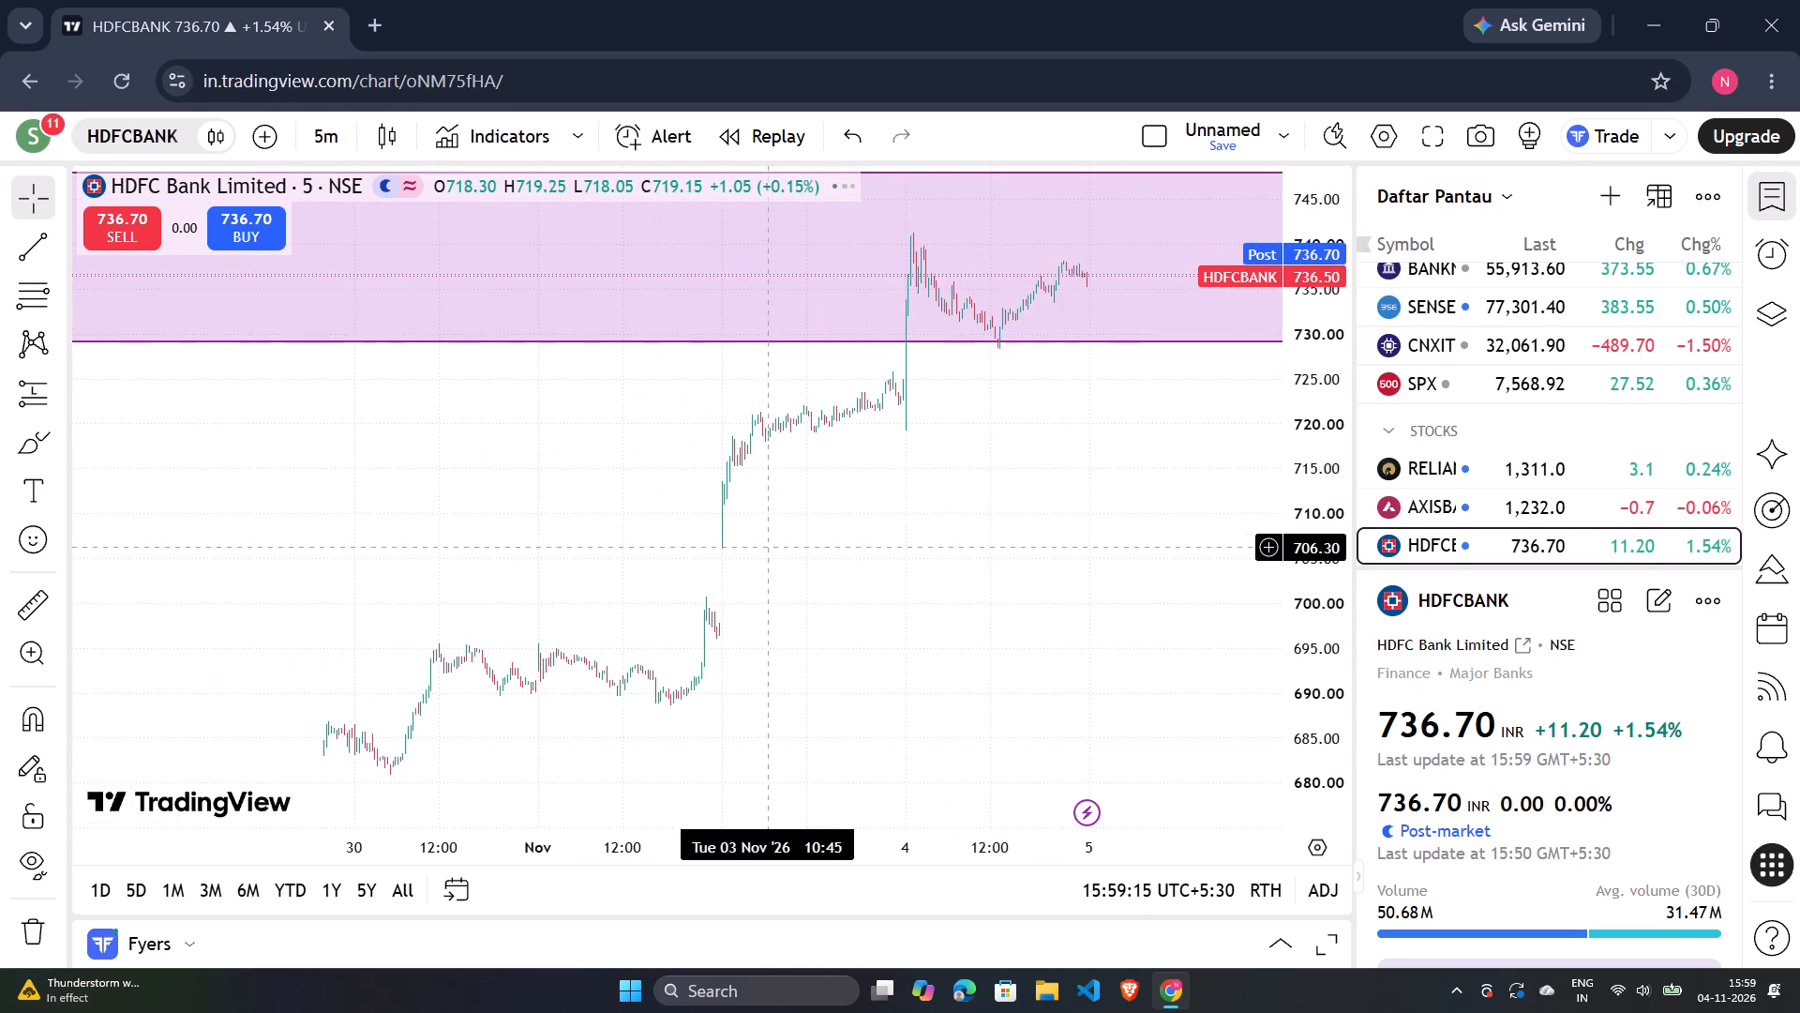
pyautogui.rightClick(937, 503)
pyautogui.click(1058, 314)
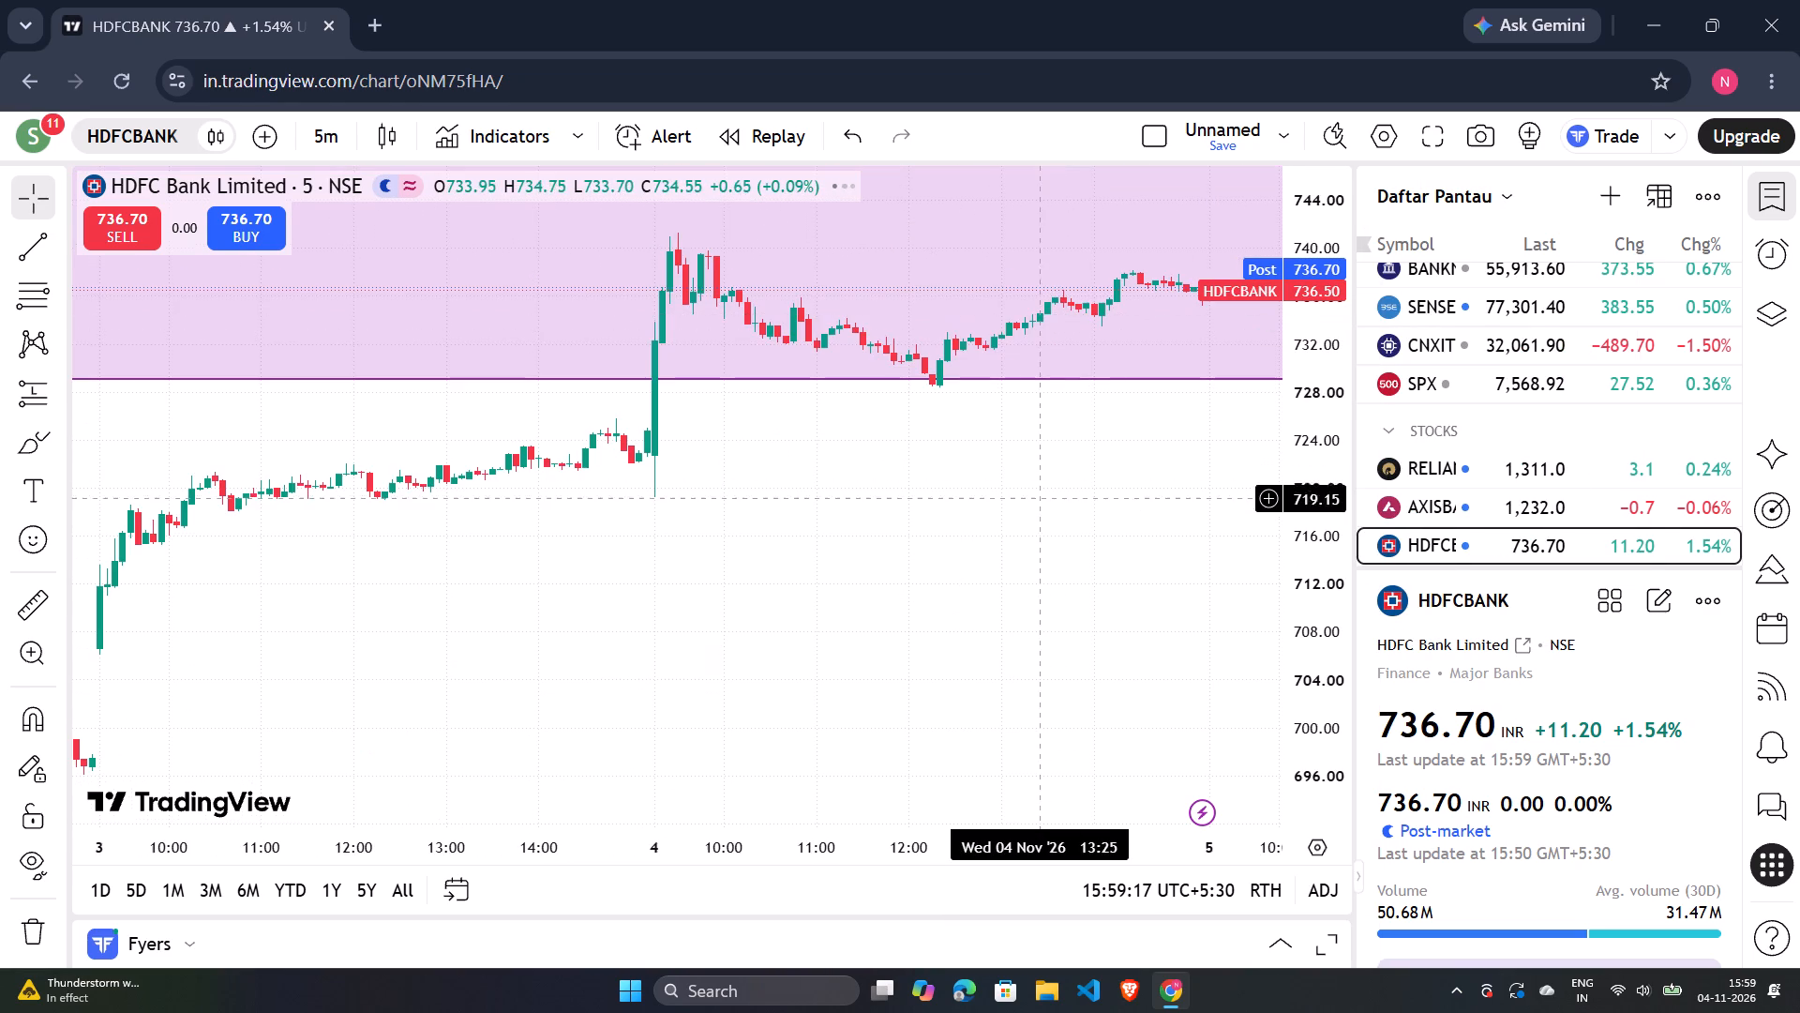
pyautogui.scroll(-3, 1026, 514)
pyautogui.moveTo(1003, 551); pyautogui.dragTo(613, 636)
pyautogui.click(613, 636)
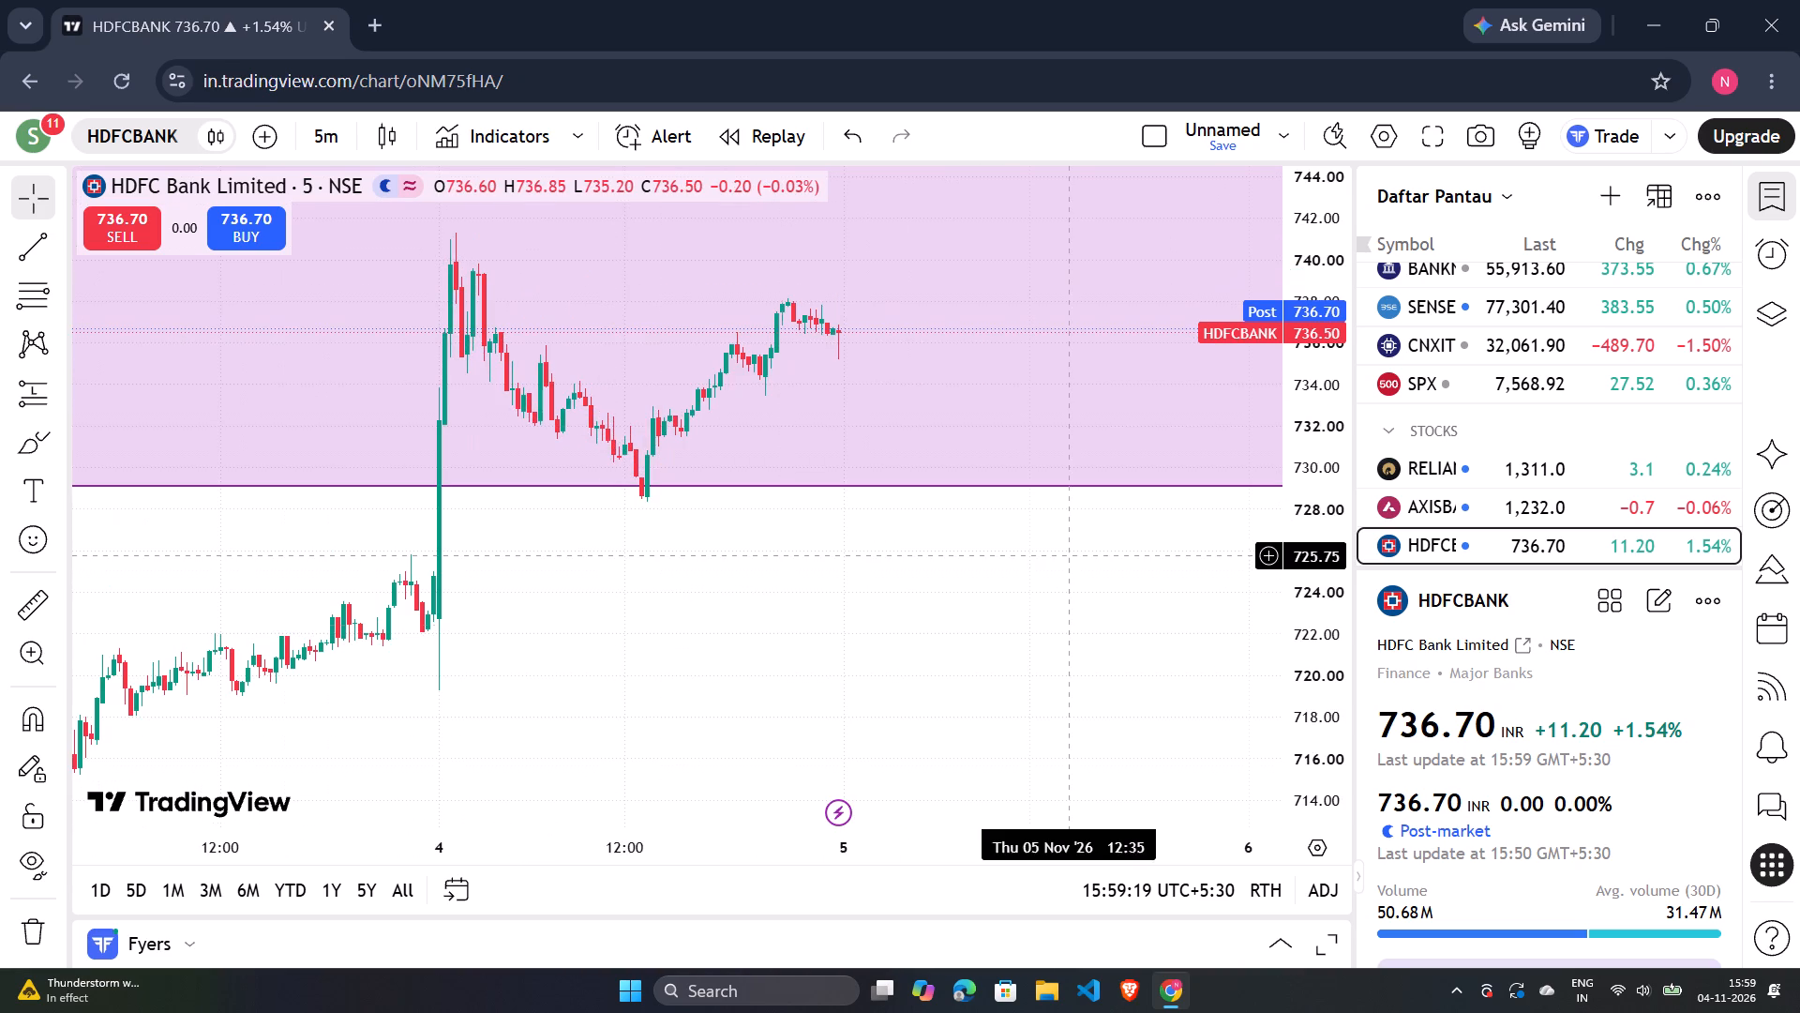
pyautogui.scroll(-12, 631, 636)
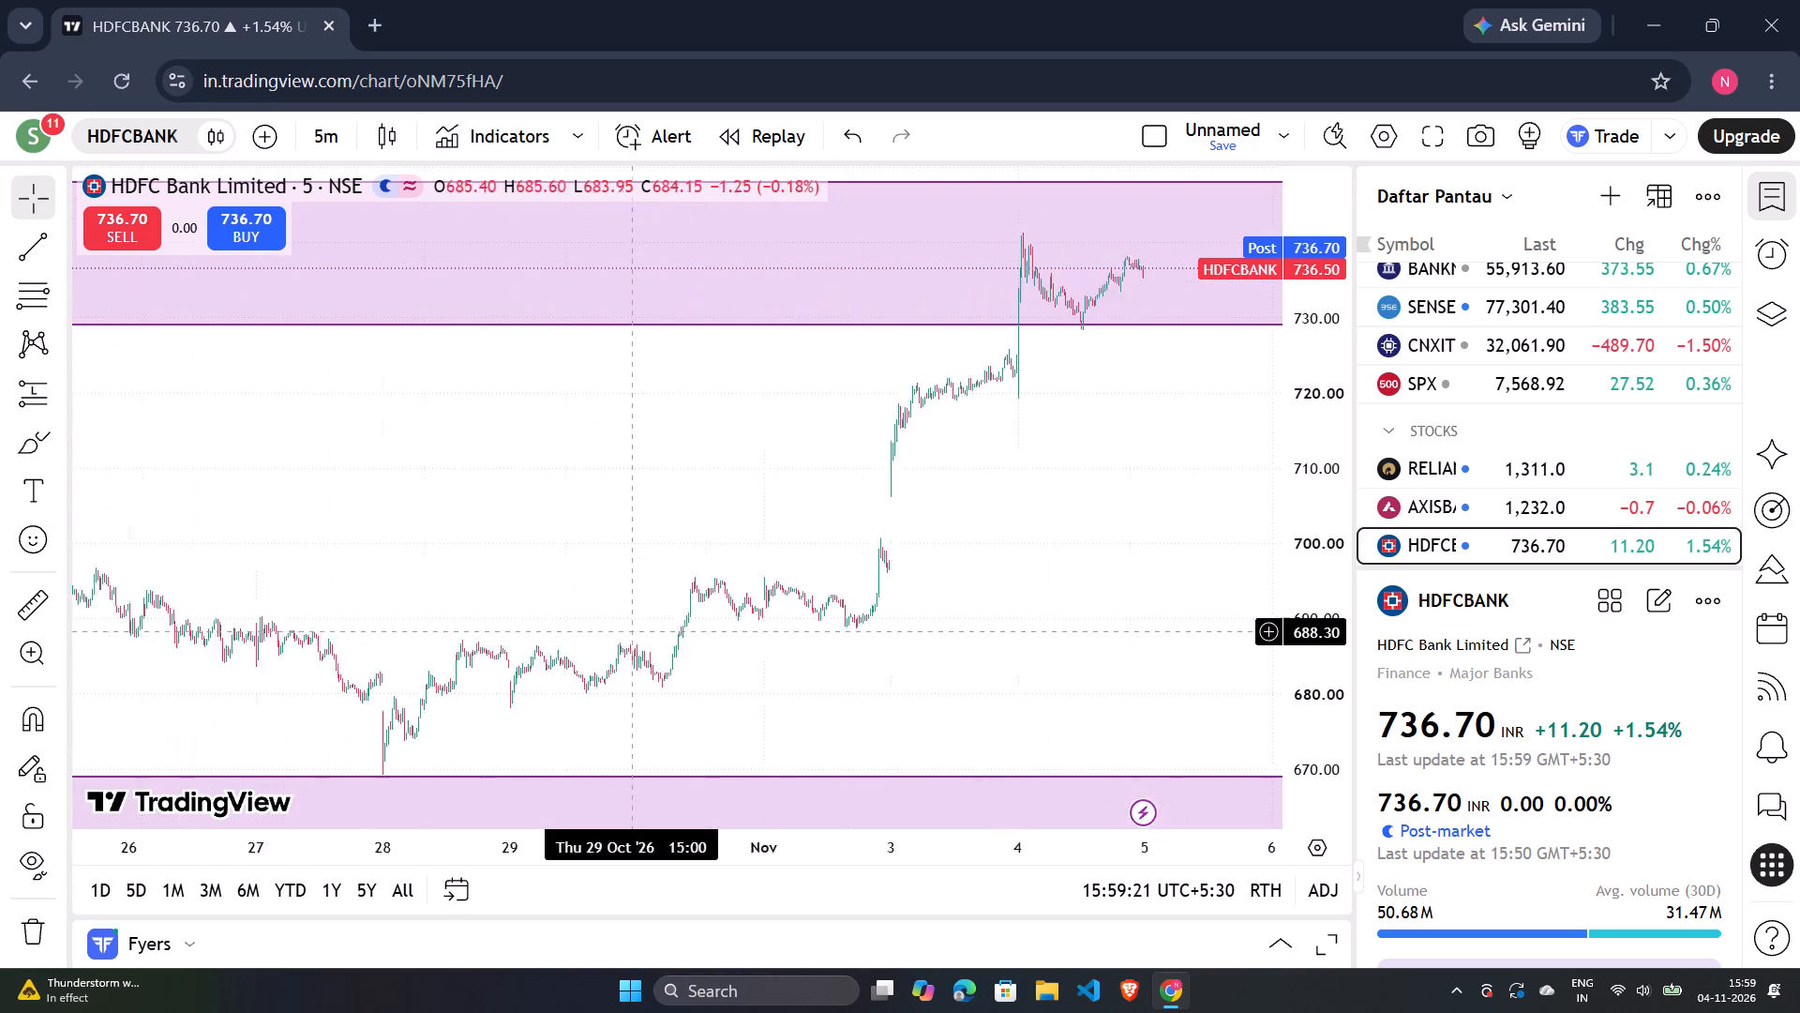
pyautogui.scroll(-14, 631, 631)
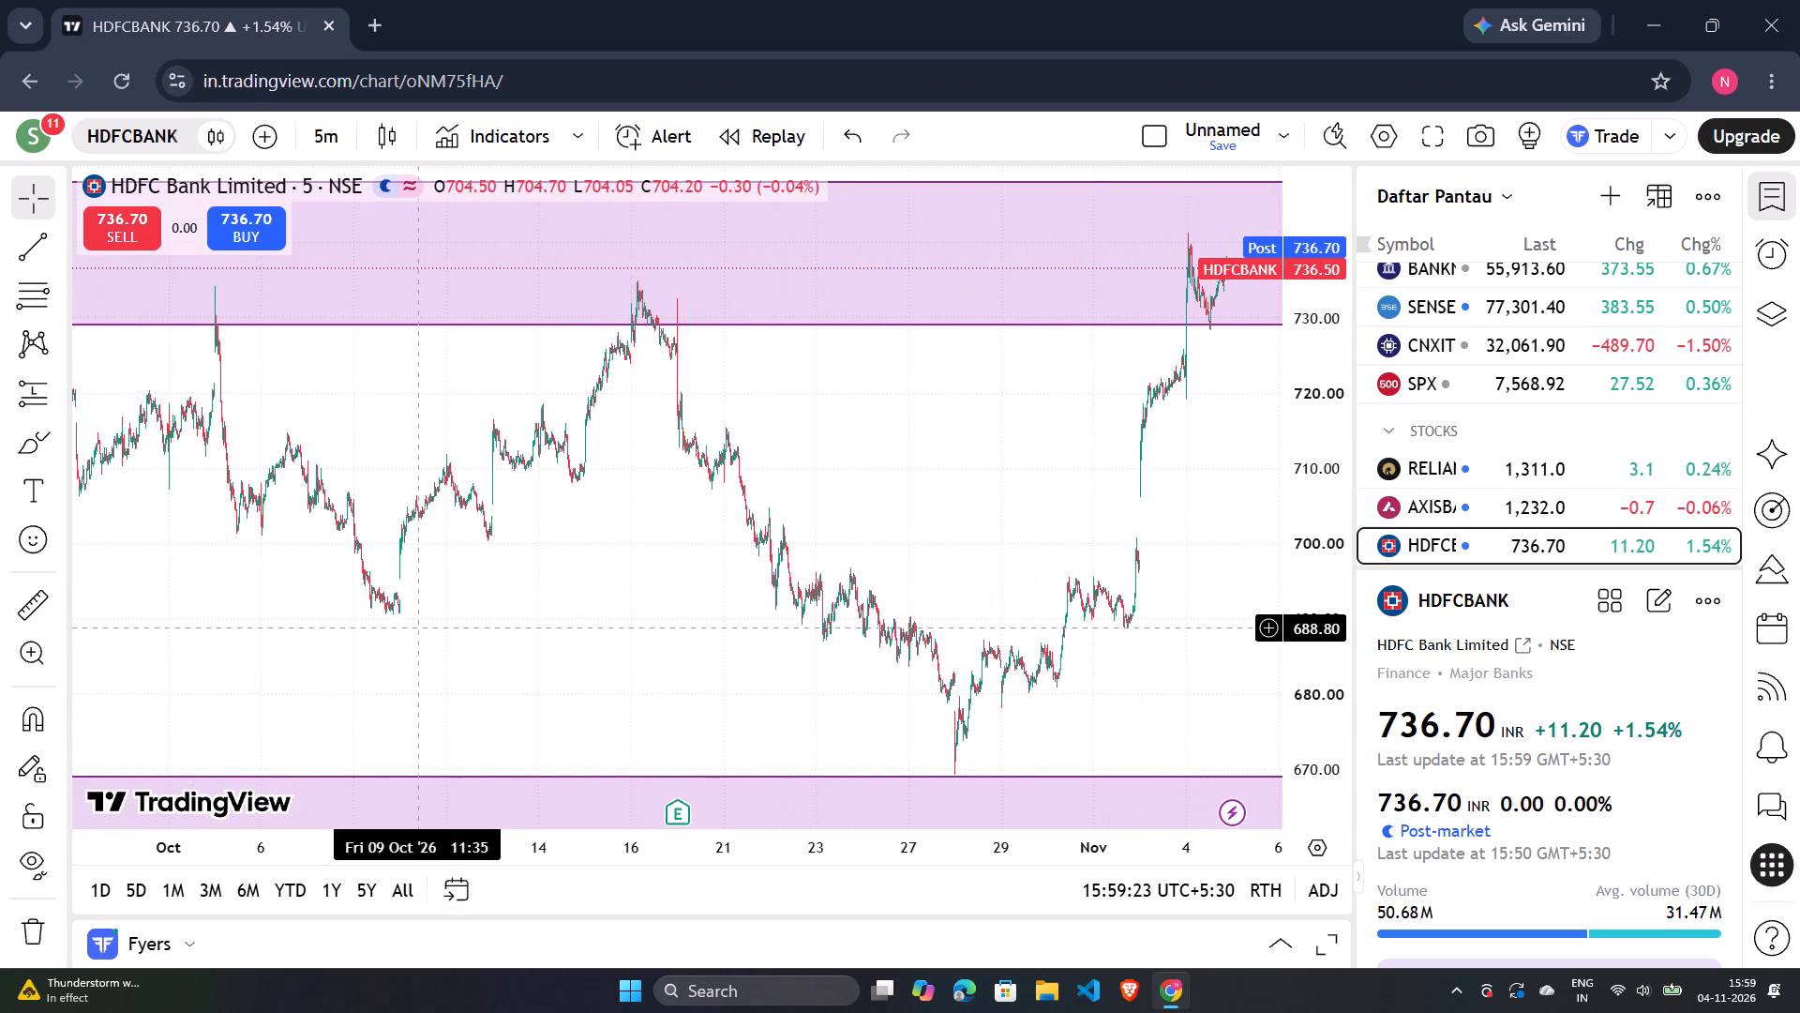
# Examine the HDFCBANK 5-minute candles from late September to early November against the purple price zones.
pyautogui.moveTo(418, 627); pyautogui.dragTo(1057, 538)
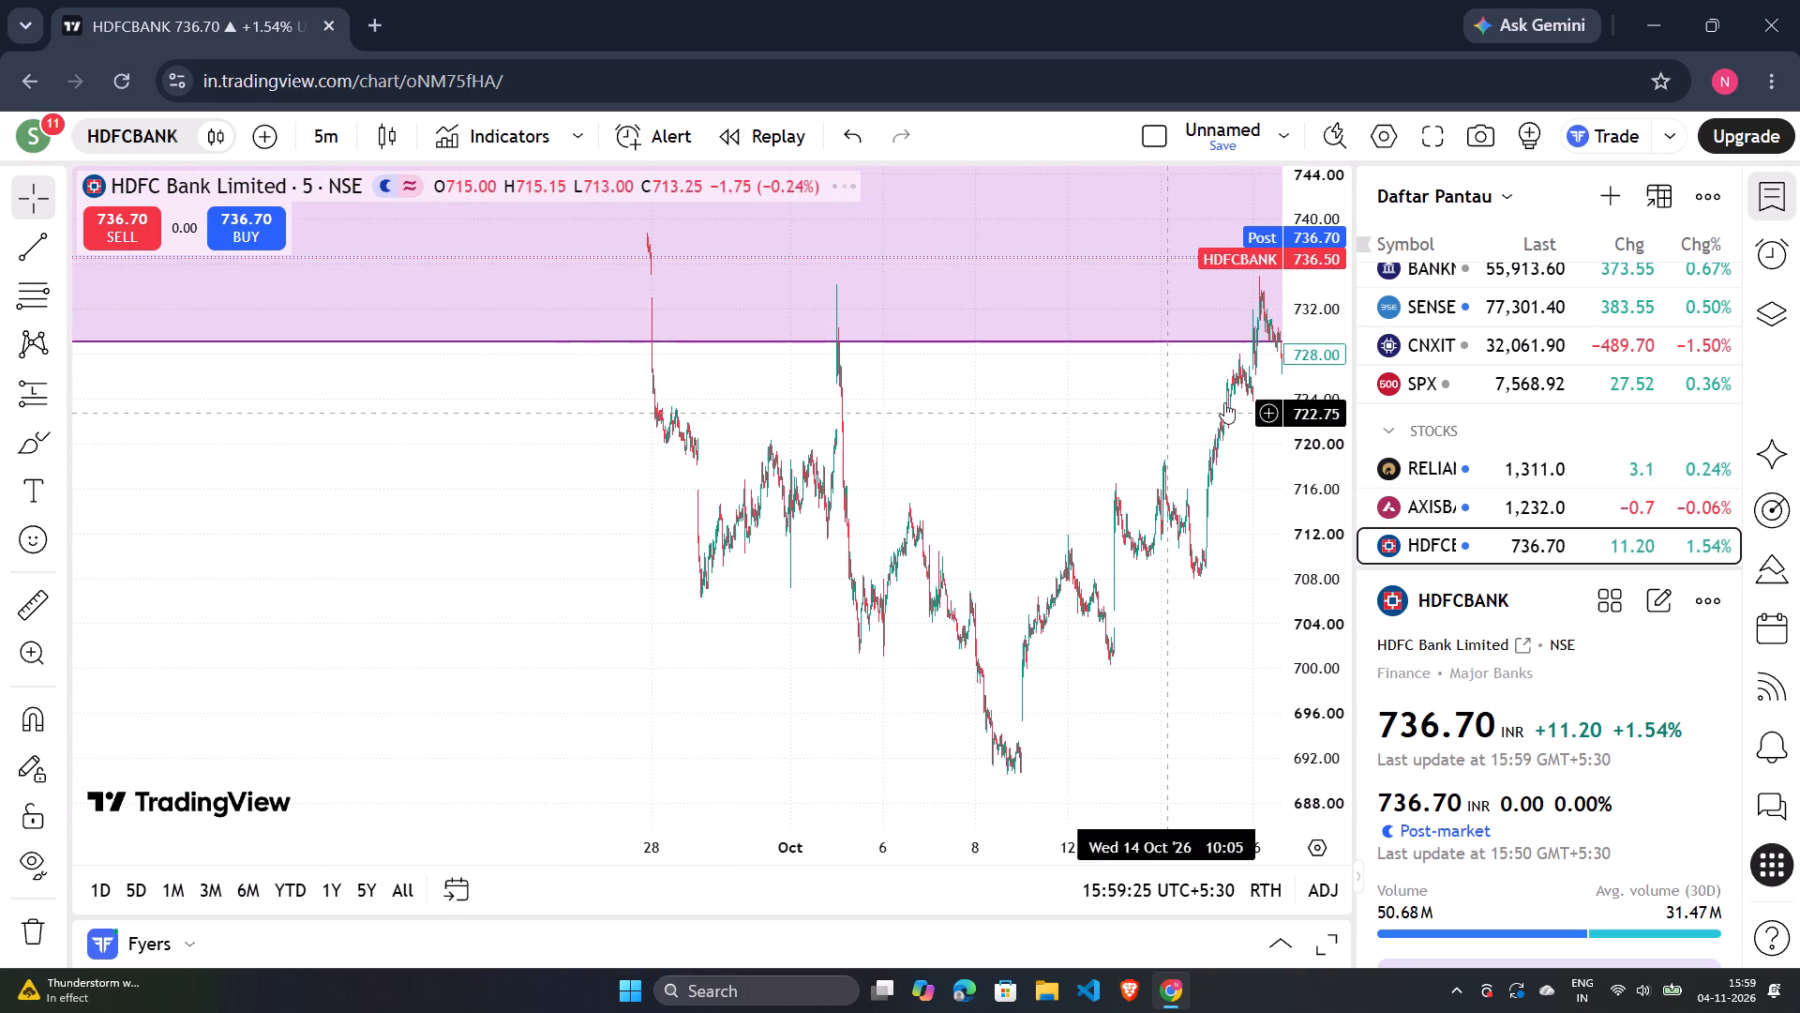
pyautogui.scroll(-16, 1344, 361)
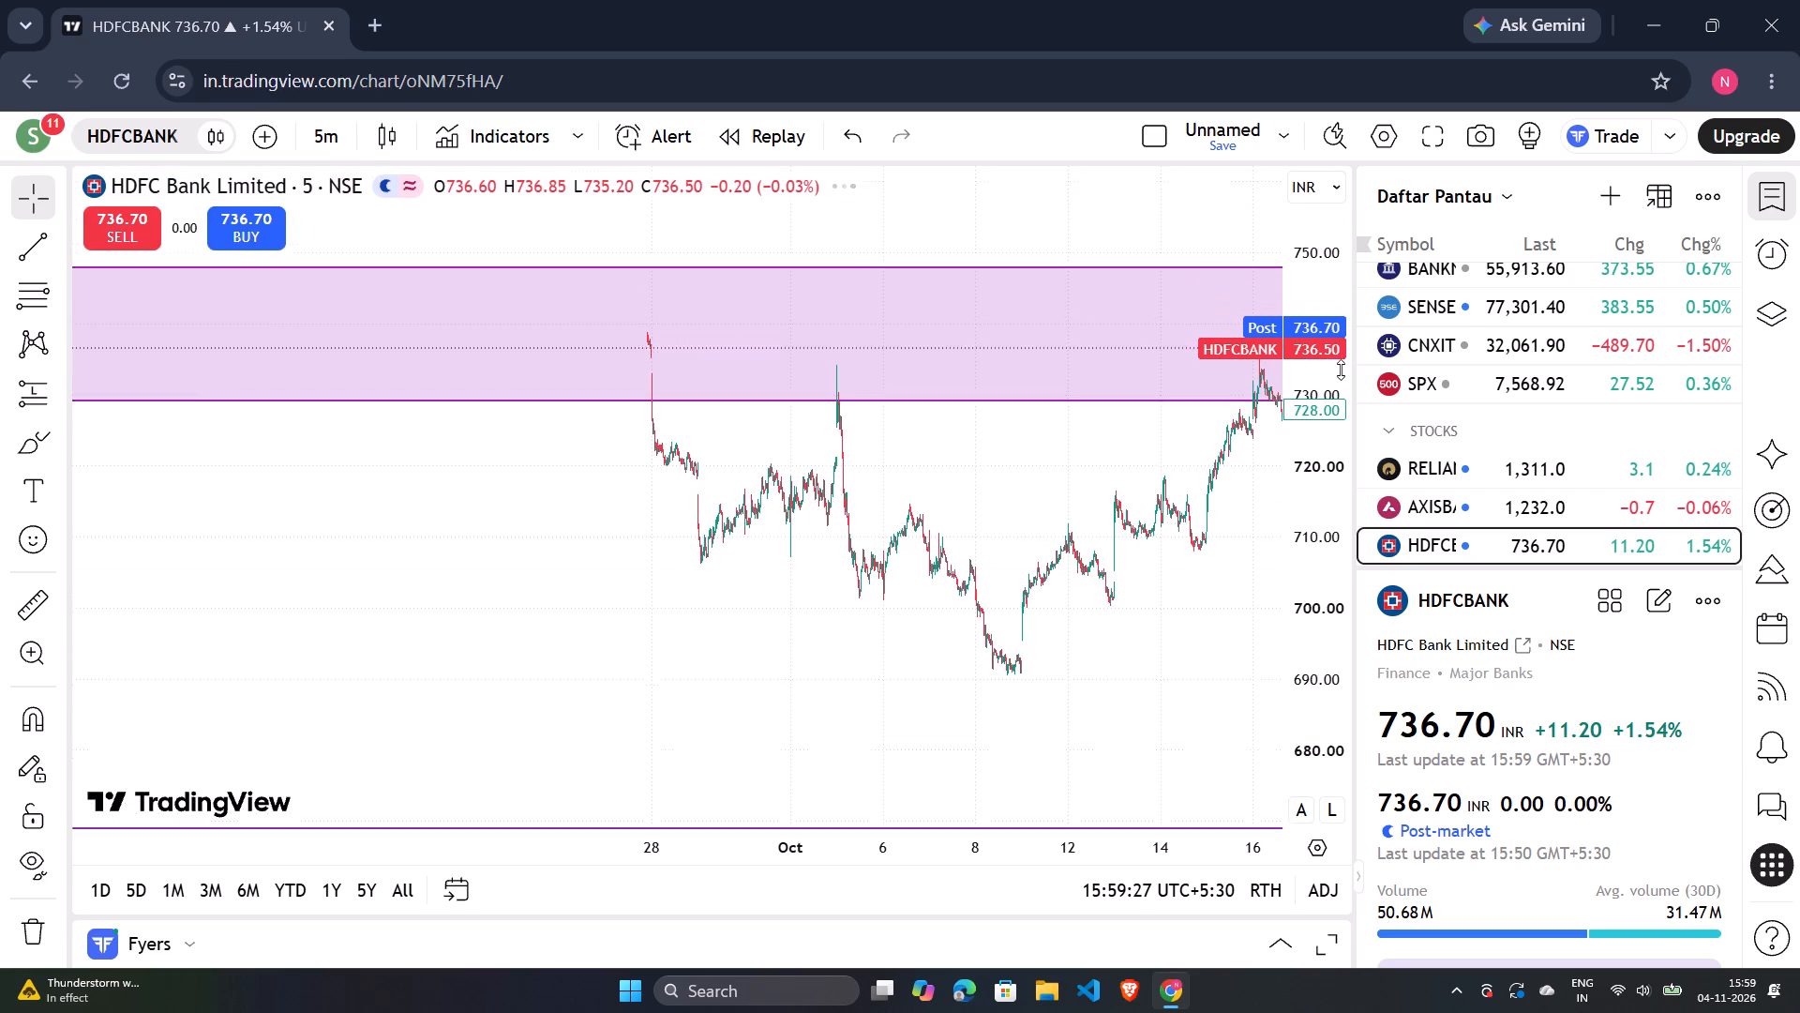
pyautogui.scroll(-2, 1341, 370)
pyautogui.moveTo(952, 603); pyautogui.dragTo(618, 606)
pyautogui.moveTo(1053, 493); pyautogui.dragTo(723, 540)
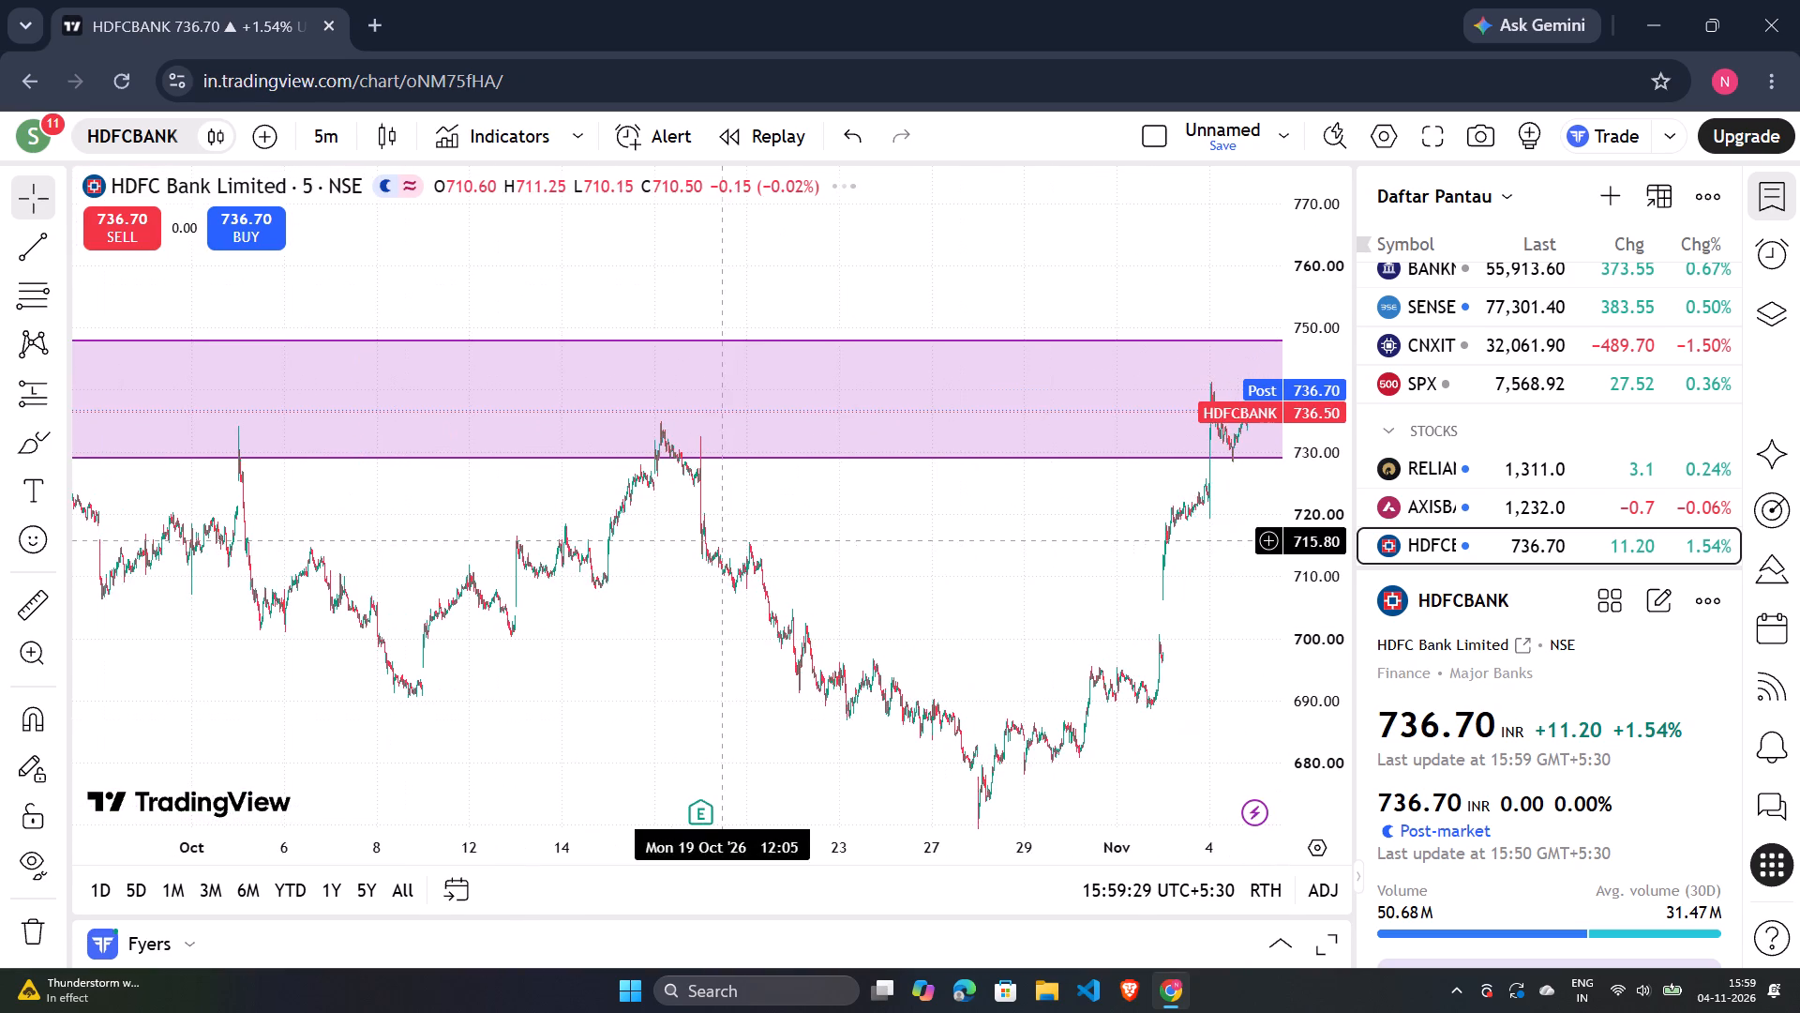
pyautogui.moveTo(1062, 487); pyautogui.dragTo(719, 516)
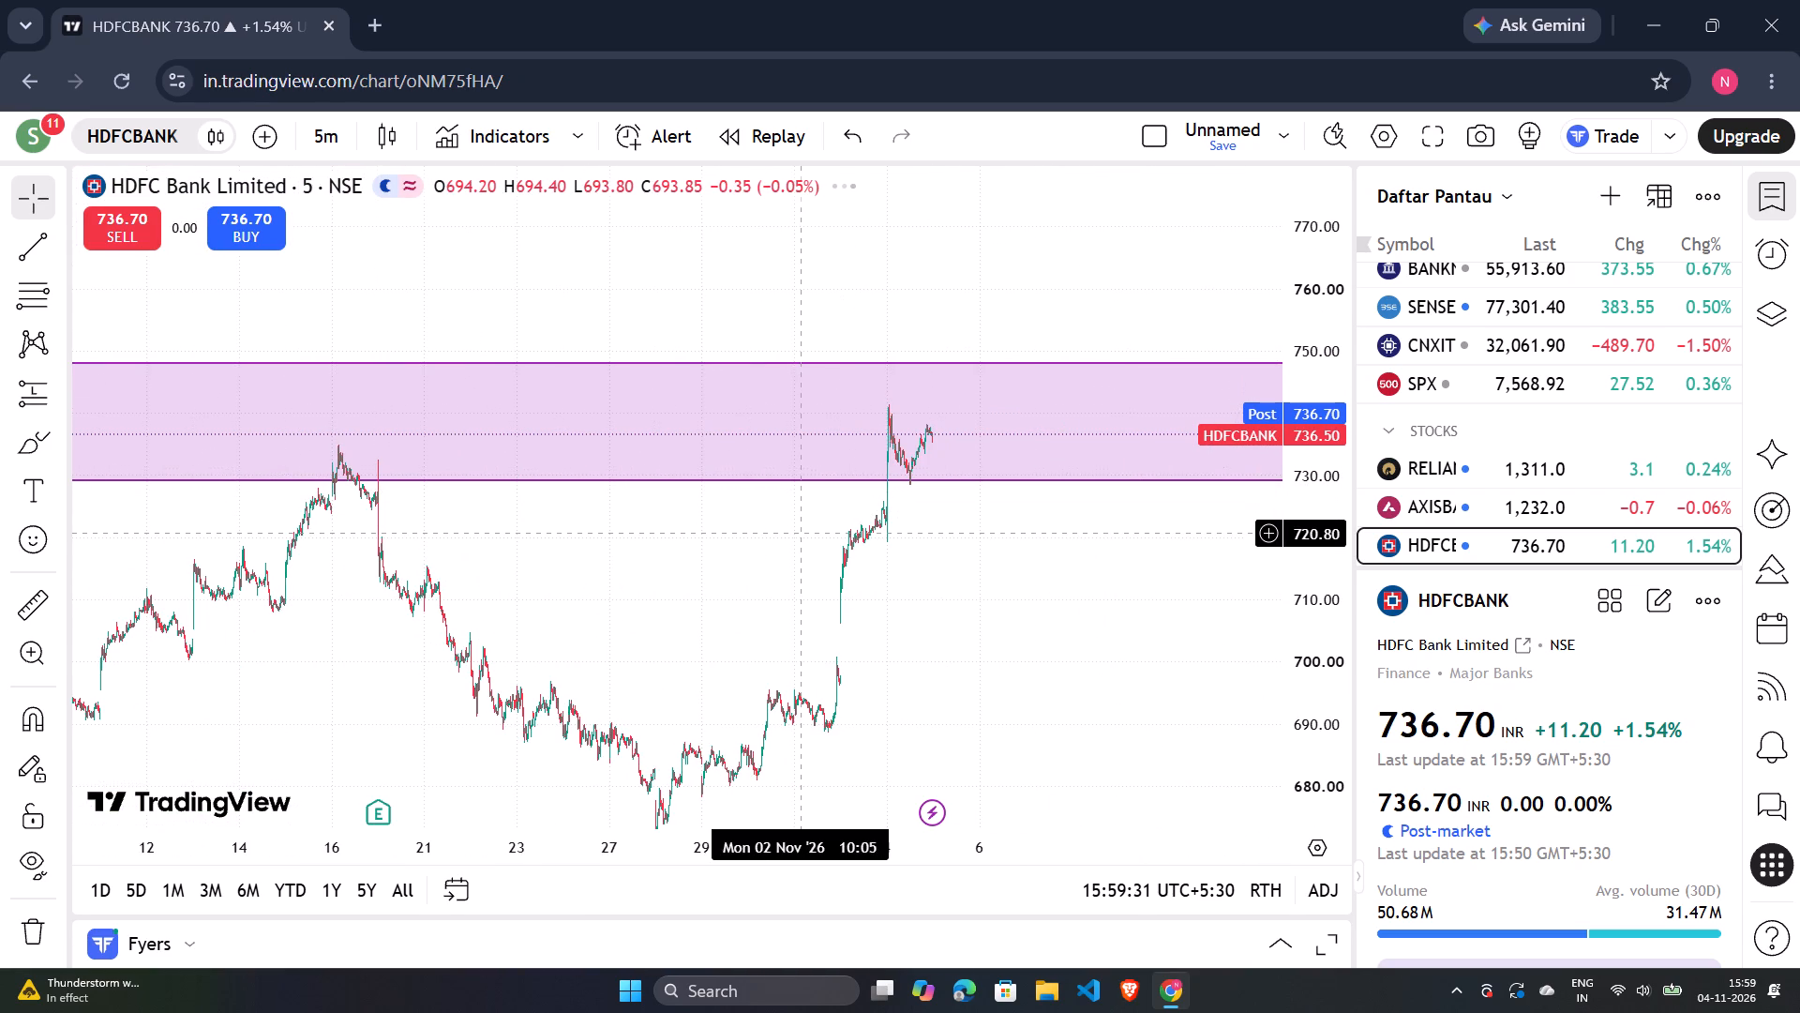
pyautogui.scroll(-5, 801, 533)
# Reset the chart view, review the October to early November 5-minute swings between both purple zones, and dismiss the upgrade advert.
pyautogui.rightClick(682, 533)
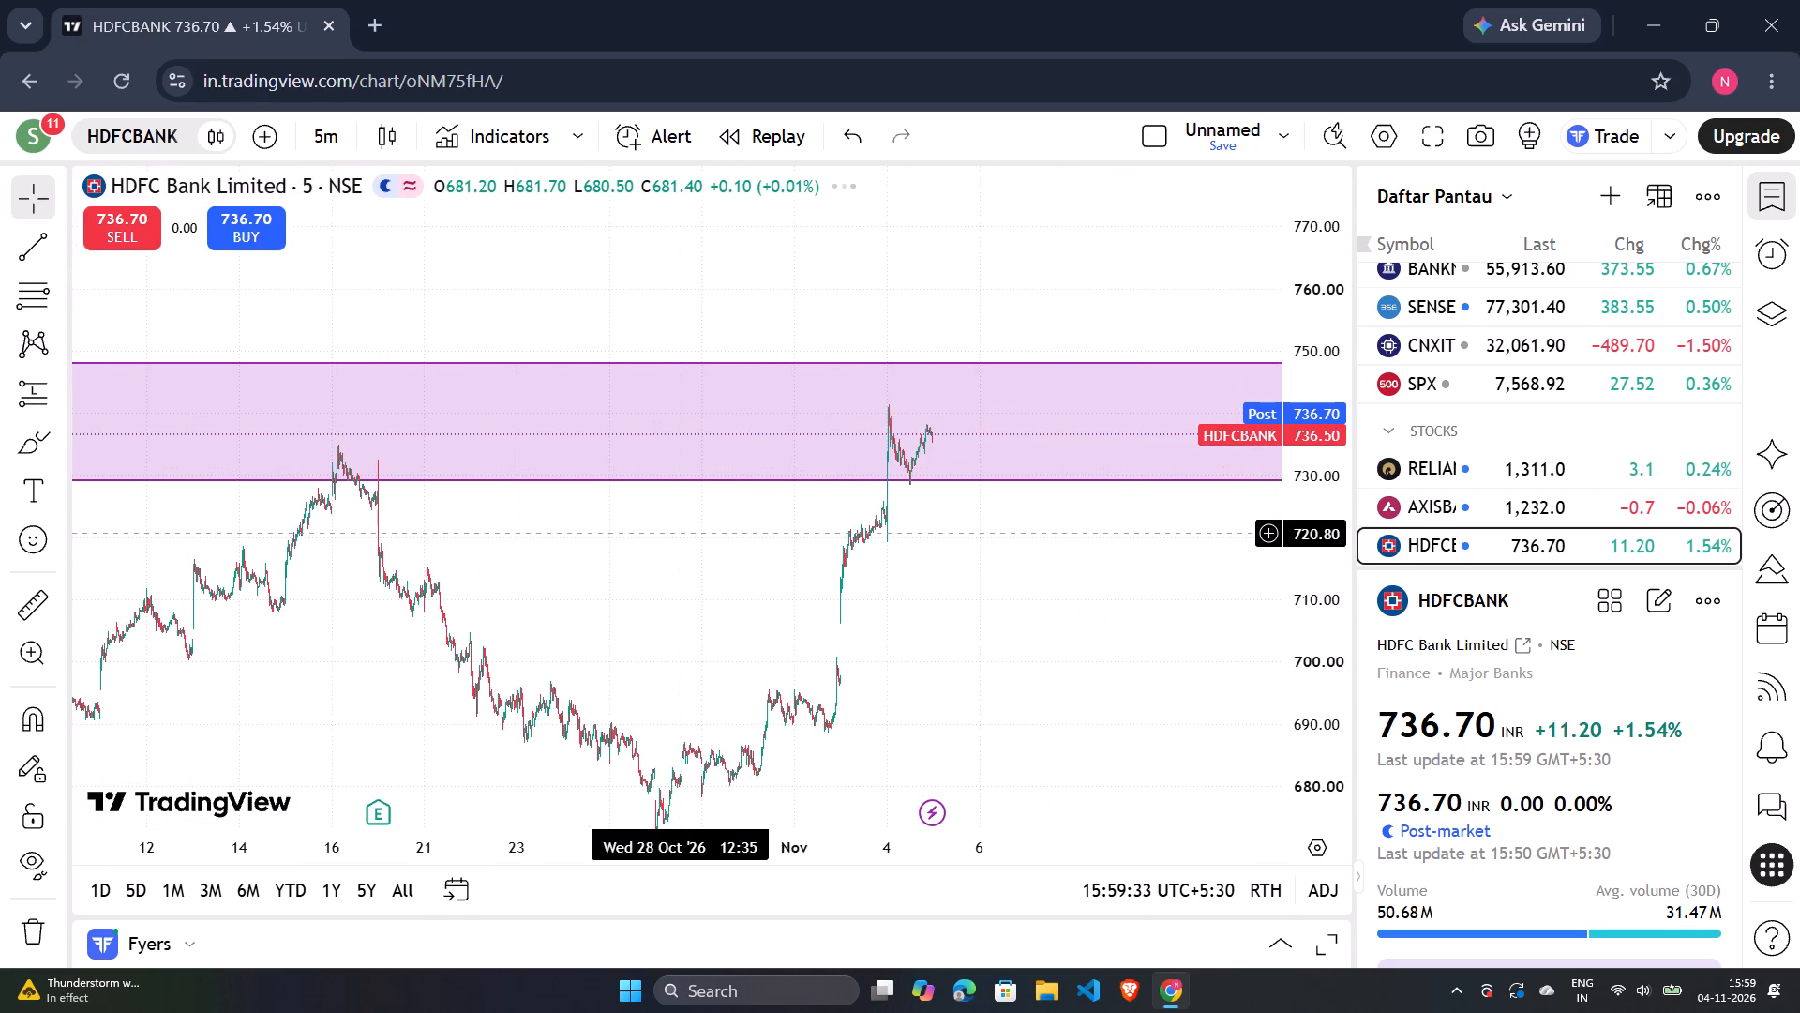
pyautogui.click(799, 323)
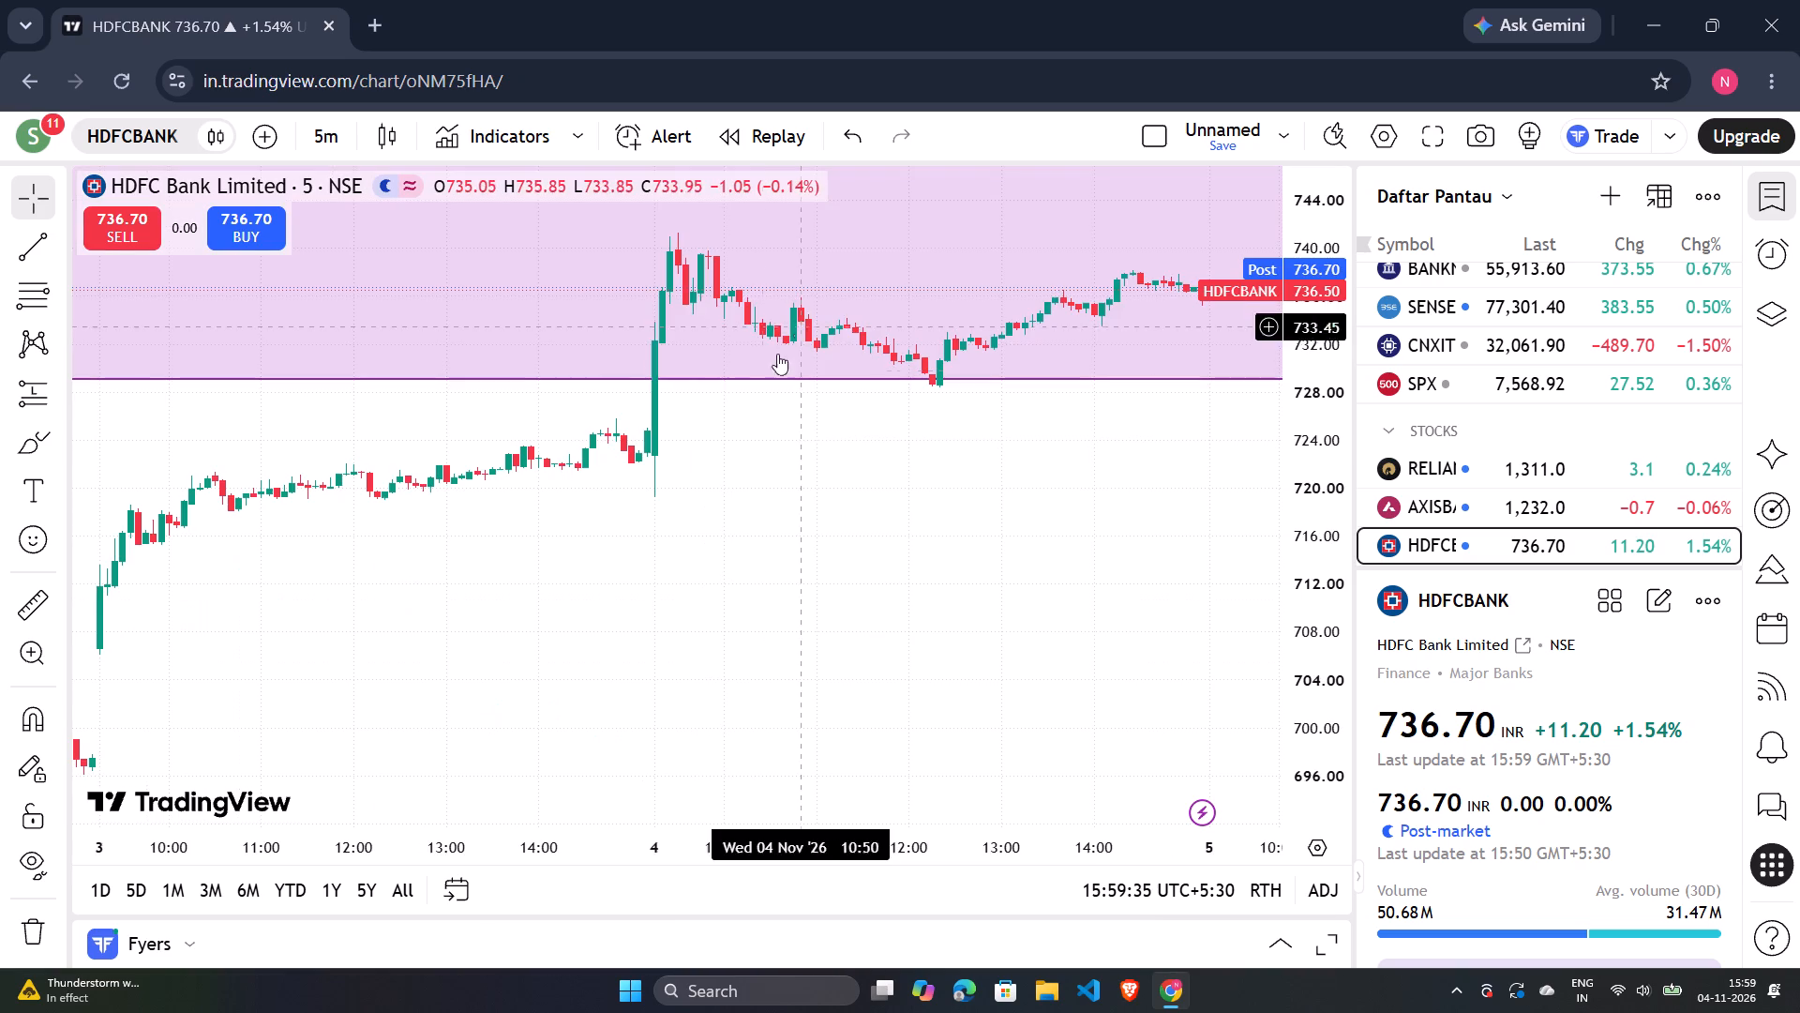
pyautogui.scroll(-14, 703, 607)
pyautogui.scroll(-15, 703, 612)
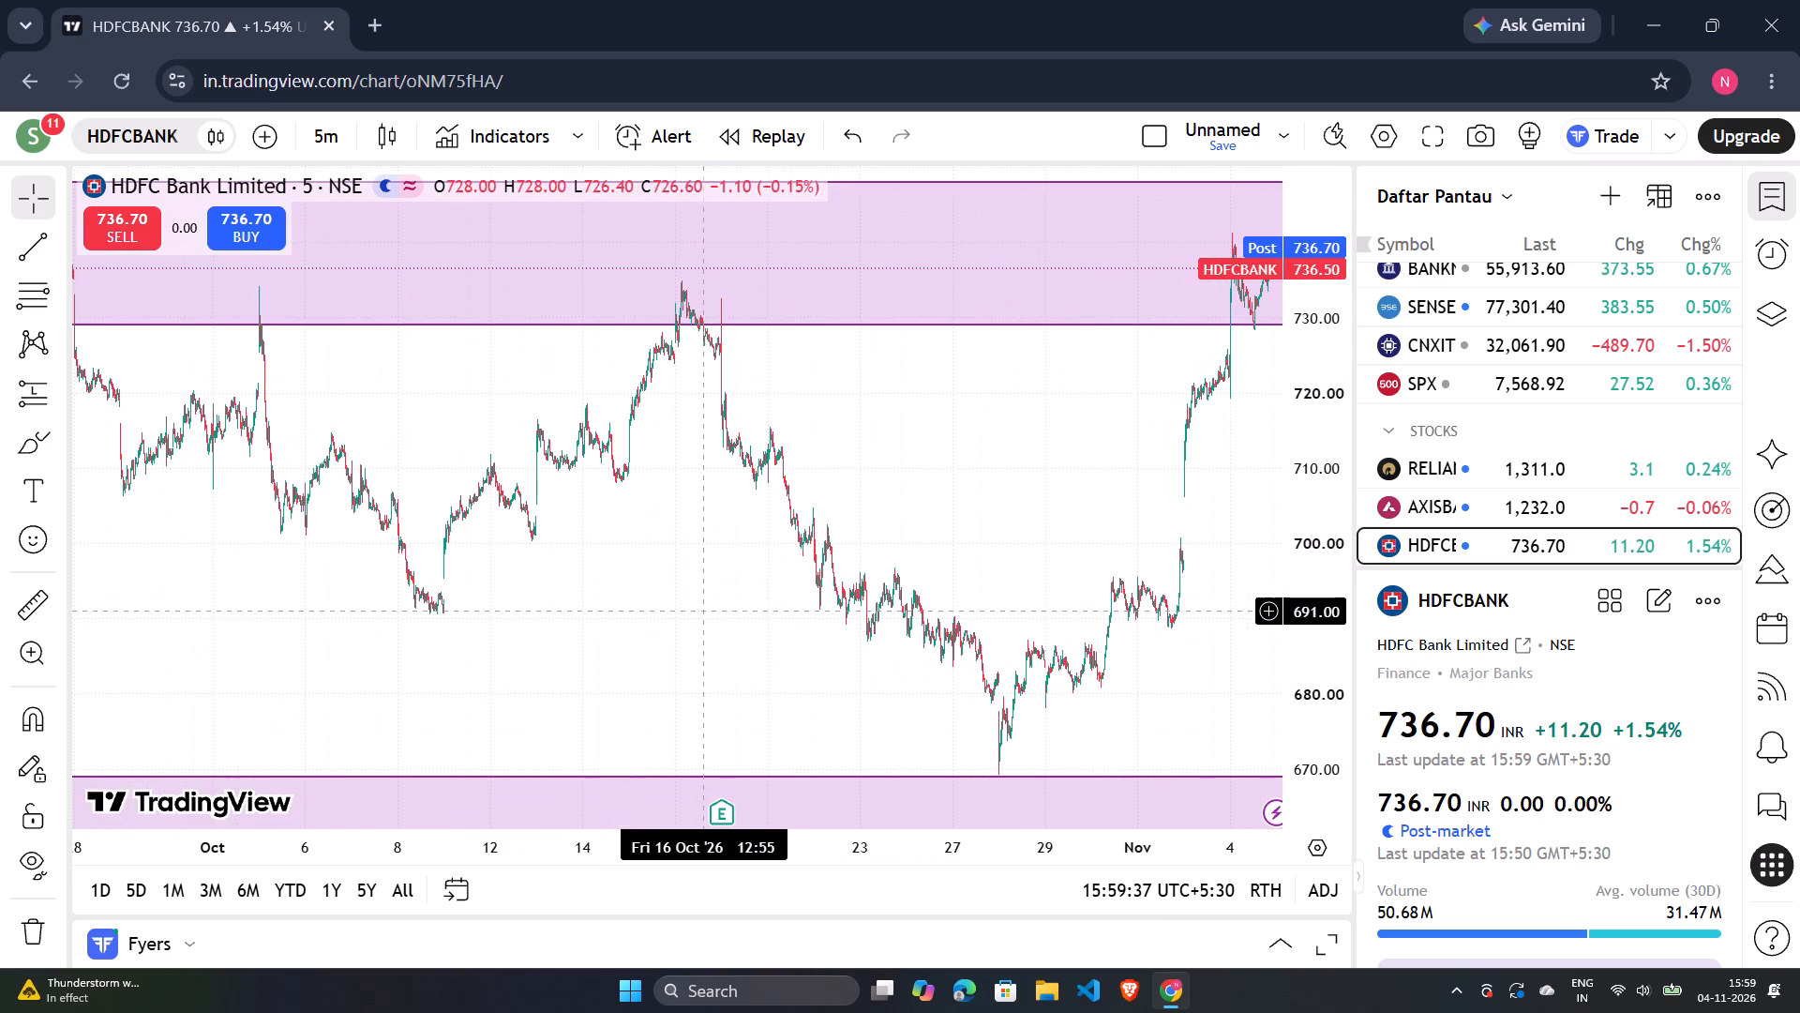
pyautogui.scroll(-6, 703, 611)
pyautogui.moveTo(909, 610); pyautogui.dragTo(471, 639)
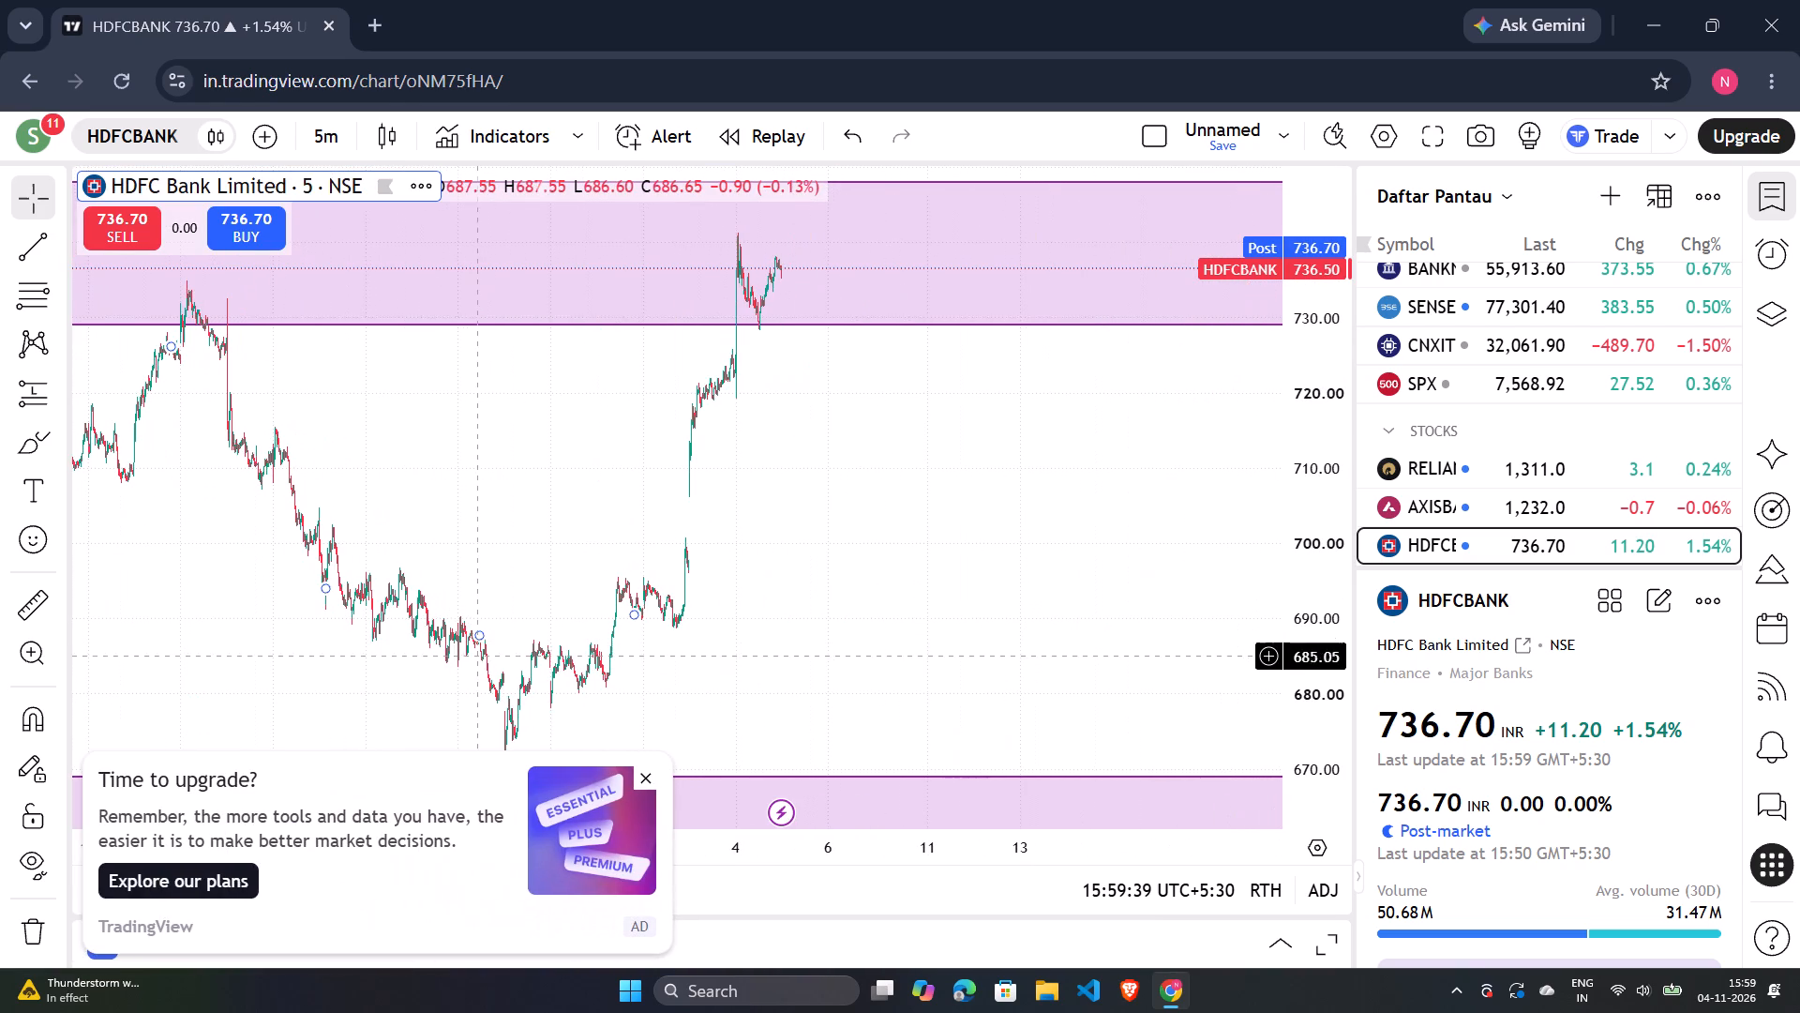
pyautogui.click(643, 774)
# Examine the older 5-minute HDFCBANK price action back to early September around the upper purple zone.
pyautogui.moveTo(516, 551); pyautogui.dragTo(792, 563)
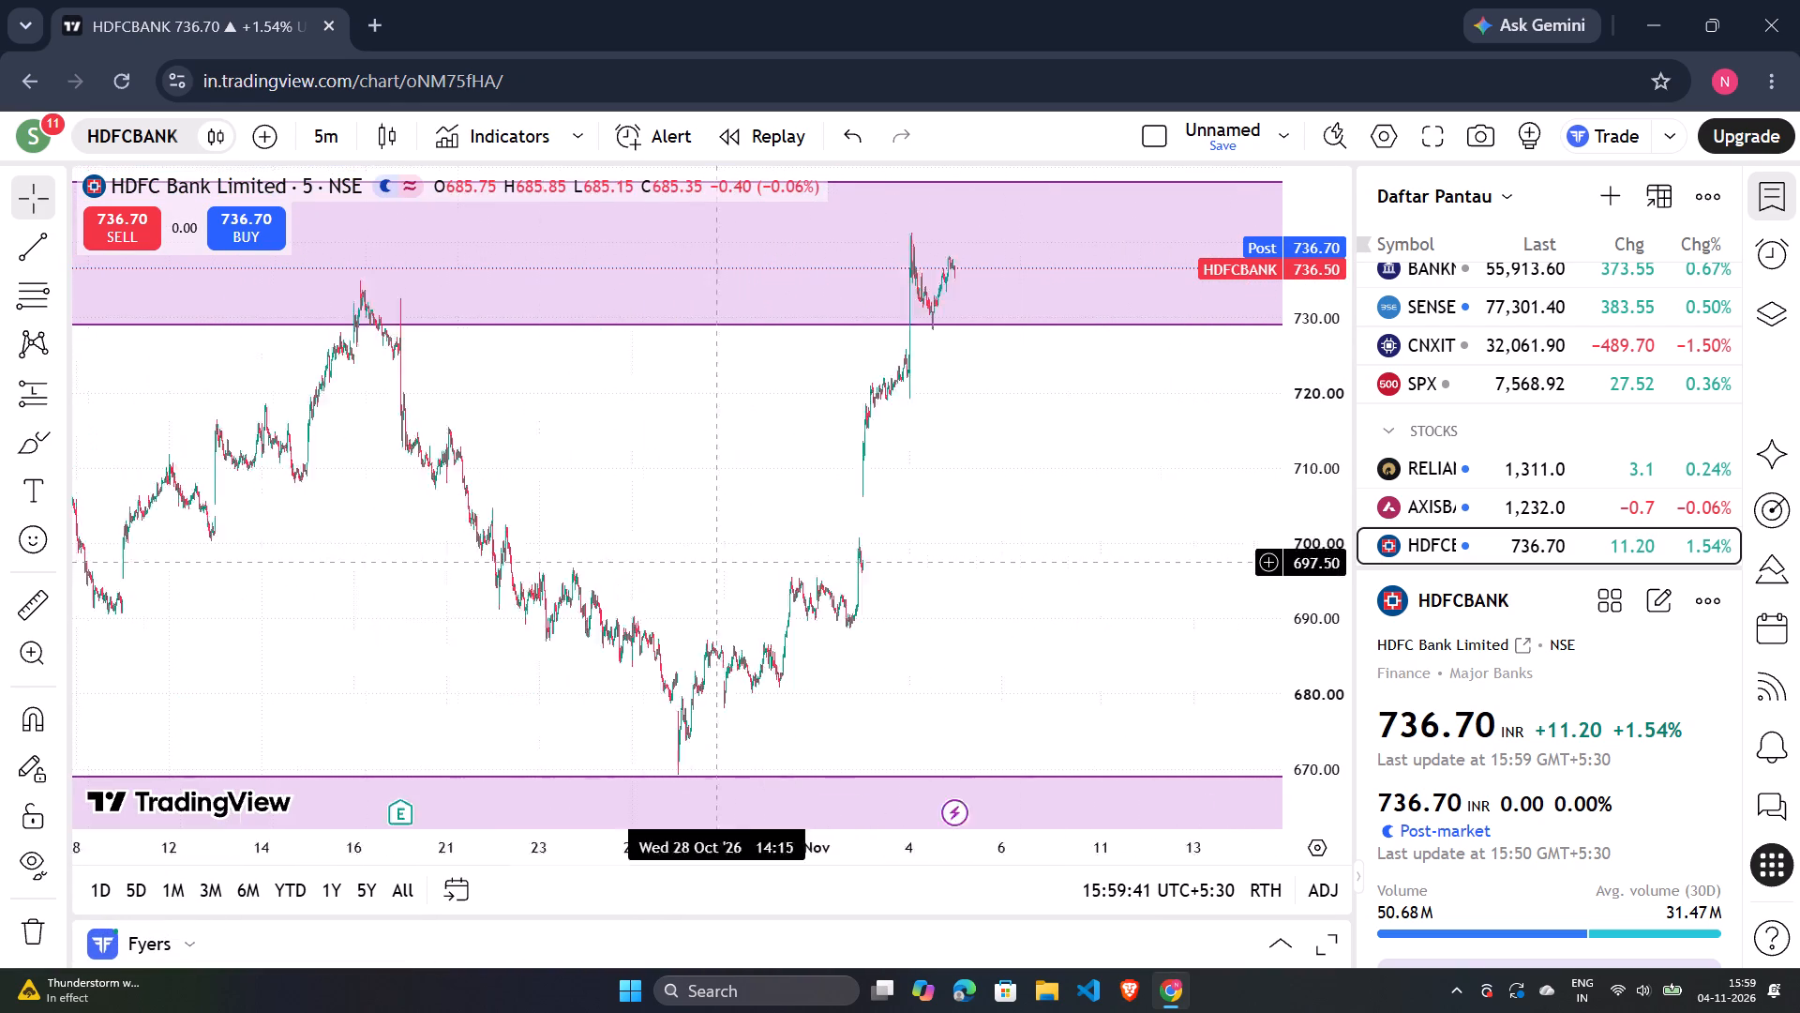
pyautogui.moveTo(792, 563); pyautogui.dragTo(1108, 563)
pyautogui.moveTo(119, 693); pyautogui.dragTo(637, 666)
pyautogui.moveTo(250, 652); pyautogui.dragTo(560, 651)
pyautogui.moveTo(201, 632); pyautogui.dragTo(740, 589)
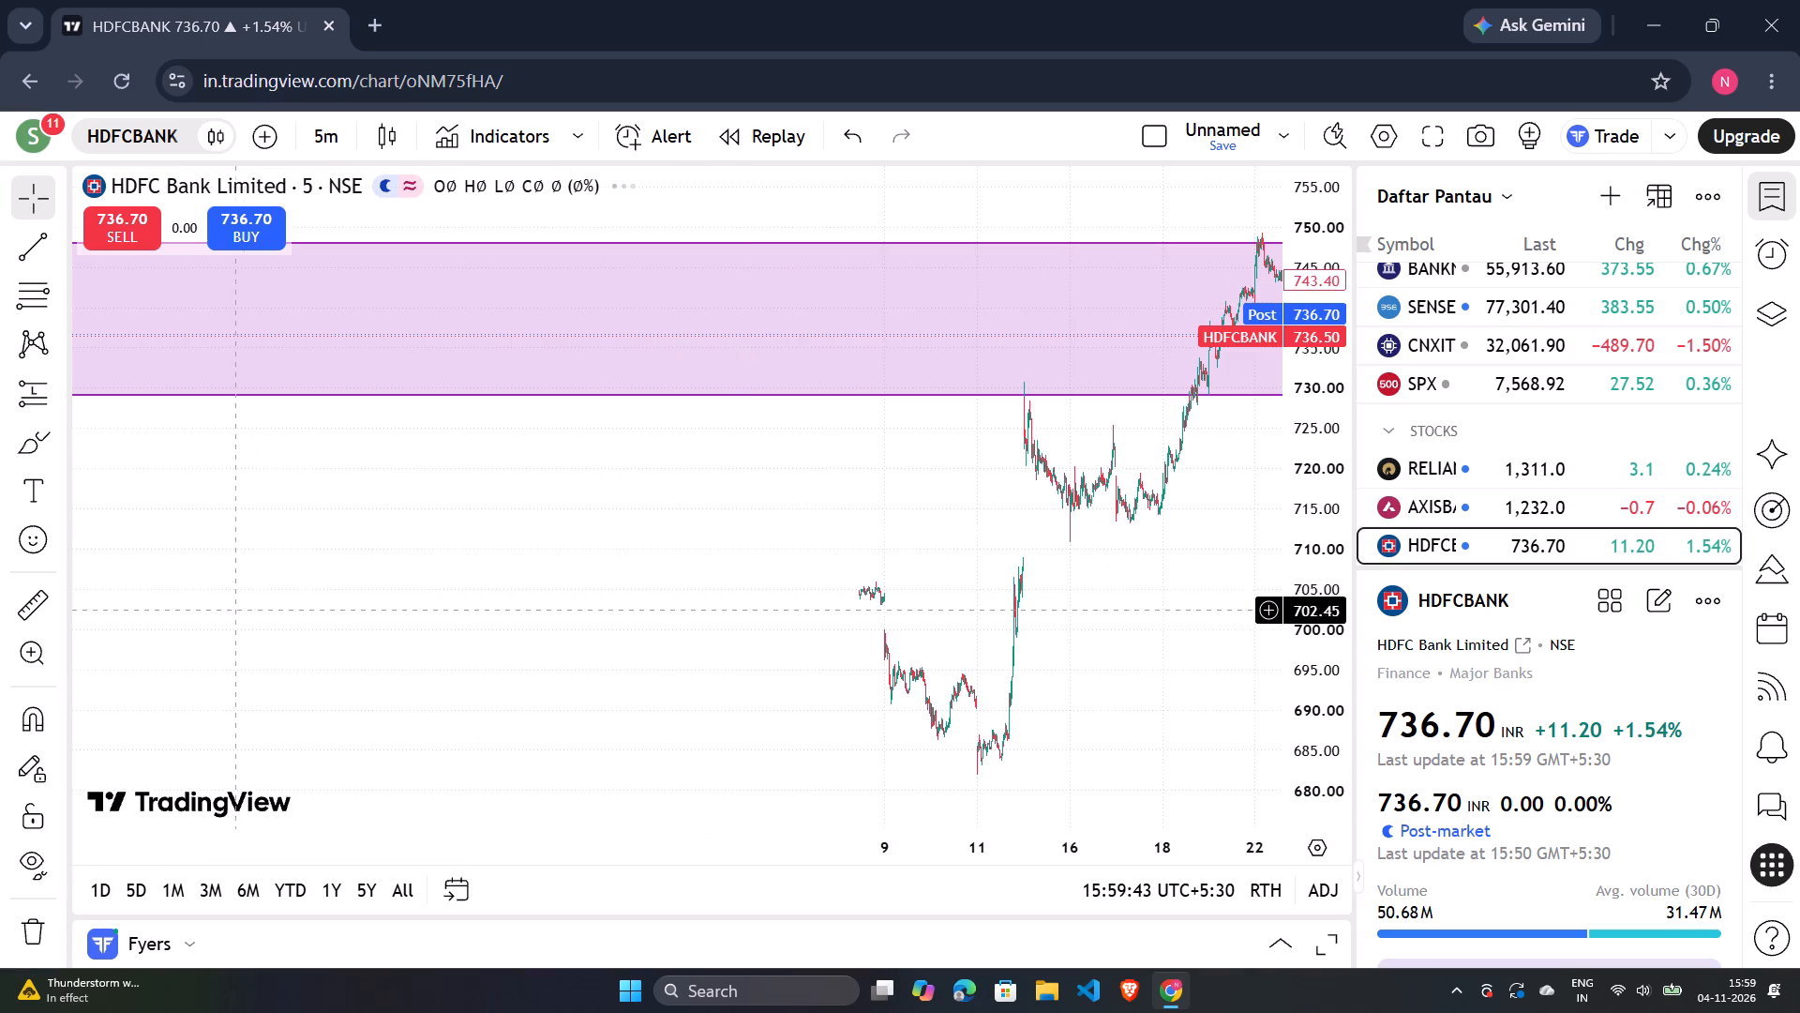
pyautogui.moveTo(245, 612); pyautogui.dragTo(687, 599)
pyautogui.moveTo(186, 619); pyautogui.dragTo(607, 604)
# Trace the 5-minute price action forward from September to the 4 November session, comparing its swings with both purple zones.
pyautogui.moveTo(573, 603); pyautogui.dragTo(70, 618)
pyautogui.moveTo(555, 541); pyautogui.dragTo(0, 616)
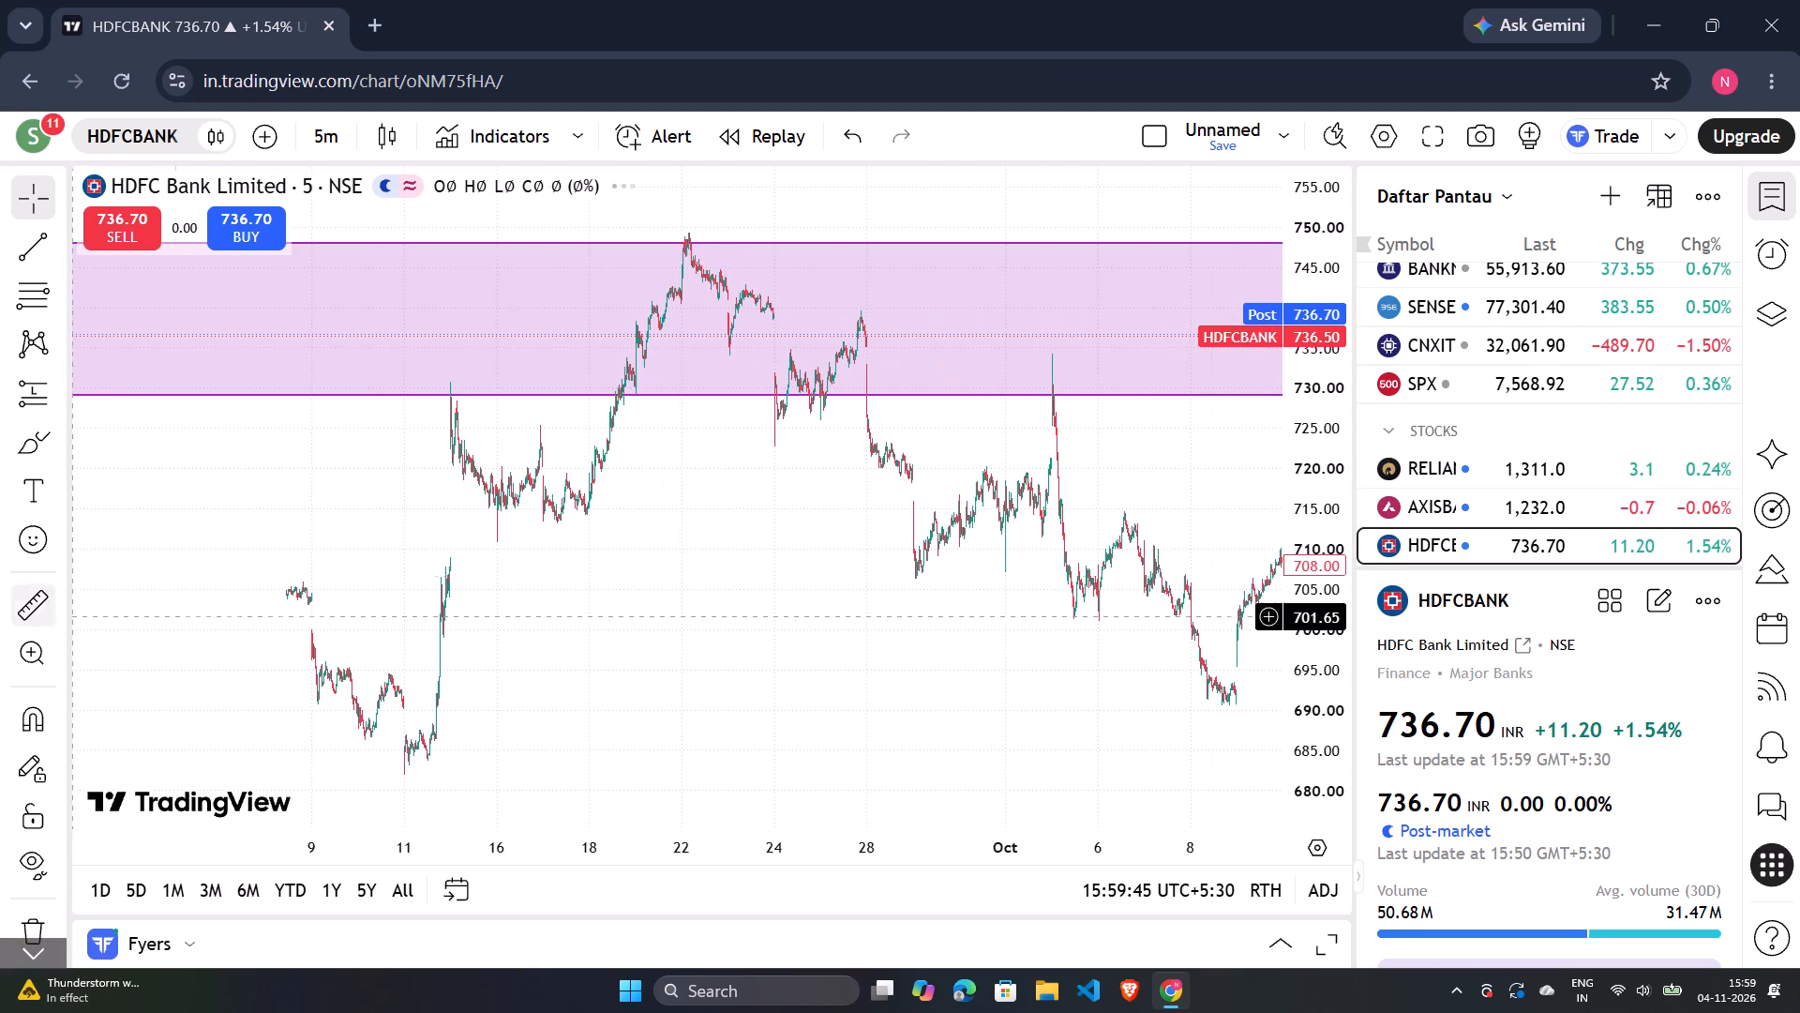
pyautogui.moveTo(819, 473); pyautogui.dragTo(427, 558)
pyautogui.click(427, 558)
pyautogui.moveTo(523, 556); pyautogui.dragTo(349, 599)
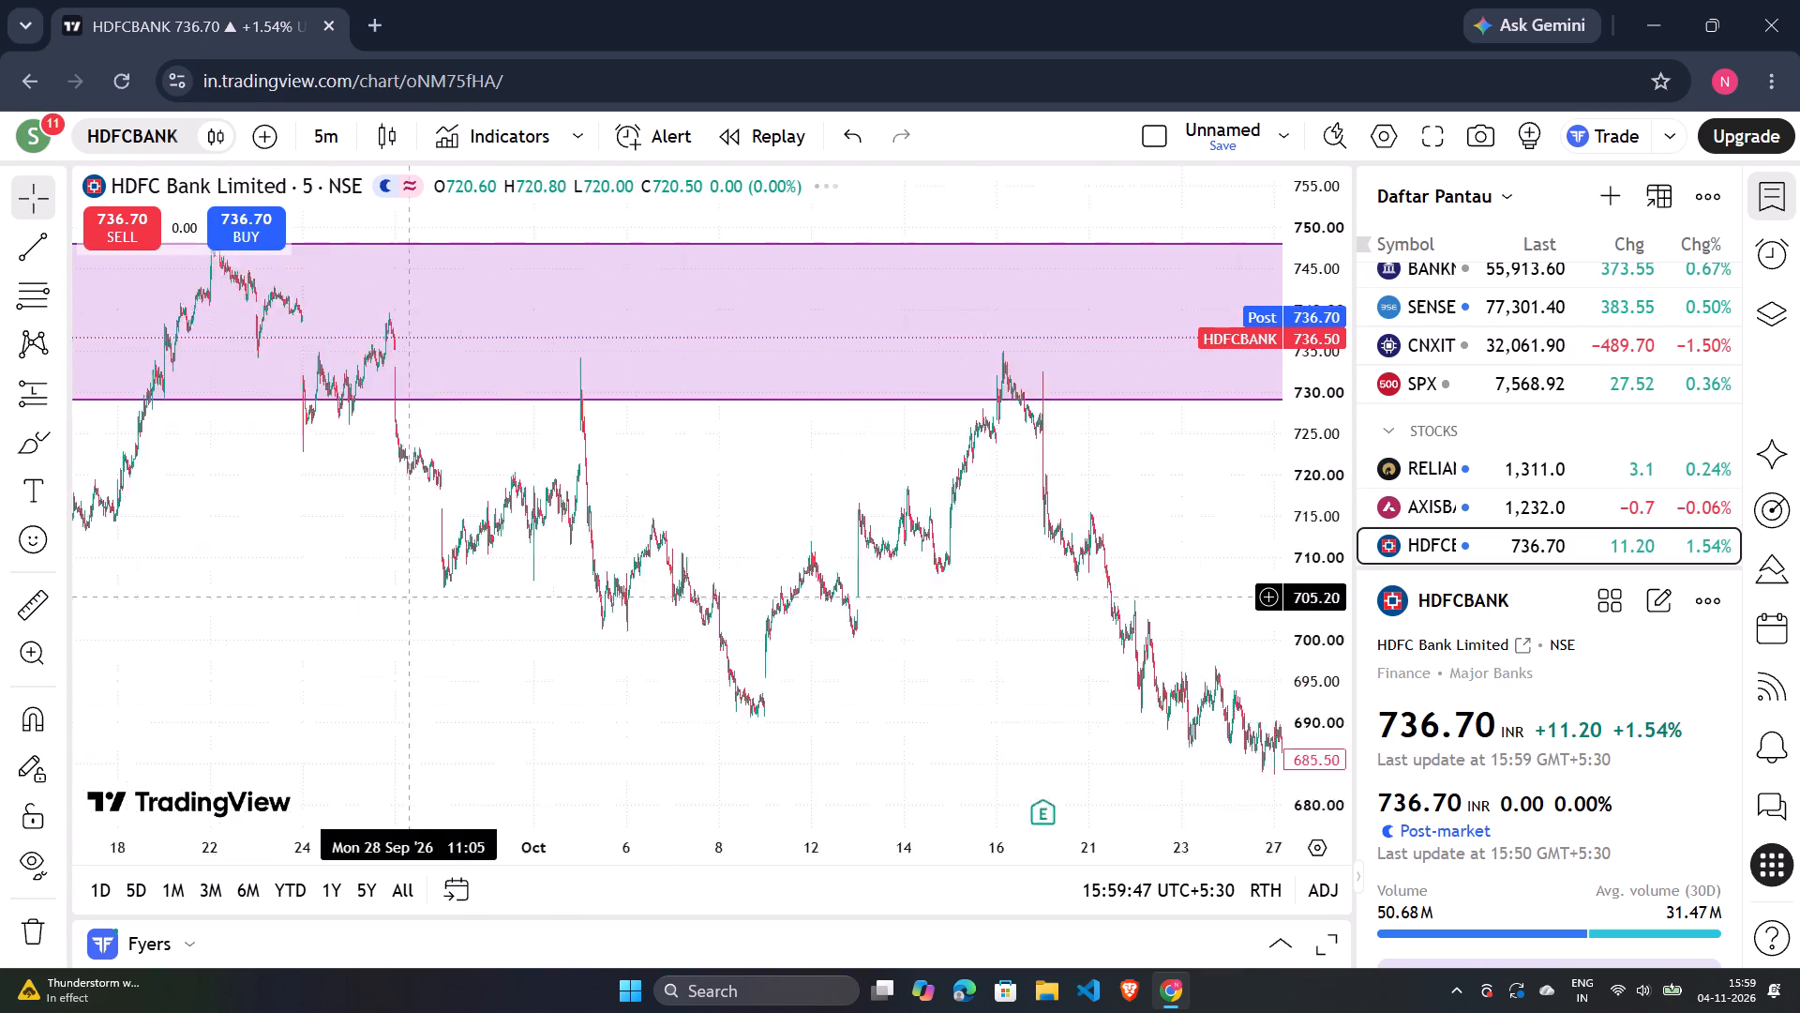
pyautogui.moveTo(349, 599); pyautogui.dragTo(308, 599)
pyautogui.moveTo(854, 563); pyautogui.dragTo(579, 608)
pyautogui.moveTo(929, 550); pyautogui.dragTo(885, 567)
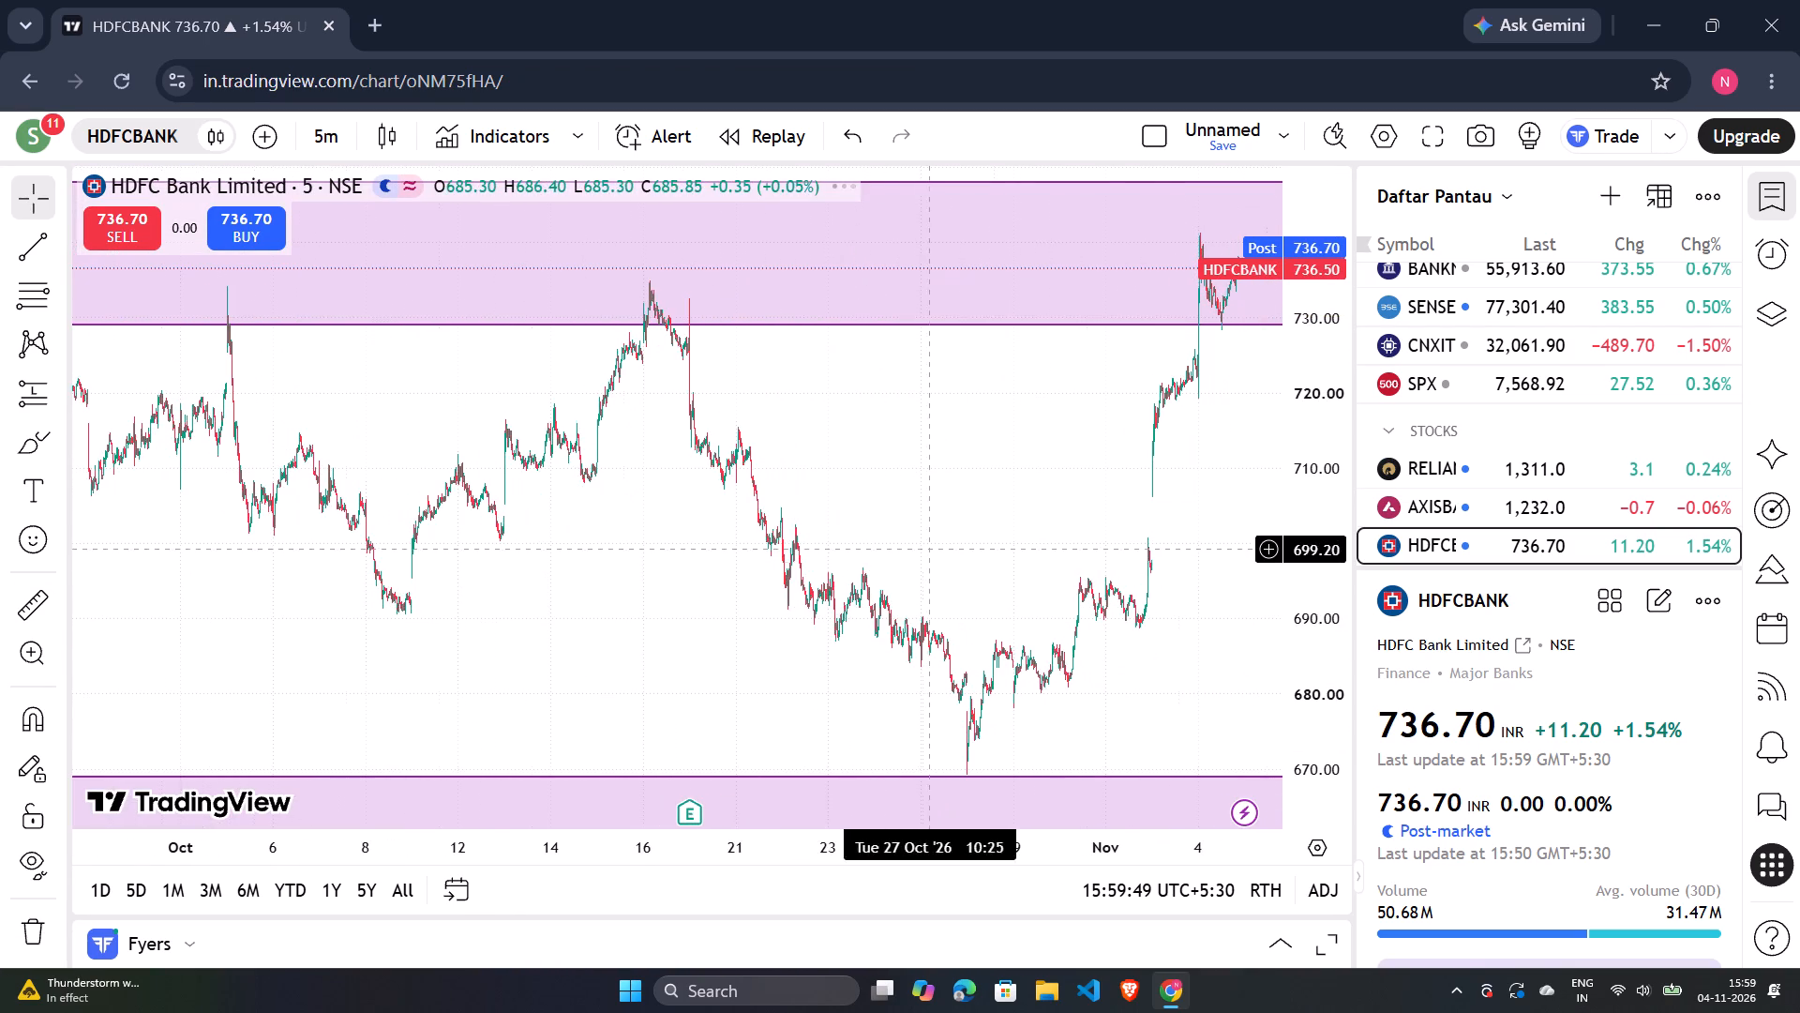
pyautogui.moveTo(885, 567); pyautogui.dragTo(594, 615)
pyautogui.scroll(9, 641, 583)
pyautogui.scroll(-5, 641, 583)
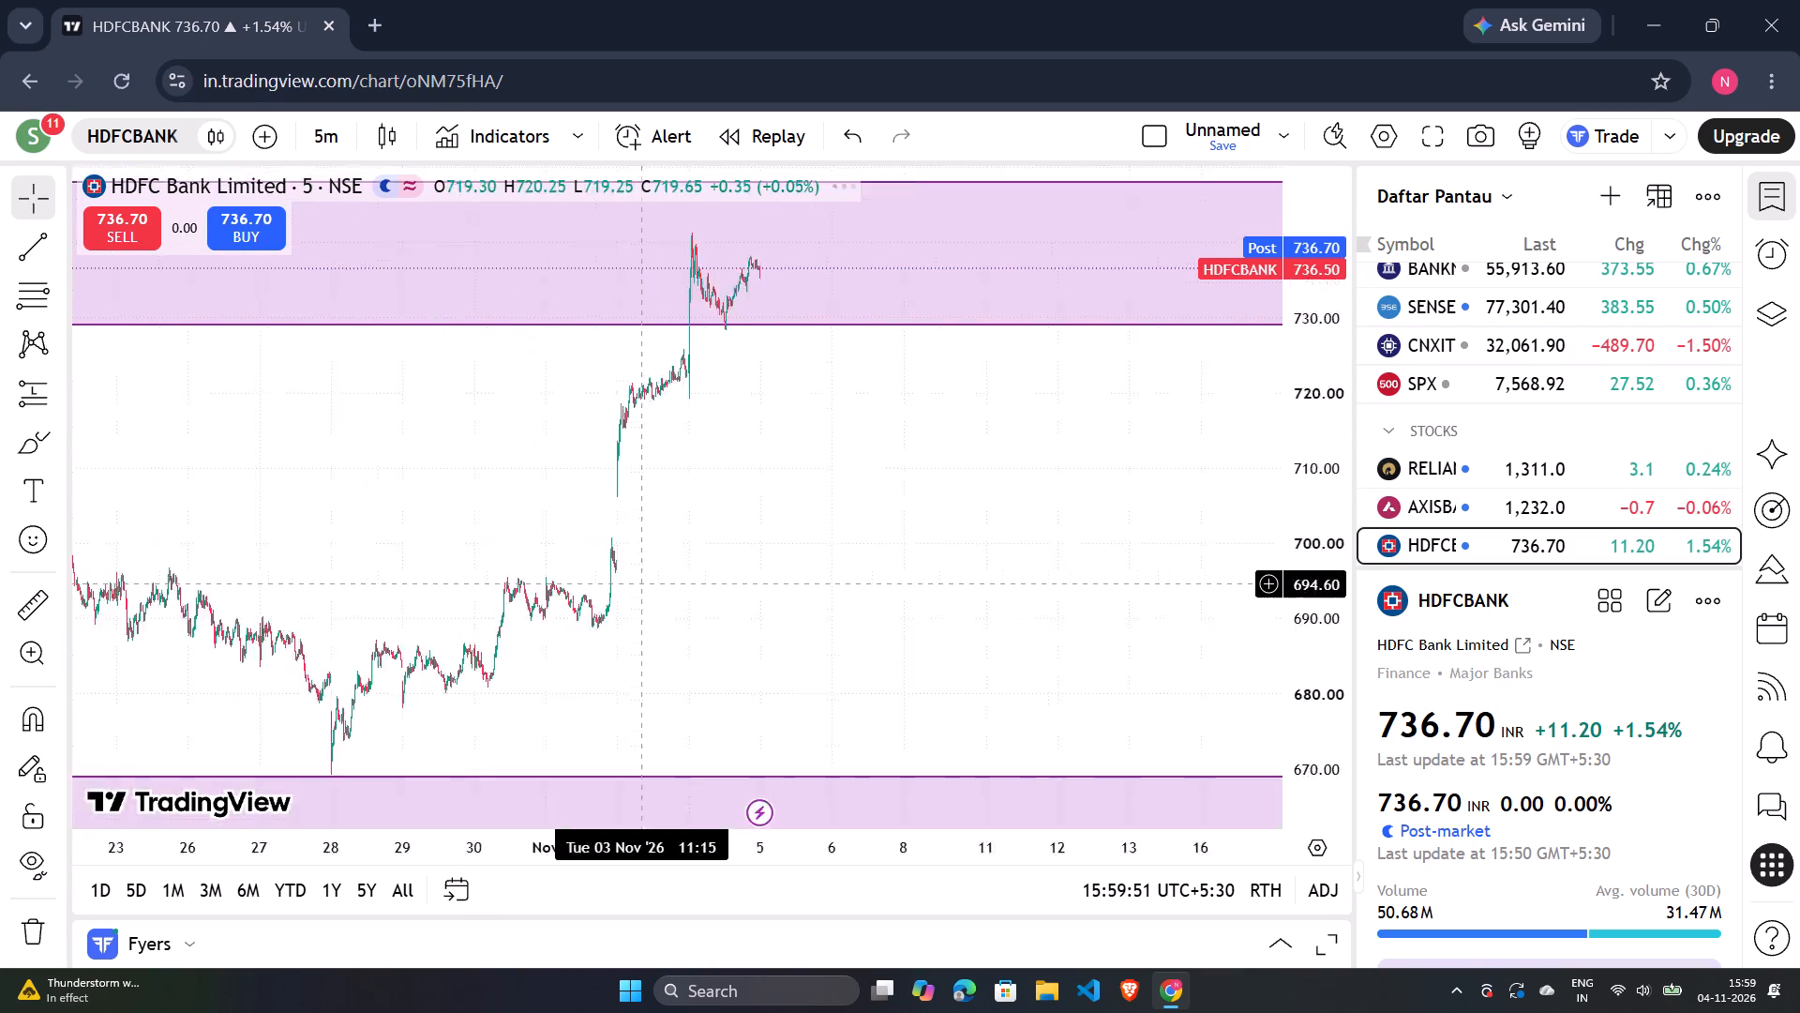
# Set the HDFCBANK chart interval to 15 minutes.
pyautogui.click(312, 128)
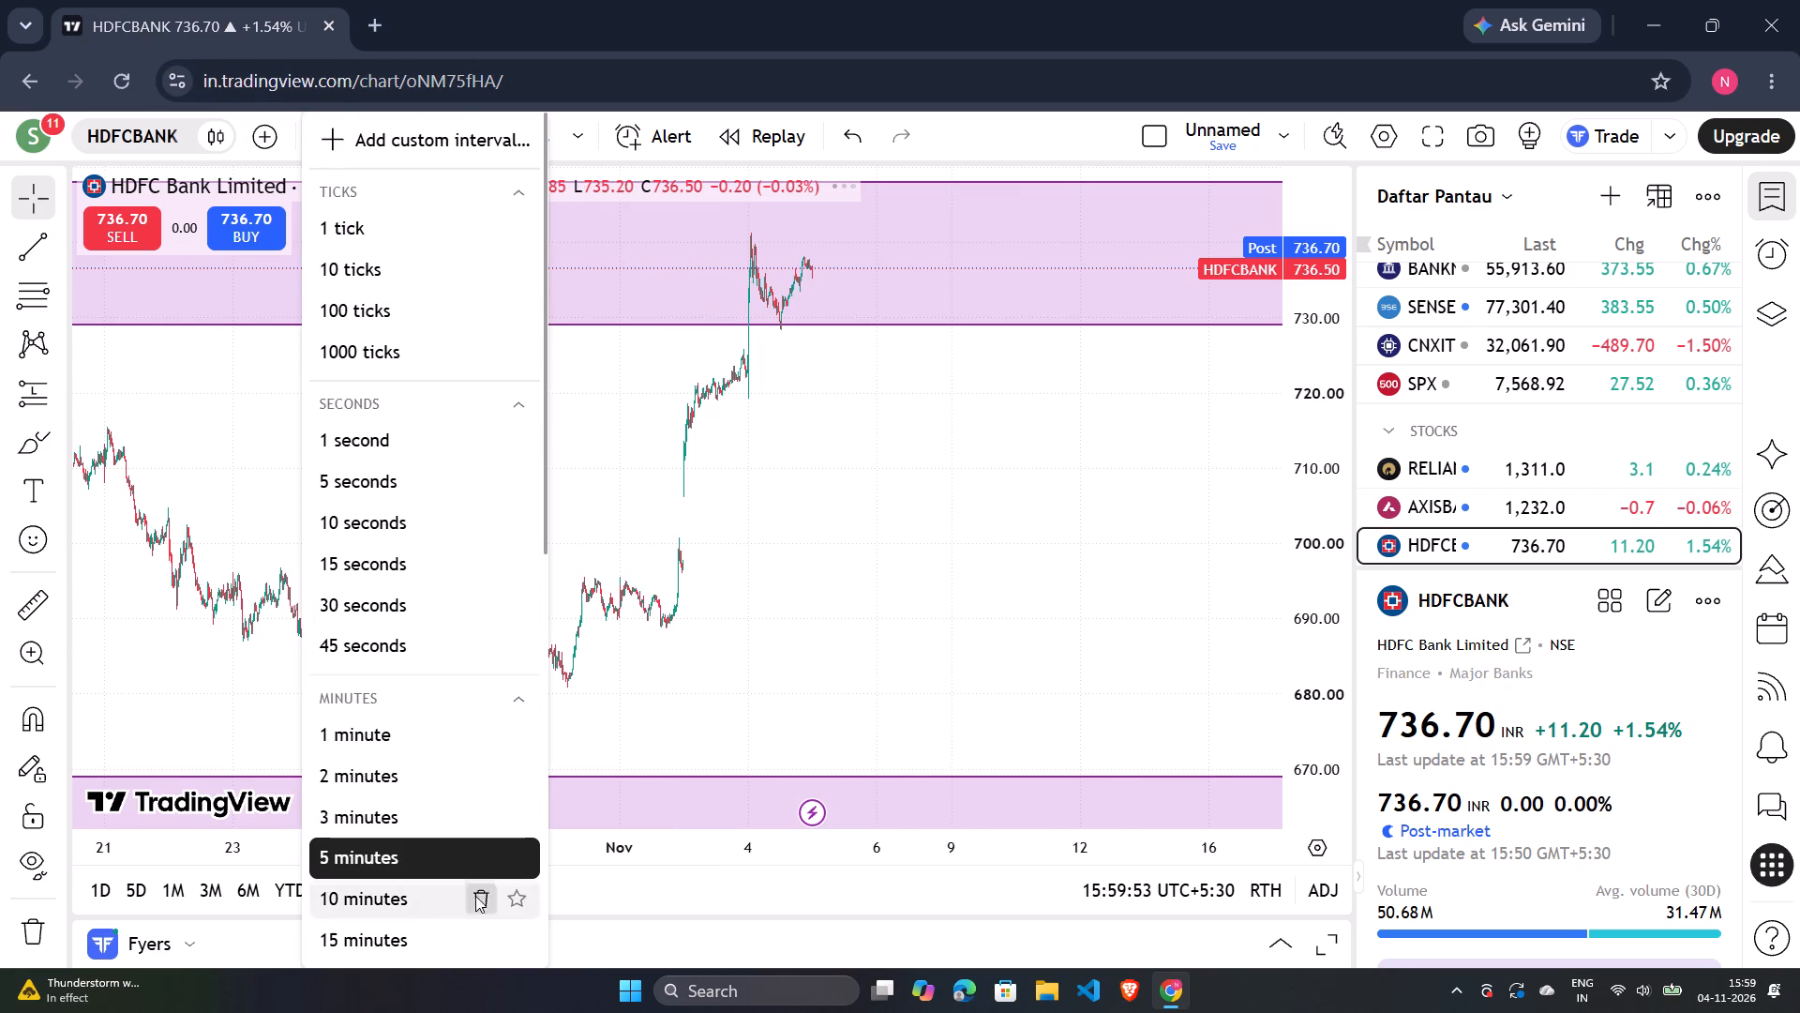
pyautogui.click(464, 922)
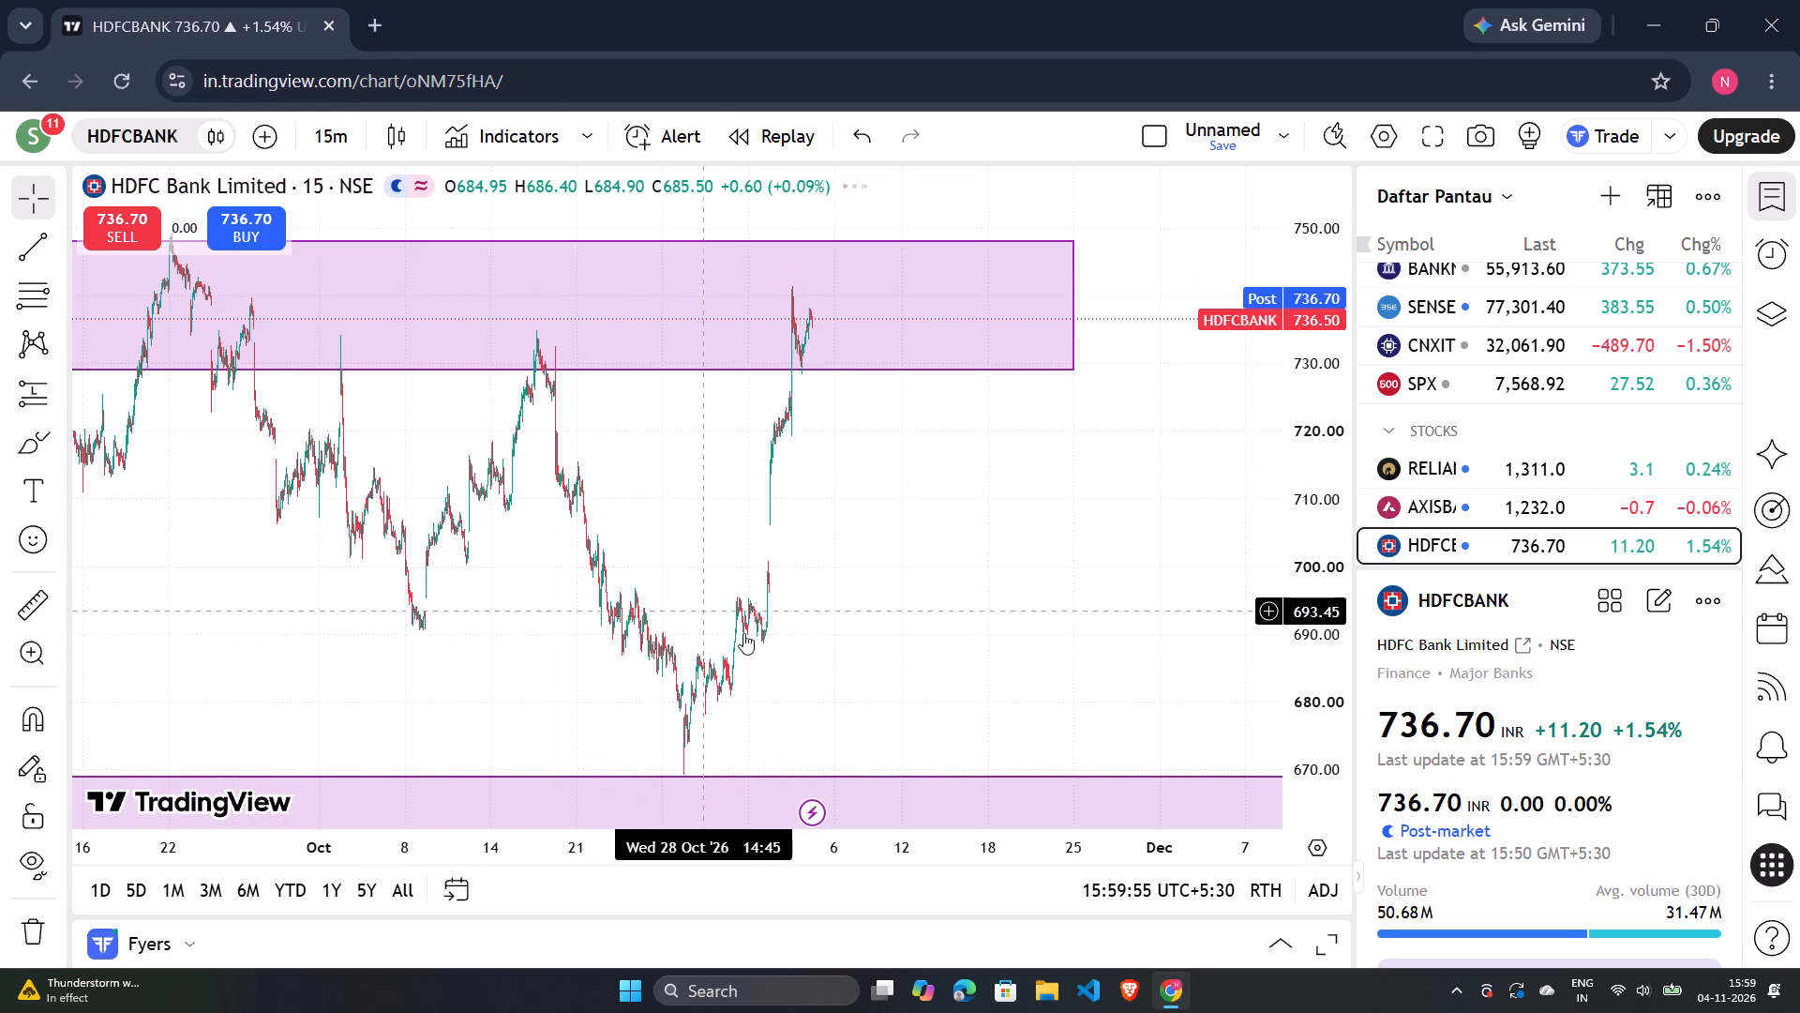
# Reset the chart view and examine the 15-minute candles from September to early November against both purple zones.
pyautogui.rightClick(828, 566)
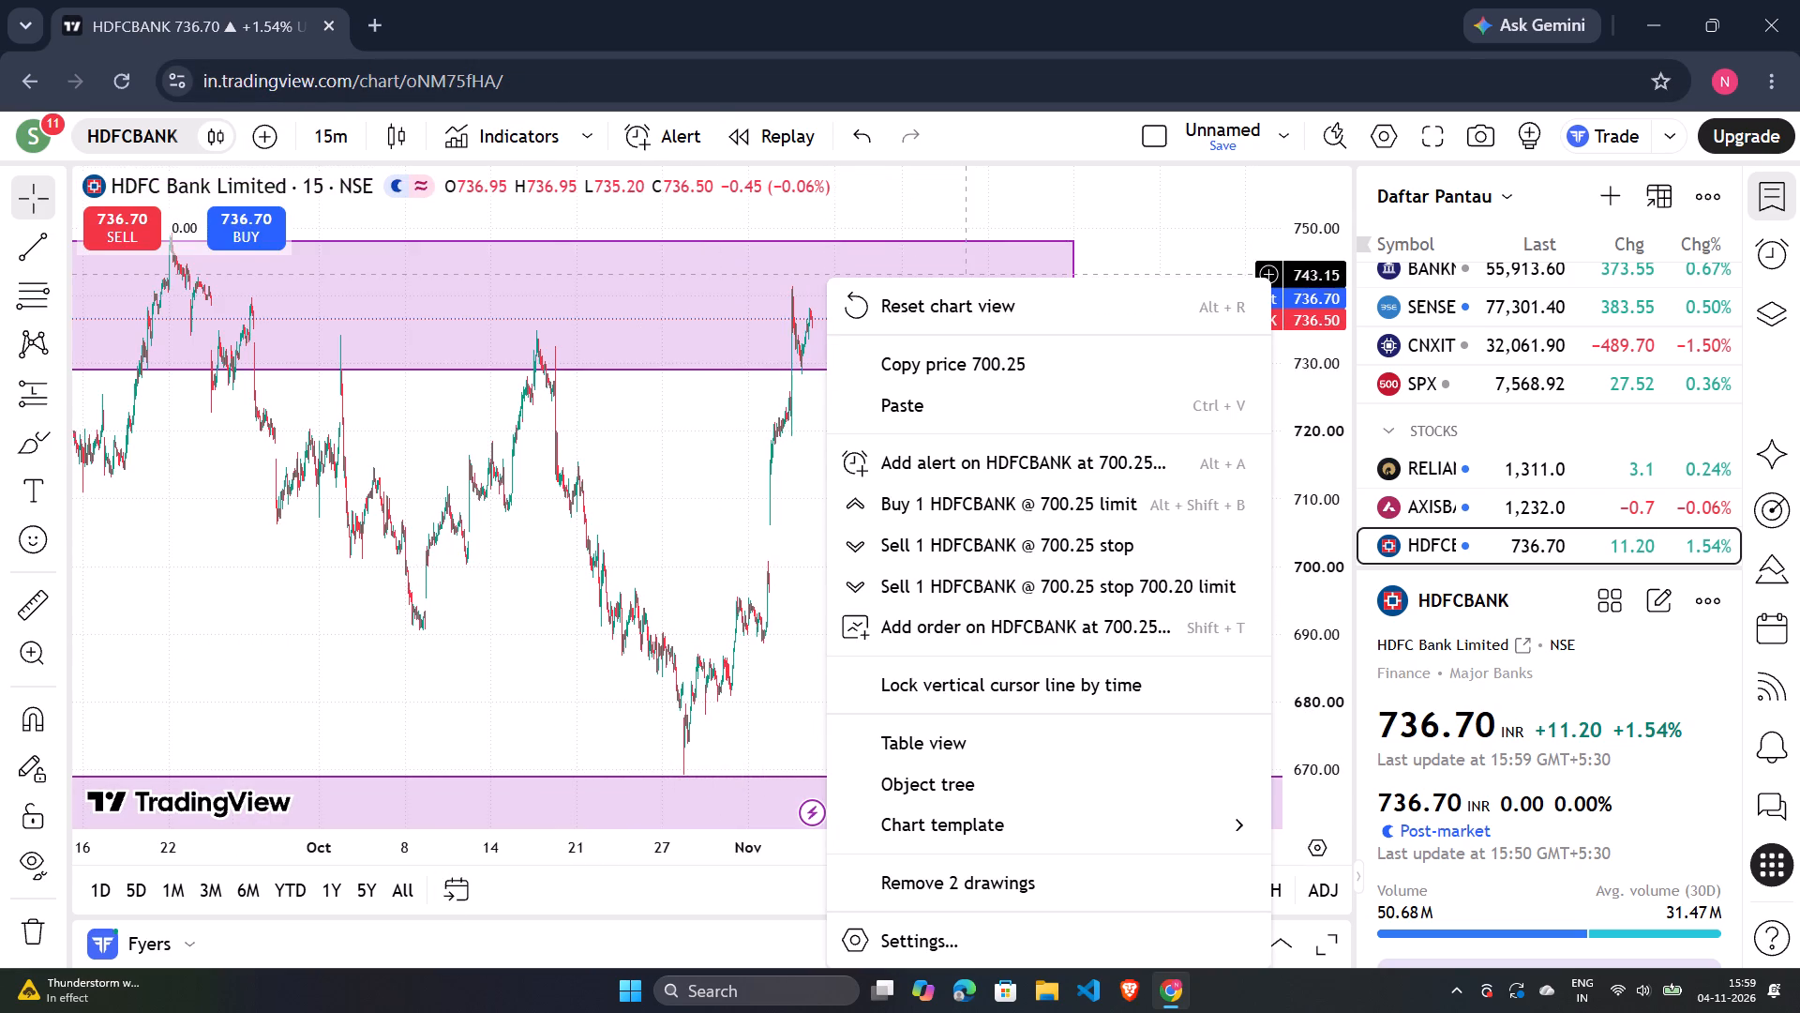
pyautogui.click(965, 319)
pyautogui.scroll(-12, 884, 522)
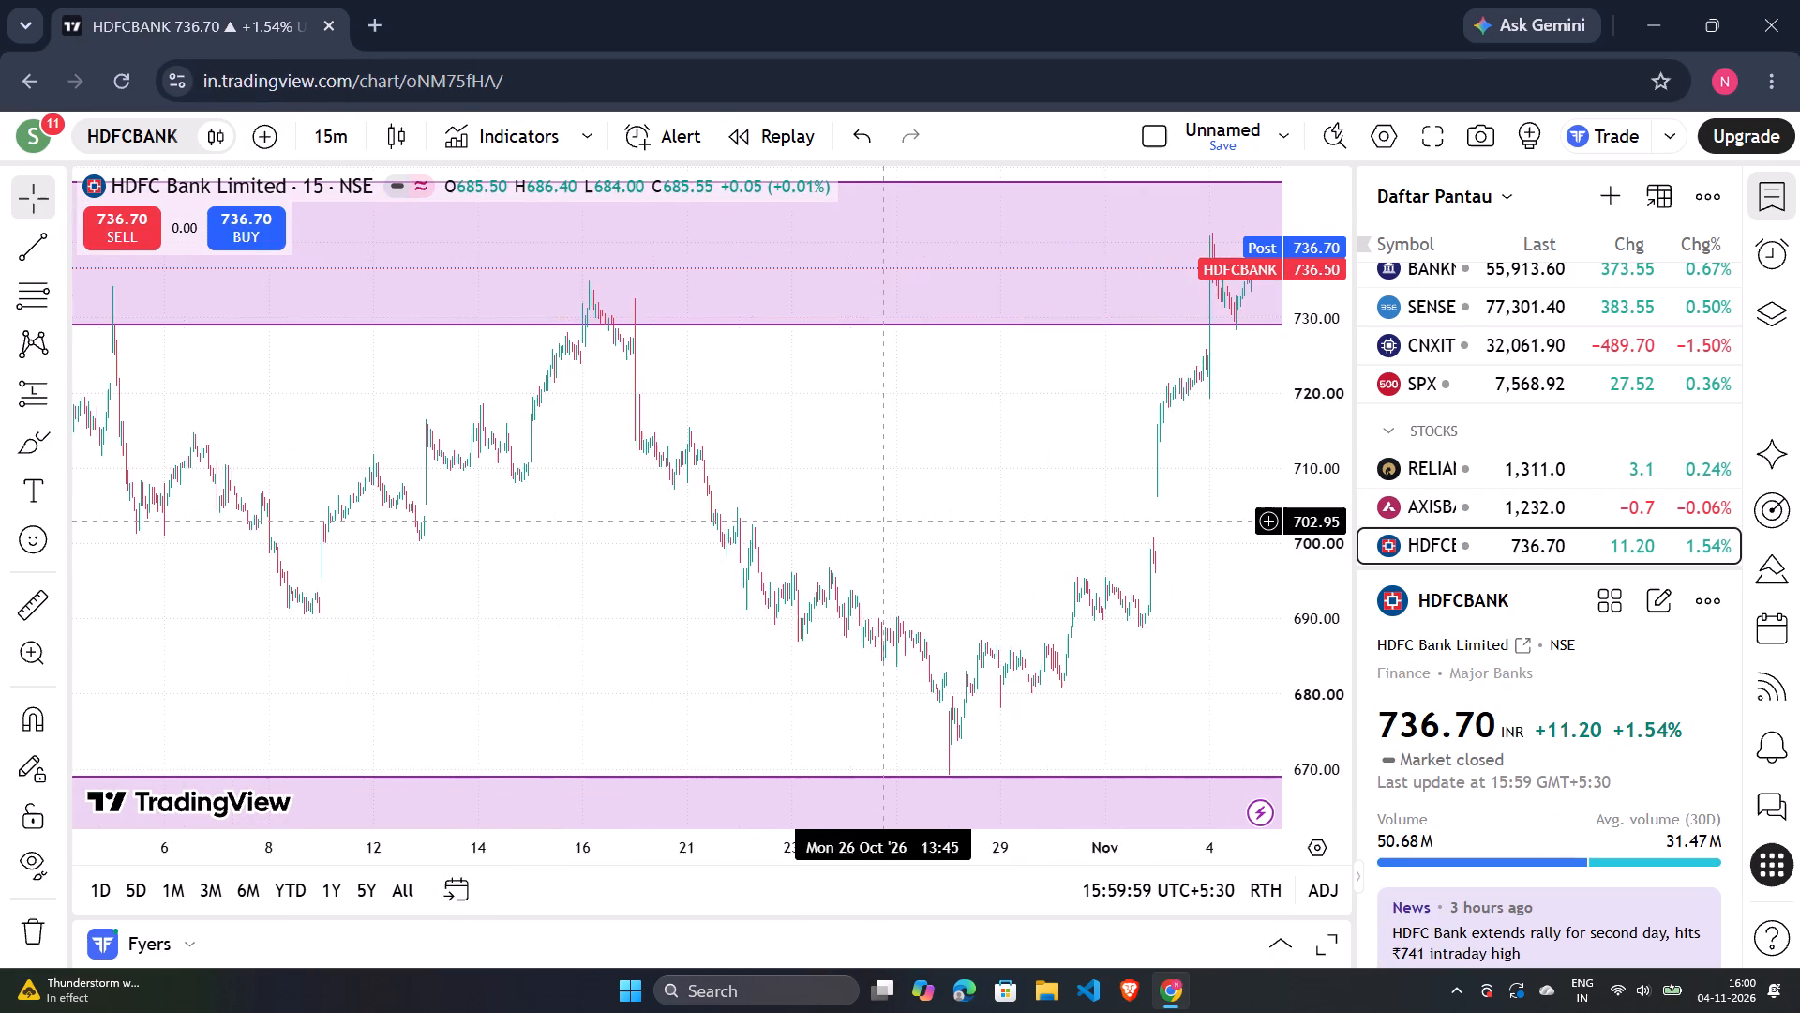
pyautogui.scroll(-6, 883, 521)
pyautogui.scroll(5, 883, 521)
pyautogui.moveTo(897, 489); pyautogui.dragTo(820, 491)
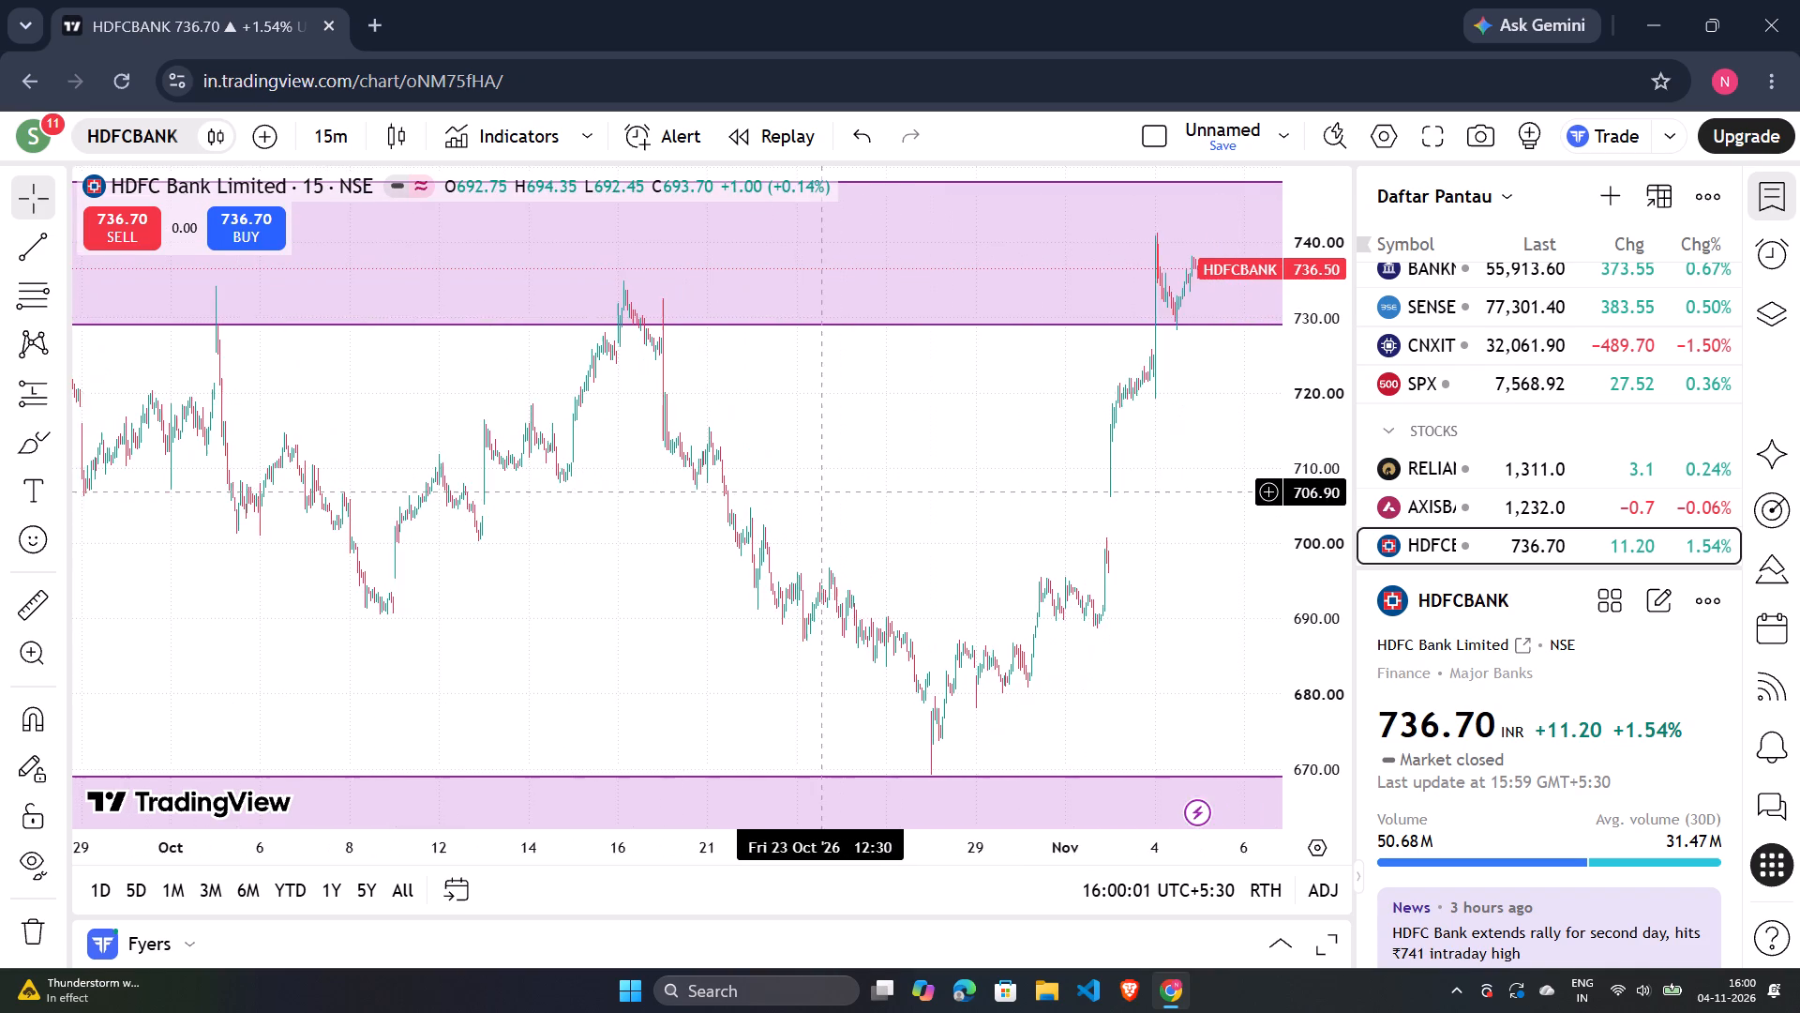
pyautogui.moveTo(820, 491); pyautogui.dragTo(646, 491)
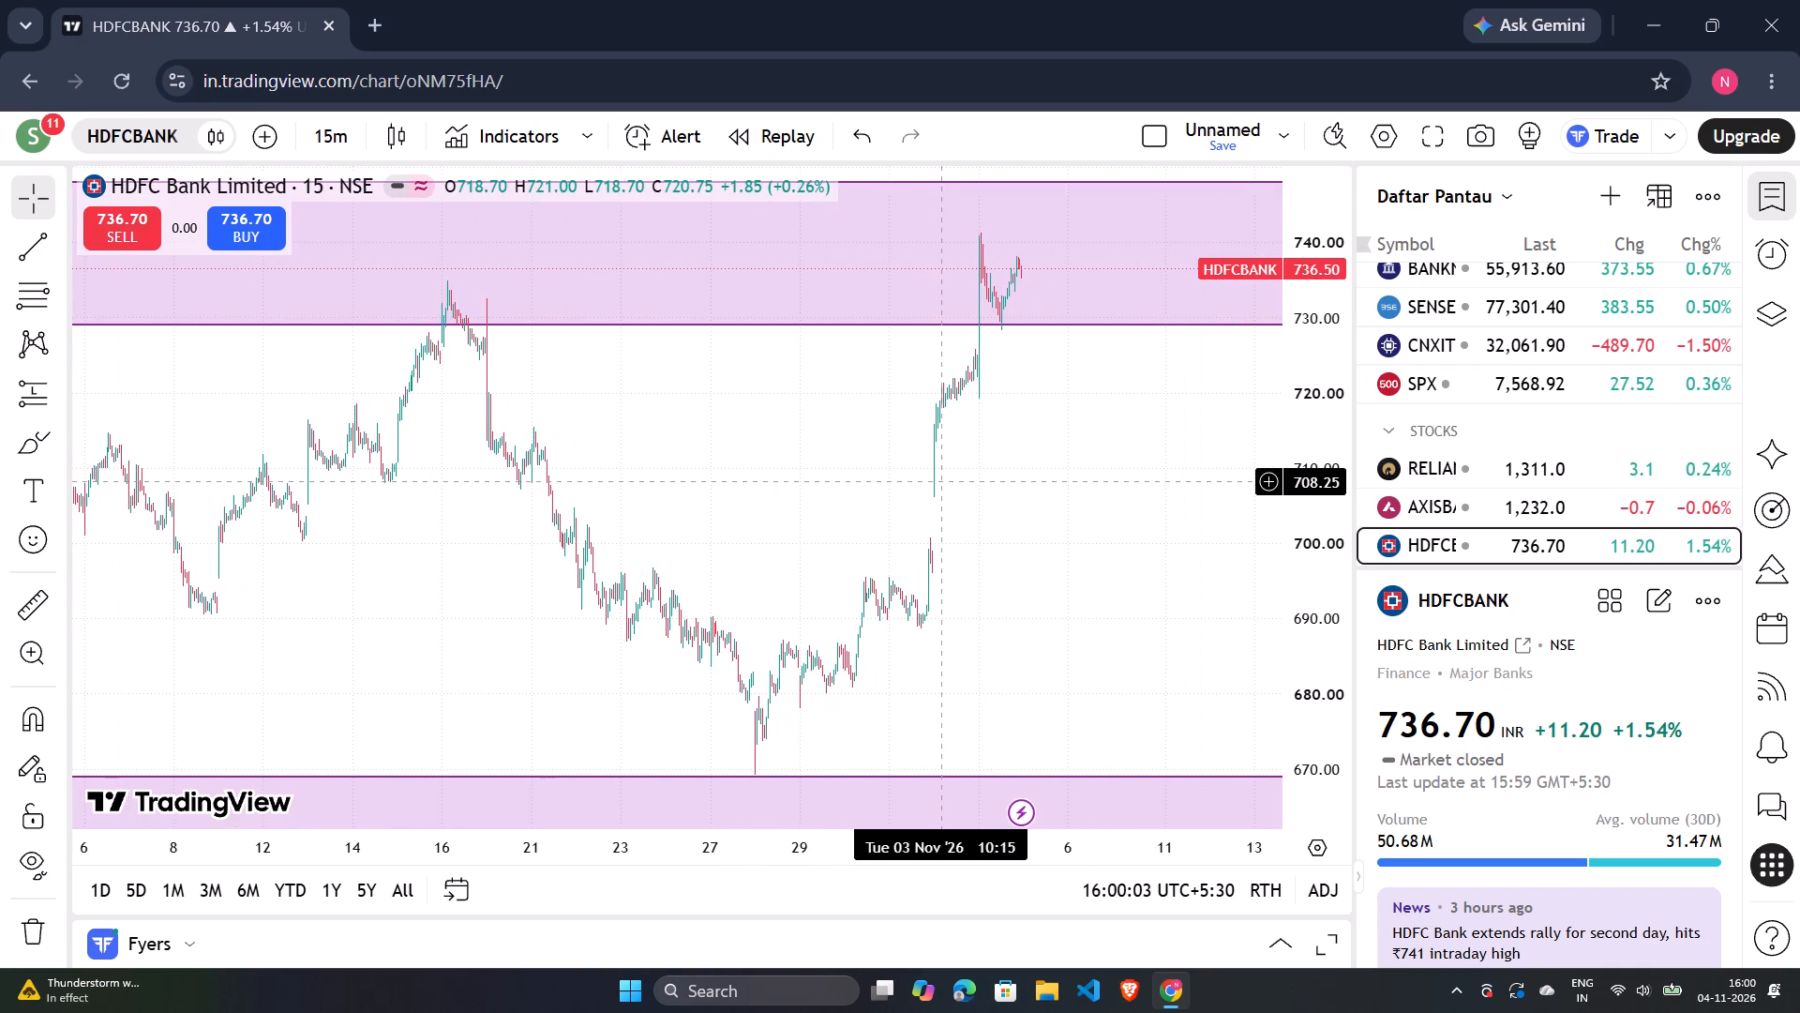
pyautogui.scroll(-5, 942, 481)
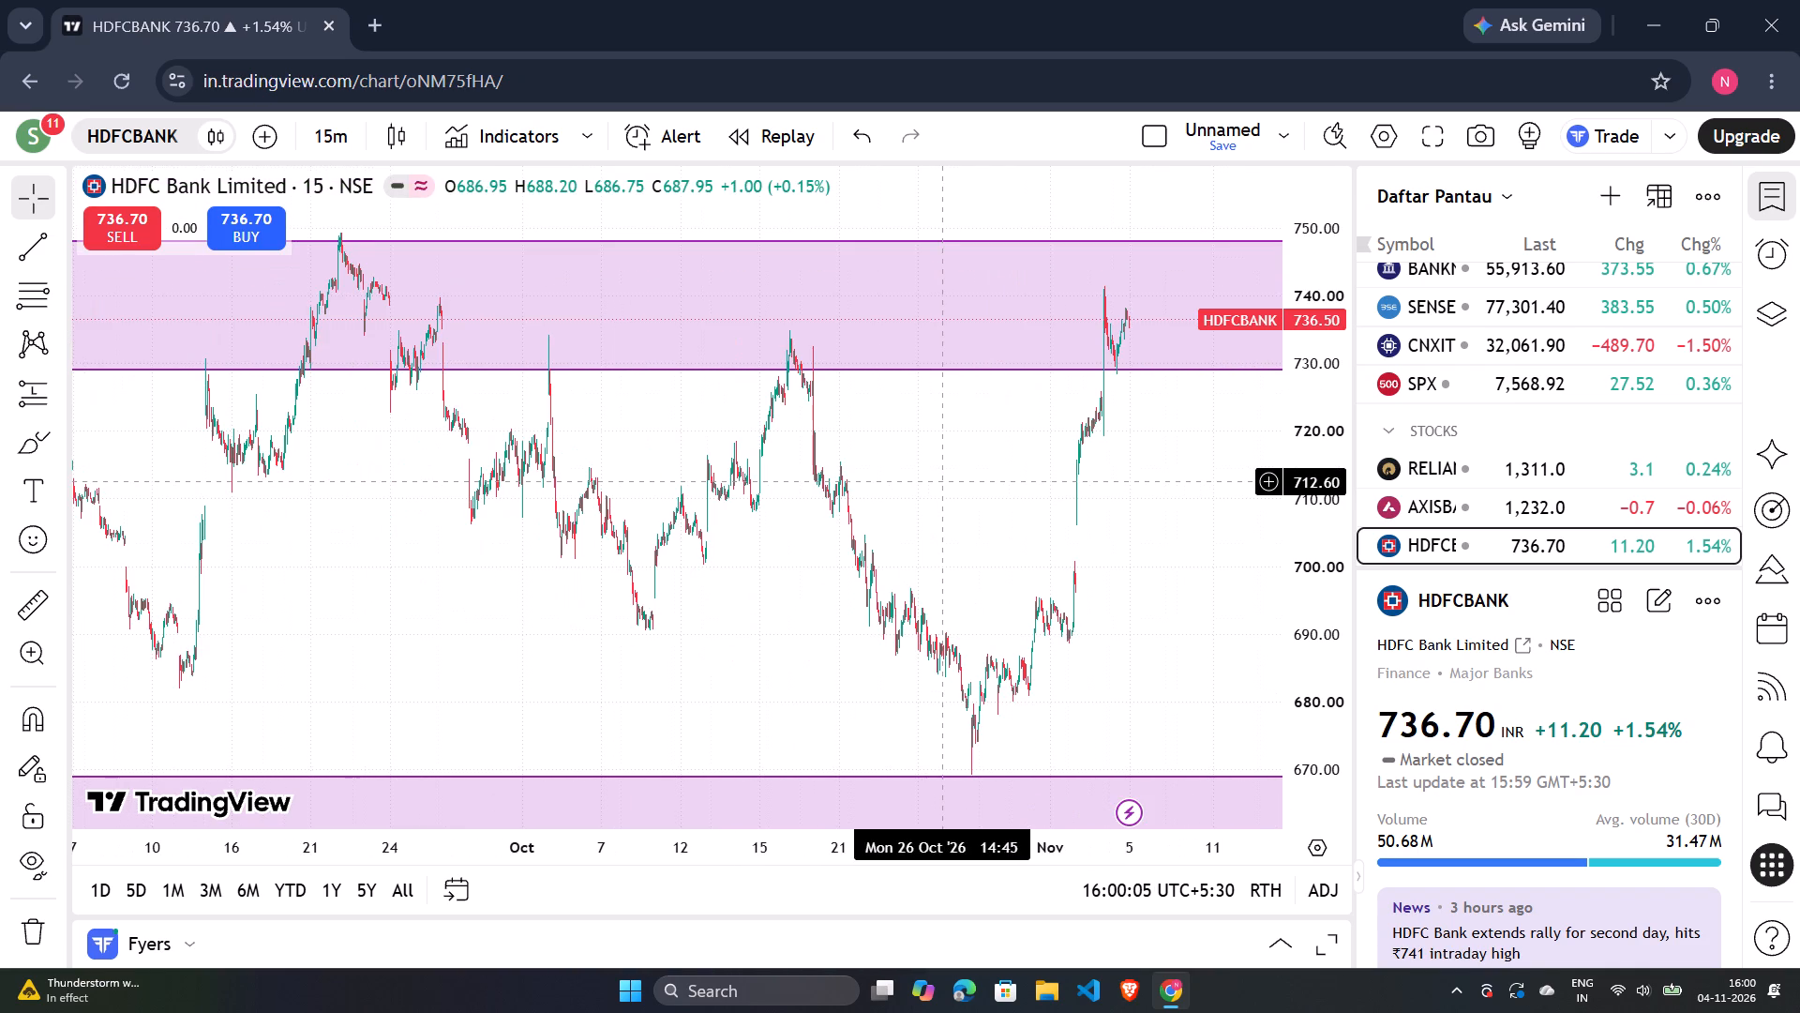
# Examine the 15-minute rise from the late-October low near the lower zone into the upper purple zone.
pyautogui.scroll(6, 928, 531)
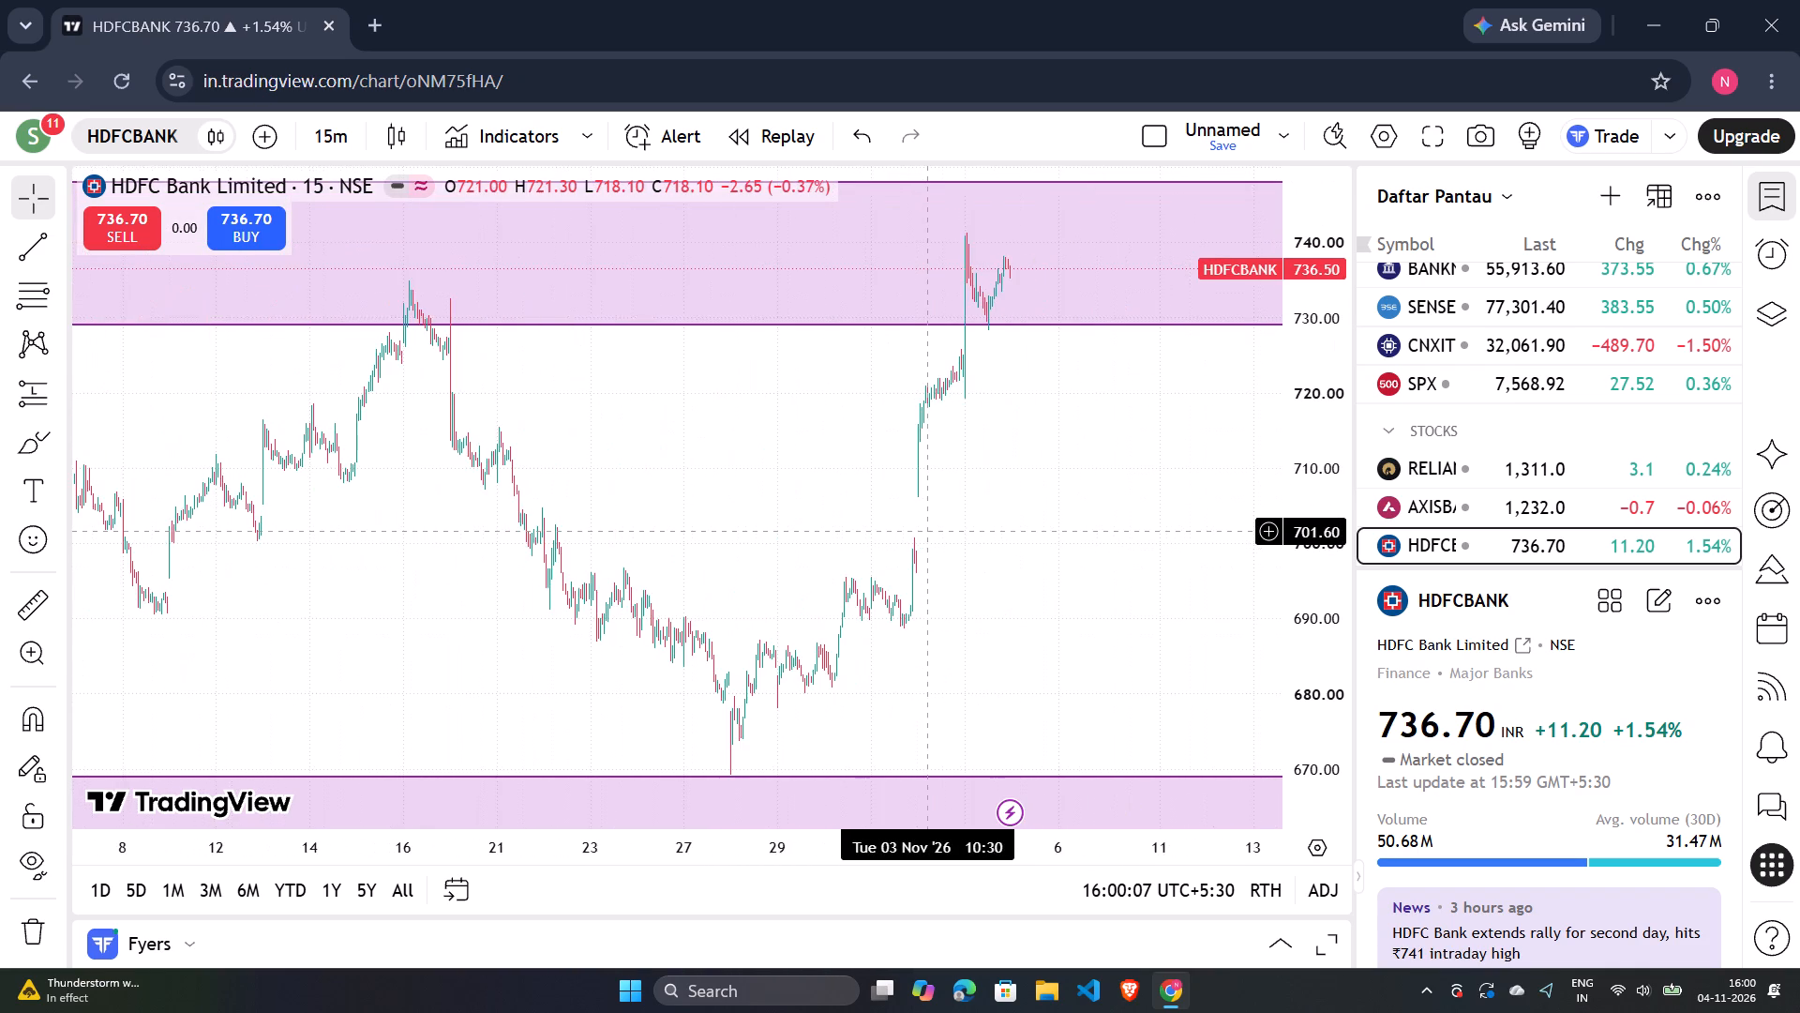
pyautogui.scroll(9, 928, 531)
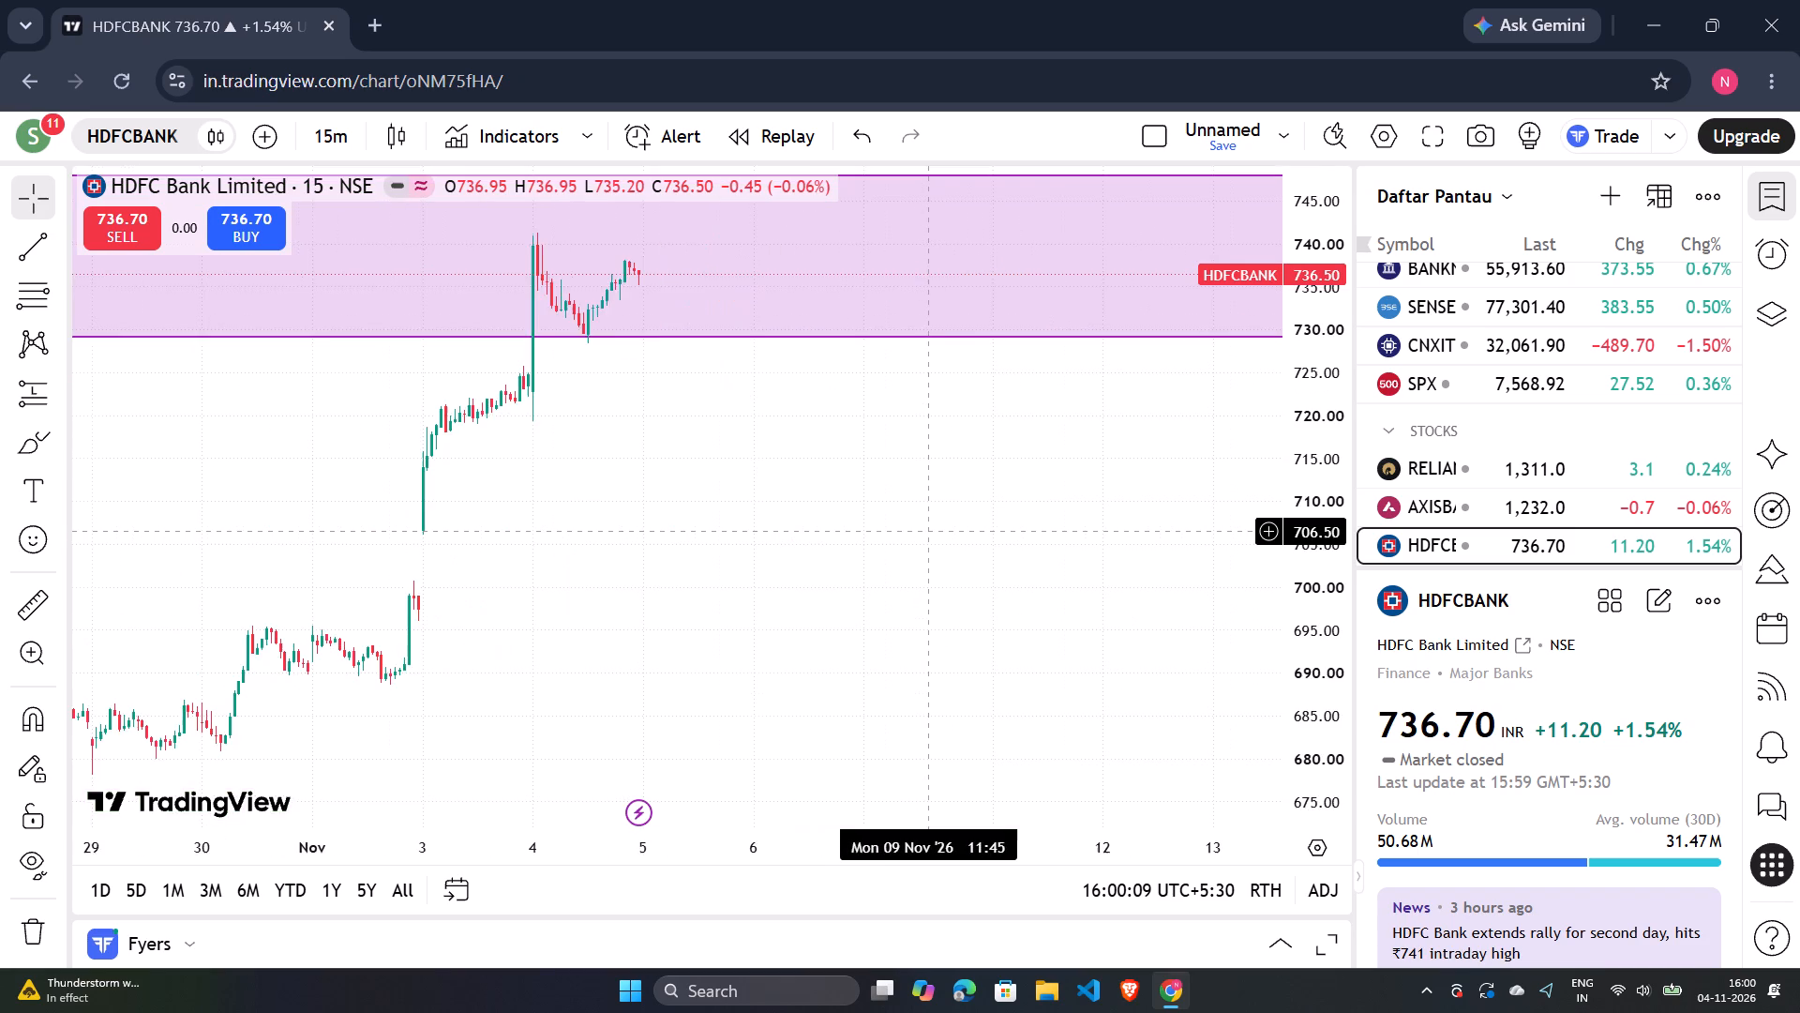
pyautogui.scroll(-3, 928, 531)
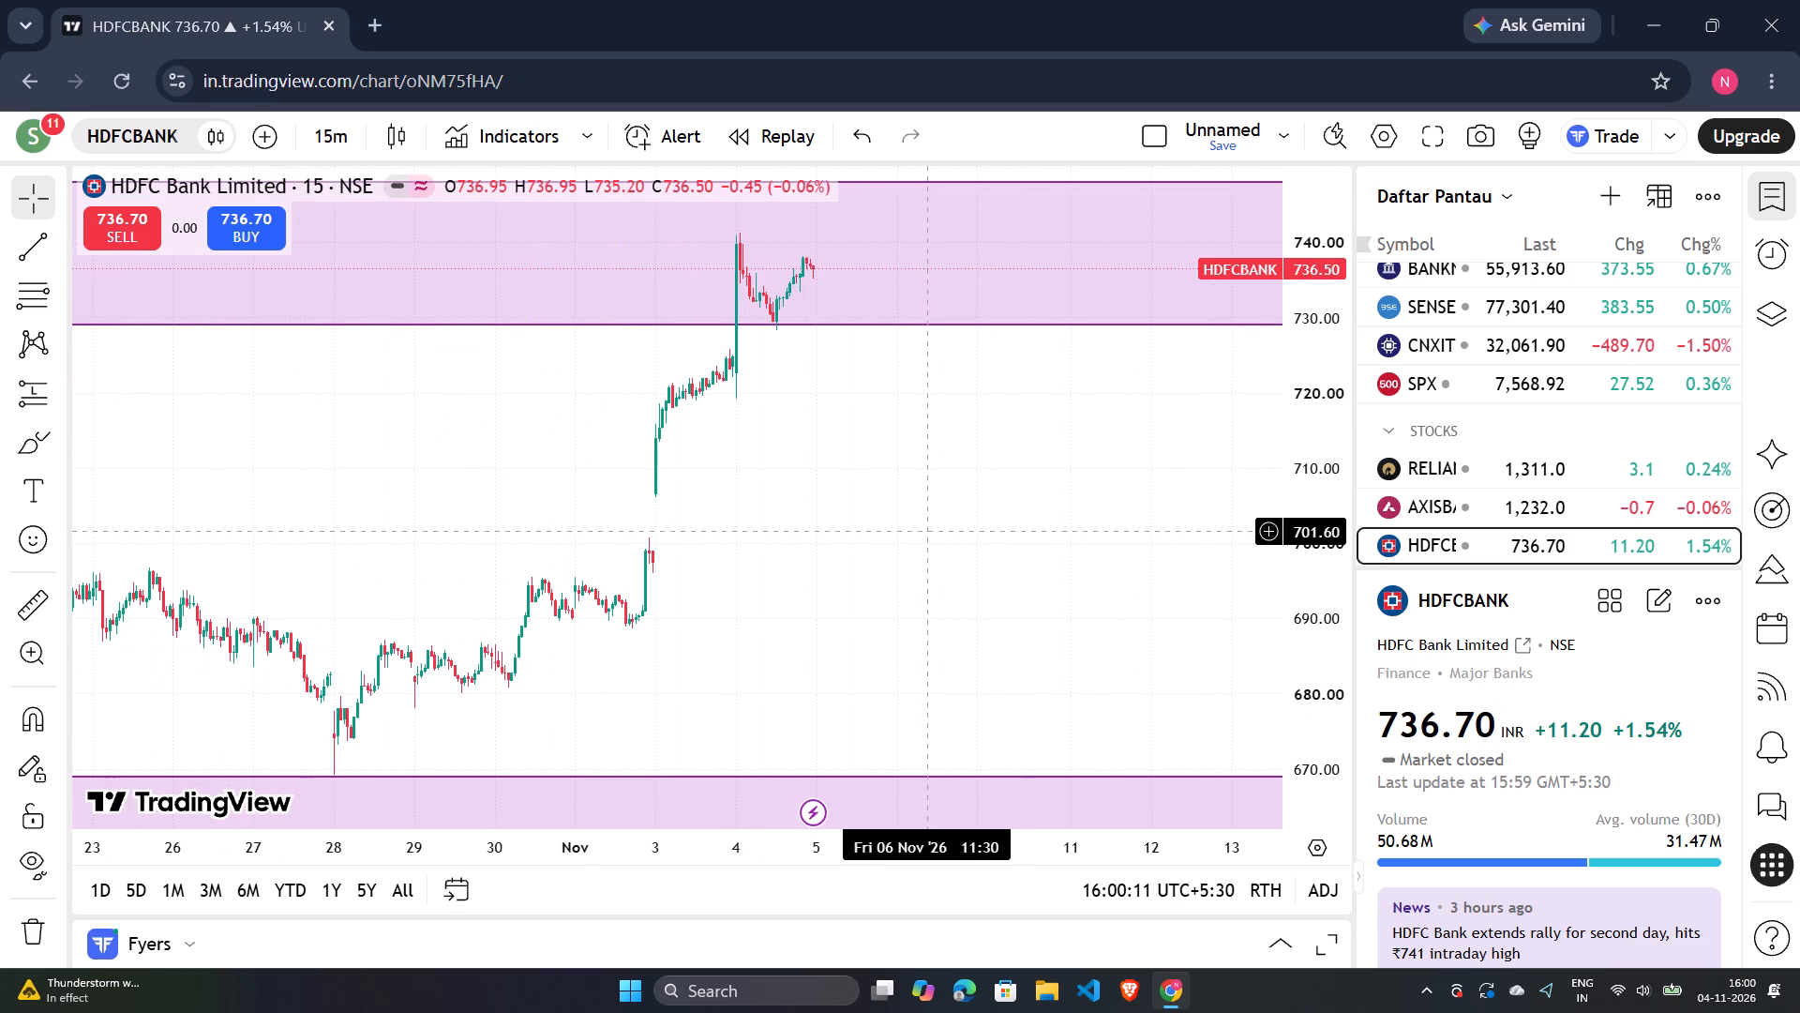
pyautogui.scroll(2, 928, 531)
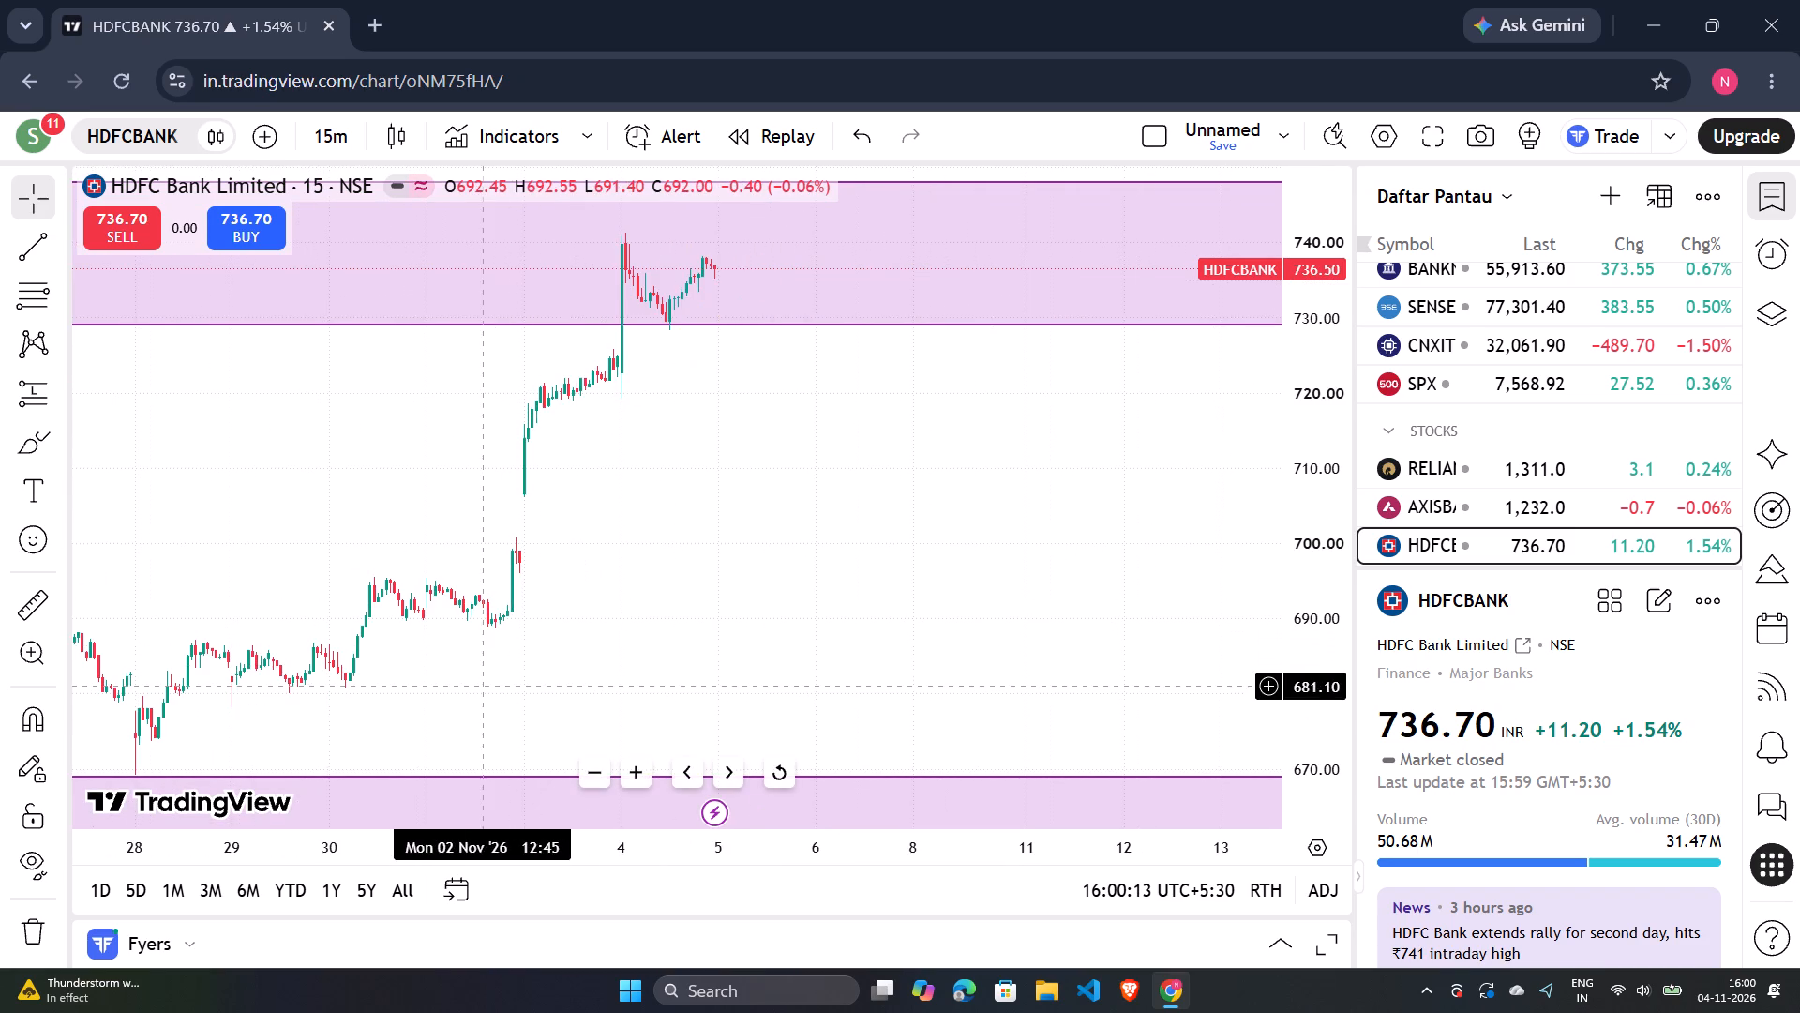
pyautogui.moveTo(486, 686); pyautogui.dragTo(951, 640)
pyautogui.moveTo(1057, 613); pyautogui.dragTo(1208, 581)
pyautogui.scroll(5, 1208, 581)
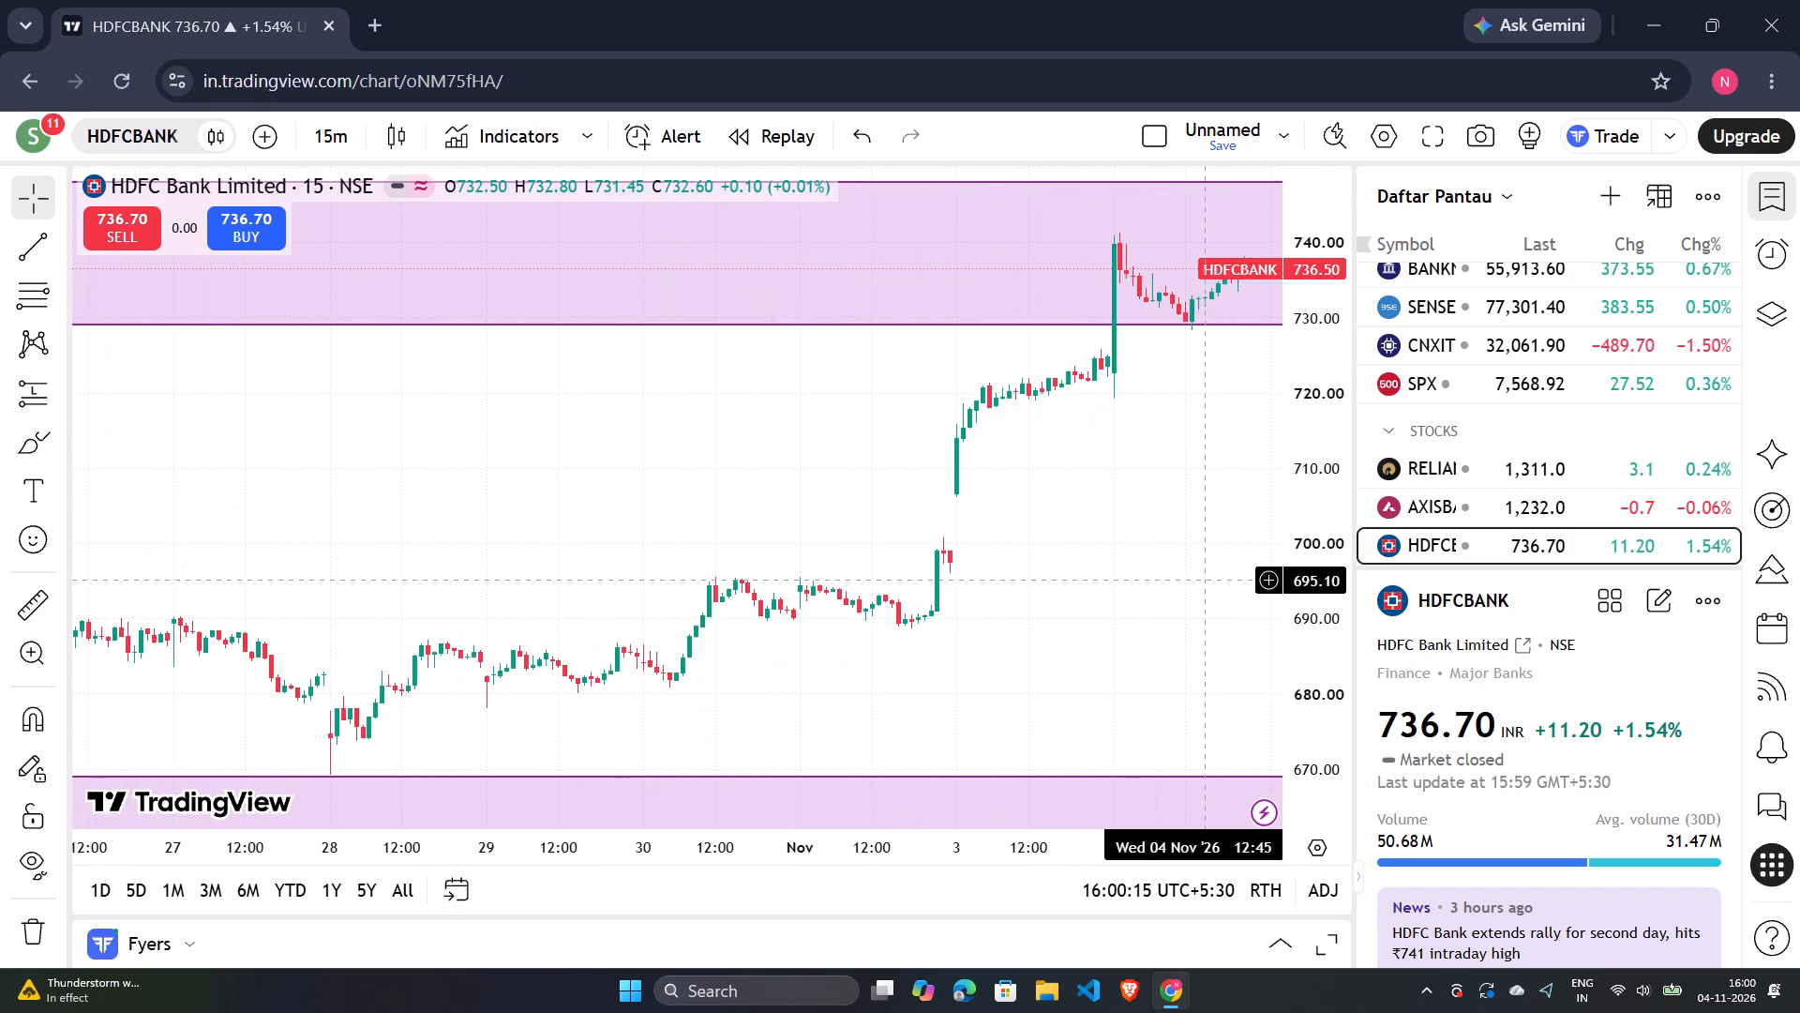
pyautogui.scroll(-11, 1208, 581)
pyautogui.moveTo(1187, 535); pyautogui.dragTo(873, 578)
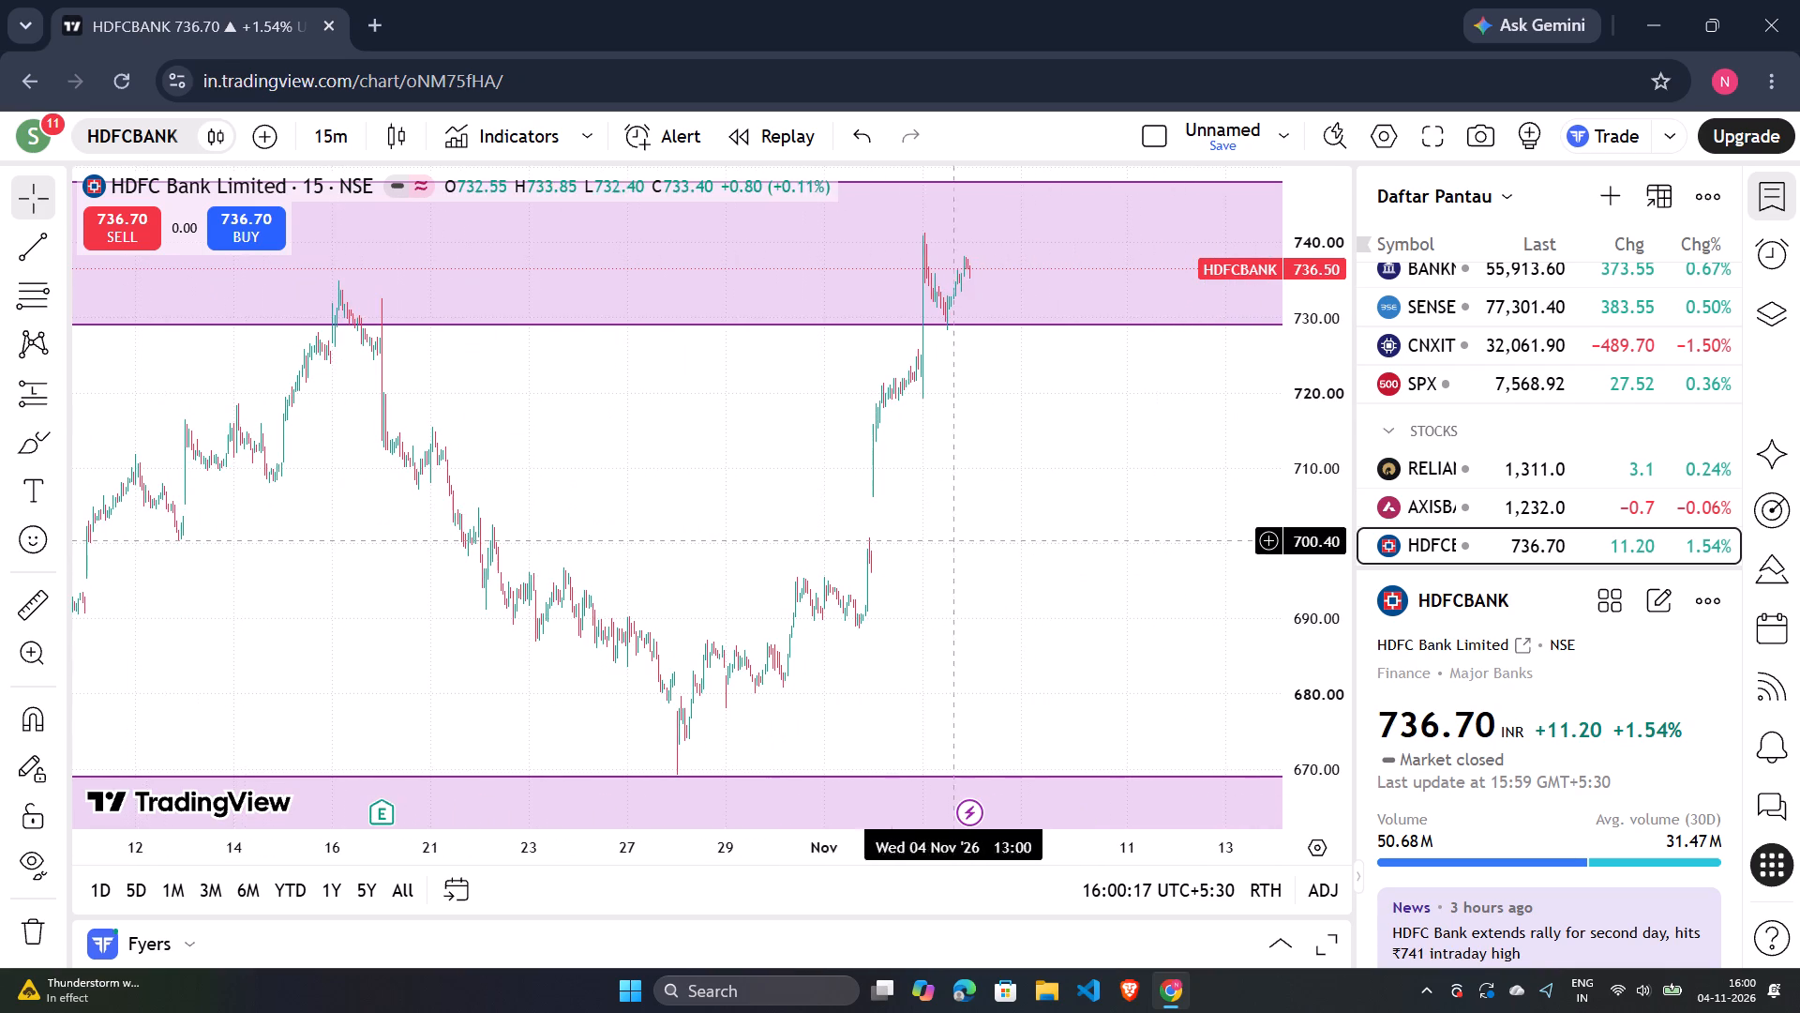
# Reset the chart view and compare the mid-October and early-November 15-minute price swings at the upper purple zone.
pyautogui.rightClick(1042, 497)
pyautogui.click(1109, 321)
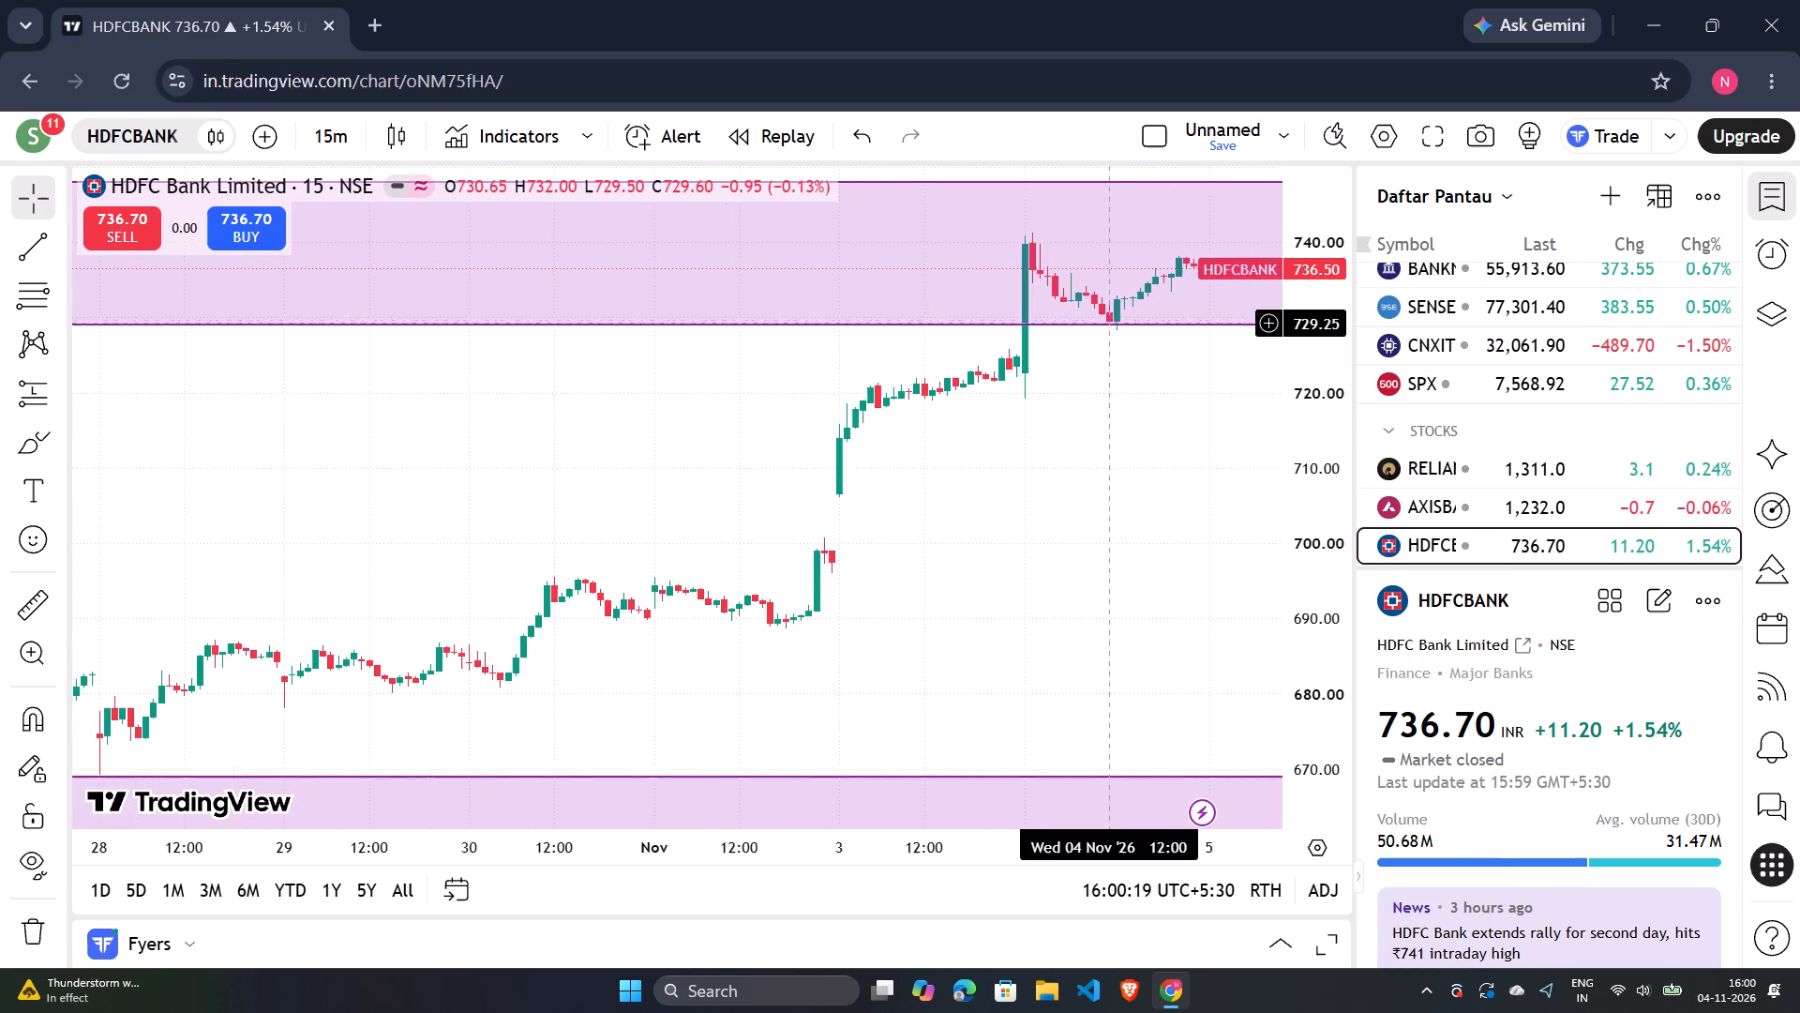
pyautogui.scroll(-11, 1068, 434)
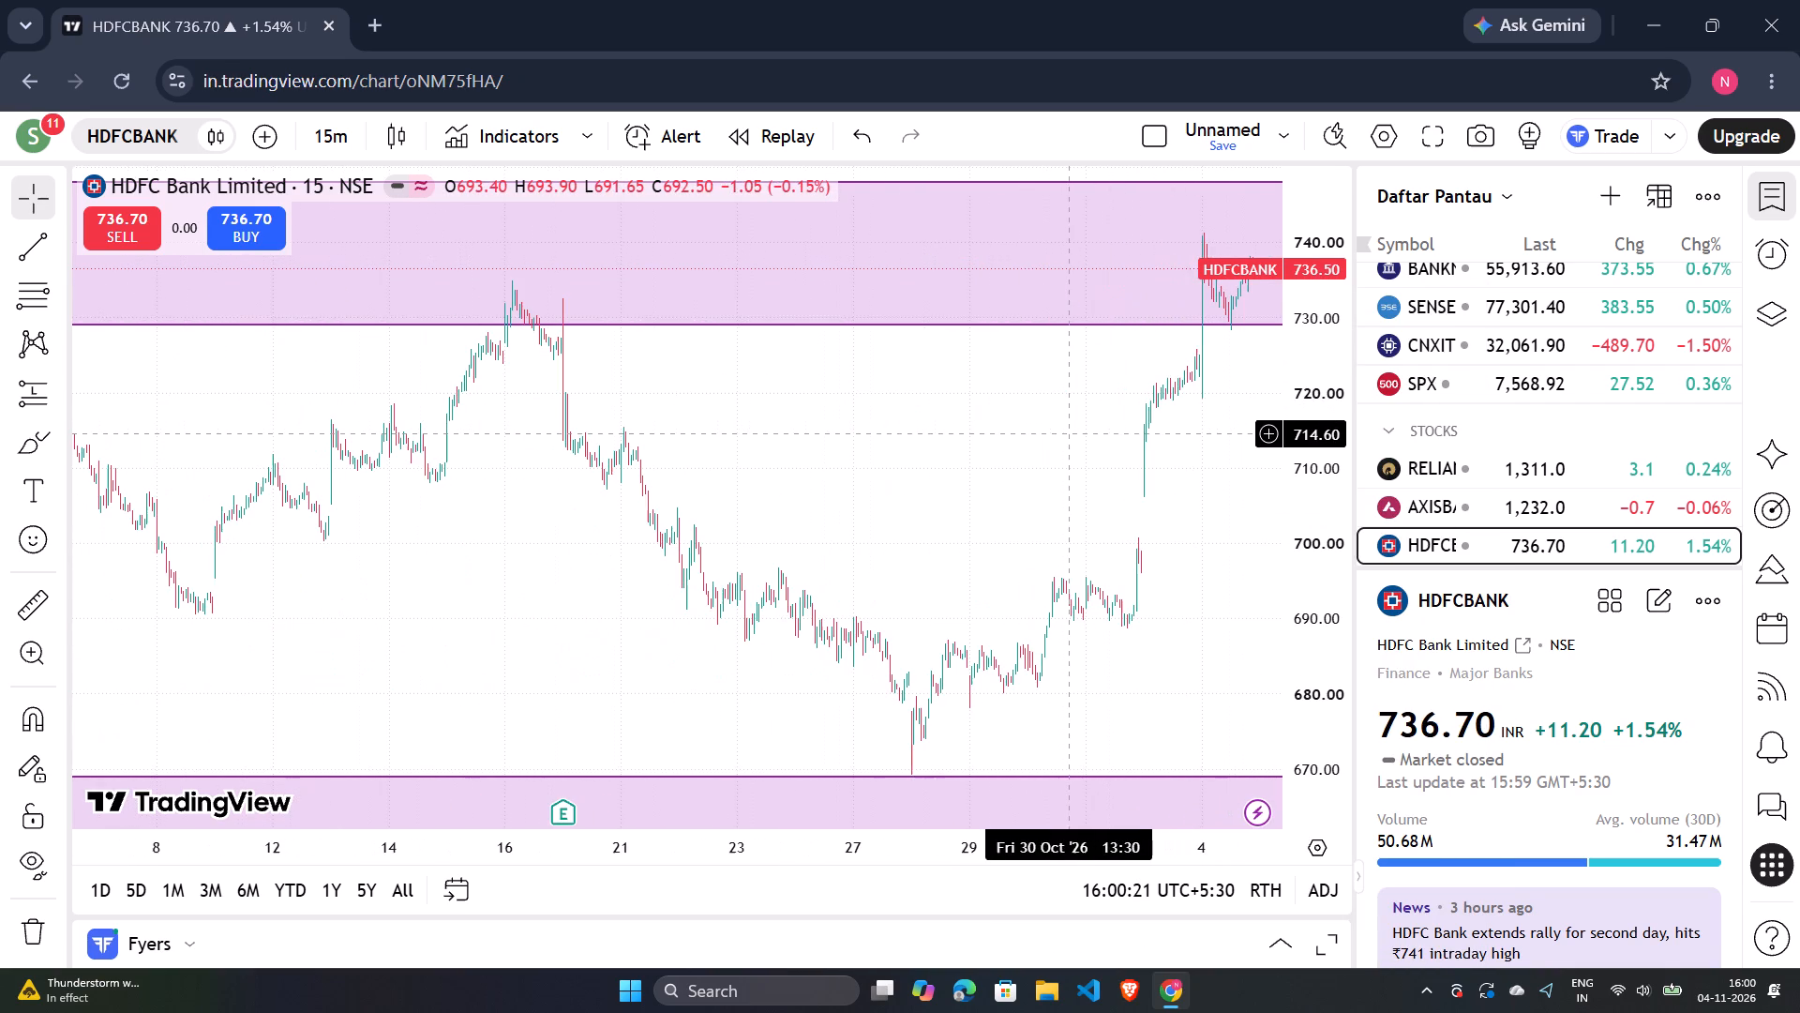
pyautogui.moveTo(1067, 434); pyautogui.dragTo(591, 483)
pyautogui.click(591, 483)
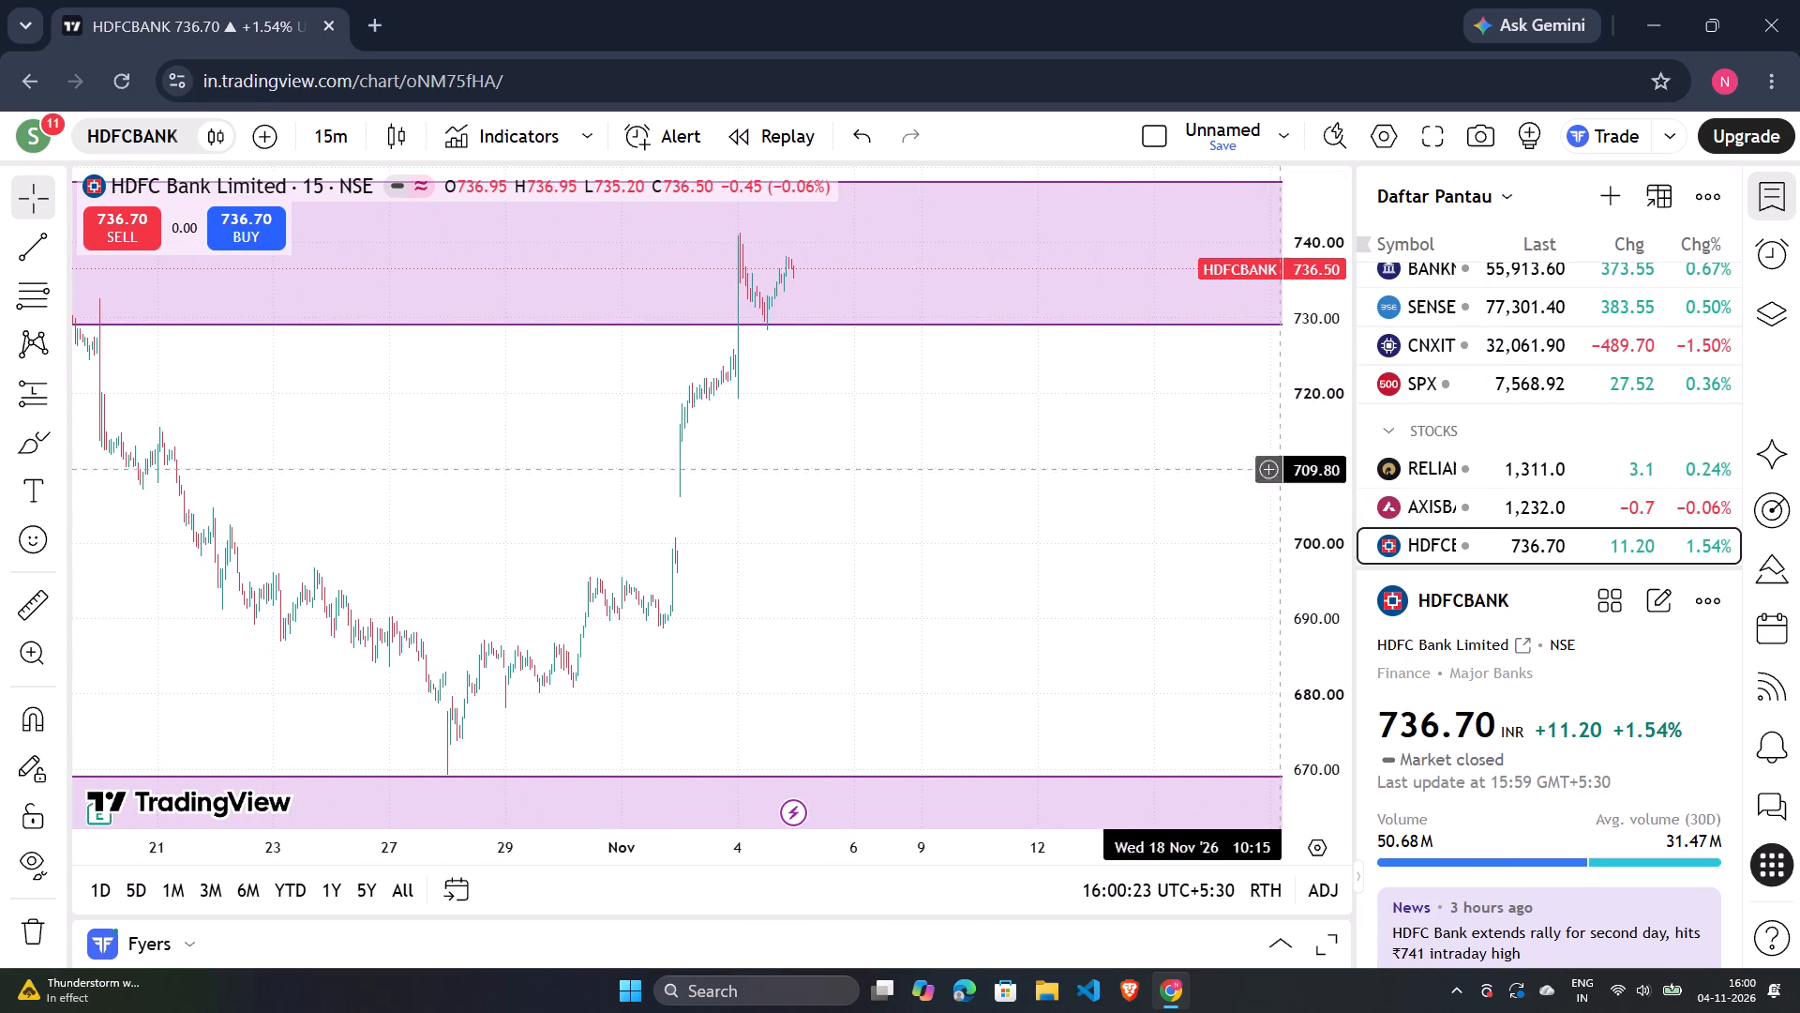
pyautogui.scroll(4, 1199, 423)
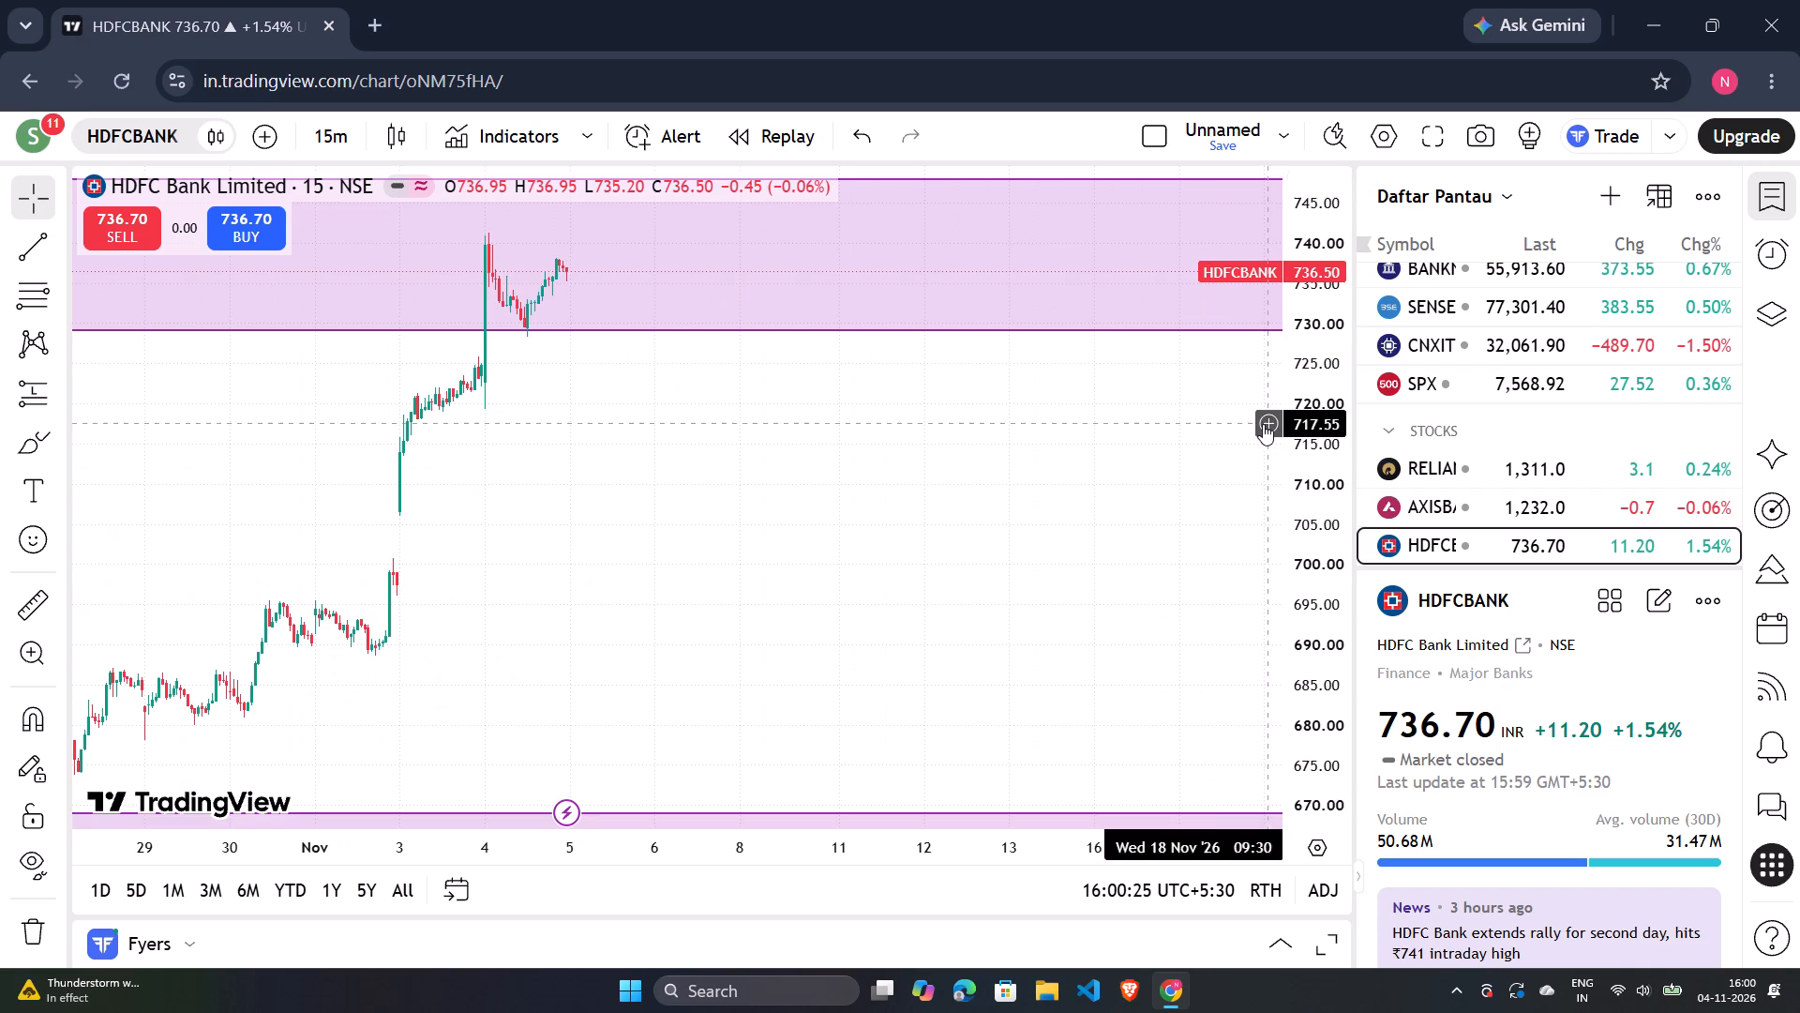
pyautogui.scroll(4, 1263, 424)
pyautogui.scroll(-9, 1263, 424)
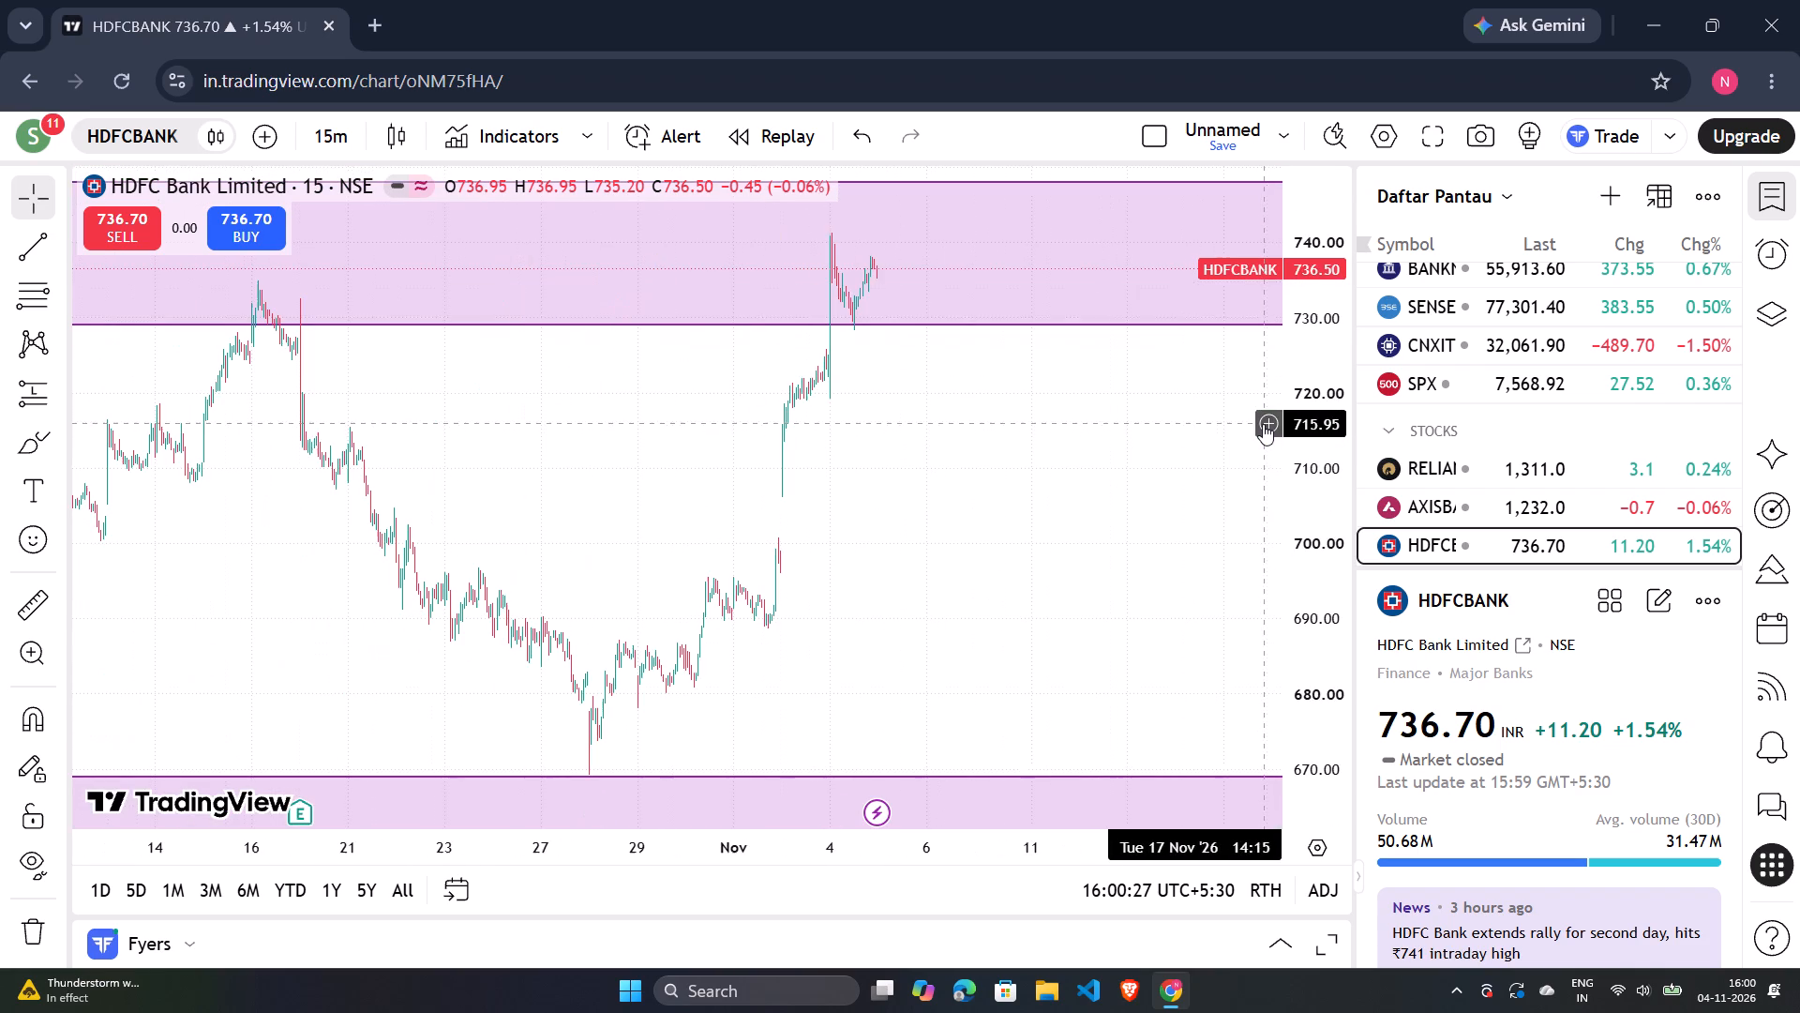
pyautogui.scroll(3, 1057, 449)
# Reset the chart view again and review the 15-minute candles from early October to the latest session between the zones.
pyautogui.rightClick(1028, 459)
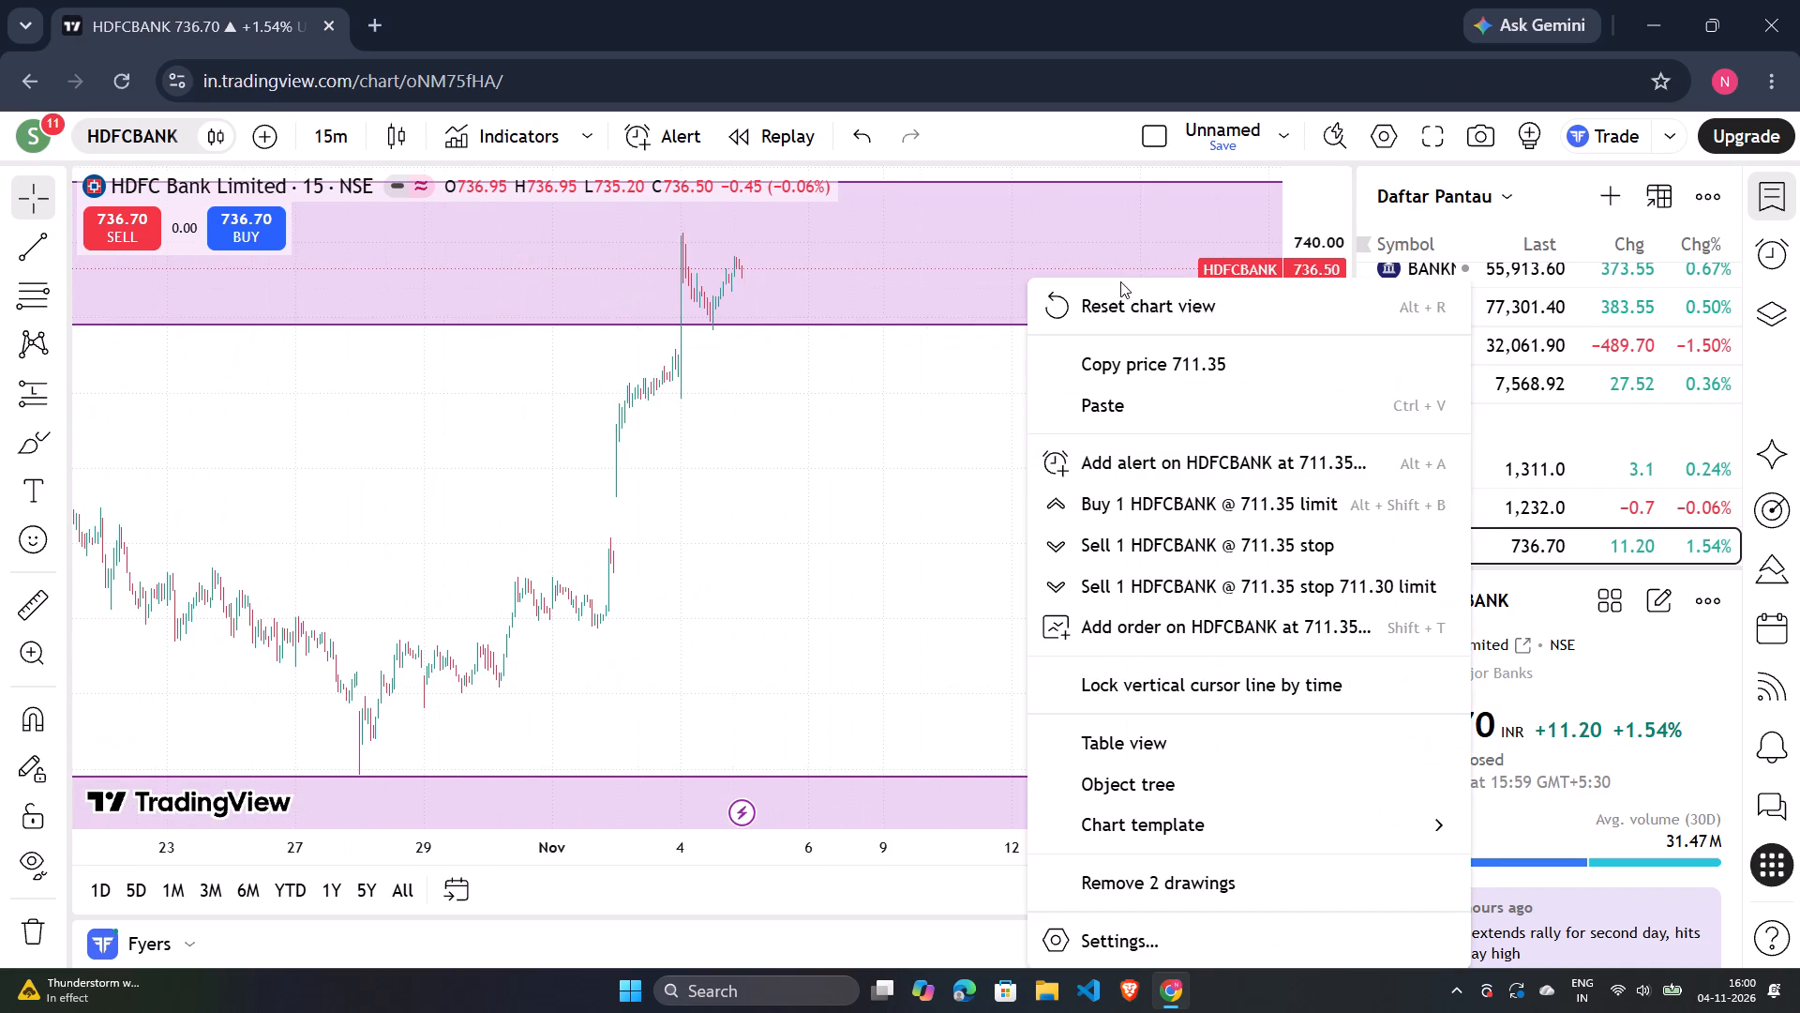
pyautogui.click(1120, 298)
pyautogui.scroll(-13, 1023, 410)
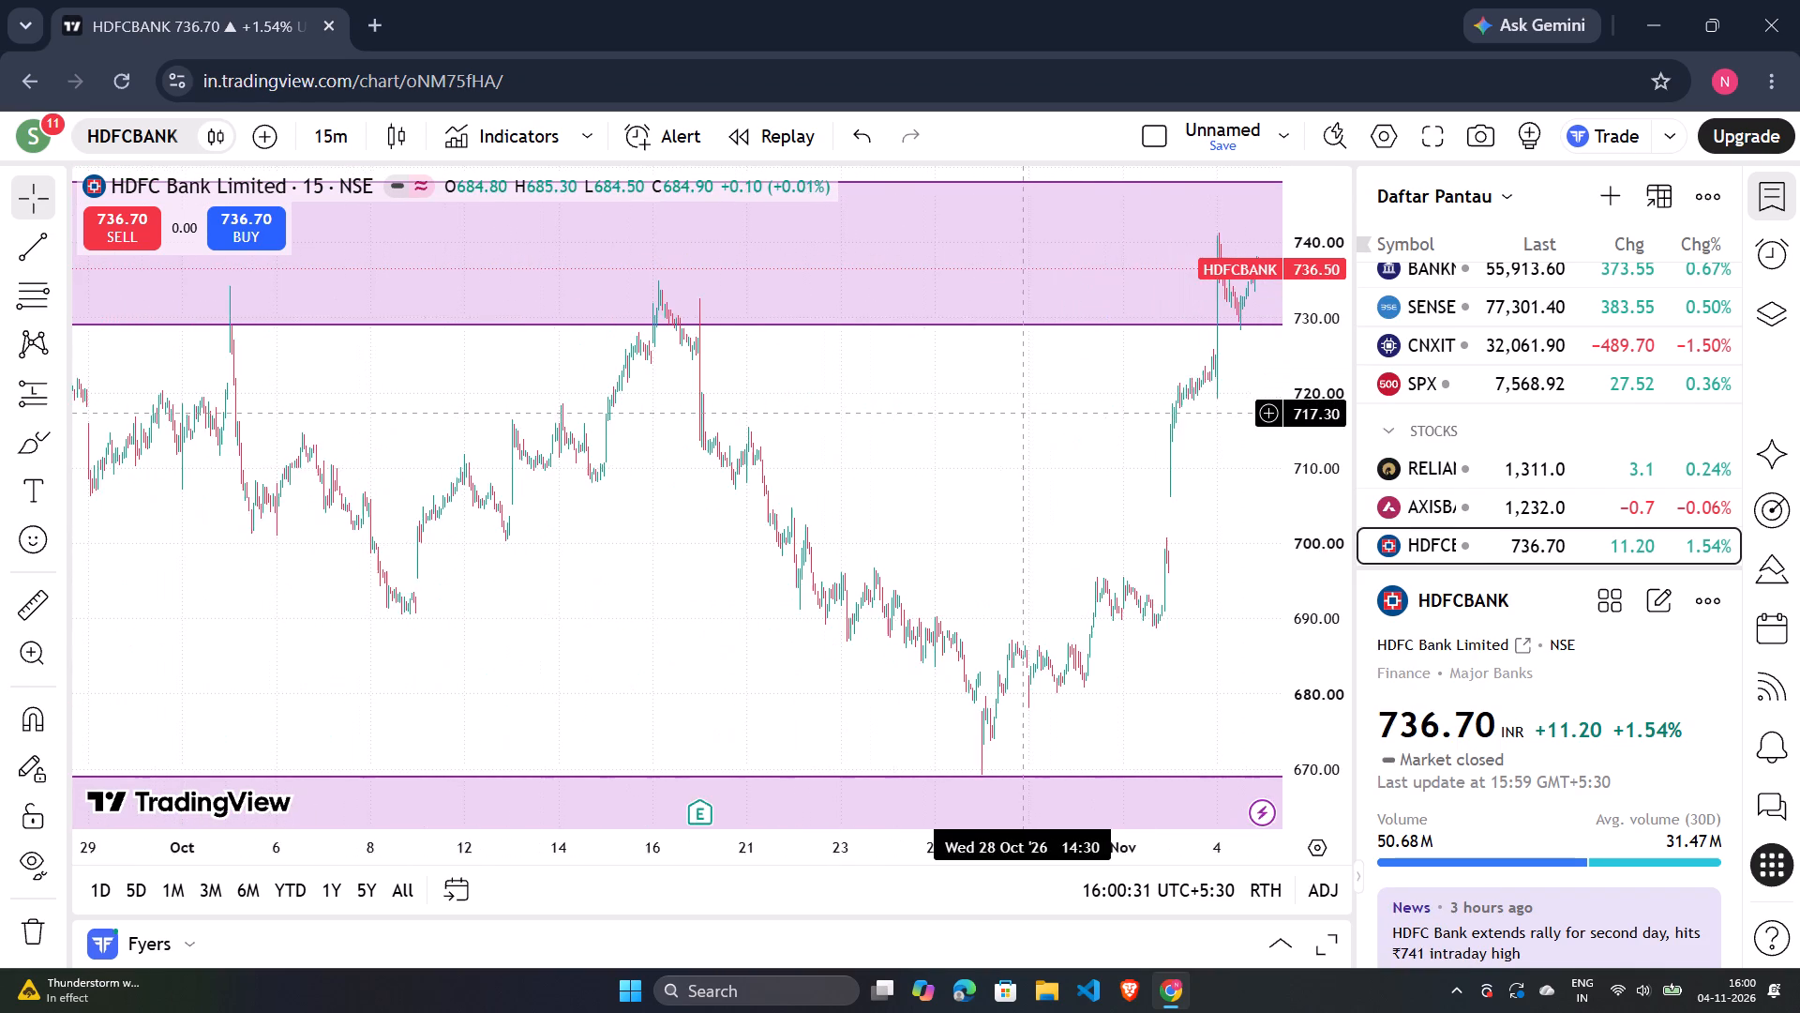
pyautogui.moveTo(1023, 416); pyautogui.dragTo(878, 513)
pyautogui.moveTo(997, 438); pyautogui.dragTo(759, 494)
pyautogui.scroll(4, 1012, 443)
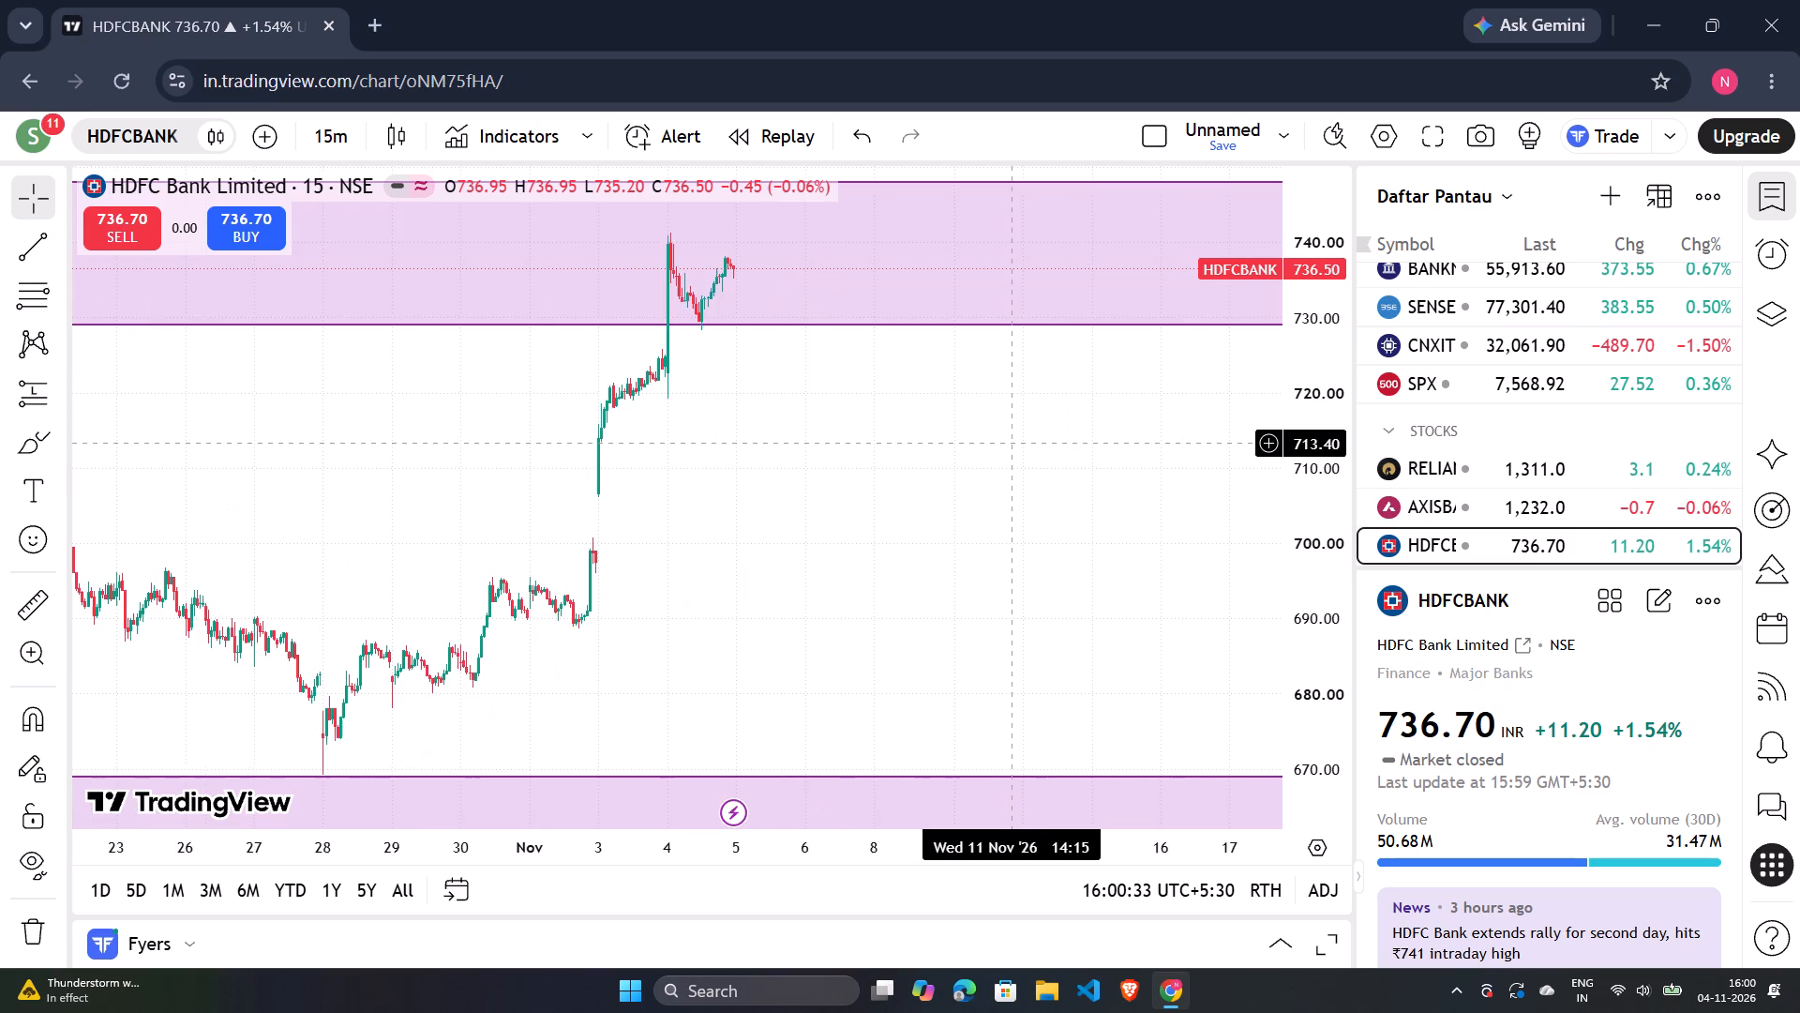
# Examine the 15-minute candles from June to early November against the upper purple zone.
pyautogui.scroll(2, 1012, 443)
pyautogui.moveTo(737, 446); pyautogui.dragTo(974, 484)
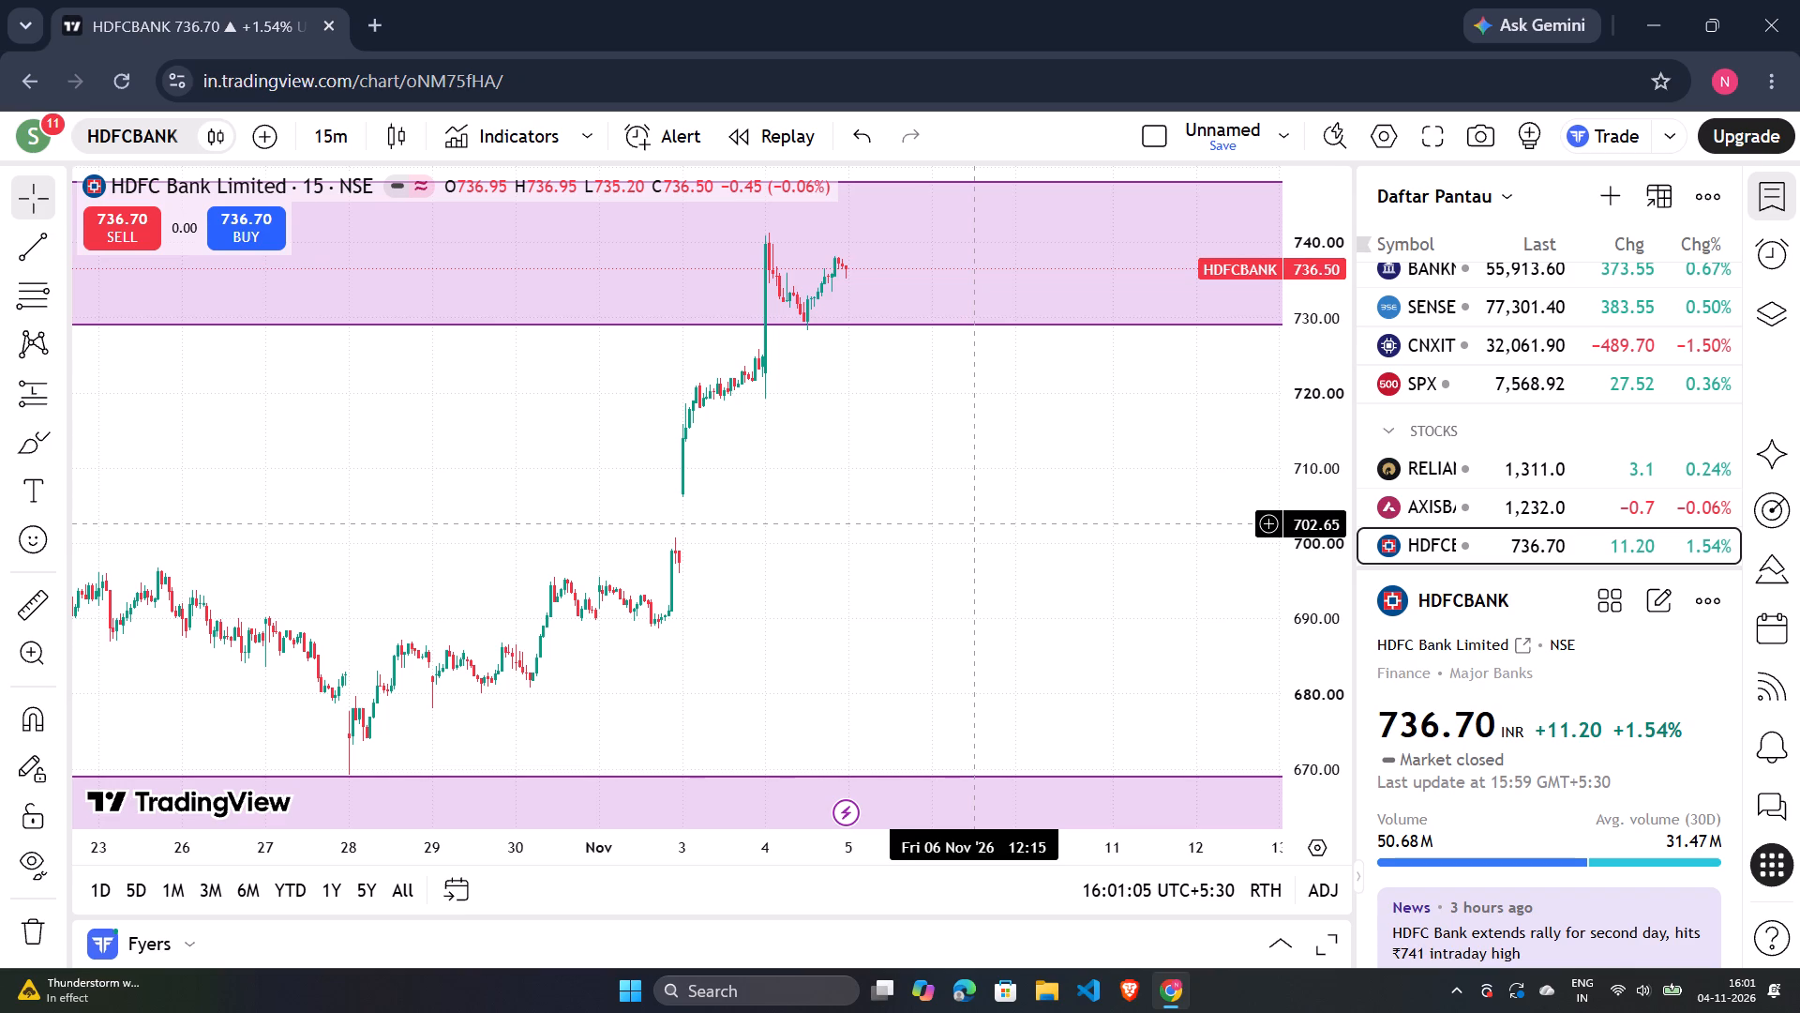
pyautogui.scroll(-3, 742, 521)
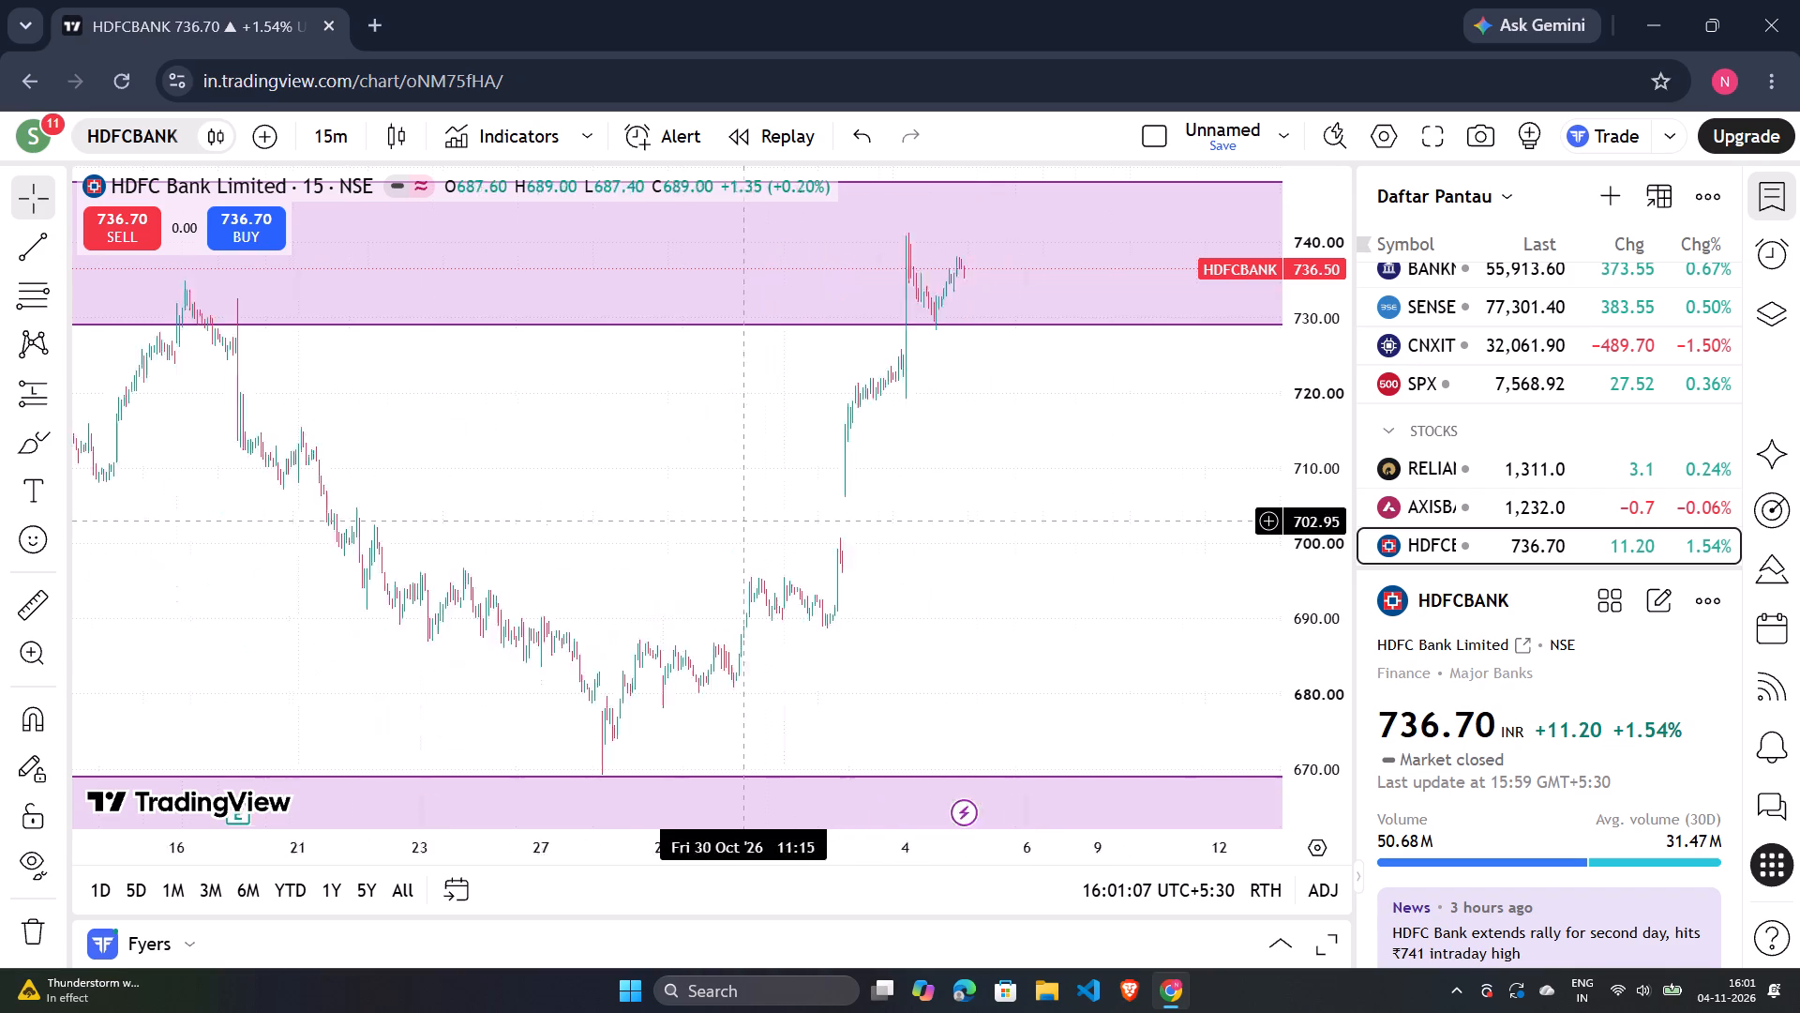
pyautogui.scroll(-15, 743, 521)
pyautogui.scroll(-5, 640, 537)
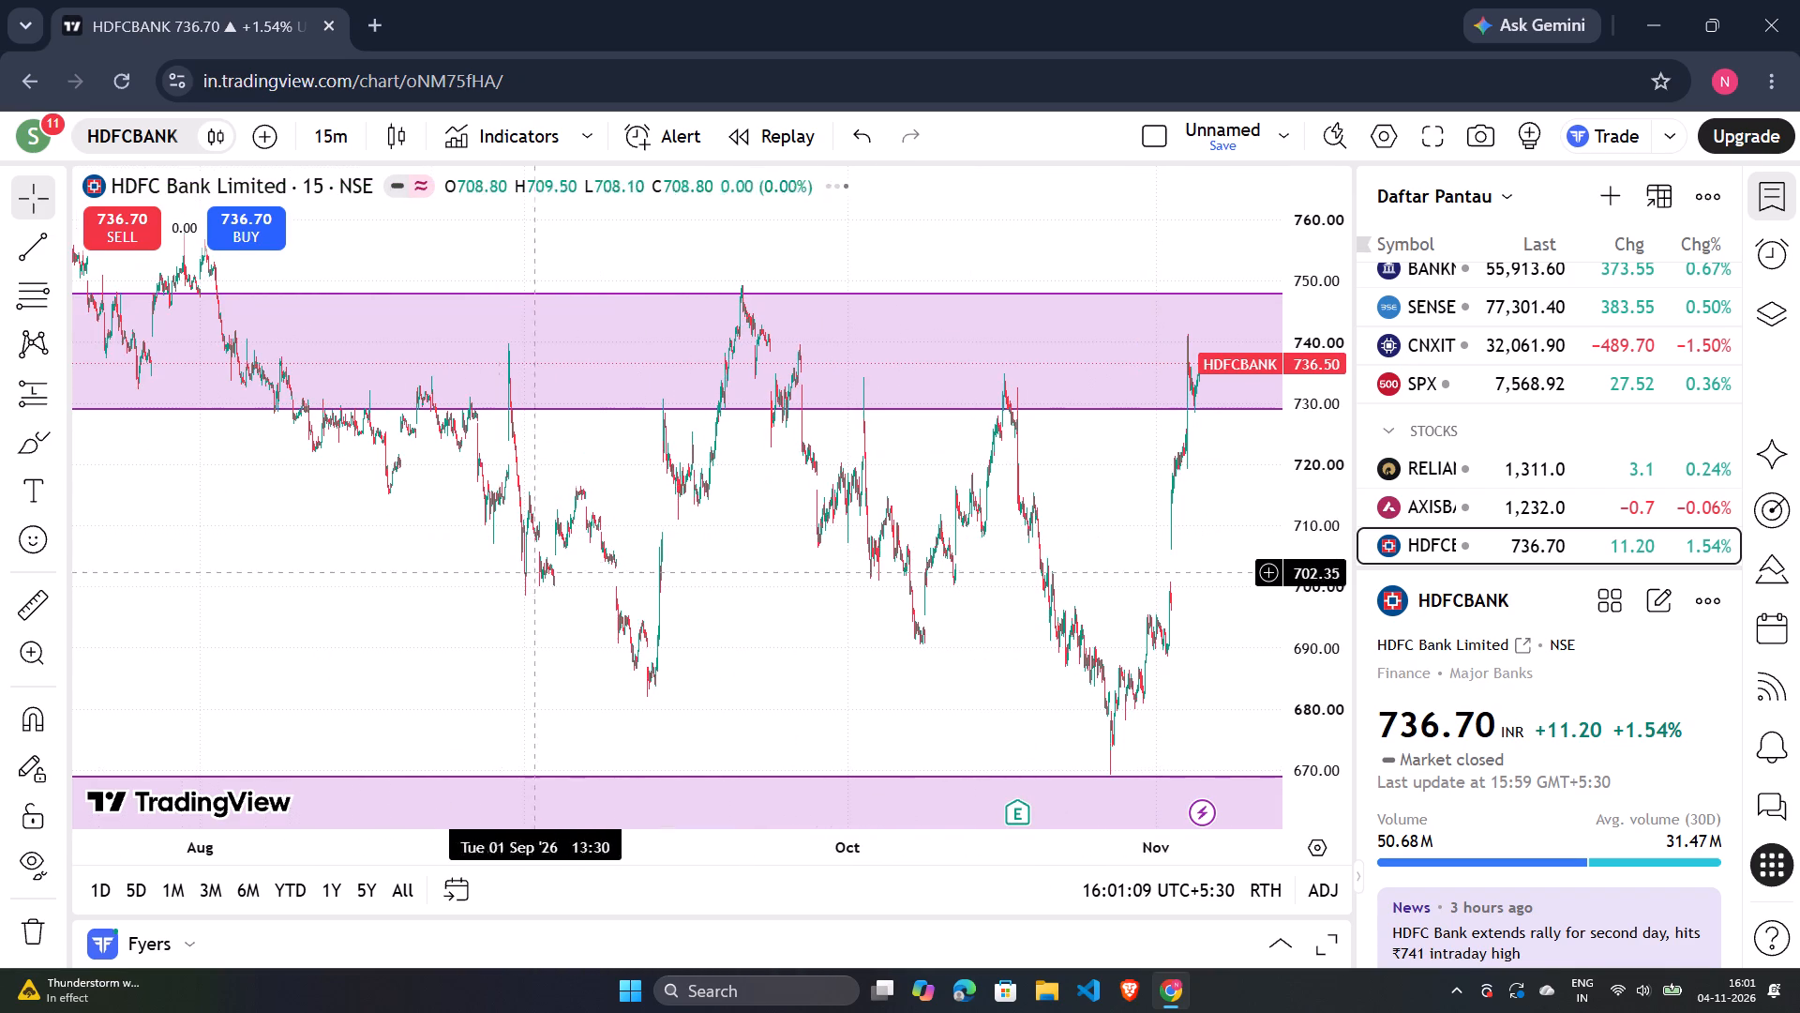
pyautogui.moveTo(348, 557); pyautogui.dragTo(962, 665)
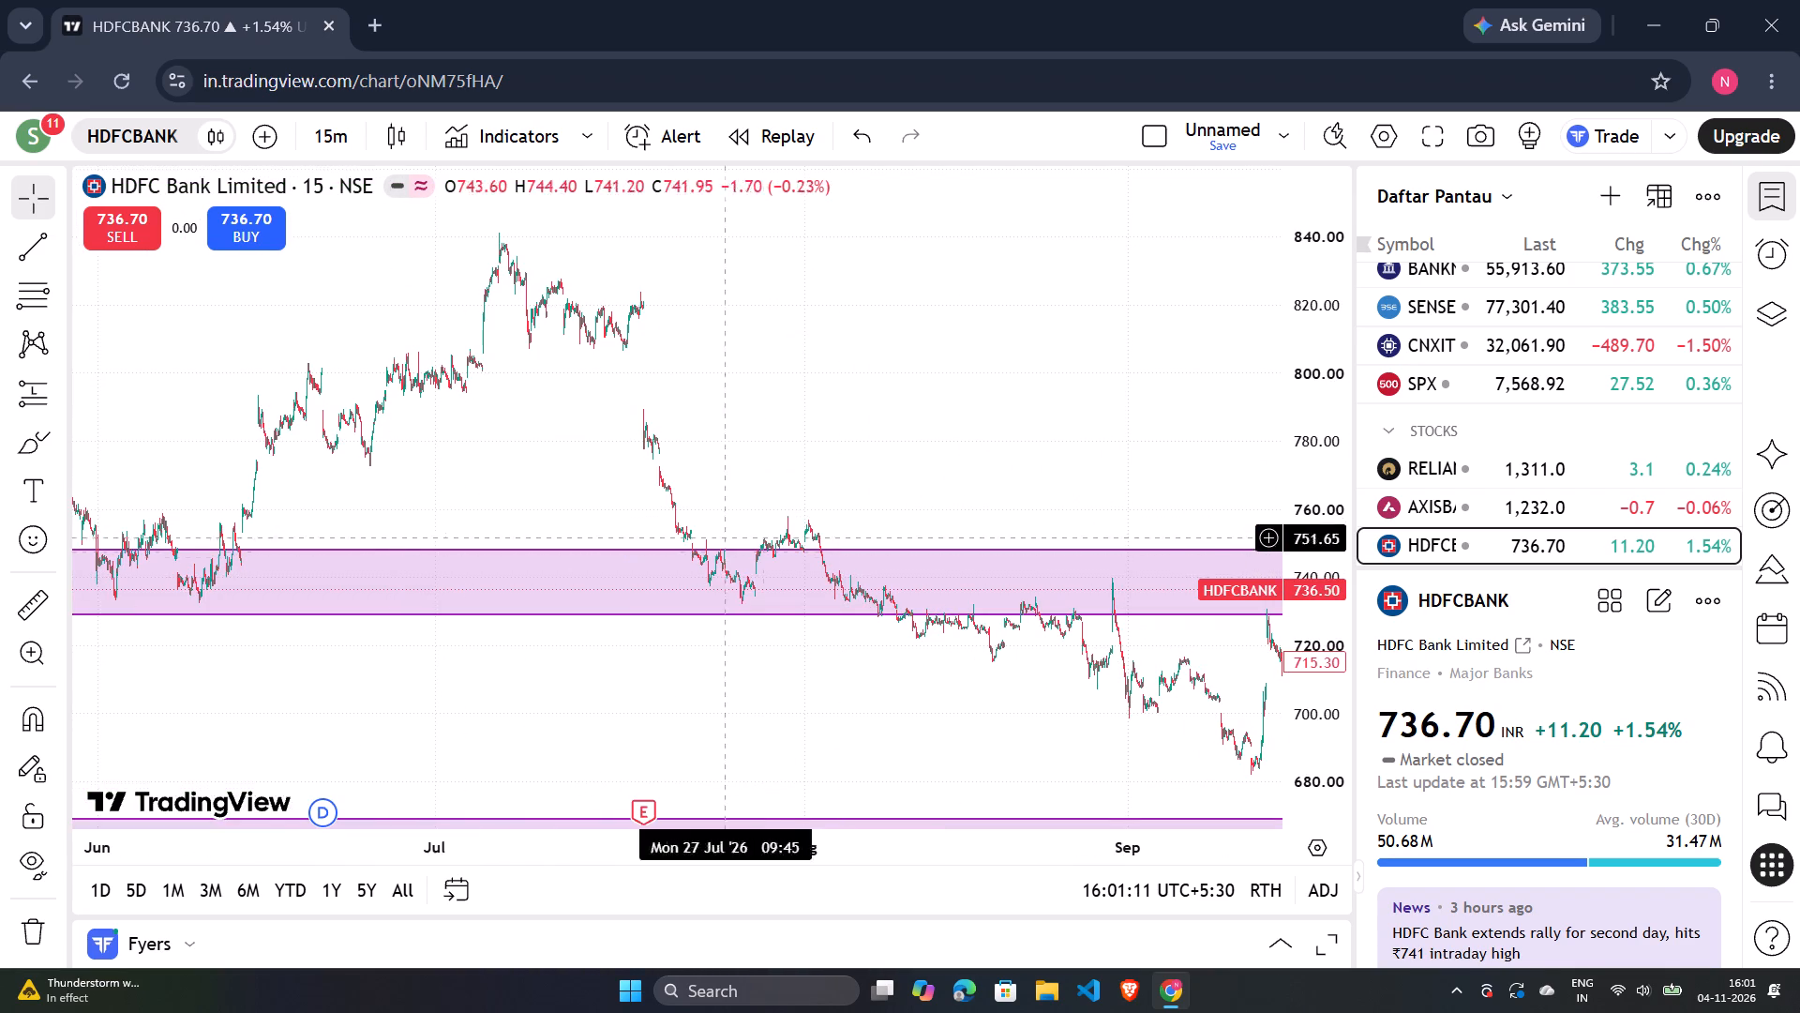
pyautogui.moveTo(752, 434); pyautogui.dragTo(1350, 288)
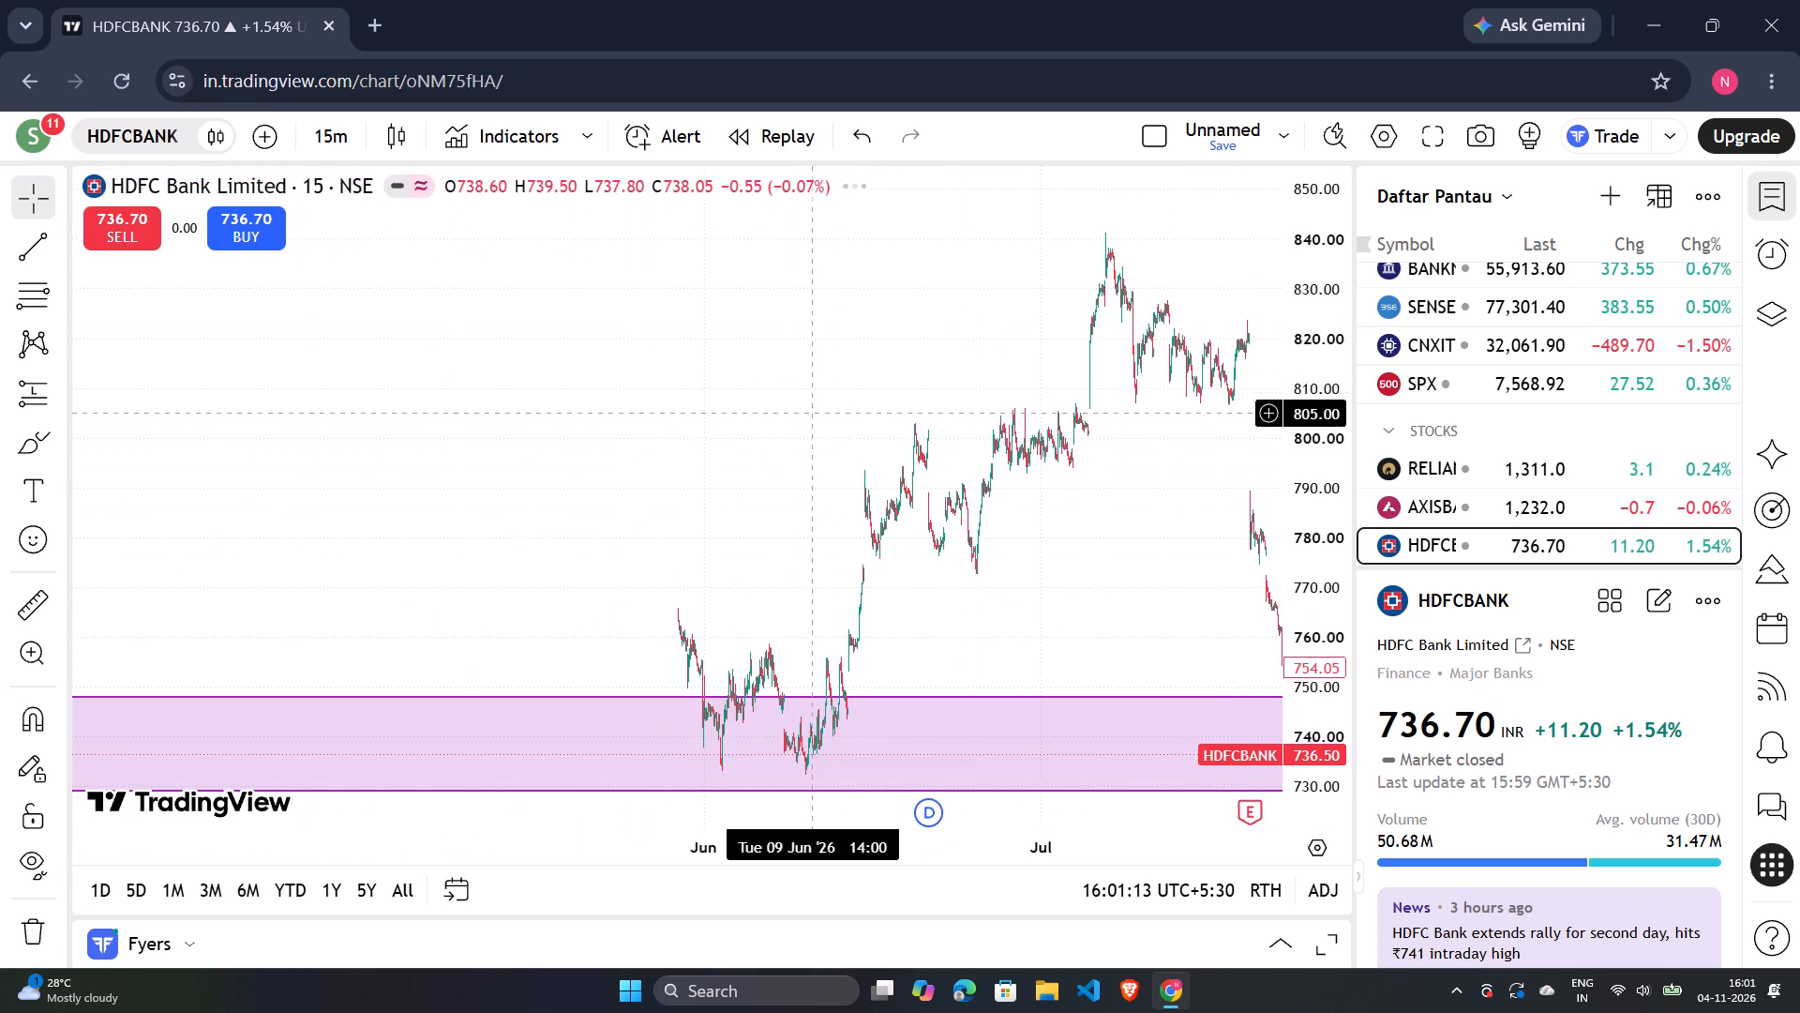
pyautogui.moveTo(813, 414); pyautogui.dragTo(202, 547)
pyautogui.moveTo(751, 476); pyautogui.dragTo(474, 521)
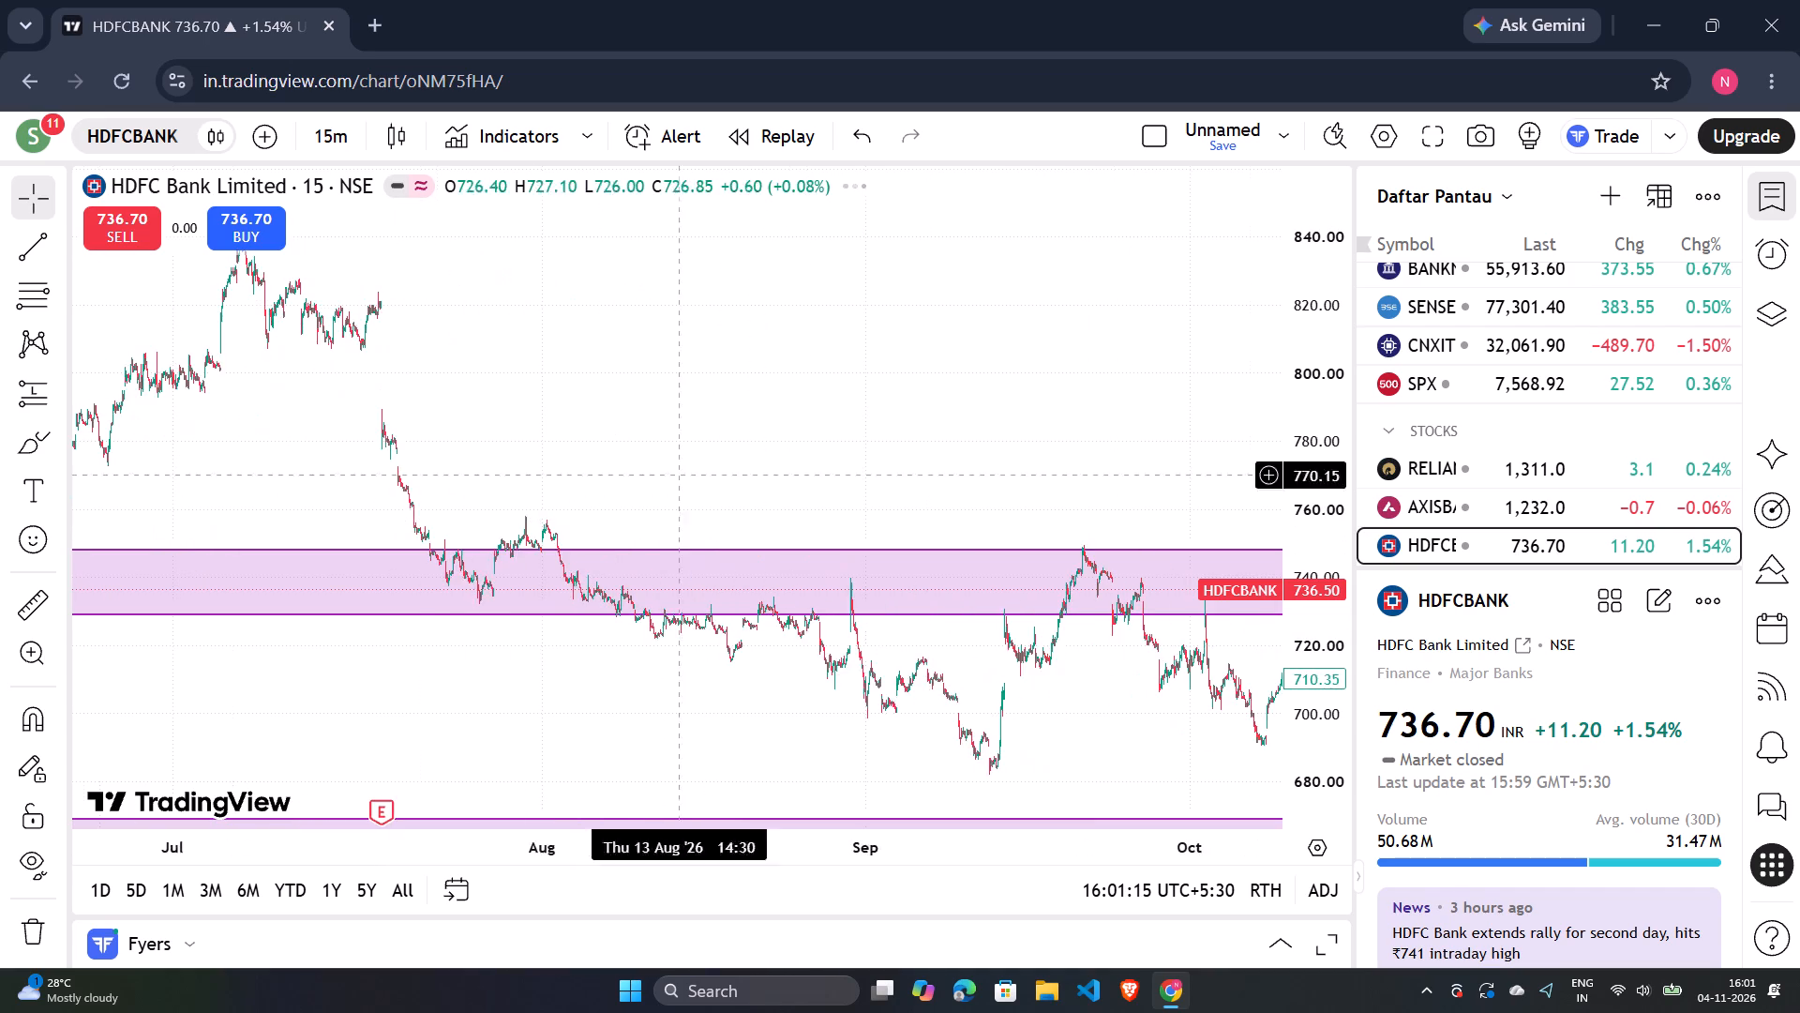
# Move the upper purple zone down to about 722.80–741.65 and extend its right edge to about 11 November.
pyautogui.moveTo(955, 414); pyautogui.dragTo(700, 467)
pyautogui.moveTo(940, 411); pyautogui.dragTo(789, 430)
pyautogui.moveTo(877, 410); pyautogui.dragTo(718, 448)
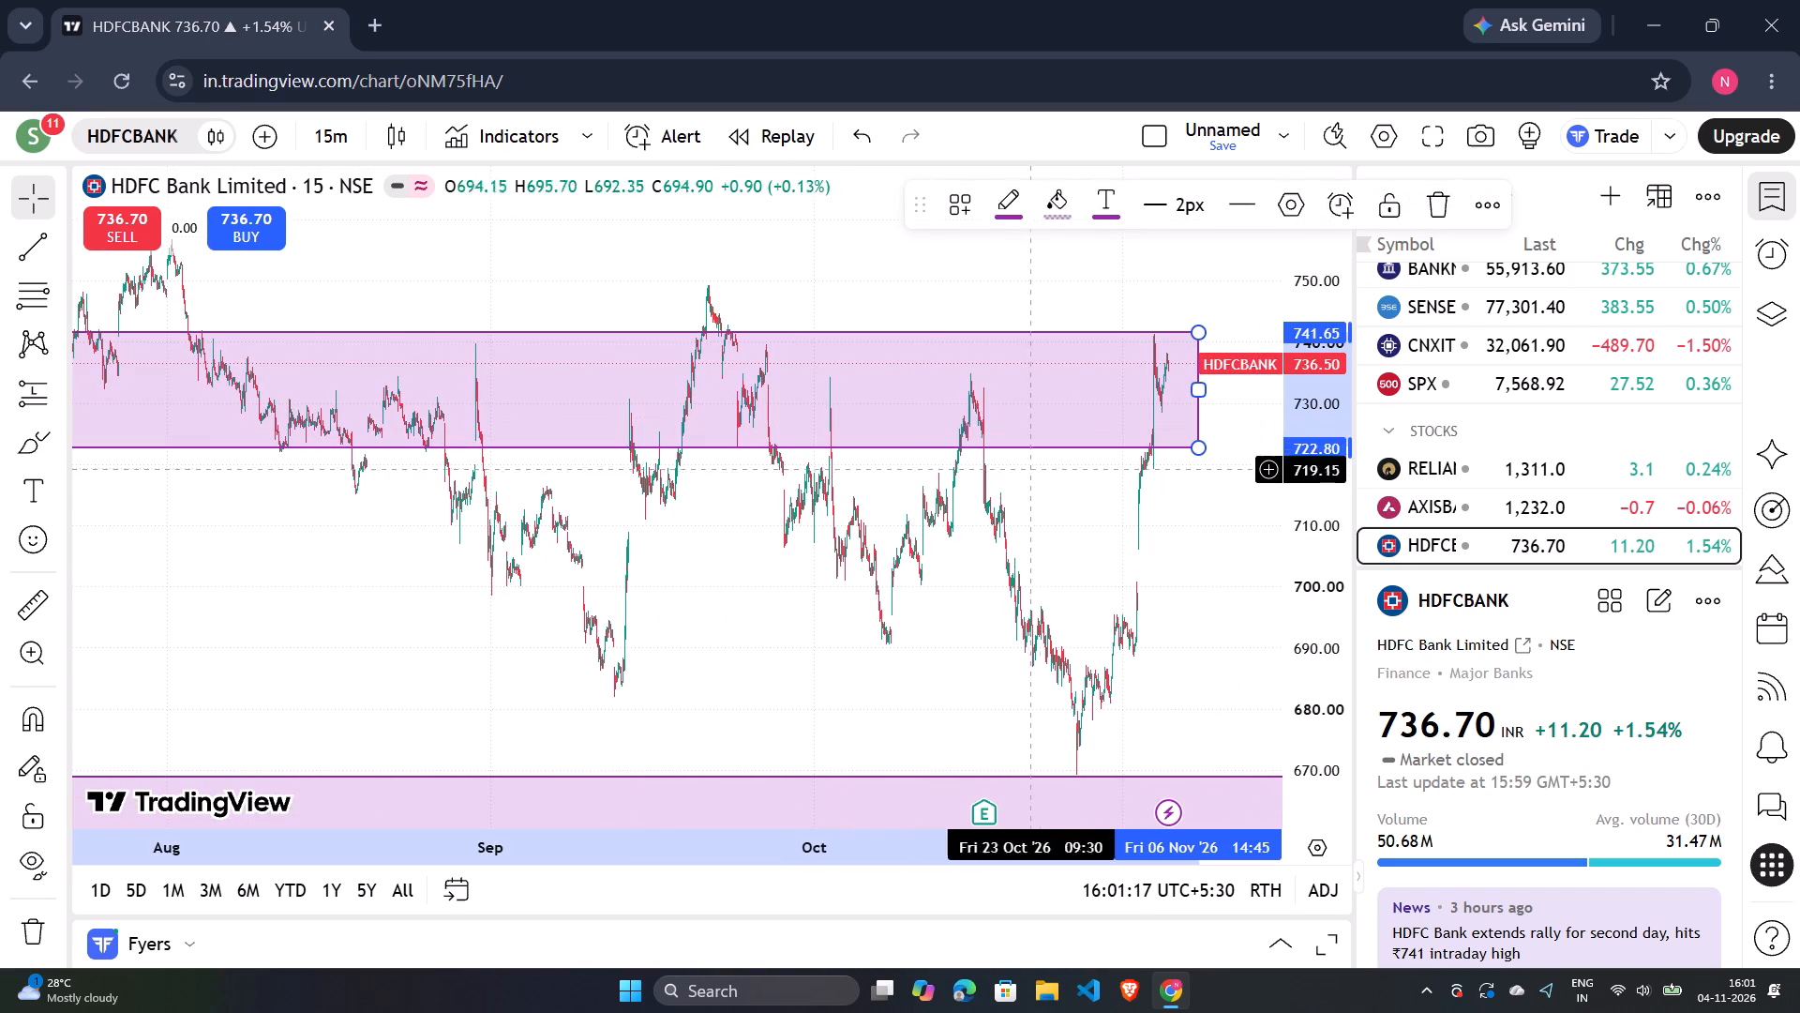
pyautogui.moveTo(1203, 395); pyautogui.dragTo(1237, 390)
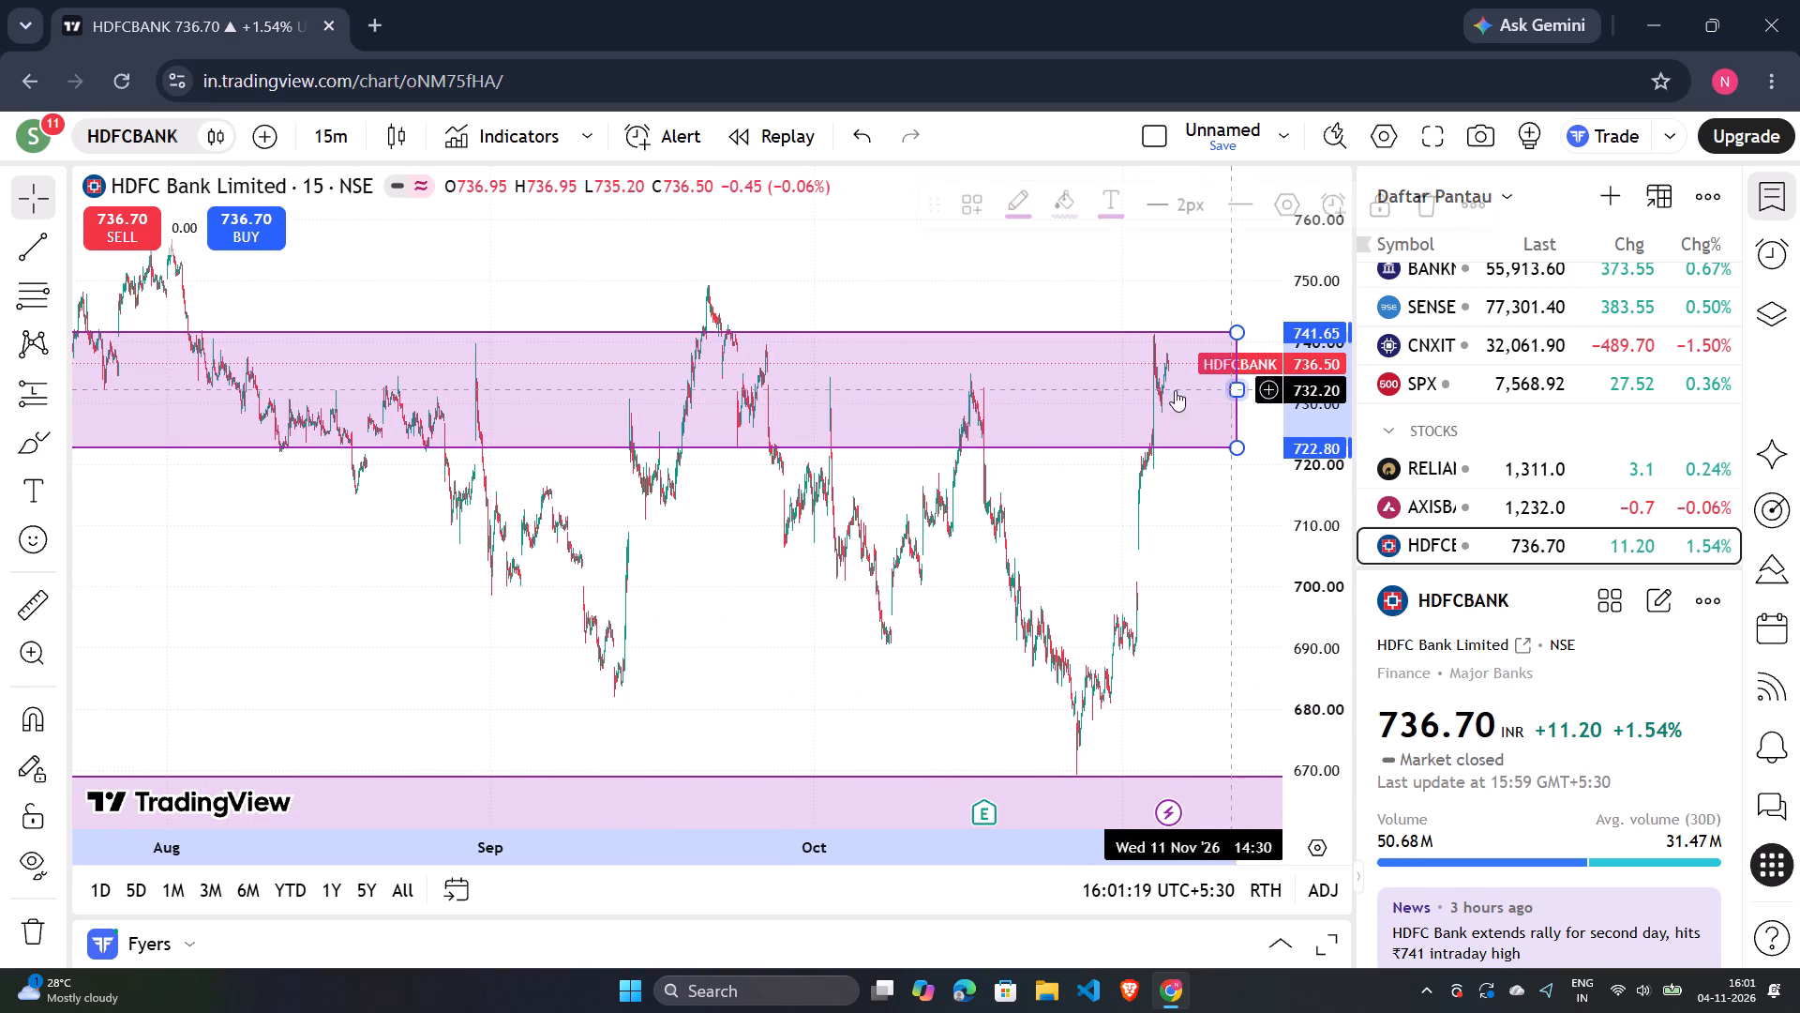
# Examine the 15-minute price swings from July to early November against the repositioned upper purple zone.
pyautogui.scroll(-6, 847, 346)
pyautogui.scroll(1, 732, 380)
pyautogui.moveTo(311, 467); pyautogui.dragTo(741, 459)
pyautogui.moveTo(735, 425); pyautogui.dragTo(584, 487)
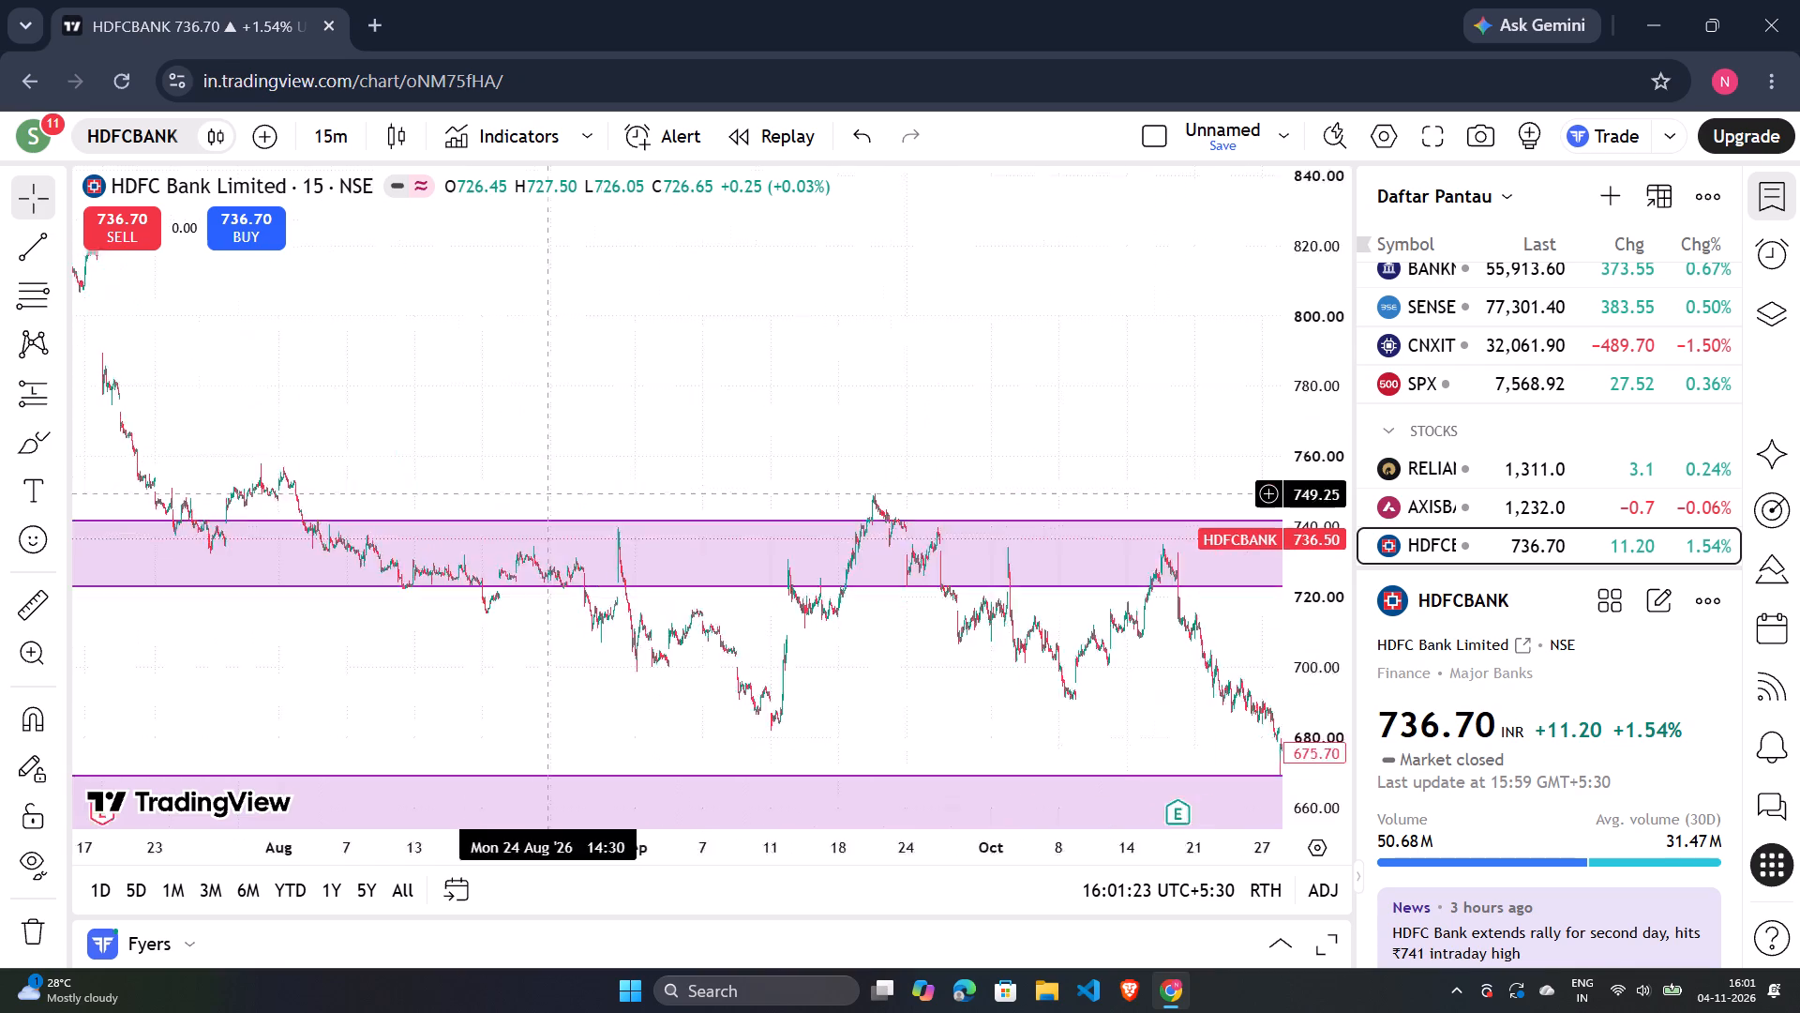
pyautogui.moveTo(584, 487); pyautogui.dragTo(828, 439)
pyautogui.moveTo(828, 439); pyautogui.dragTo(546, 447)
pyautogui.moveTo(752, 457); pyautogui.dragTo(738, 457)
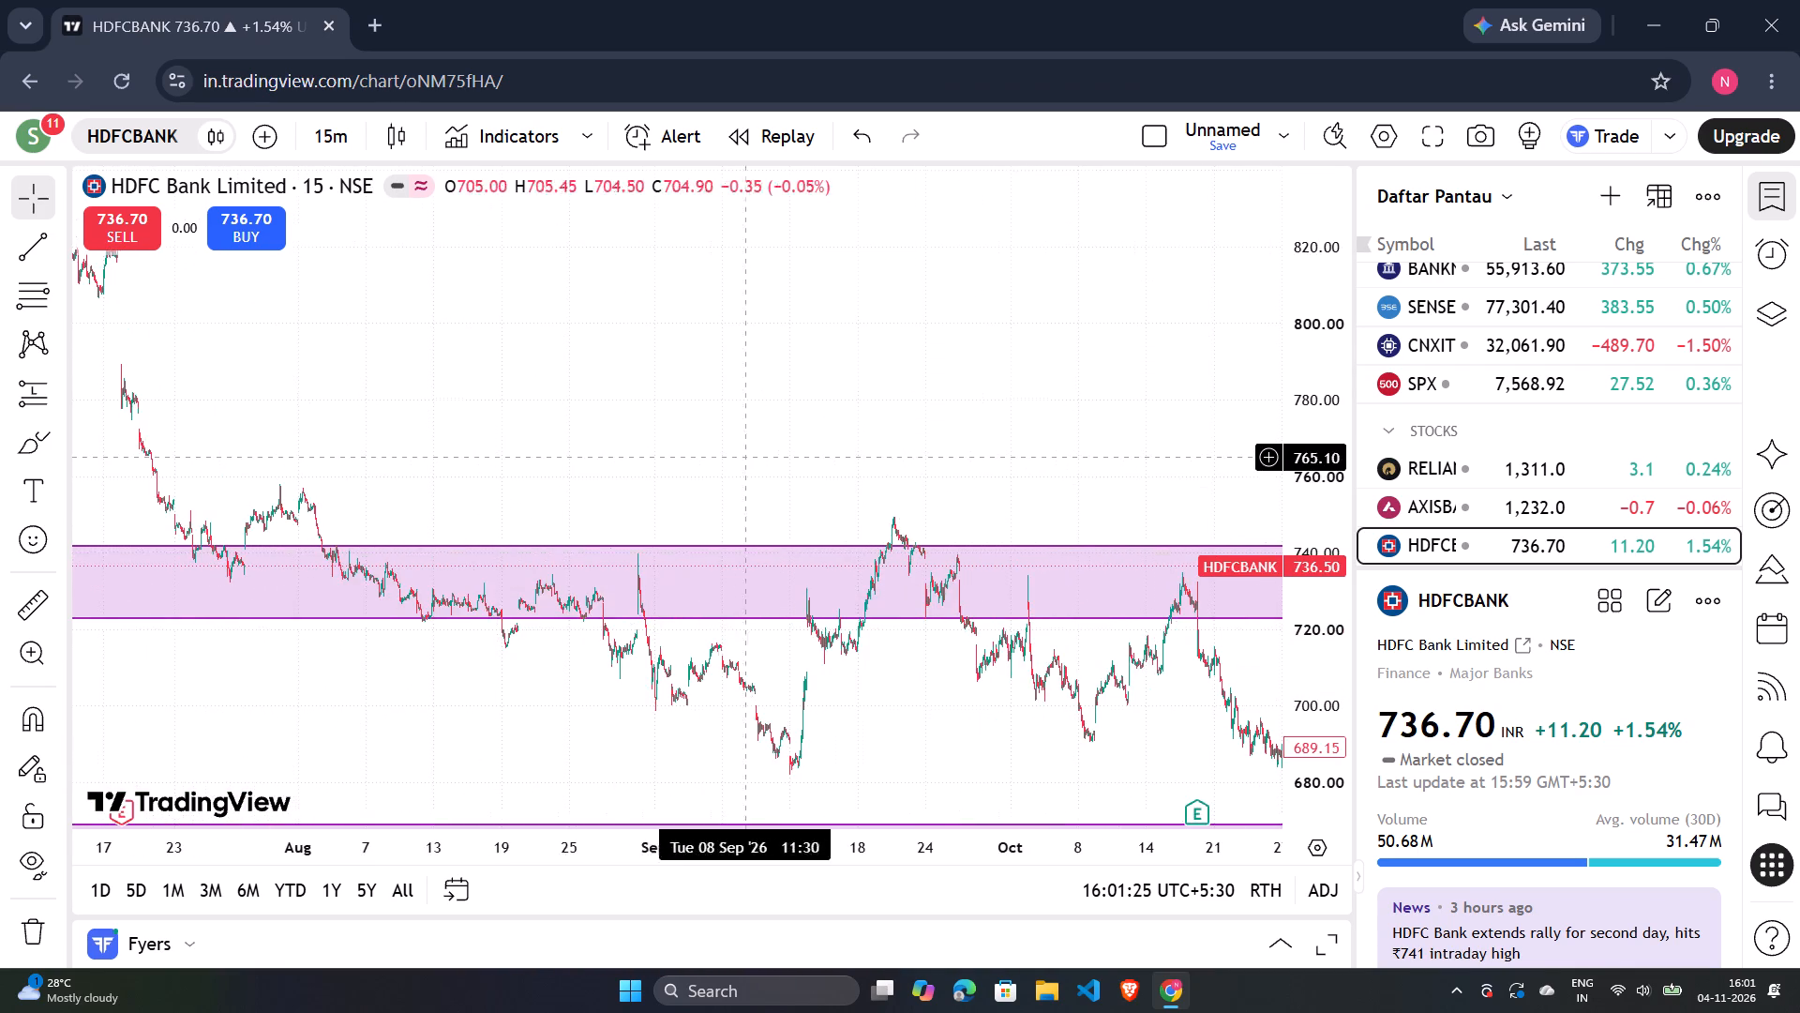
pyautogui.moveTo(738, 457); pyautogui.dragTo(567, 476)
pyautogui.moveTo(998, 325); pyautogui.dragTo(884, 338)
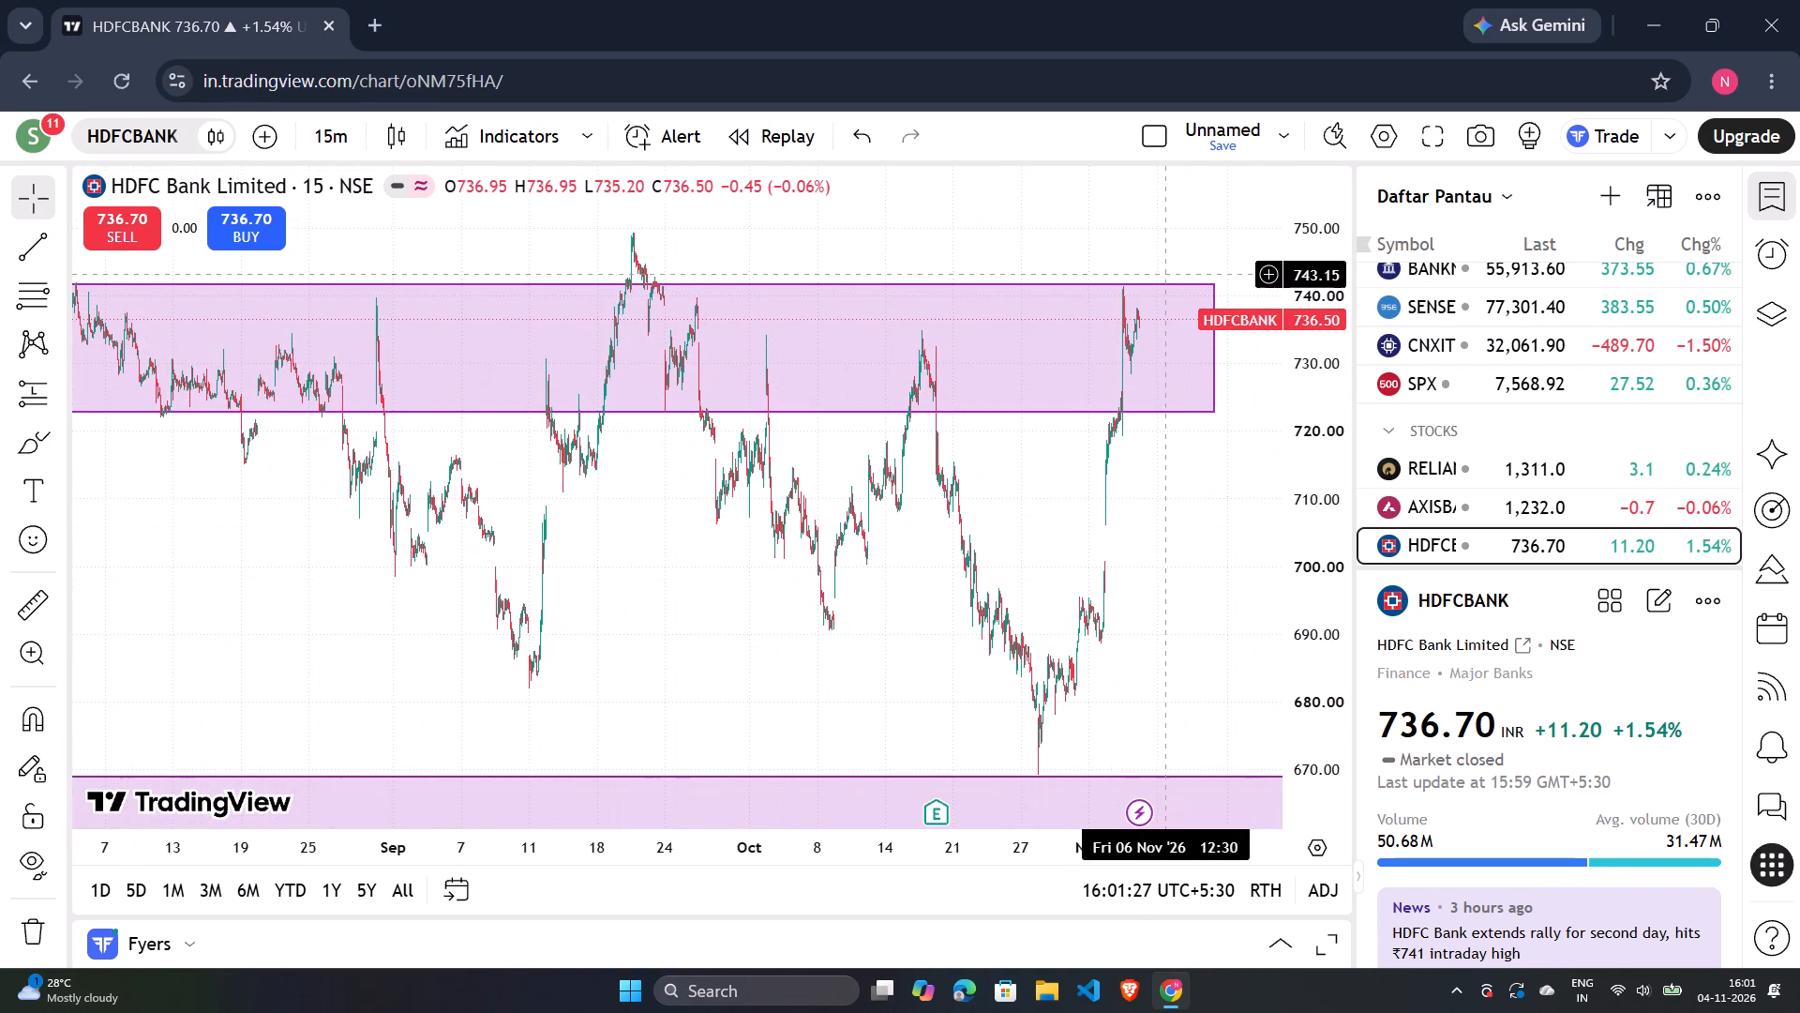
# Shift the upper purple zone slightly up to about 723.75–742.60, with its right edge at about 12 November.
pyautogui.moveTo(1202, 281); pyautogui.dragTo(1207, 278)
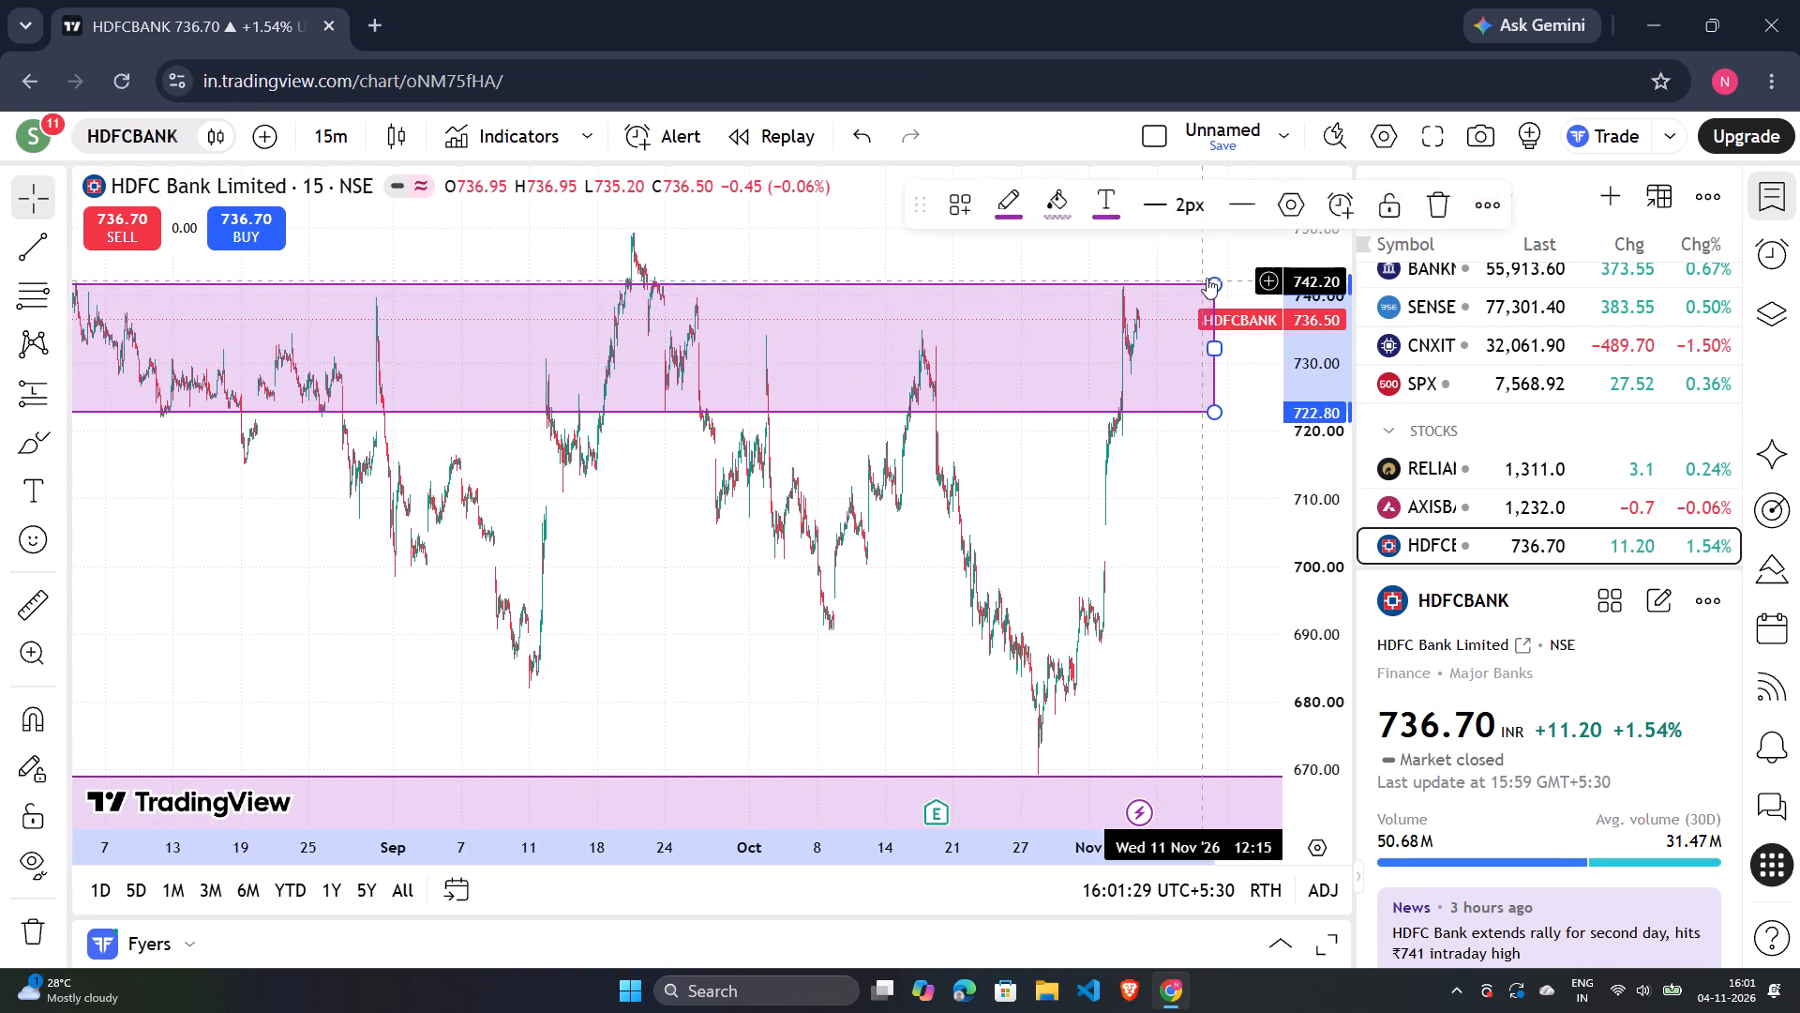
pyautogui.moveTo(1207, 278); pyautogui.dragTo(1211, 275)
pyautogui.scroll(-5, 922, 353)
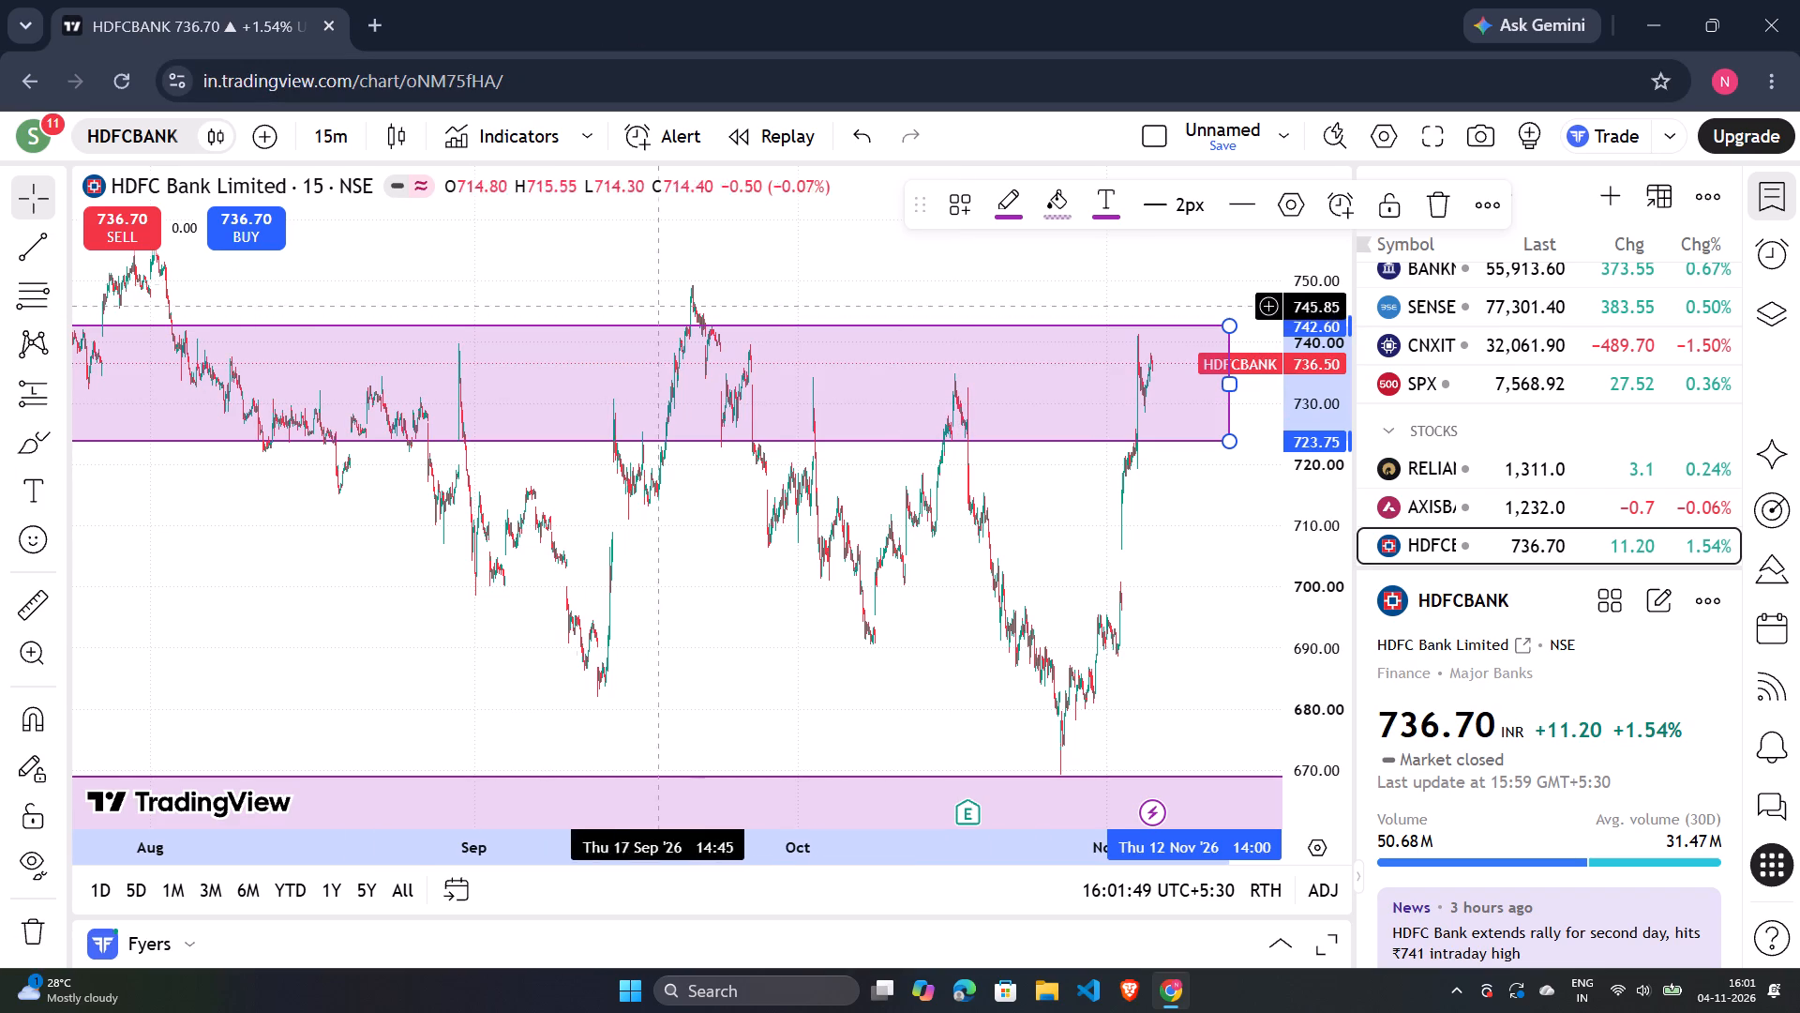
# Search the symbols for GMDC and switch the chart to GMDCLTD on NSE.
pyautogui.click(136, 136)
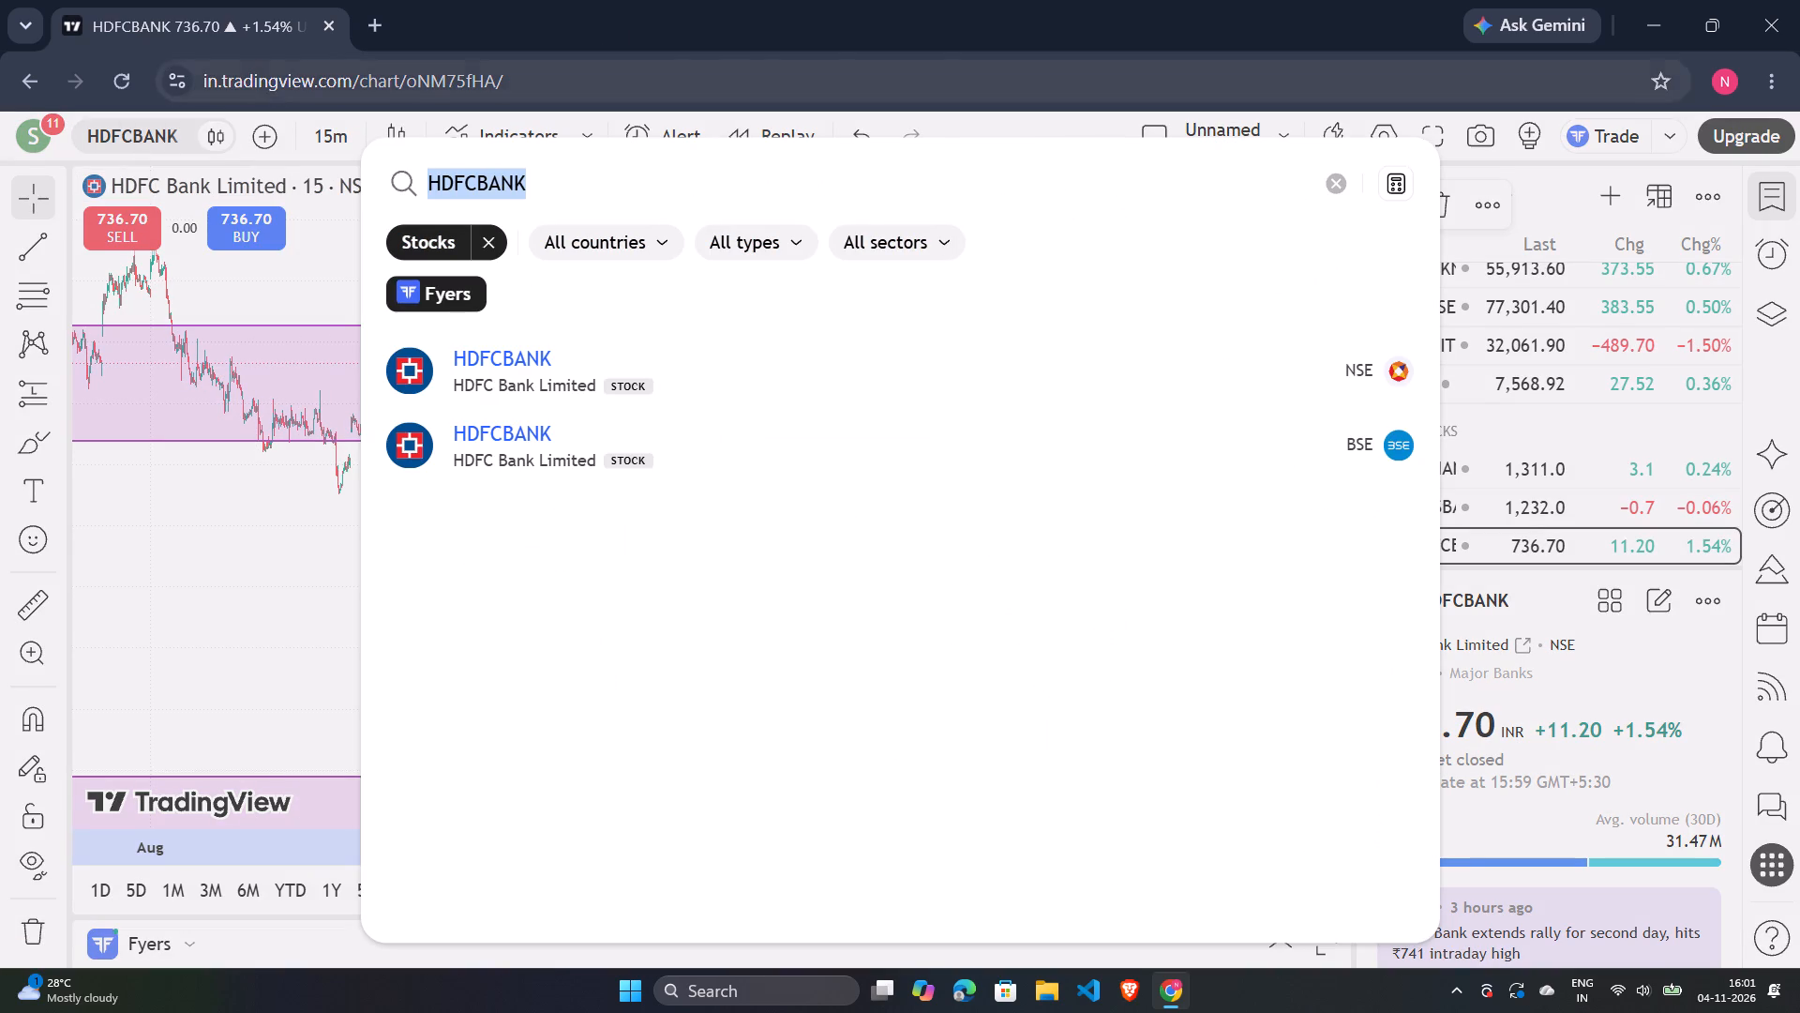
pyautogui.click(1329, 196)
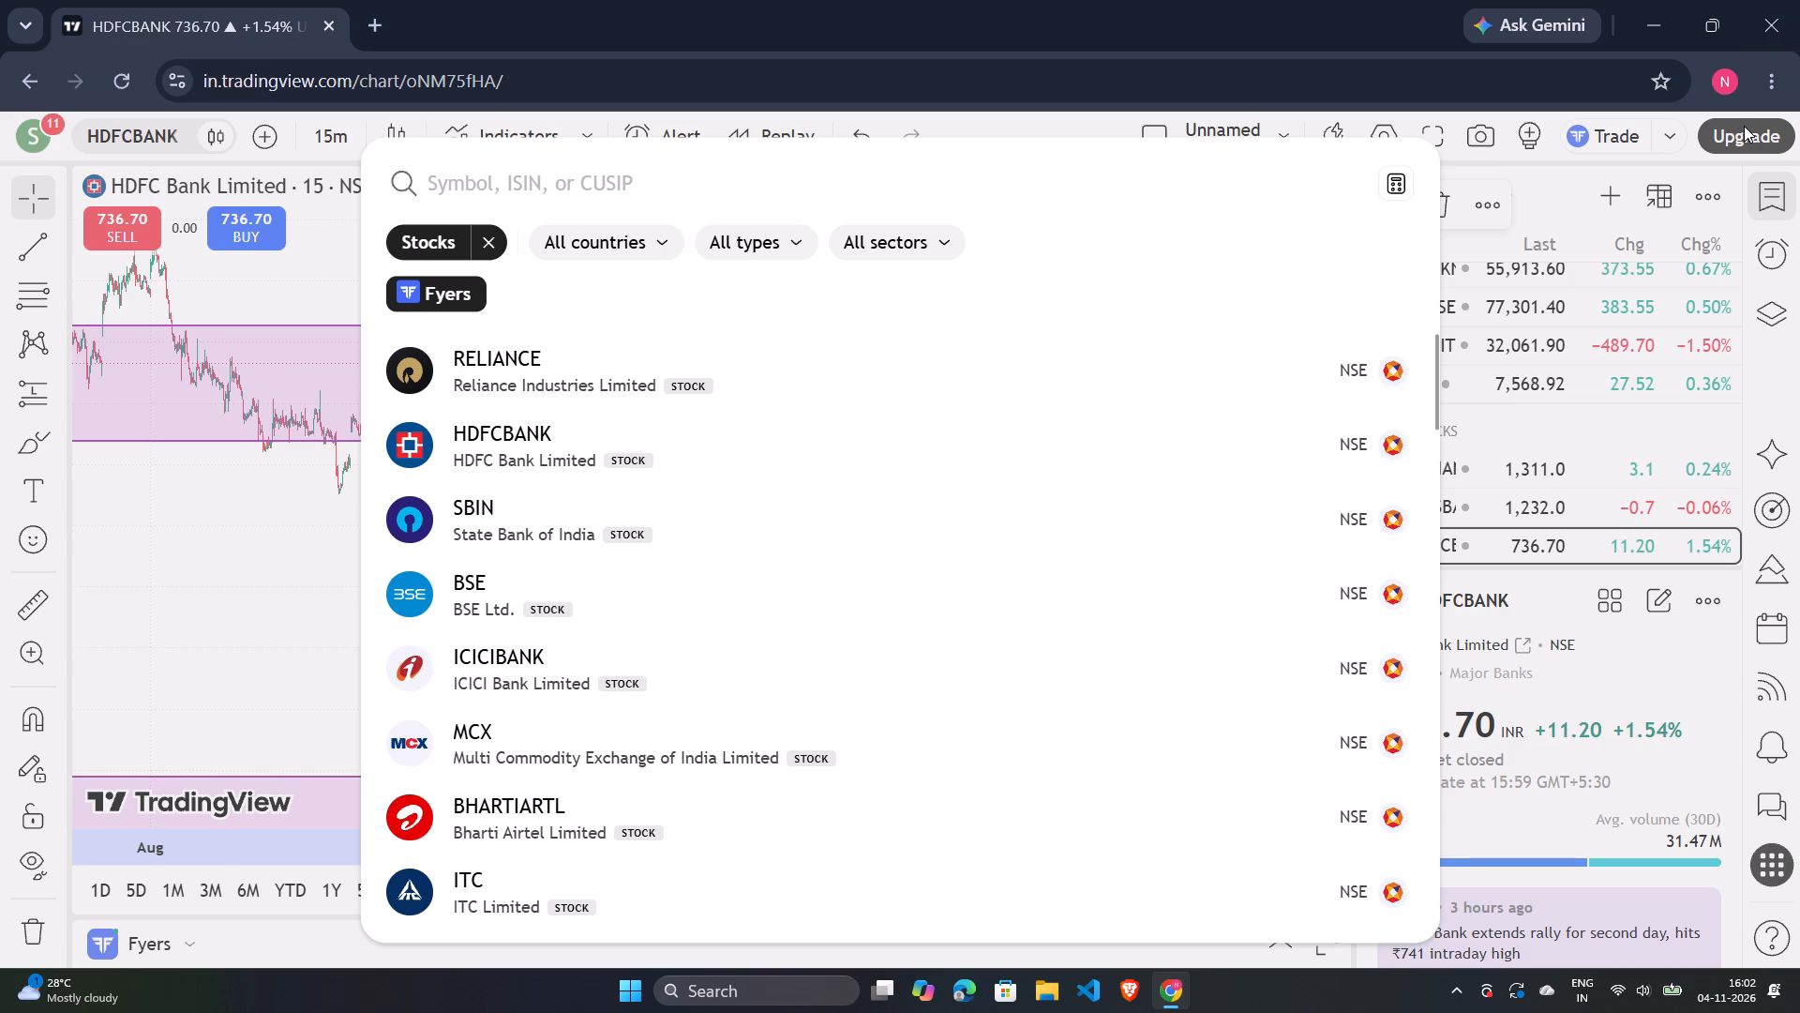
pyautogui.write('gm')
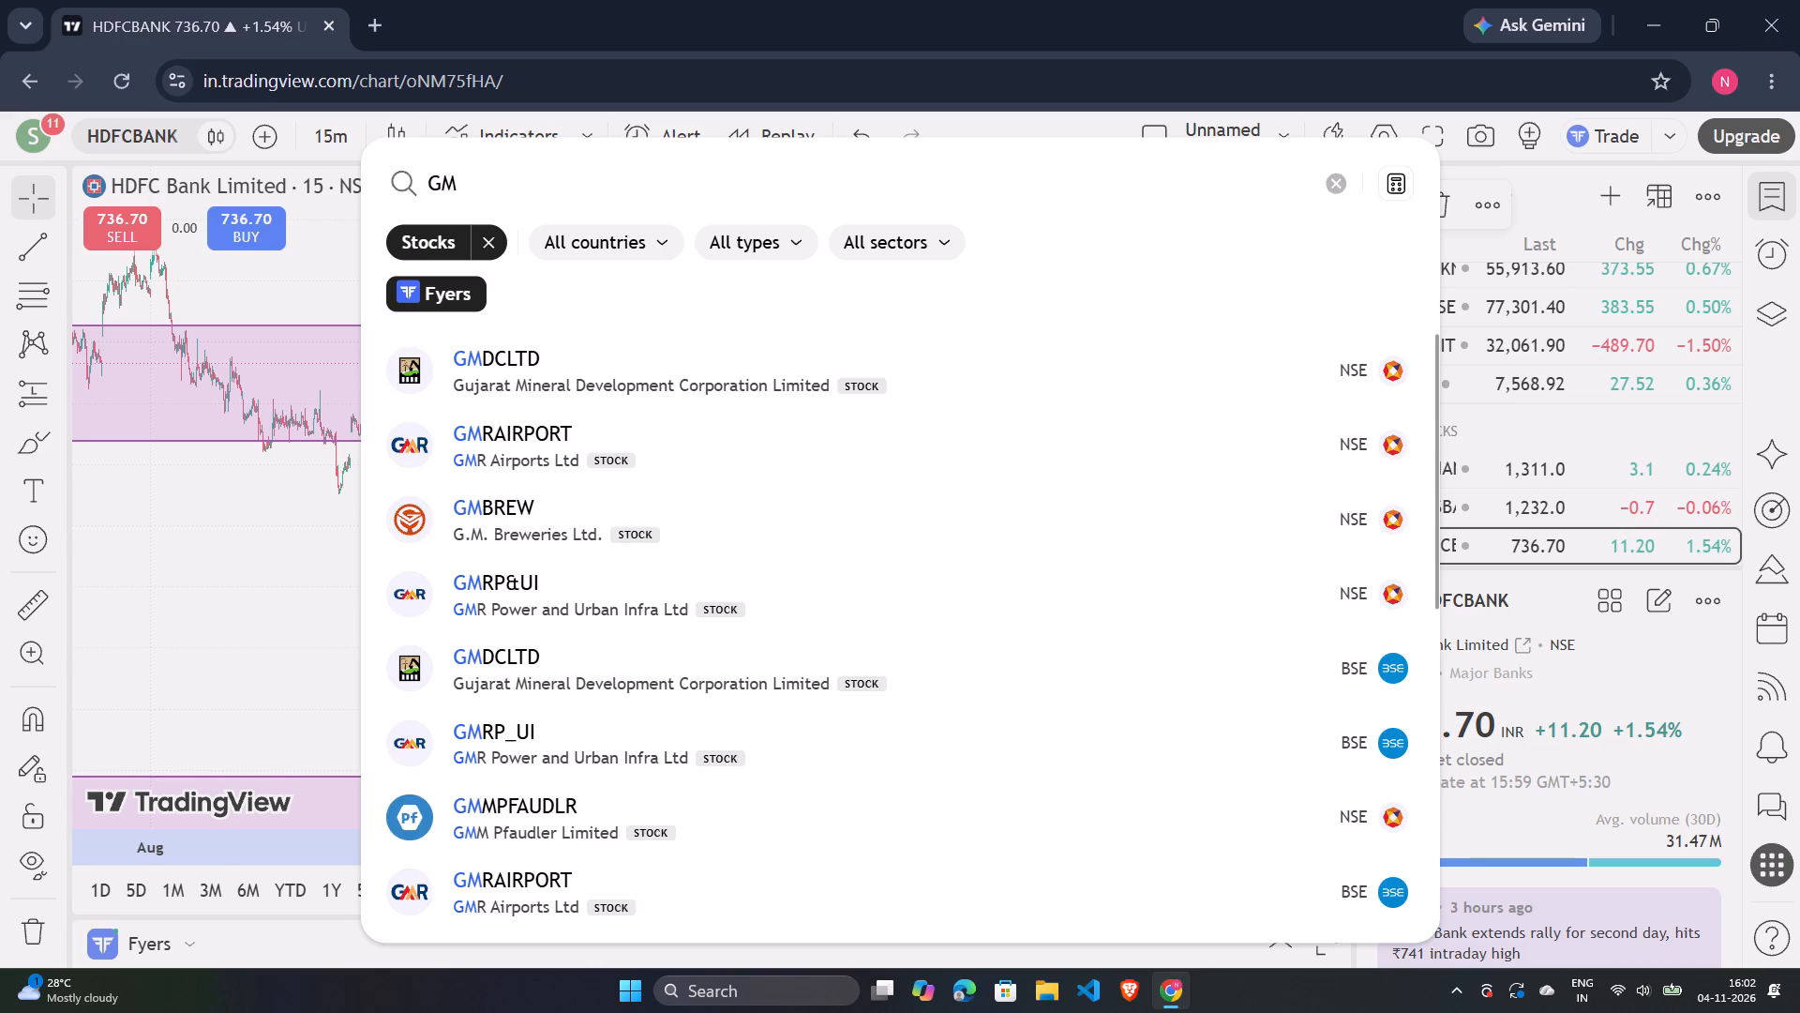
pyautogui.write('dc')
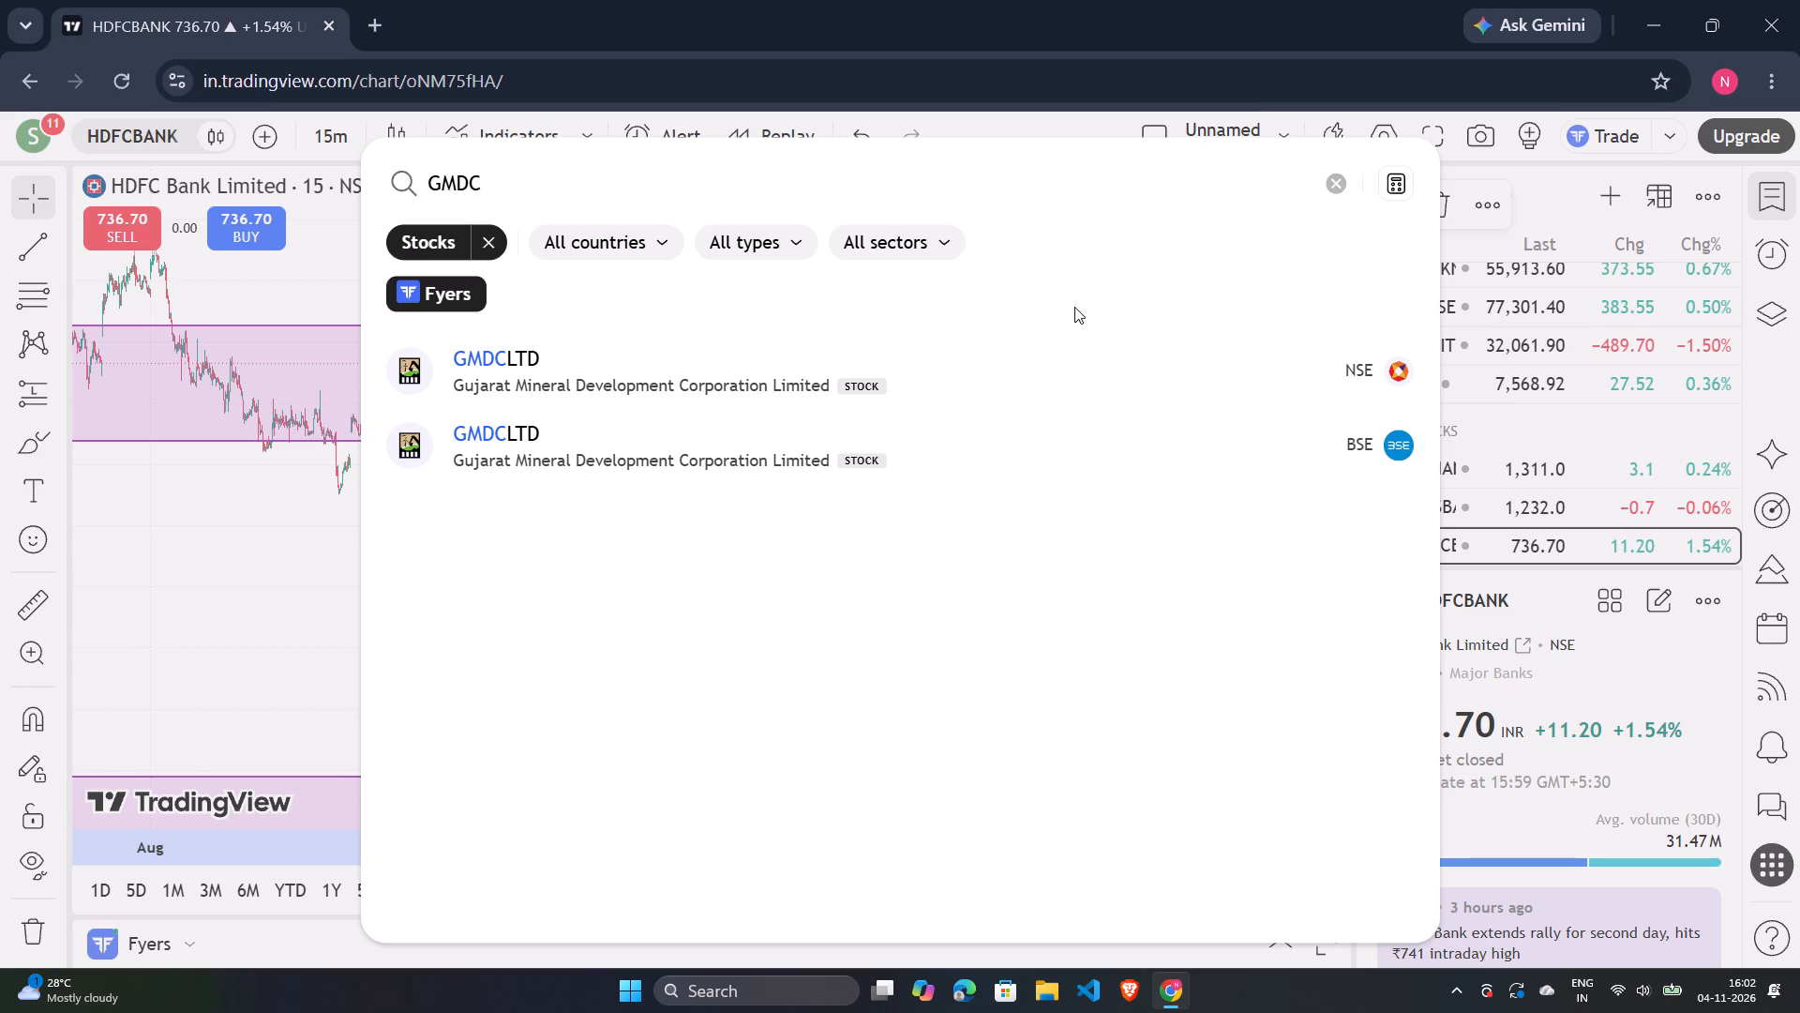
pyautogui.click(527, 355)
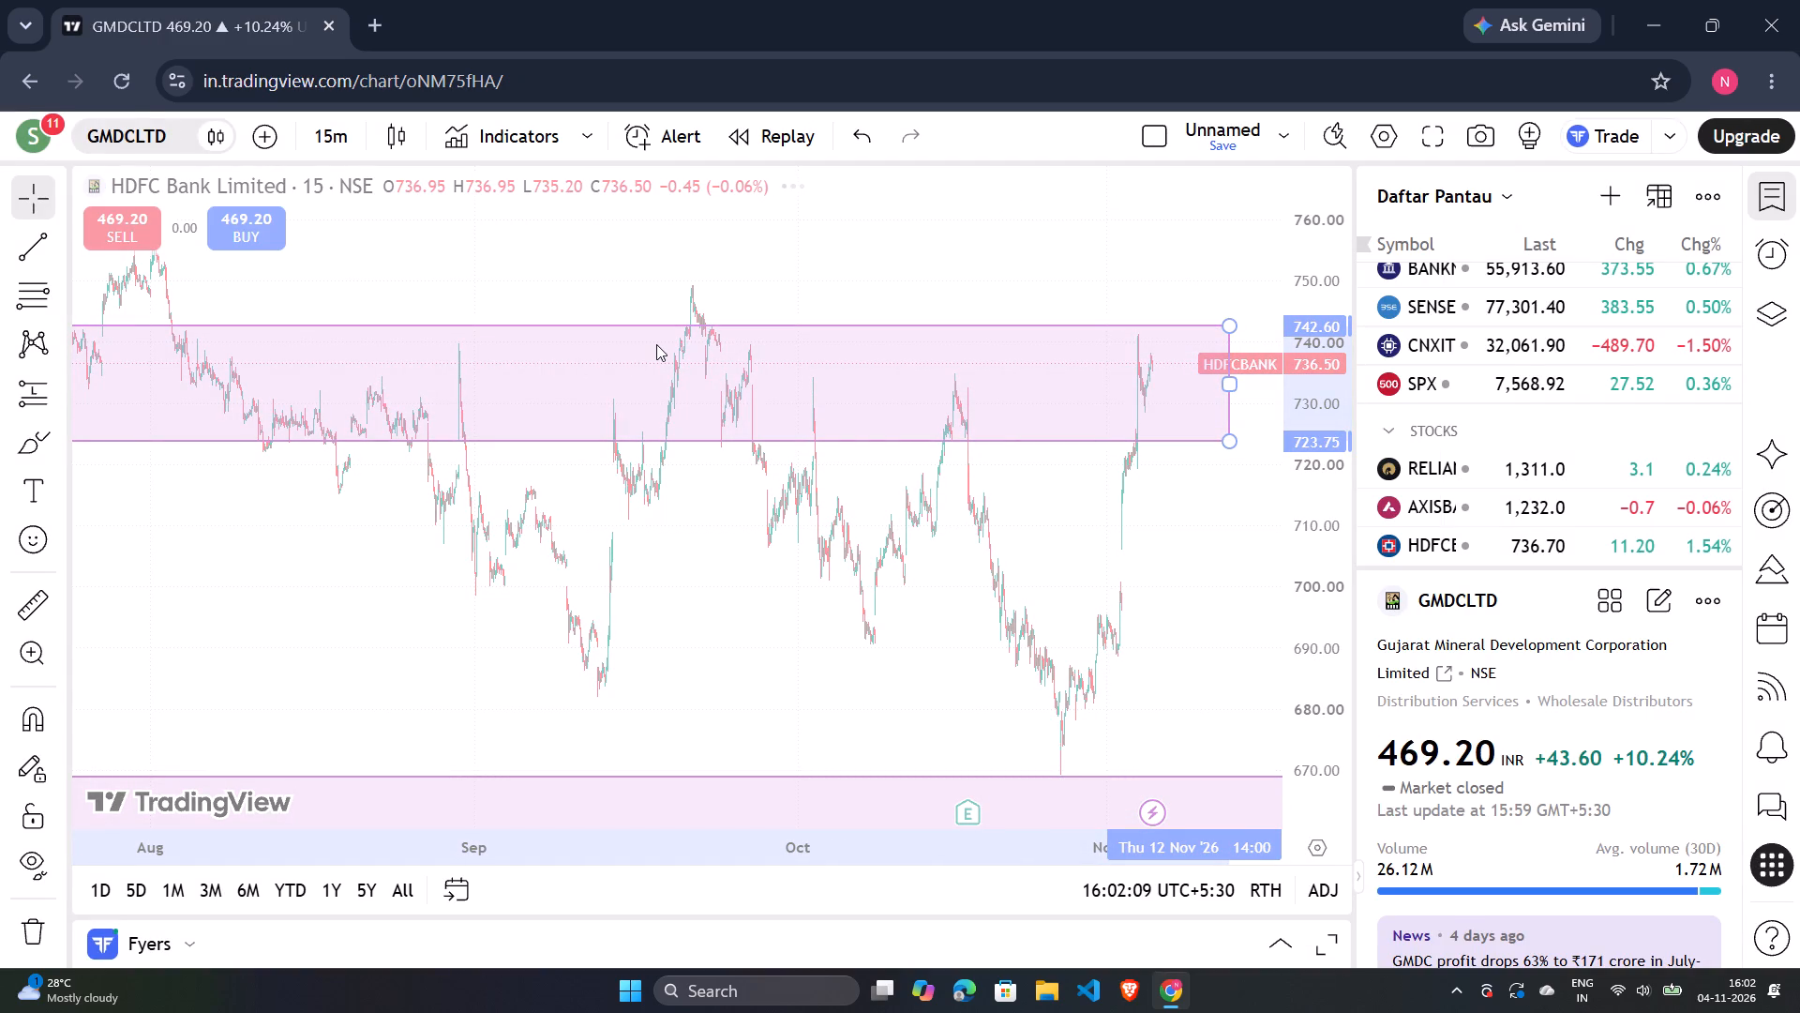
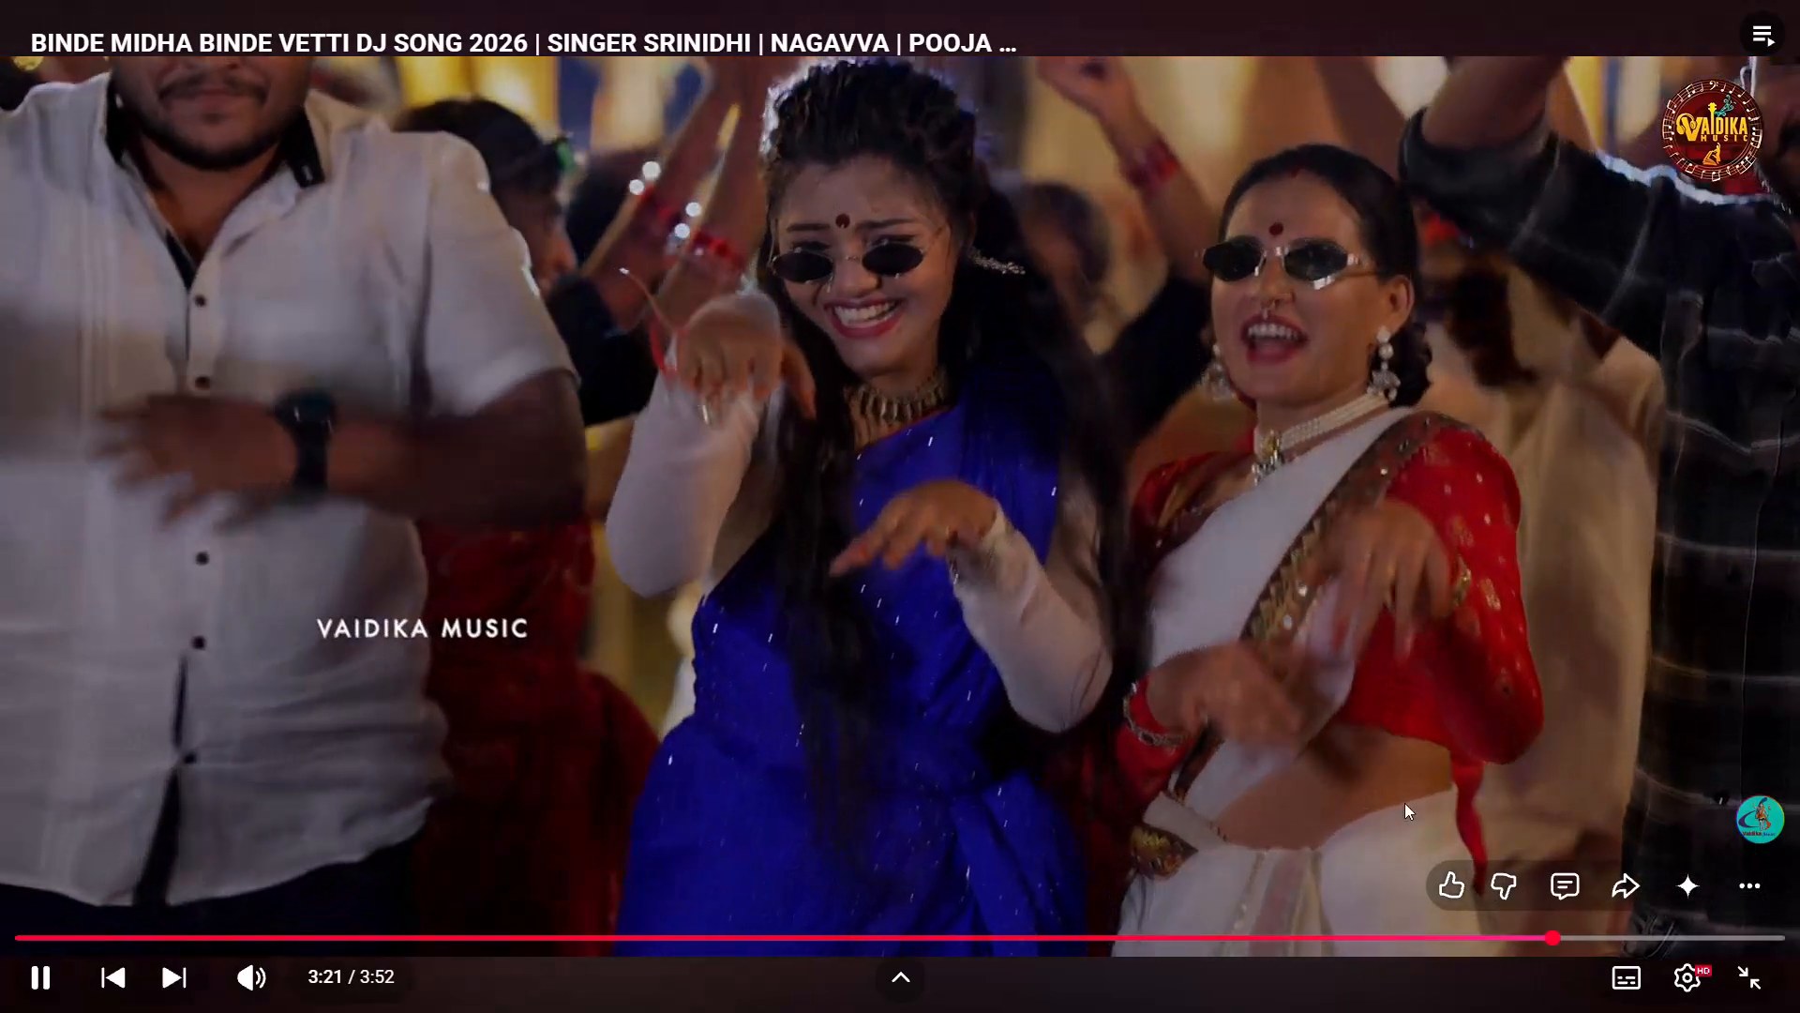
# Exit full screen on the YouTube music video and close its browser tab.
pyautogui.click(1734, 977)
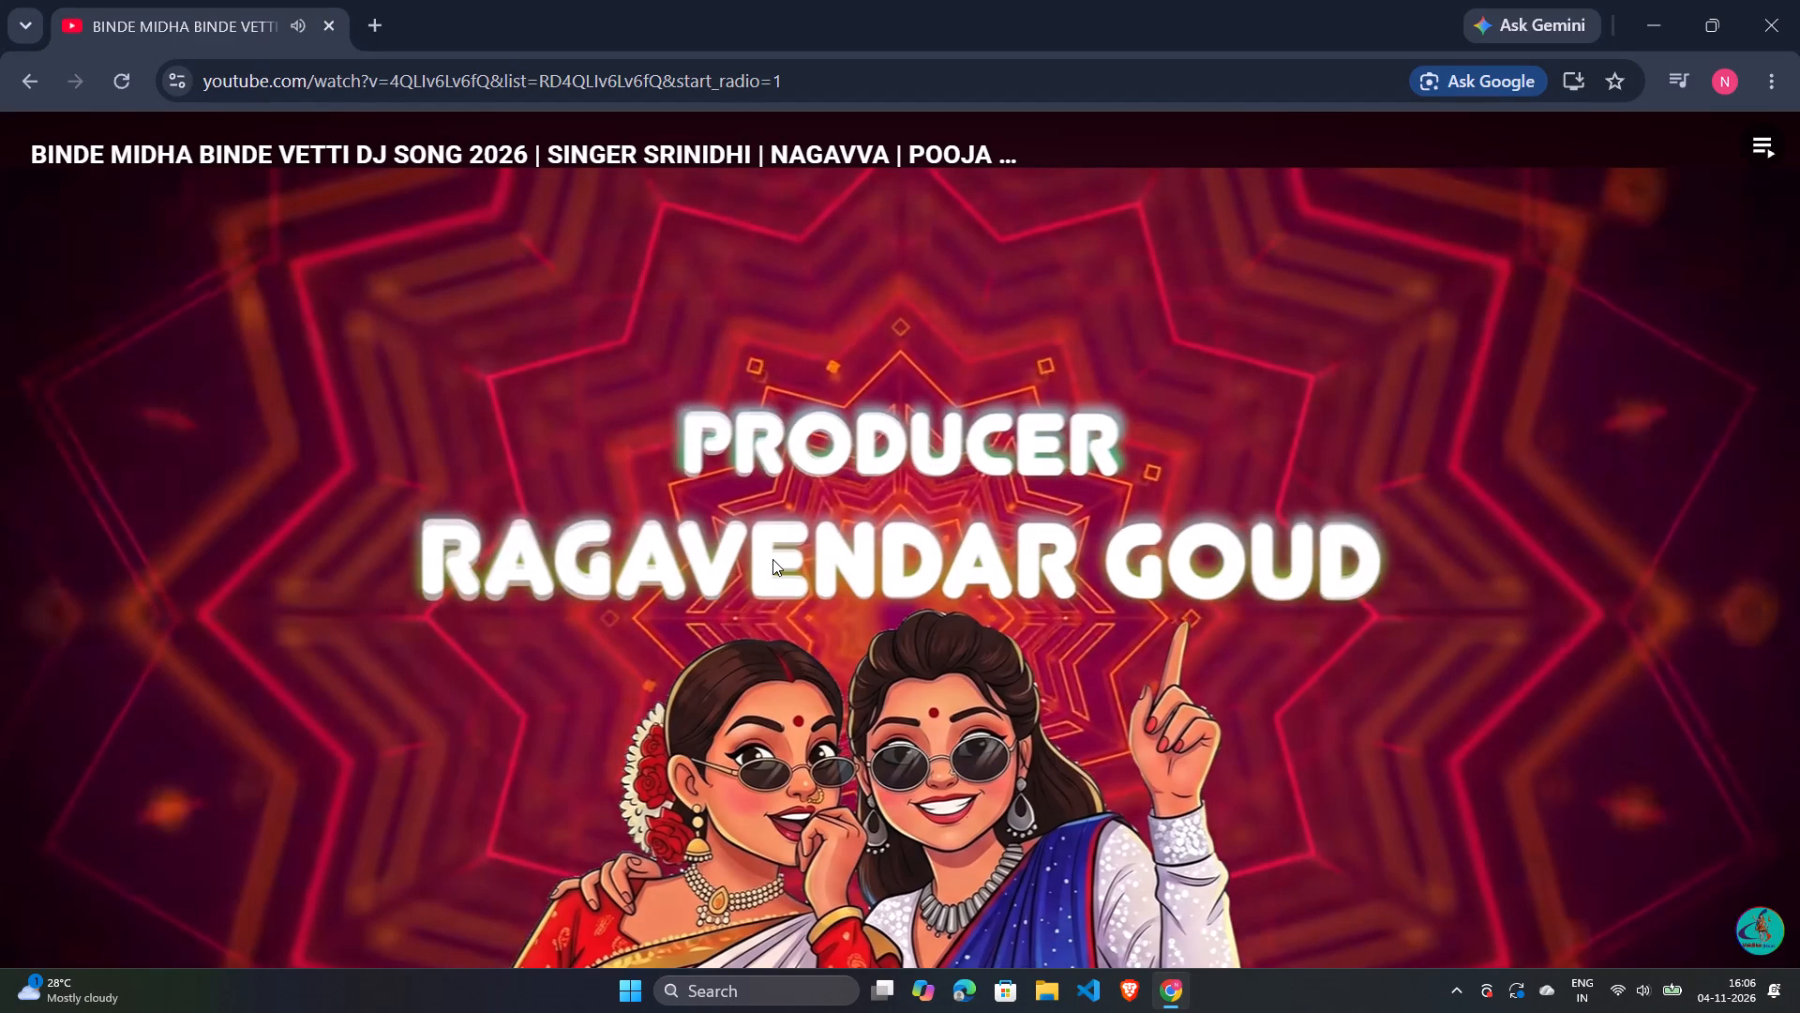
pyautogui.click(22, 92)
pyautogui.tripleClick(22, 87)
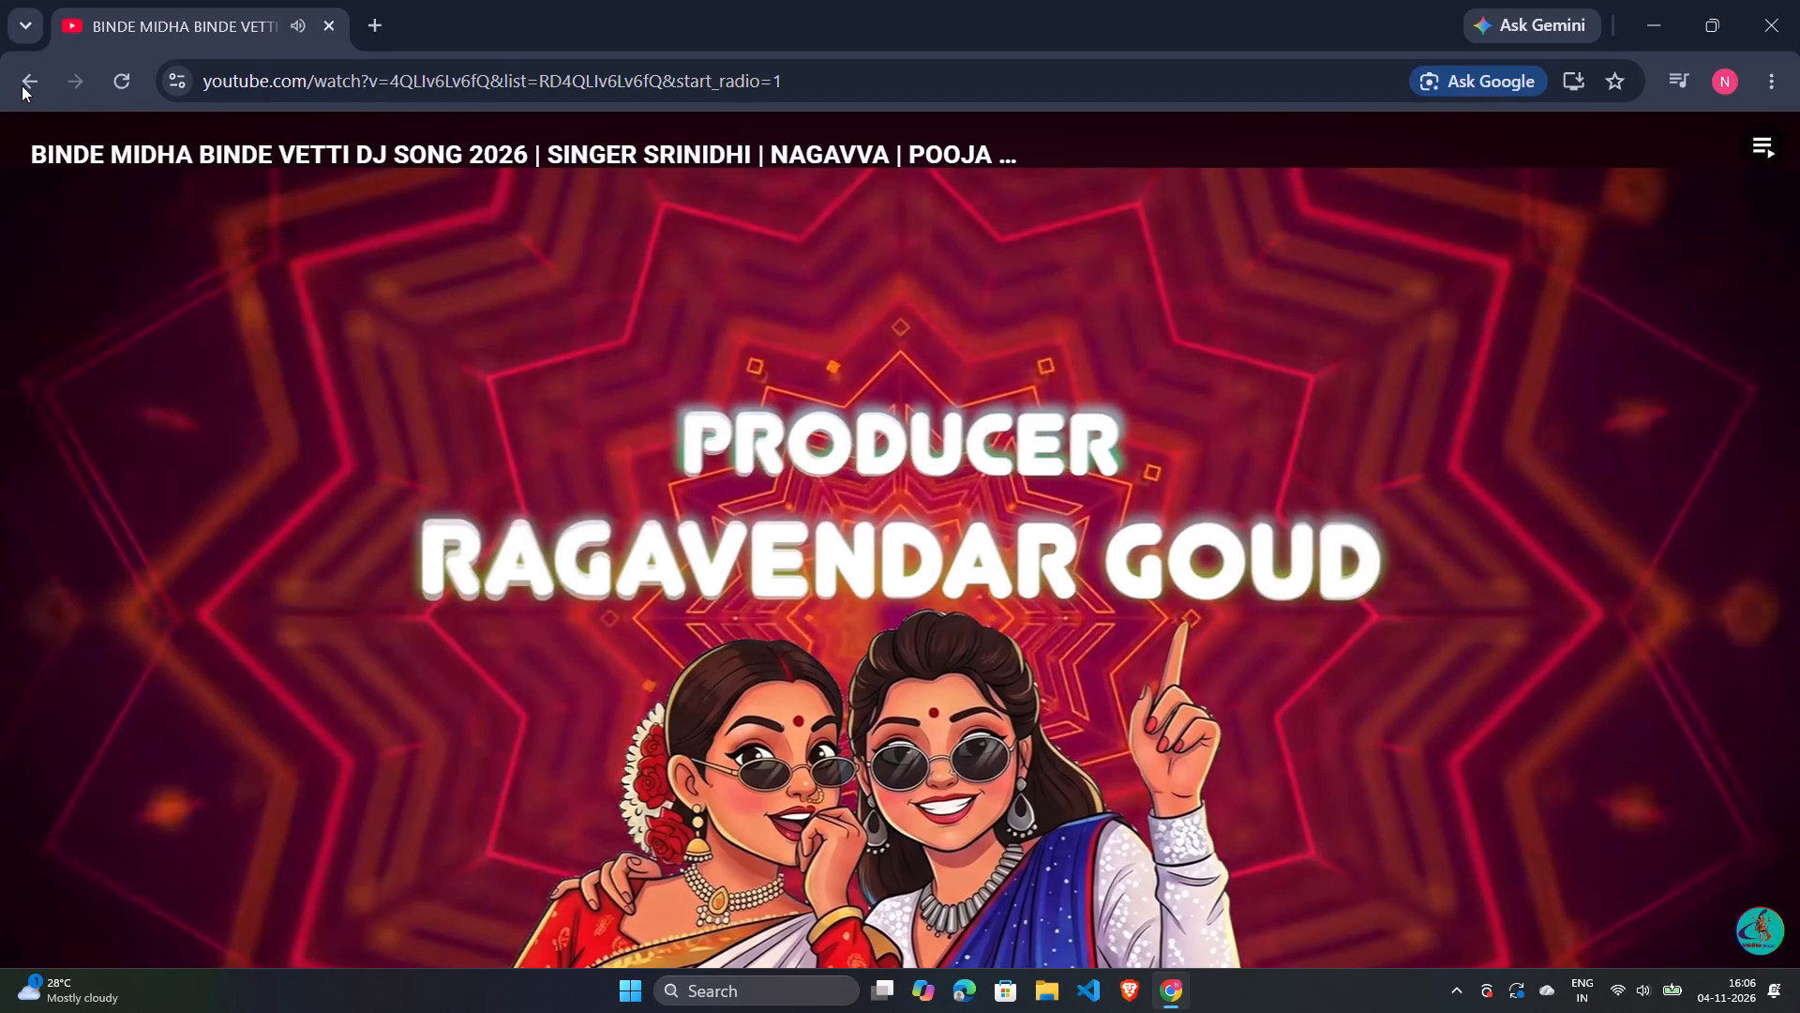
pyautogui.click(22, 85)
pyautogui.doubleClick(27, 81)
pyautogui.click(326, 21)
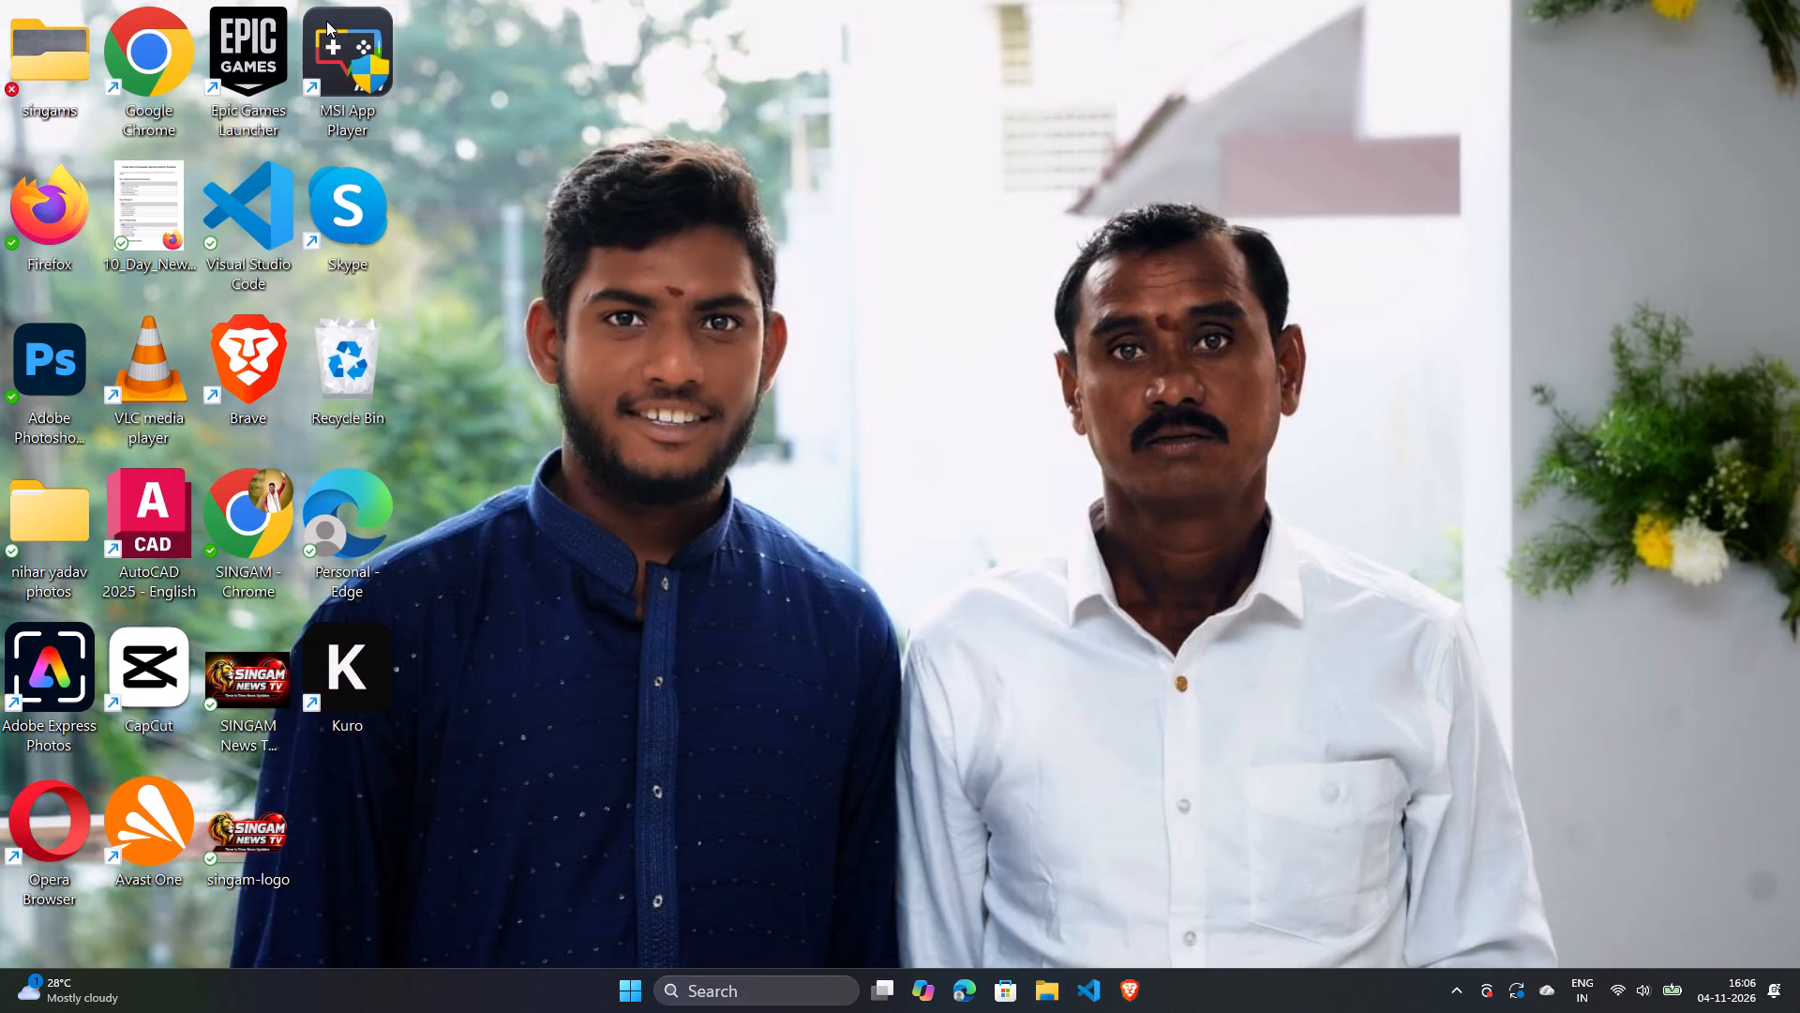
# Reopen Google Chrome, search for tradingview and open the TradingView — Track All Markets India site.
pyautogui.click(109, 72)
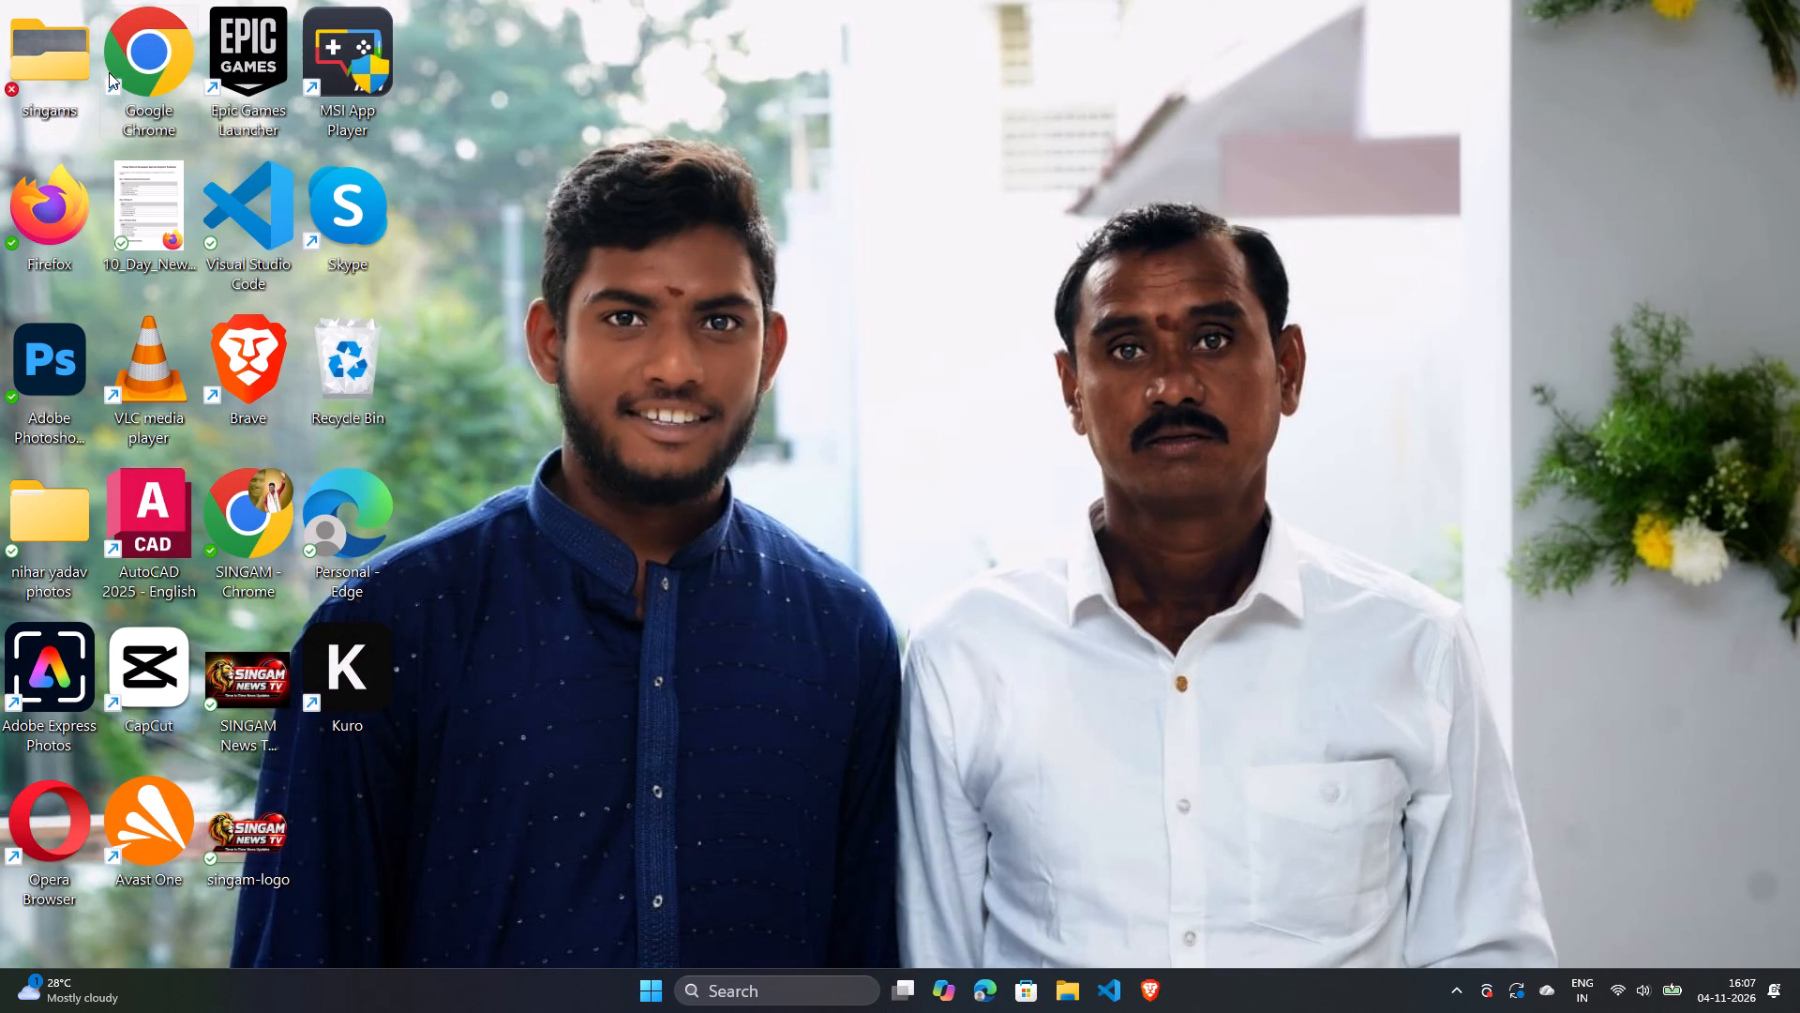
pyautogui.click(524, 502)
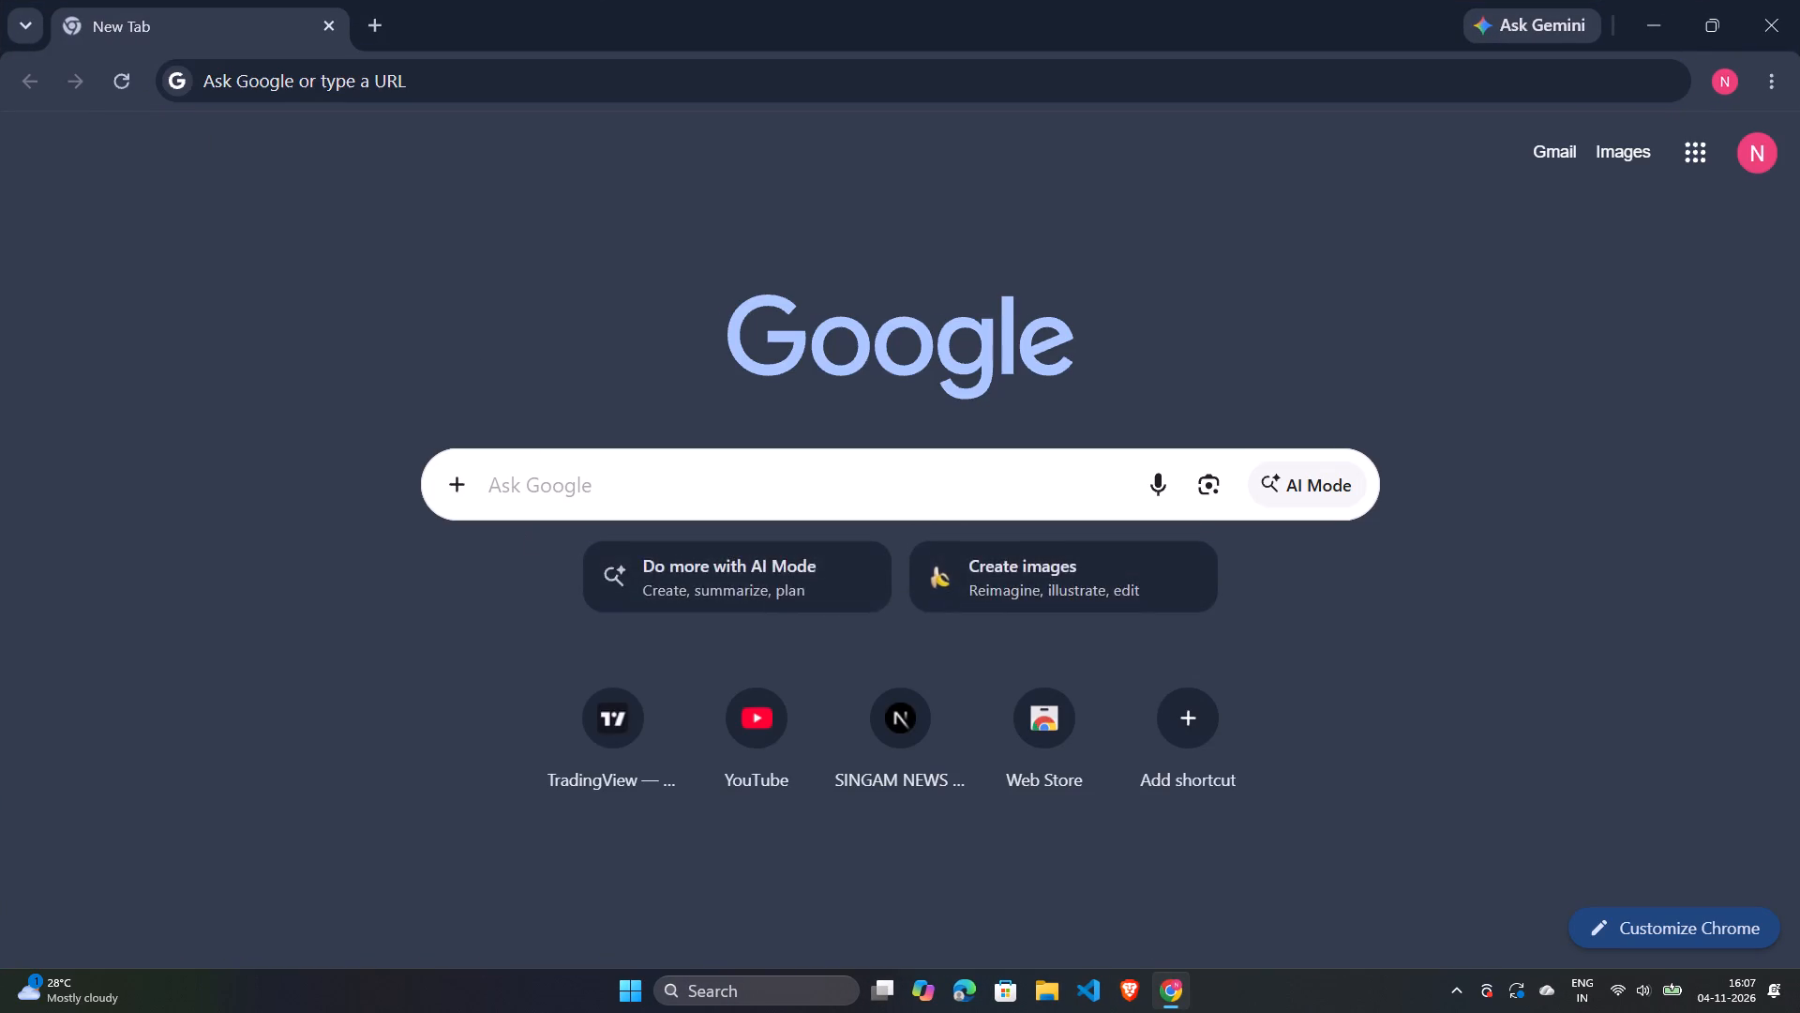
pyautogui.click(548, 607)
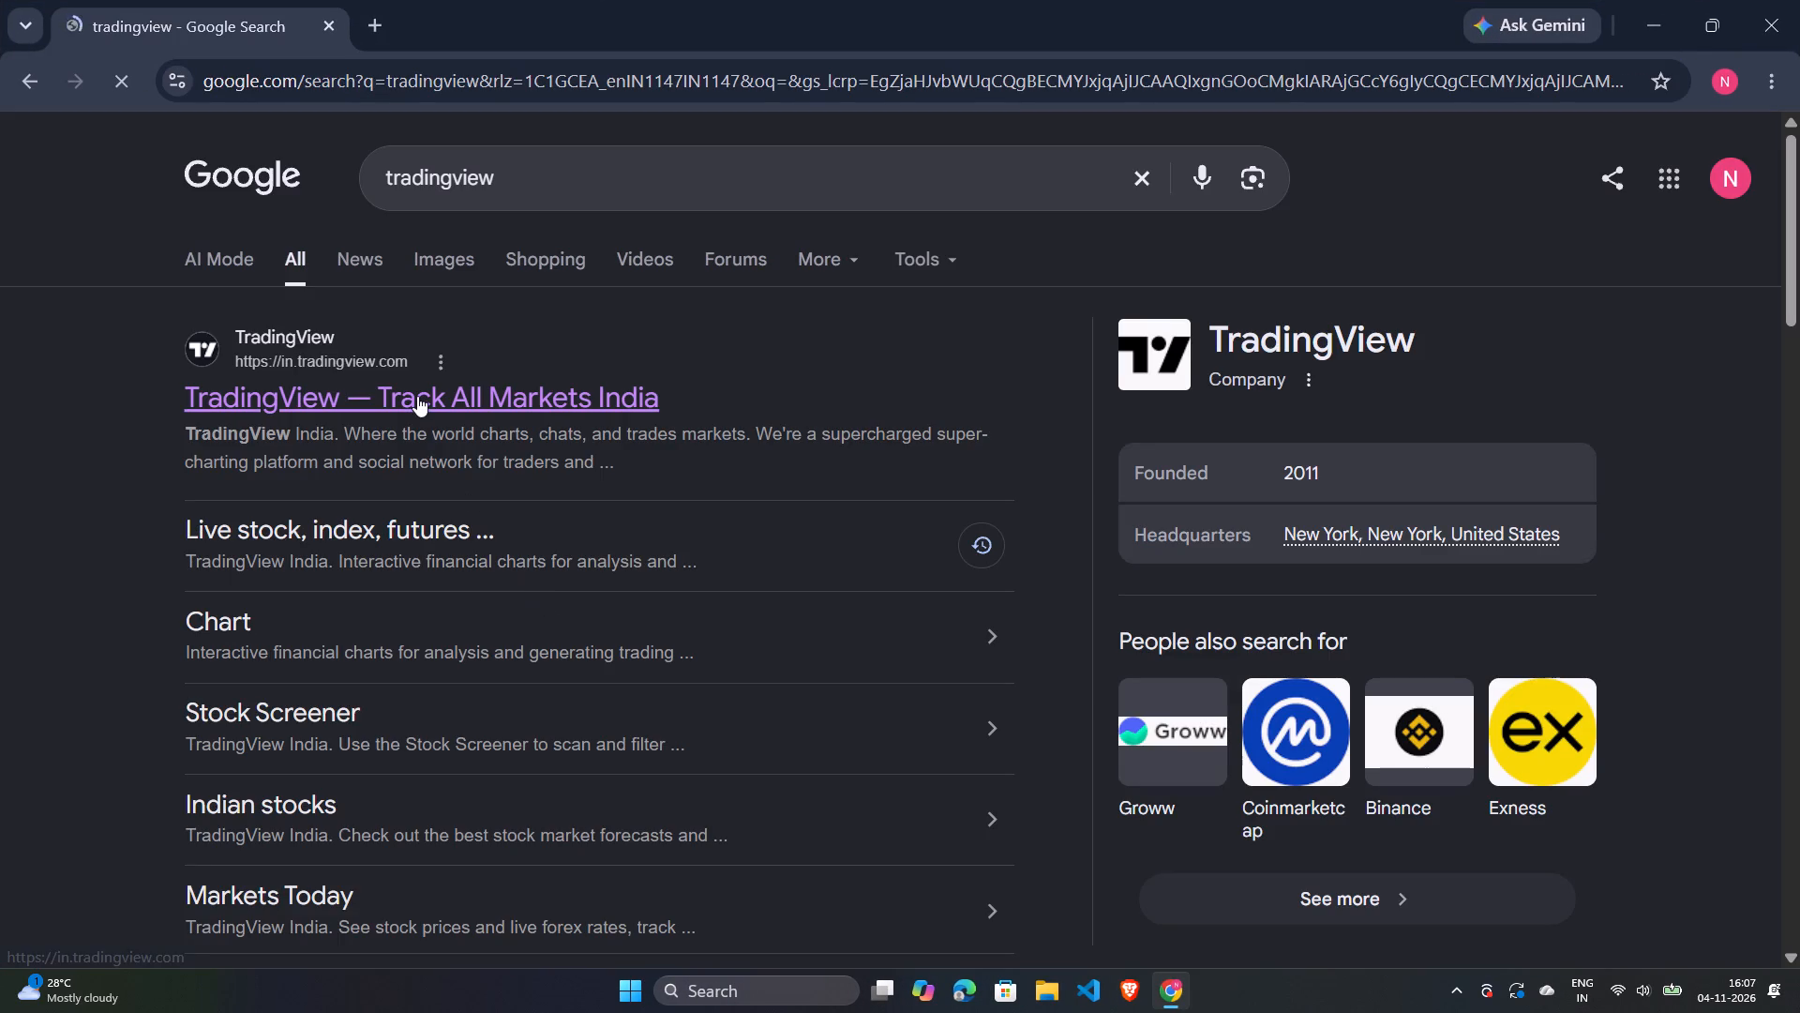
pyautogui.doubleClick(417, 396)
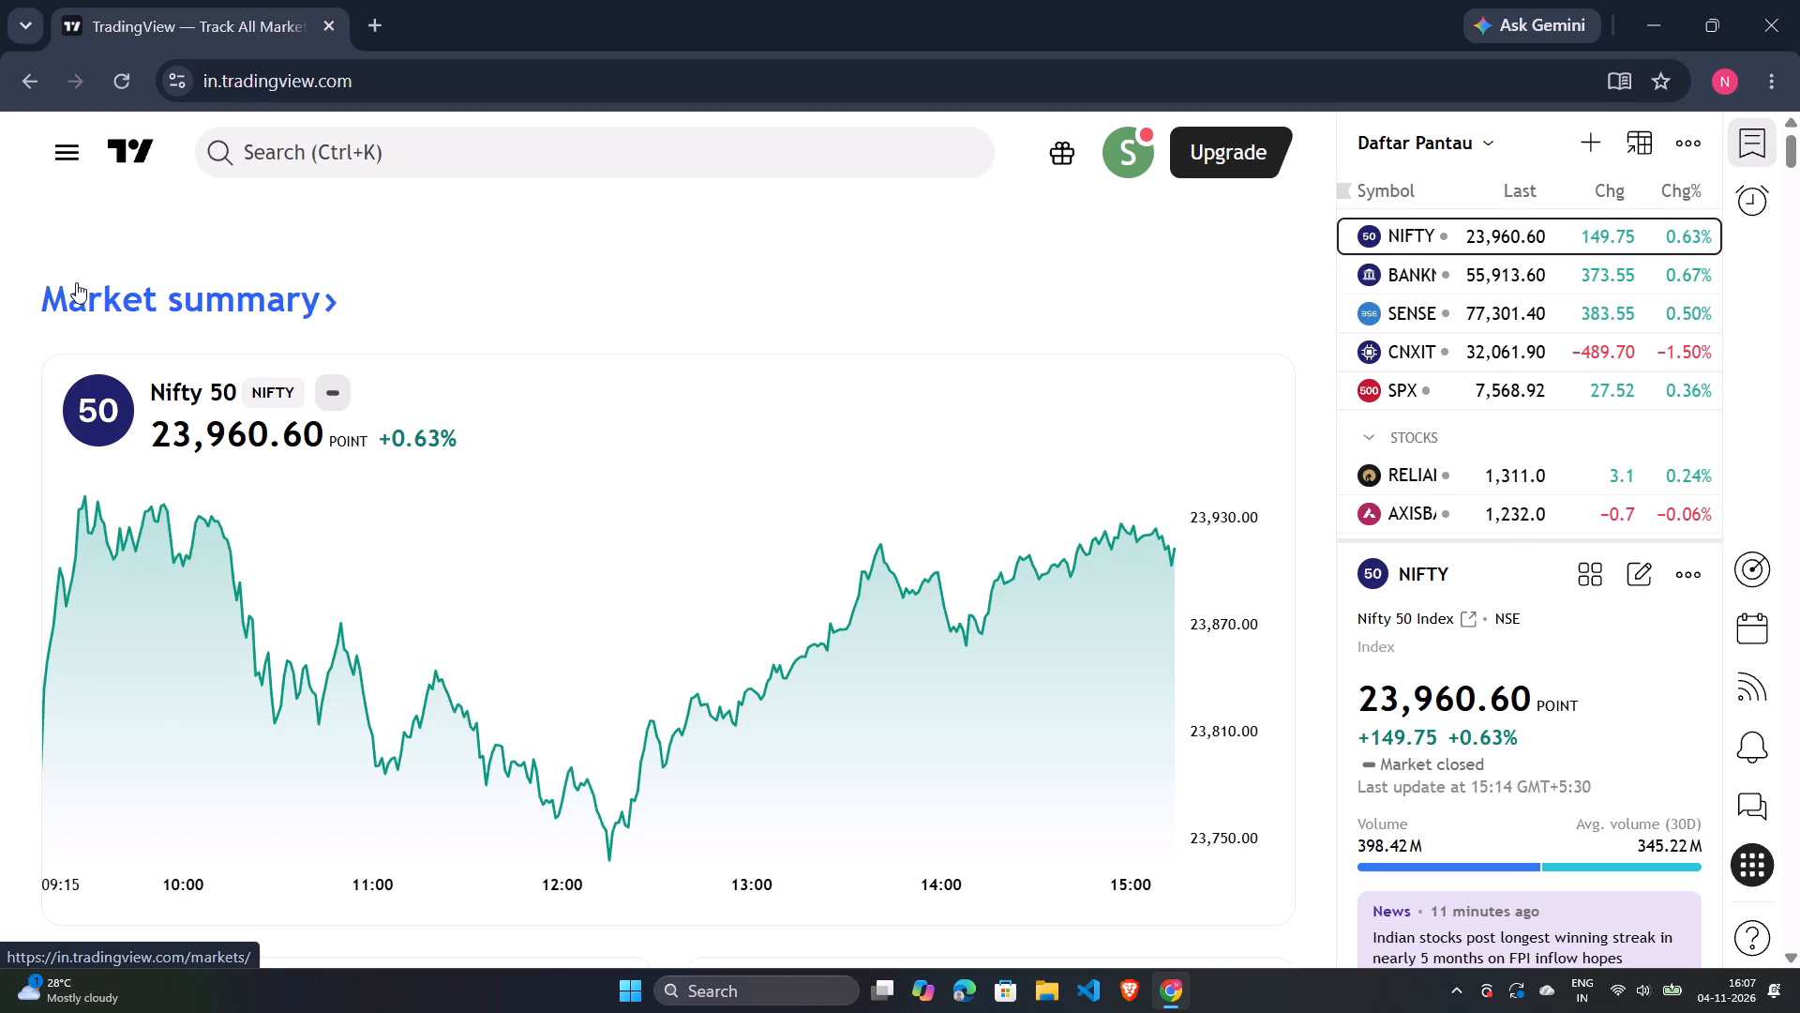
# Open a page from the Products section of the TradingView site.
pyautogui.click(69, 163)
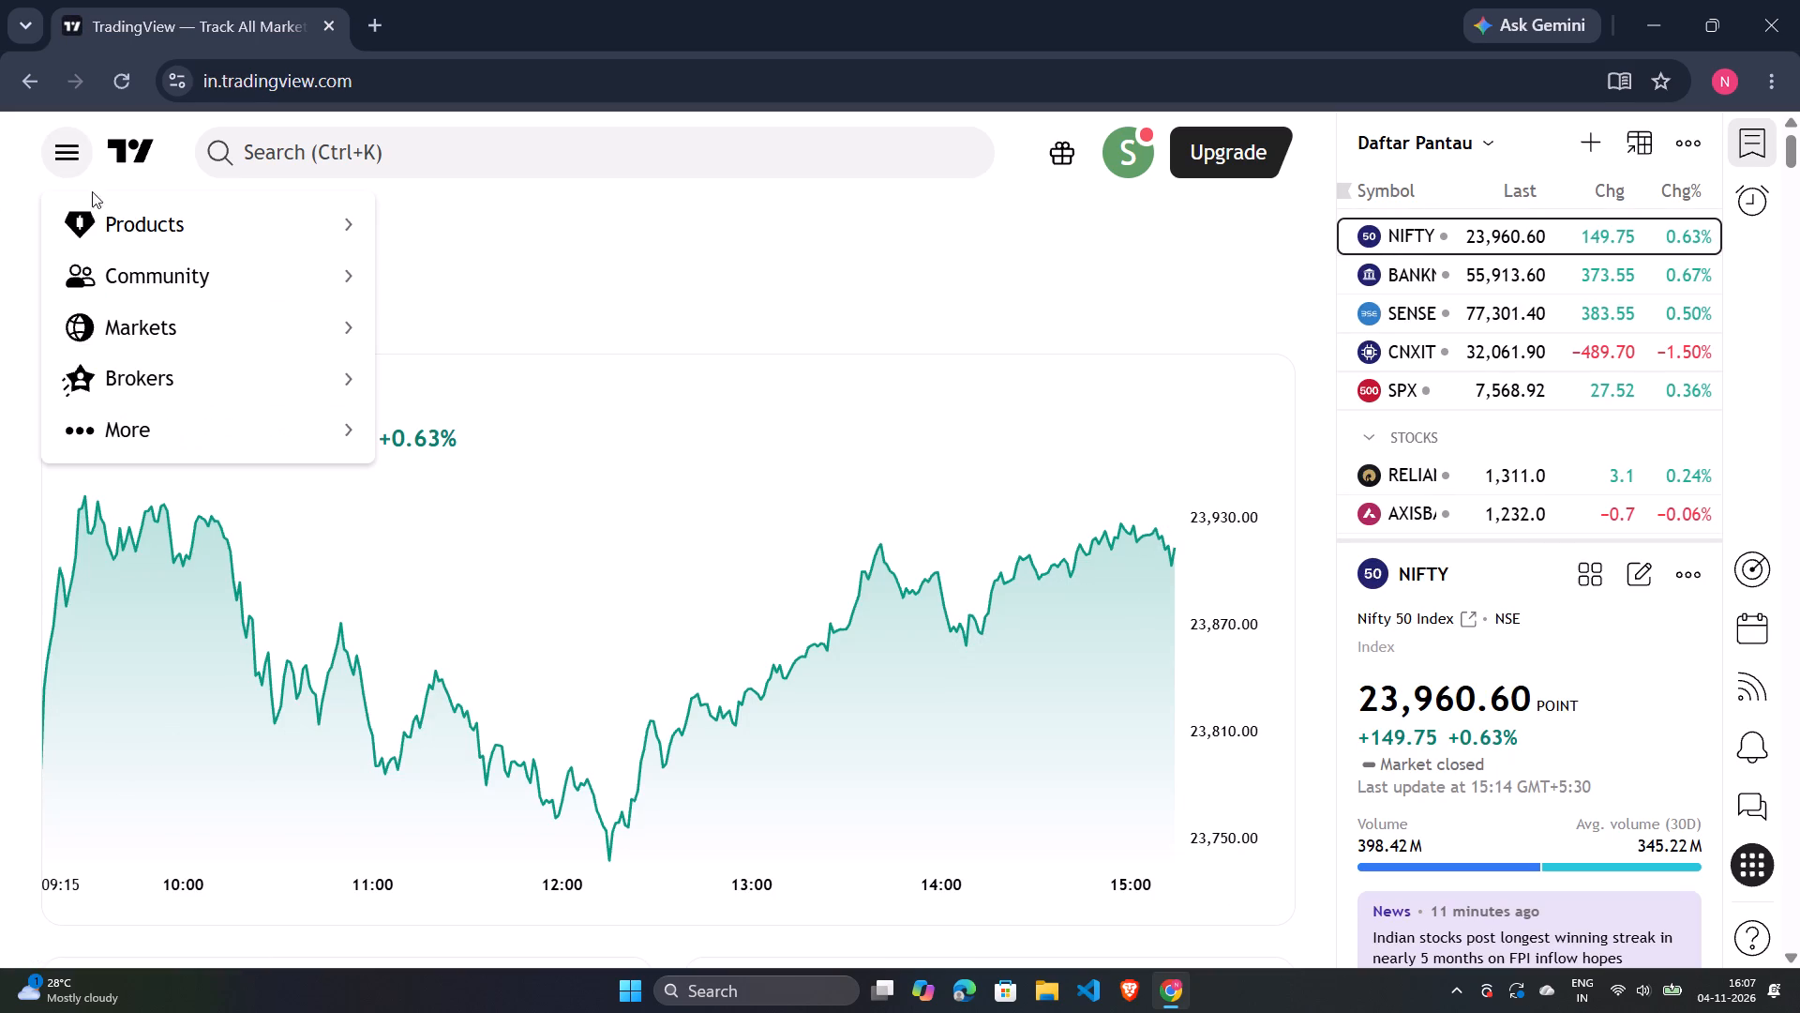
pyautogui.click(111, 214)
pyautogui.click(119, 314)
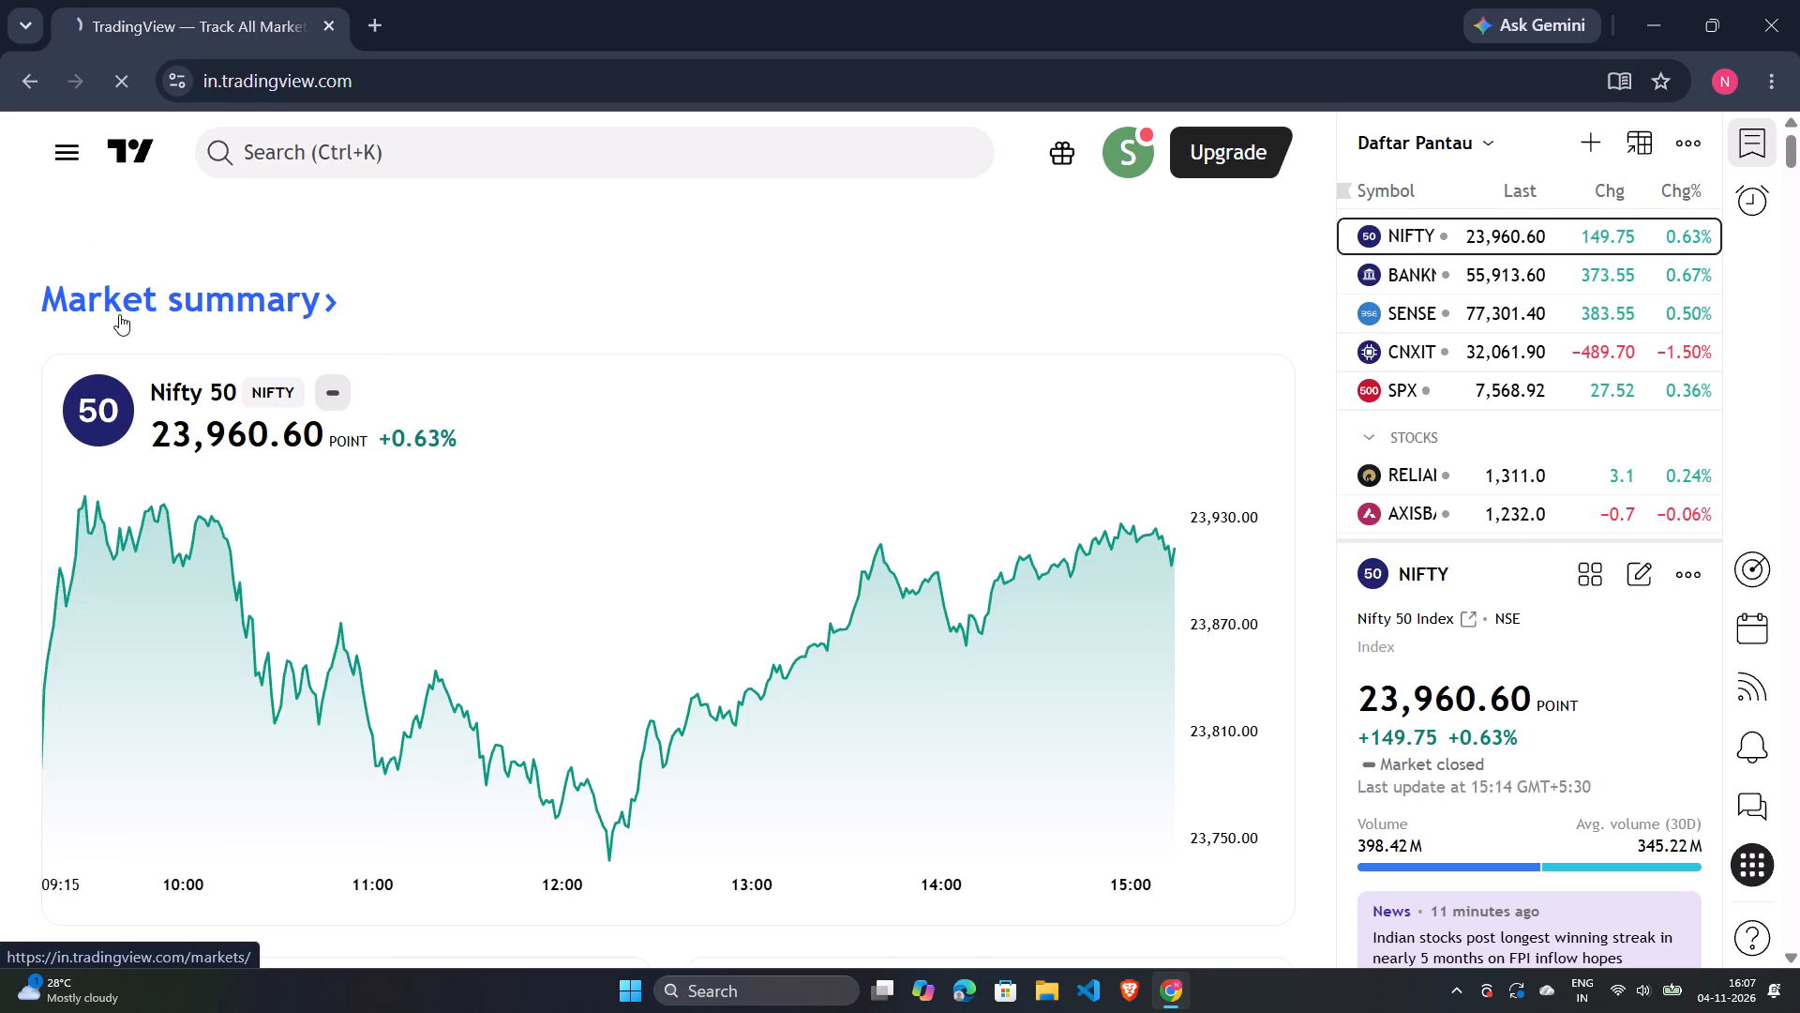
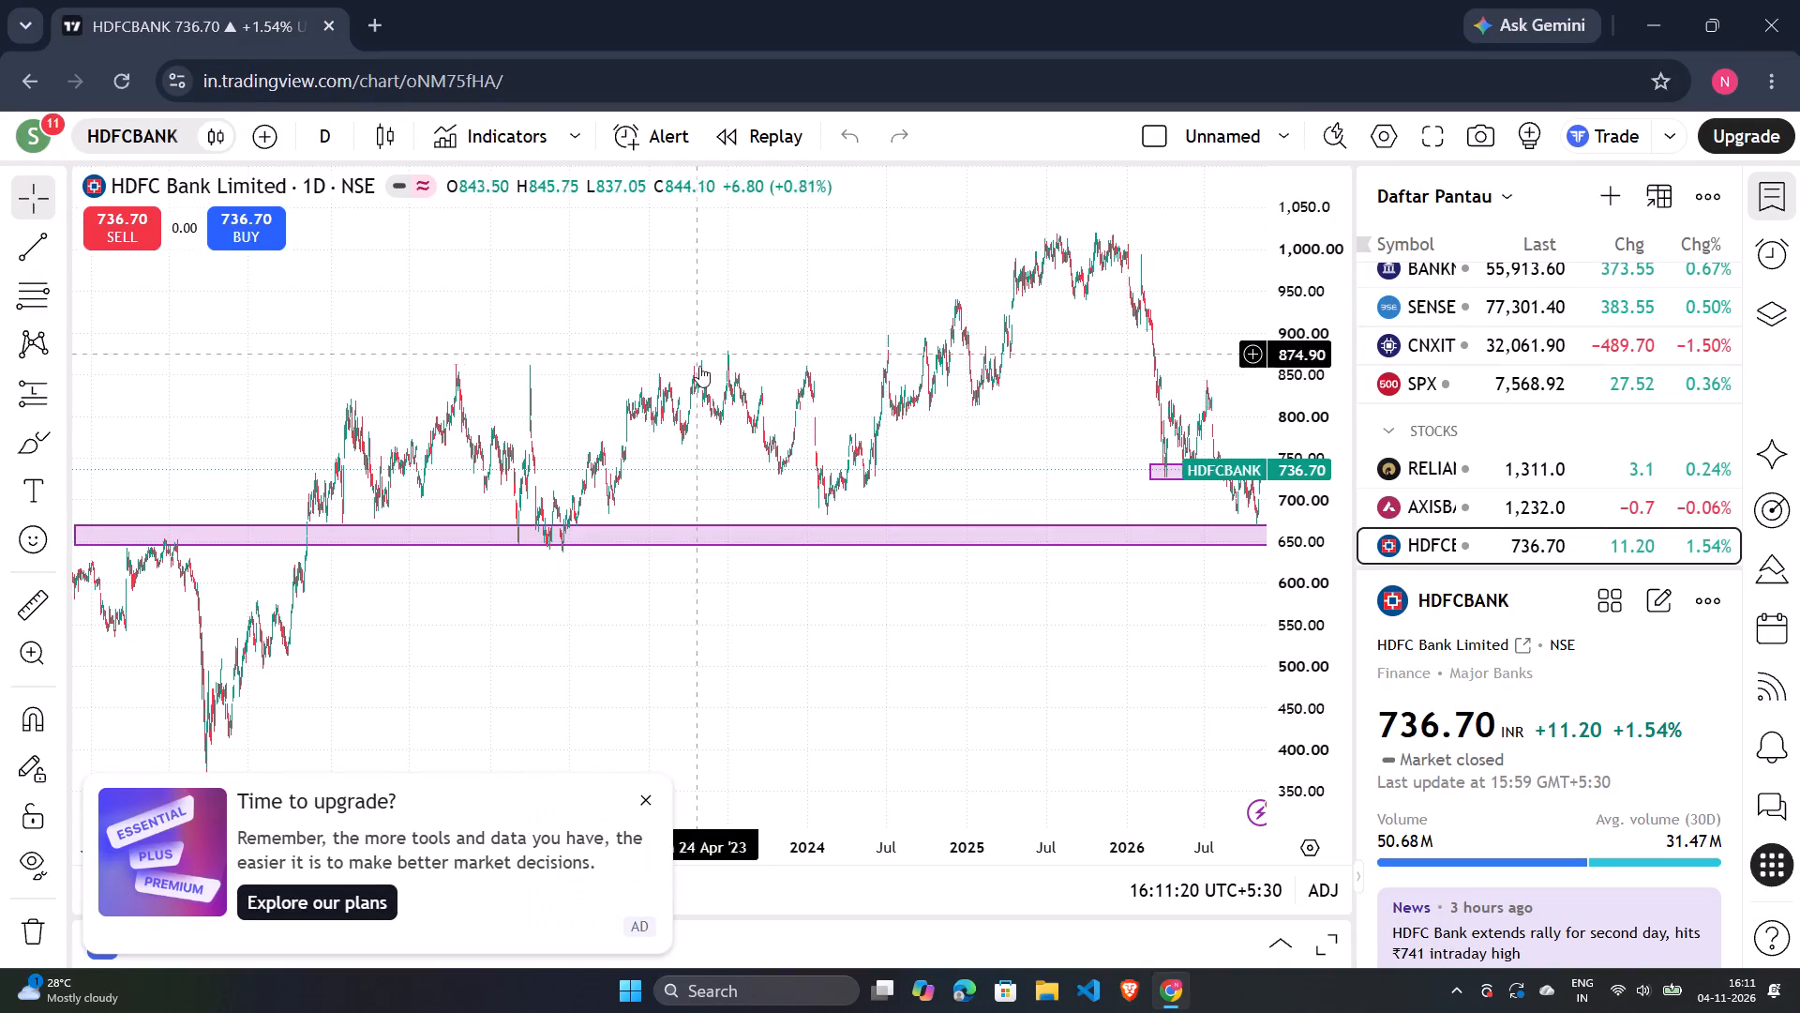
# Examine the recent HDFCBANK daily candles against the upper and lower purple price zones, resetting the chart view.
pyautogui.scroll(12, 699, 366)
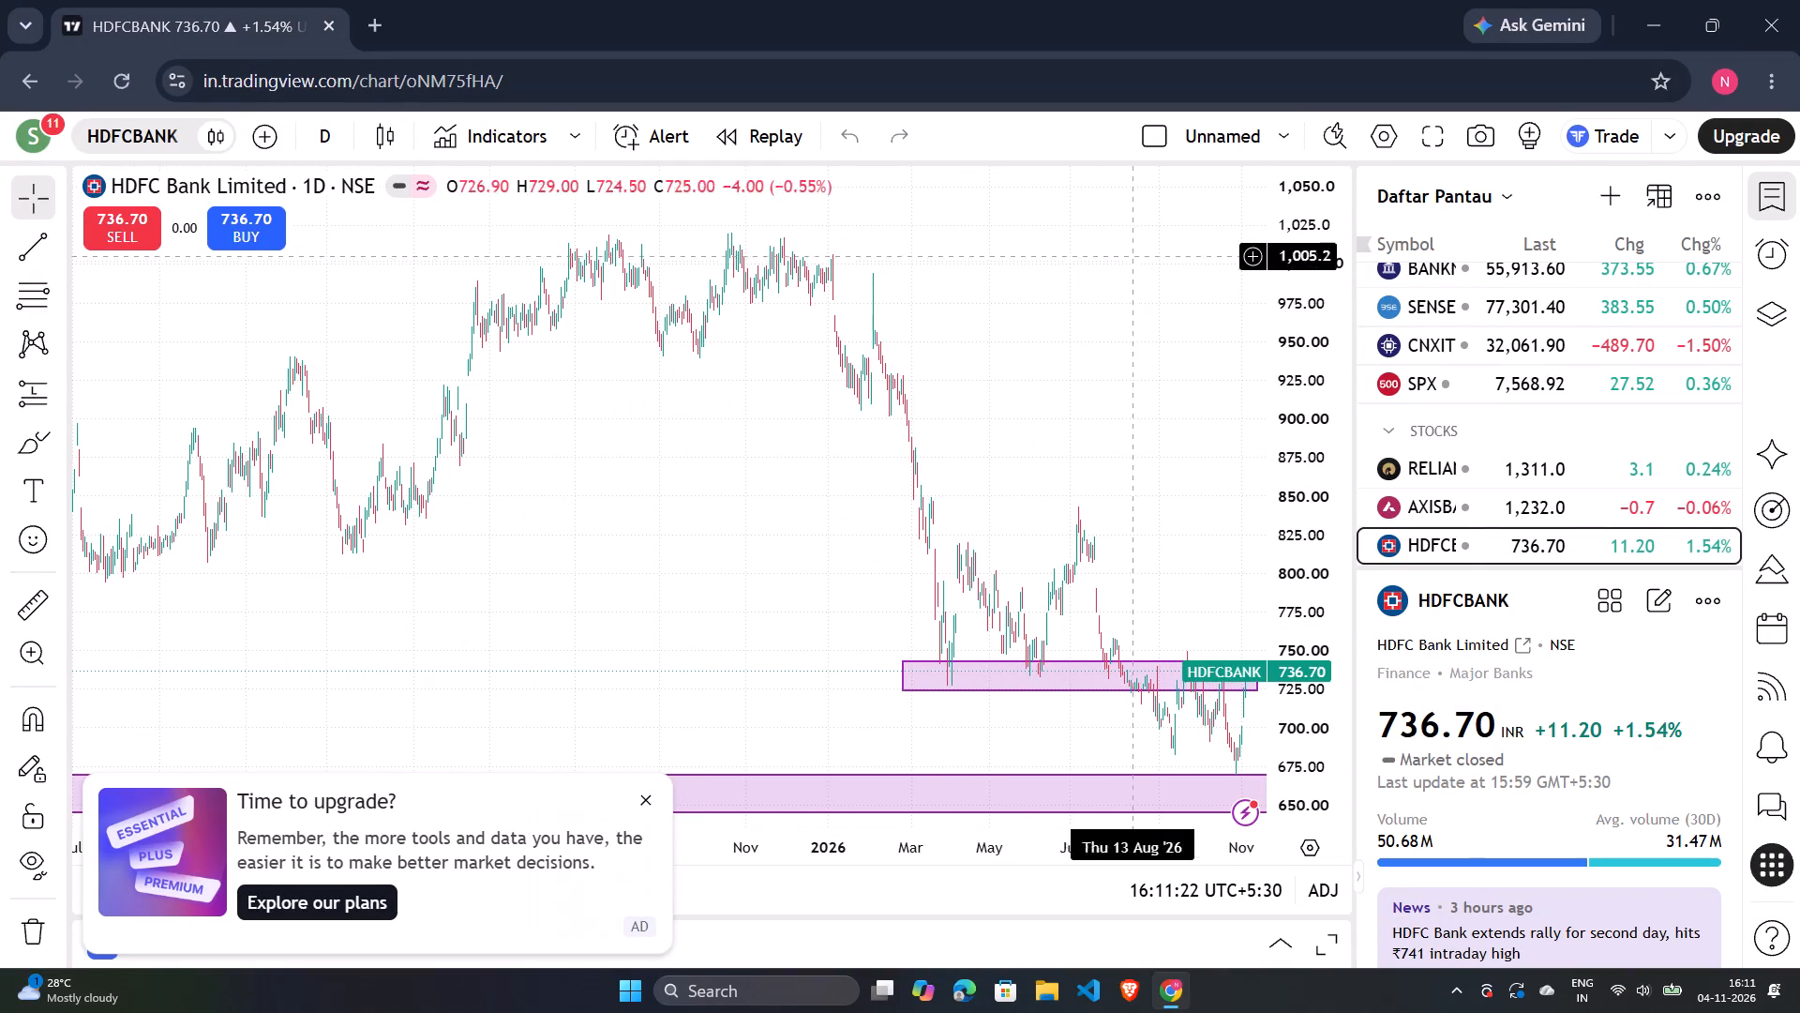
pyautogui.rightClick(1028, 343)
pyautogui.click(1102, 312)
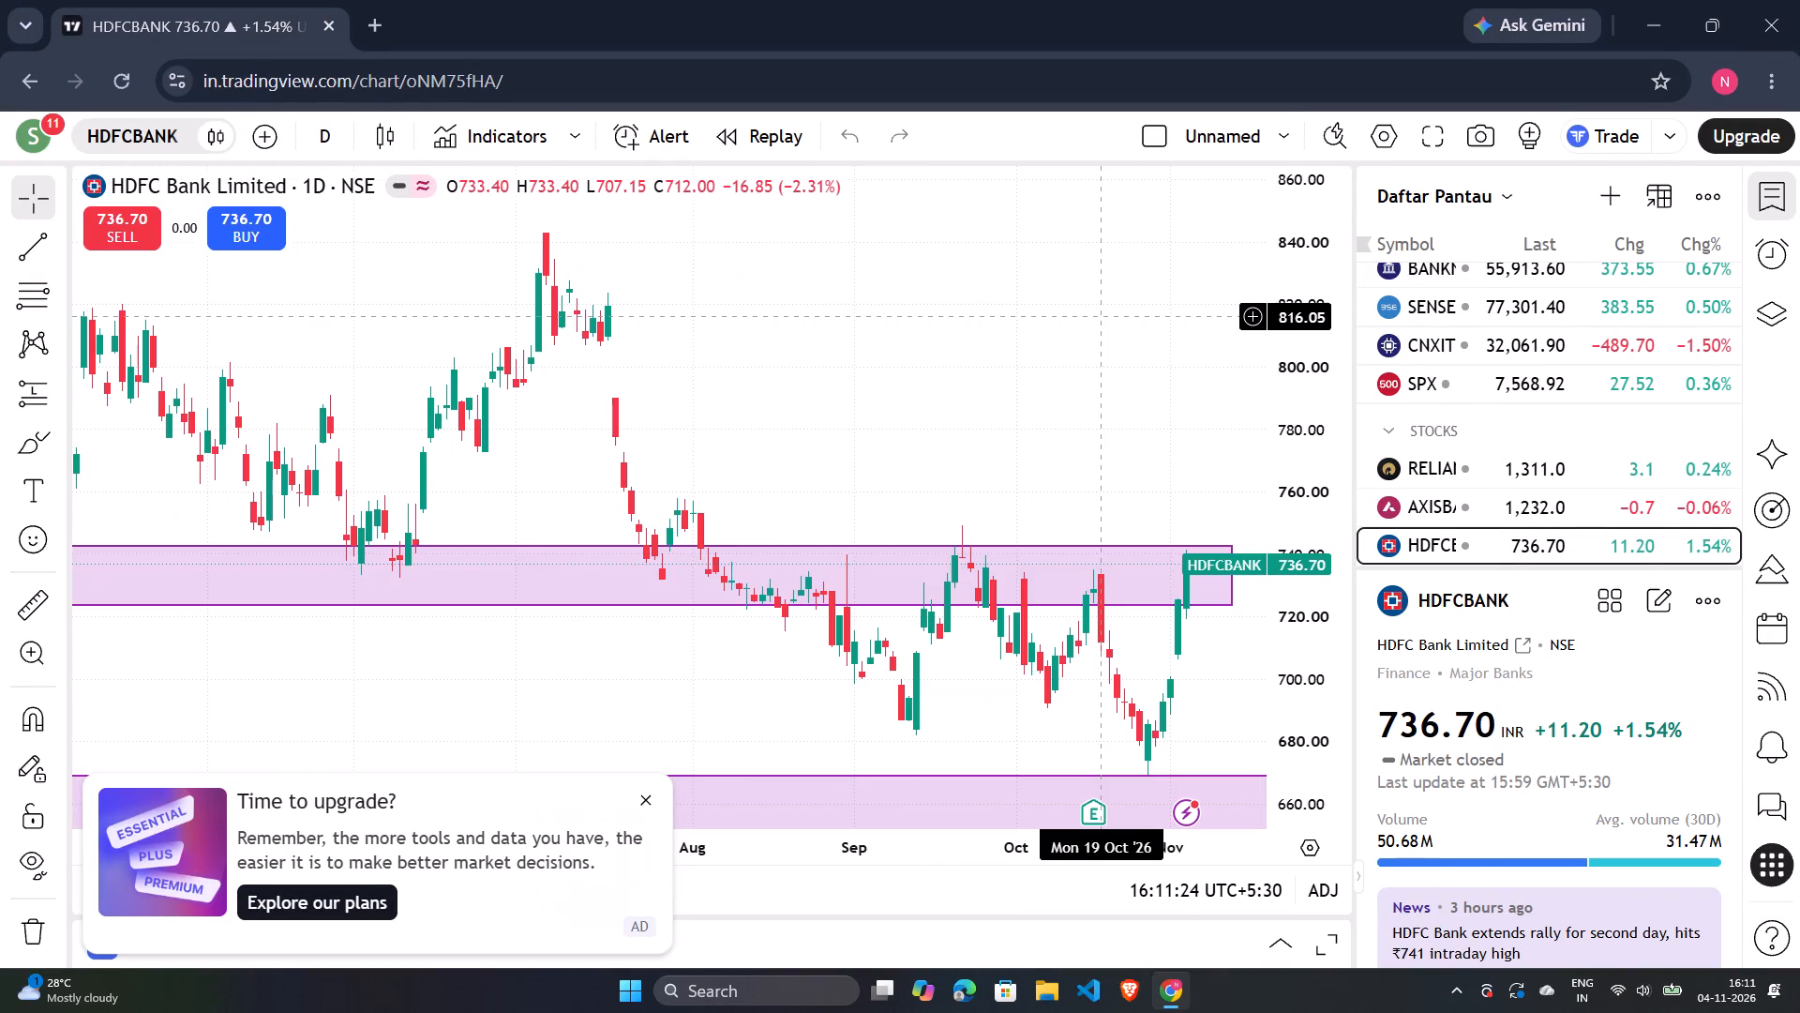
pyautogui.scroll(-11, 1102, 315)
pyautogui.scroll(3, 1105, 311)
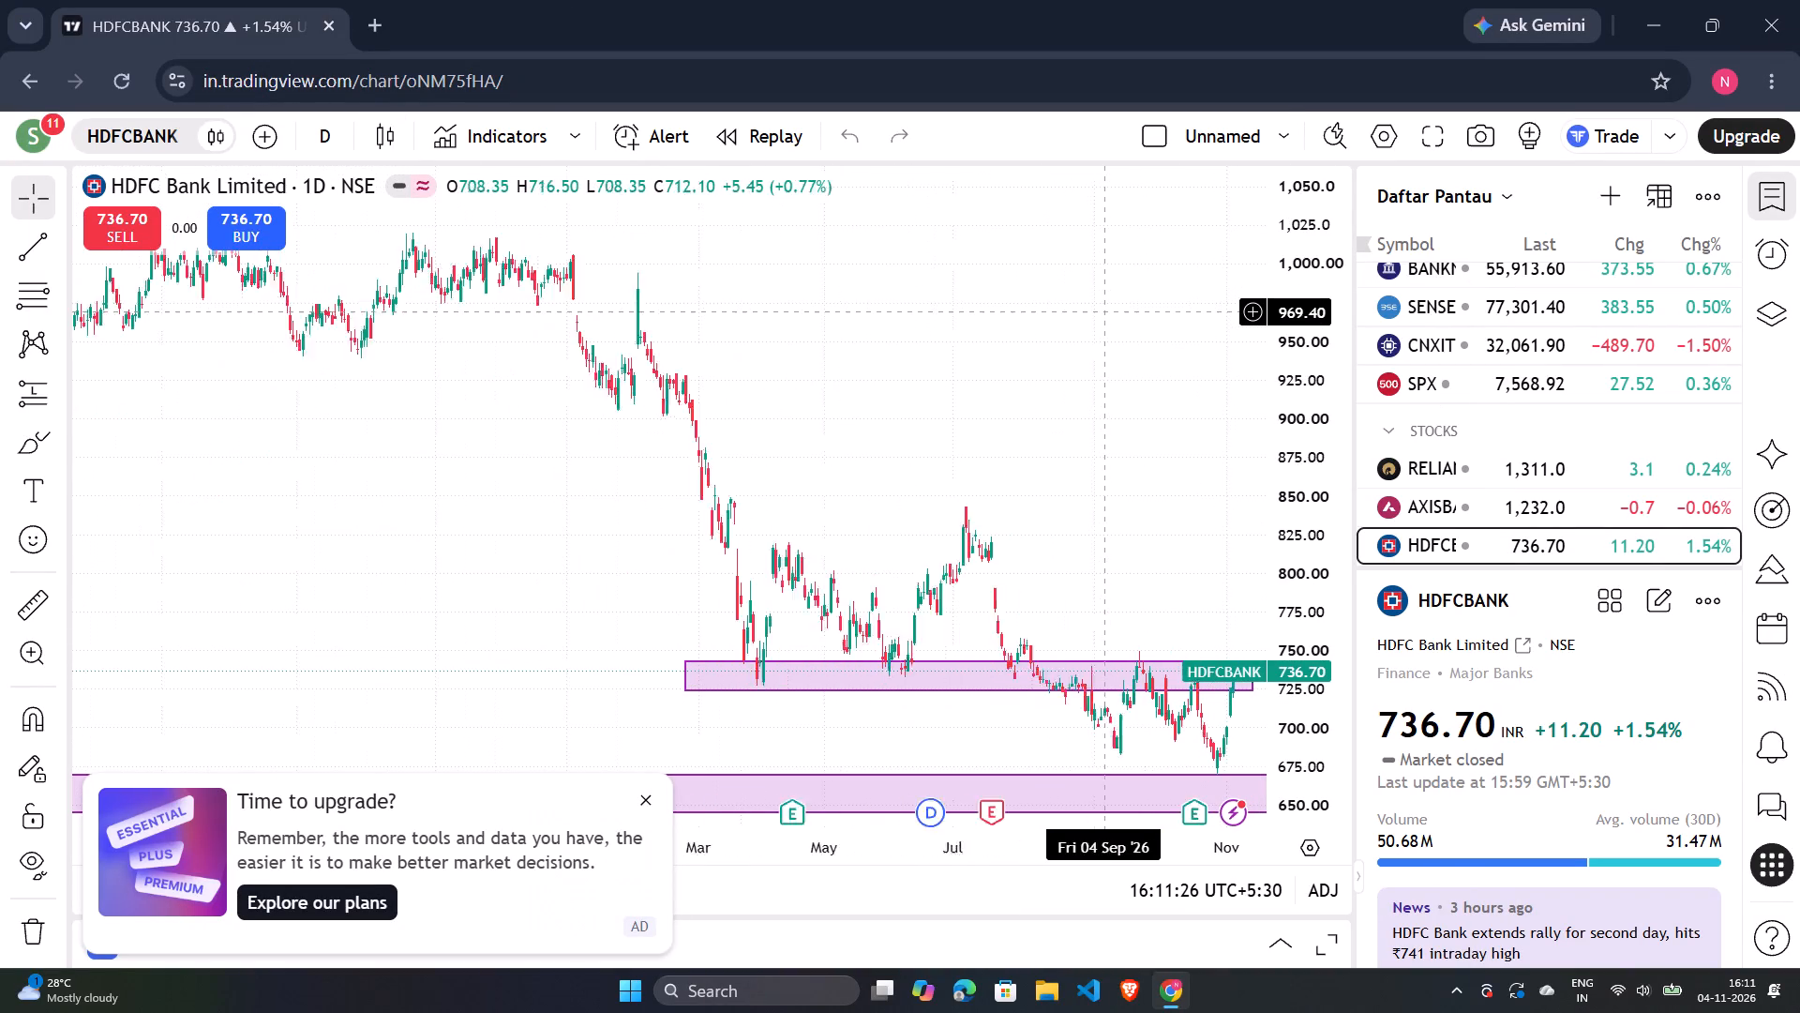
pyautogui.scroll(2, 1105, 311)
# Dismiss the upgrade promotion covering the chart.
pyautogui.click(649, 800)
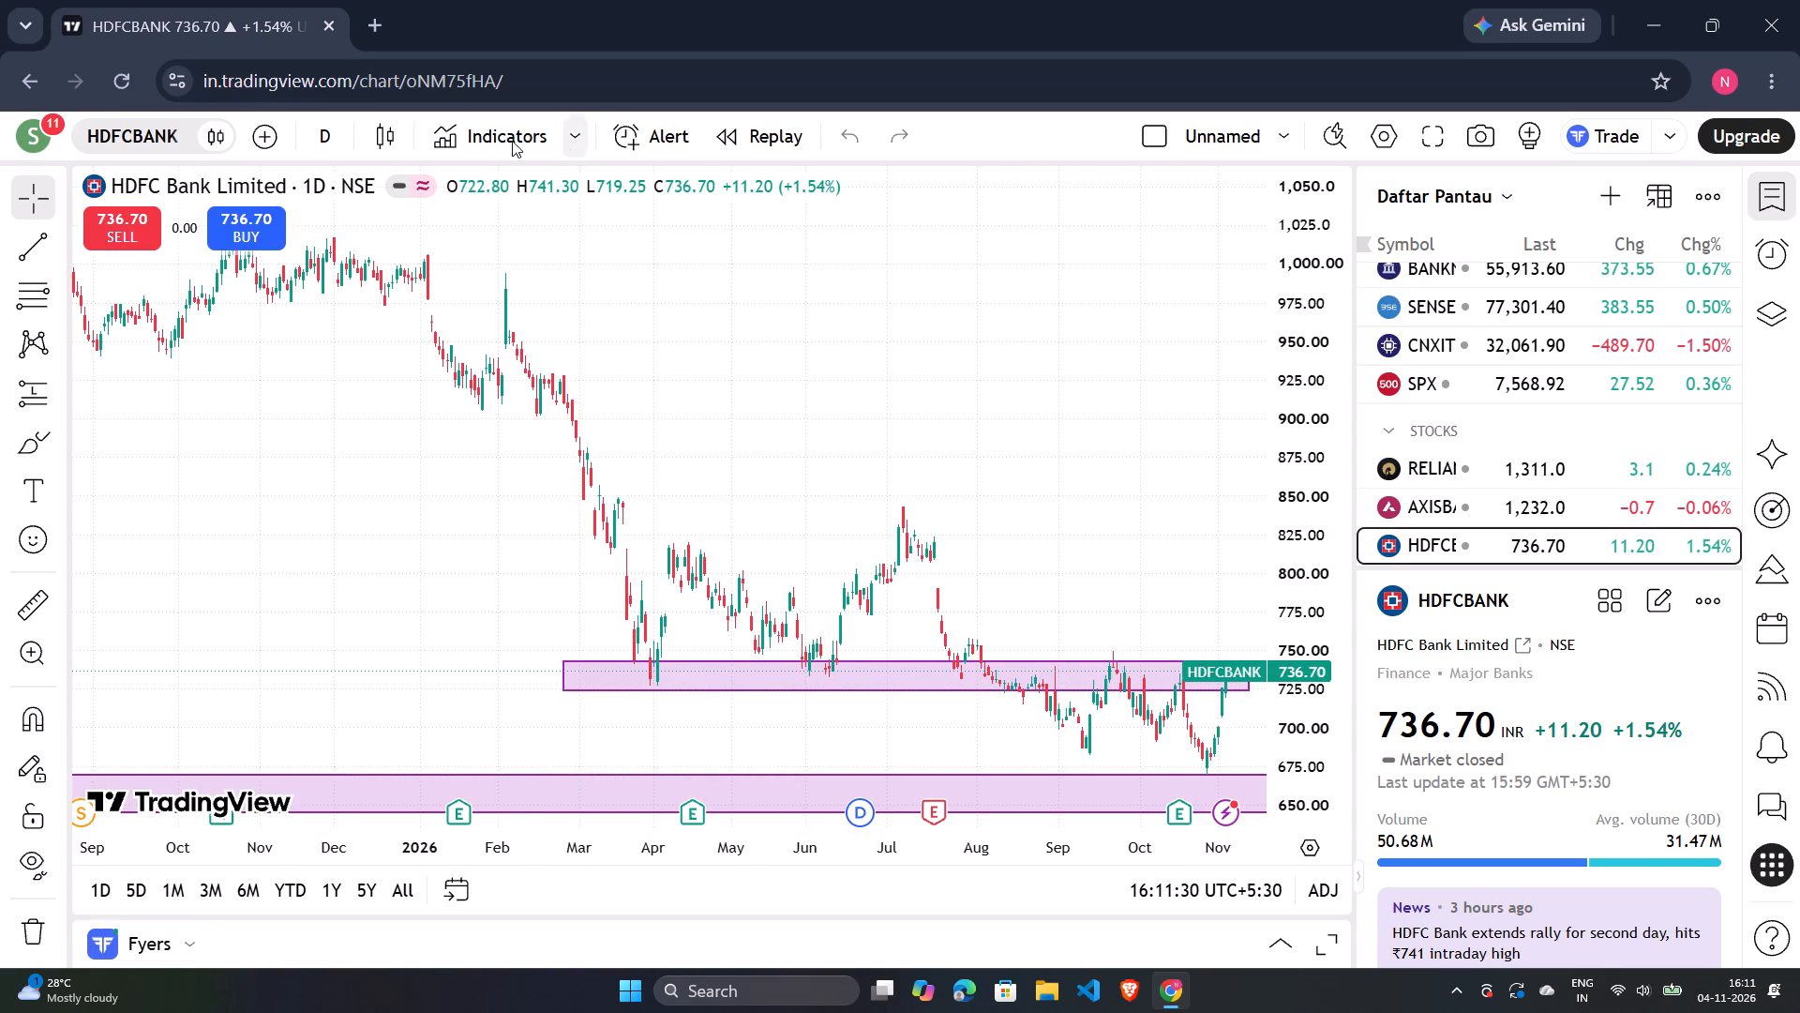
# Set the HDFCBANK chart interval to 15 minutes.
pyautogui.click(314, 135)
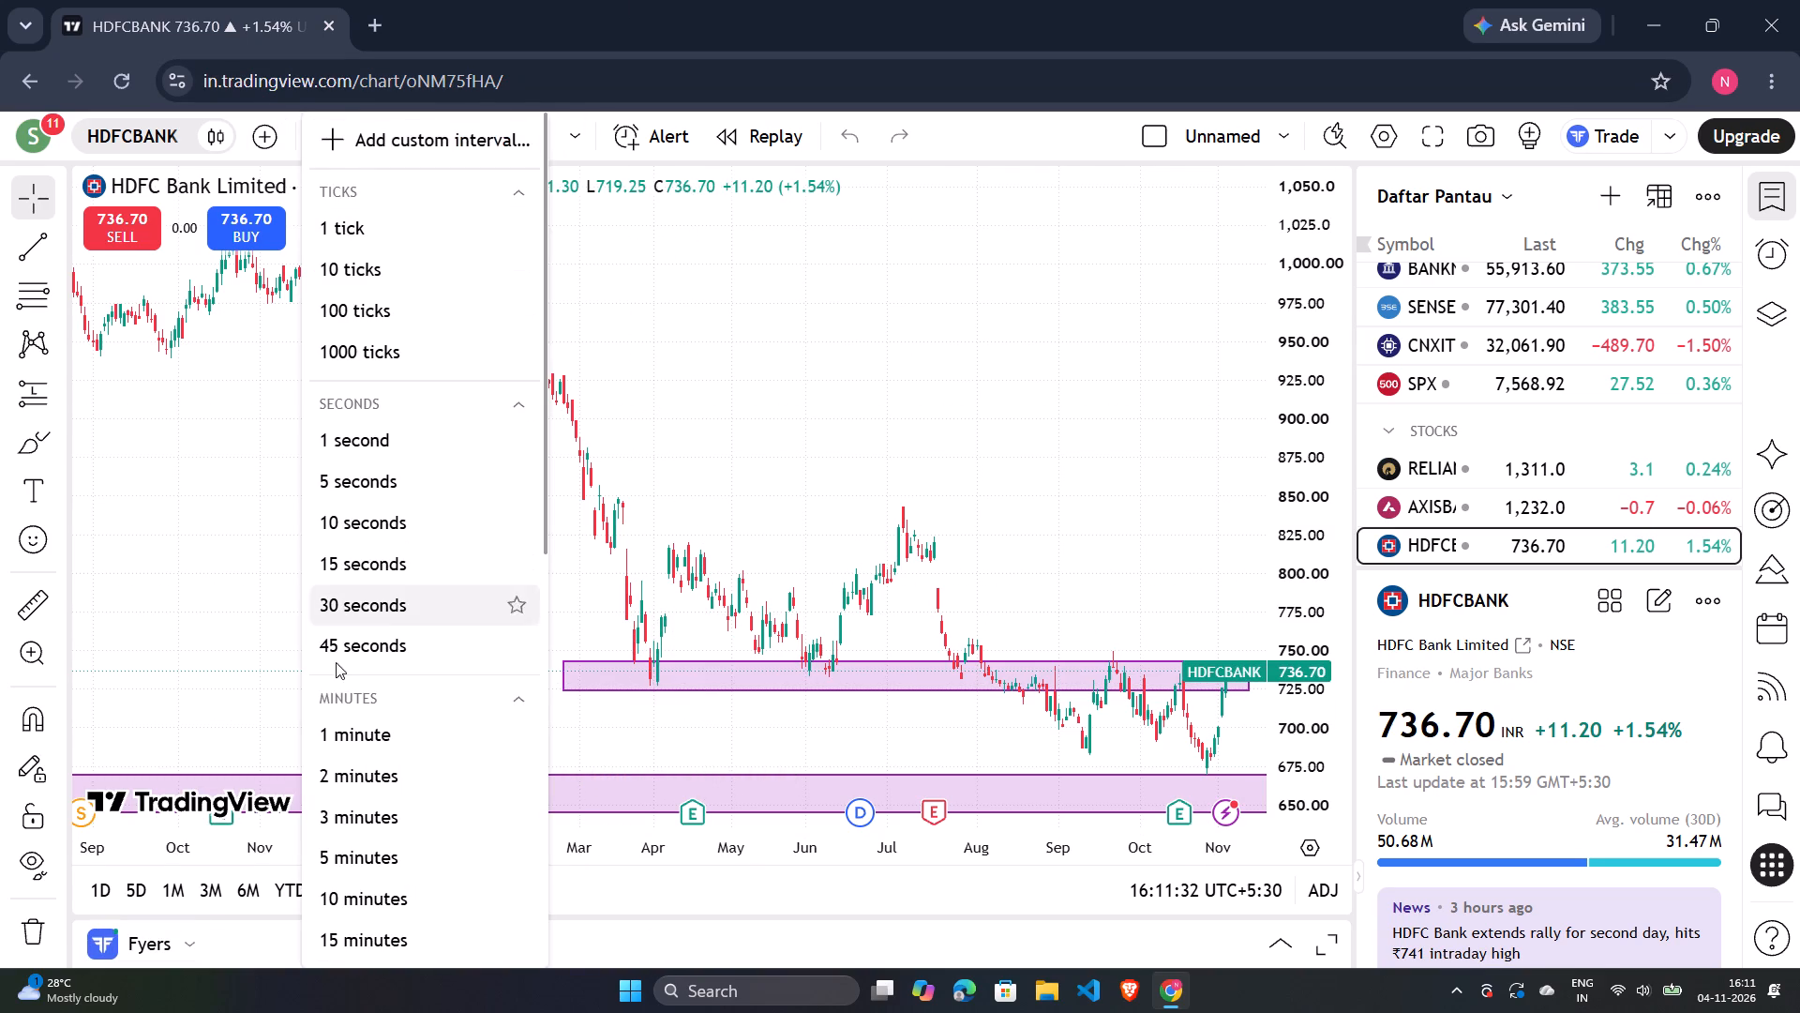
pyautogui.click(360, 935)
# Examine the 15-minute HDFCBANK price action from July to November around the two purple zones.
pyautogui.scroll(-12, 577, 491)
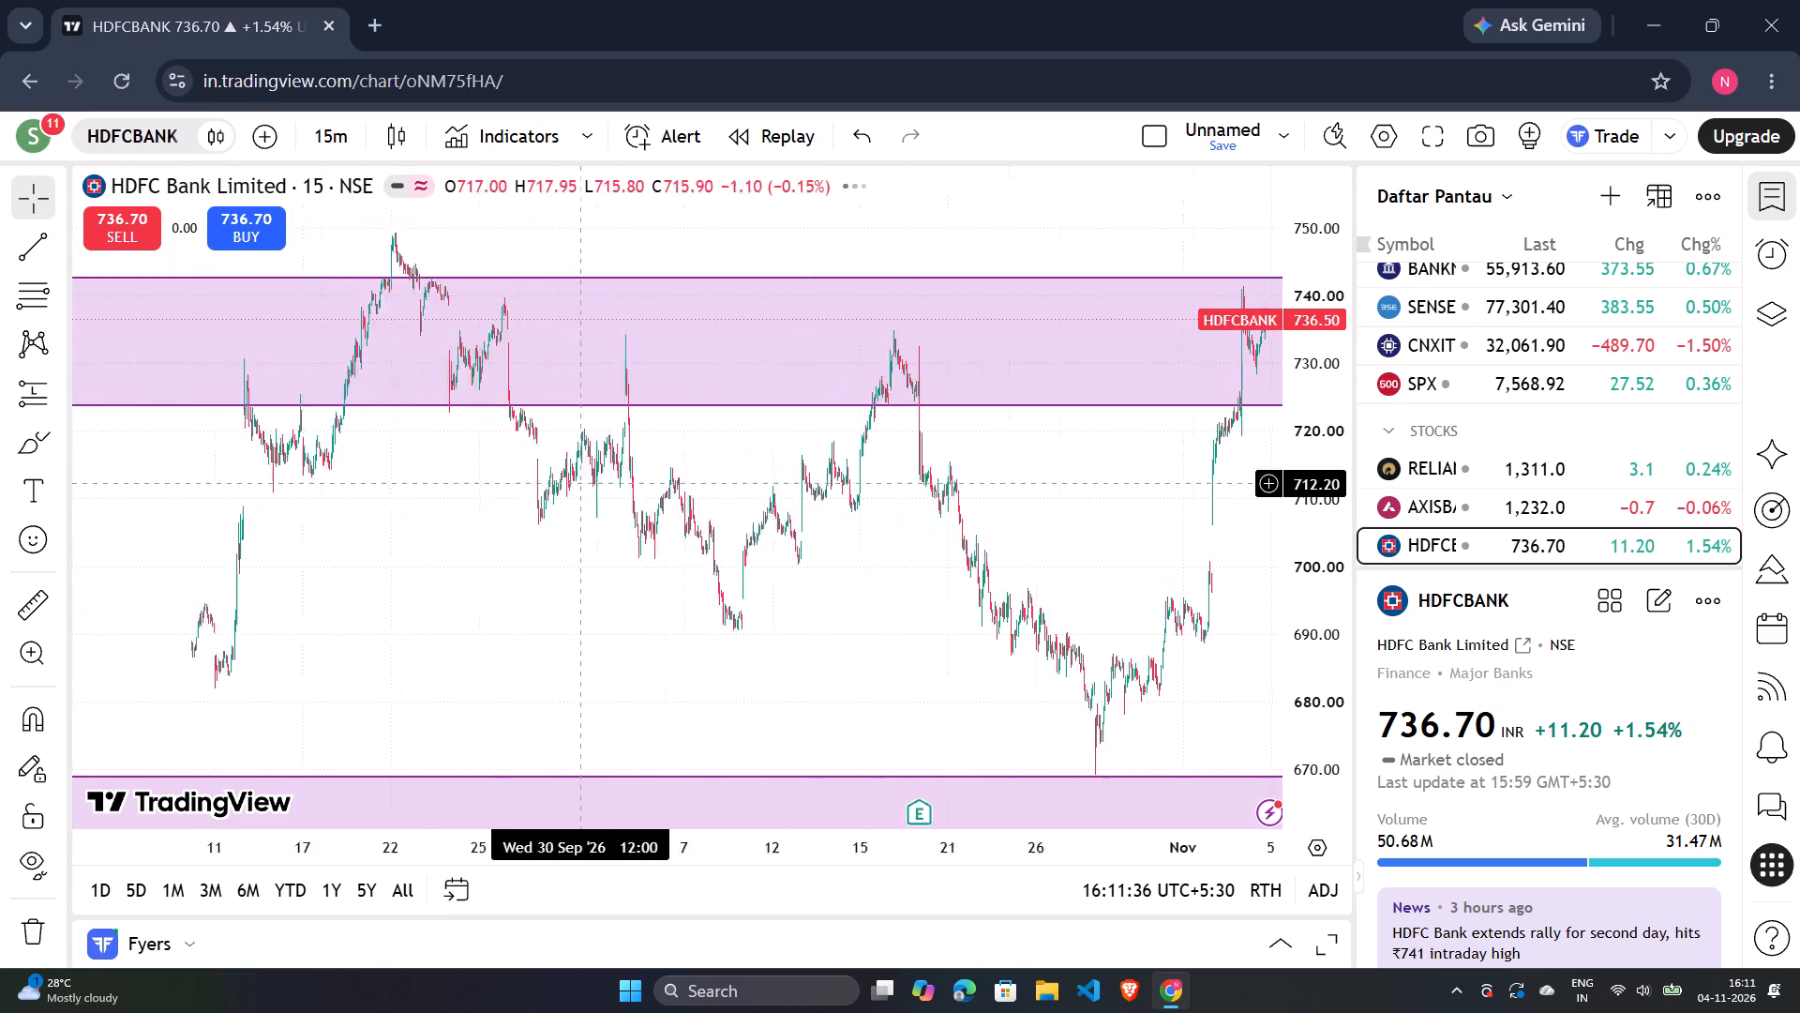
pyautogui.scroll(-12, 579, 484)
pyautogui.moveTo(668, 432); pyautogui.dragTo(607, 399)
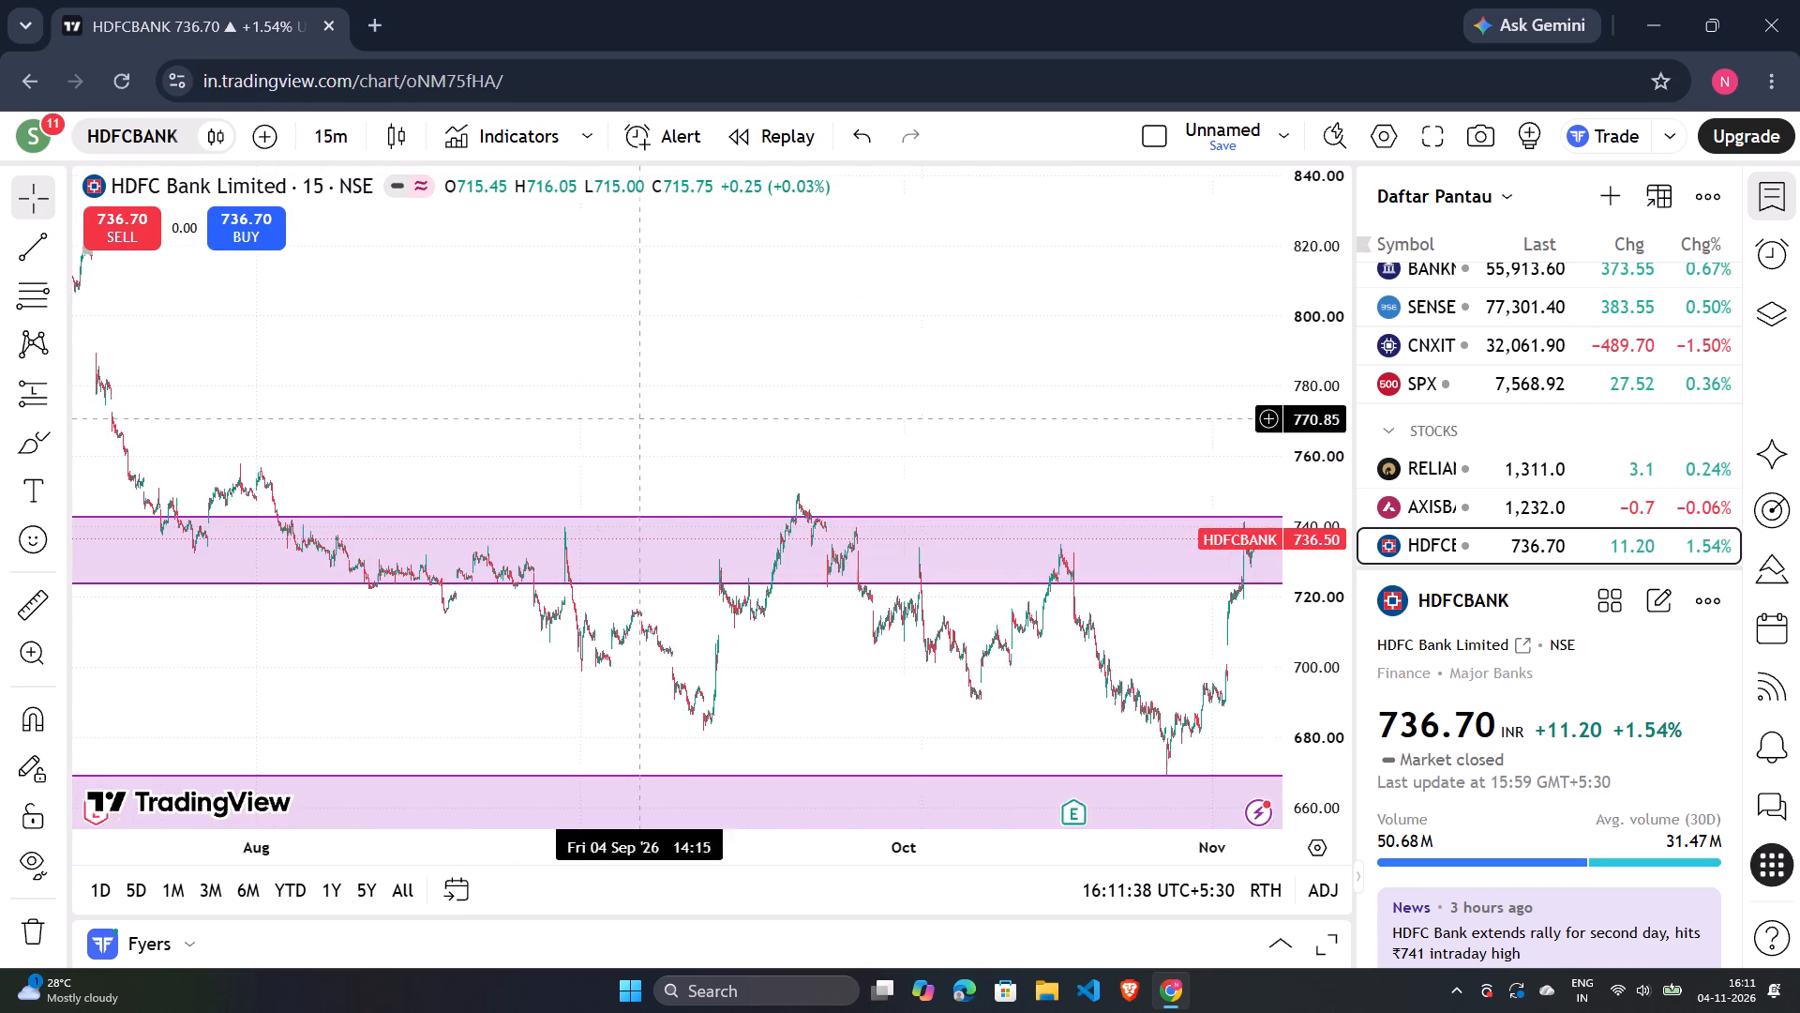
pyautogui.moveTo(607, 399); pyautogui.dragTo(557, 350)
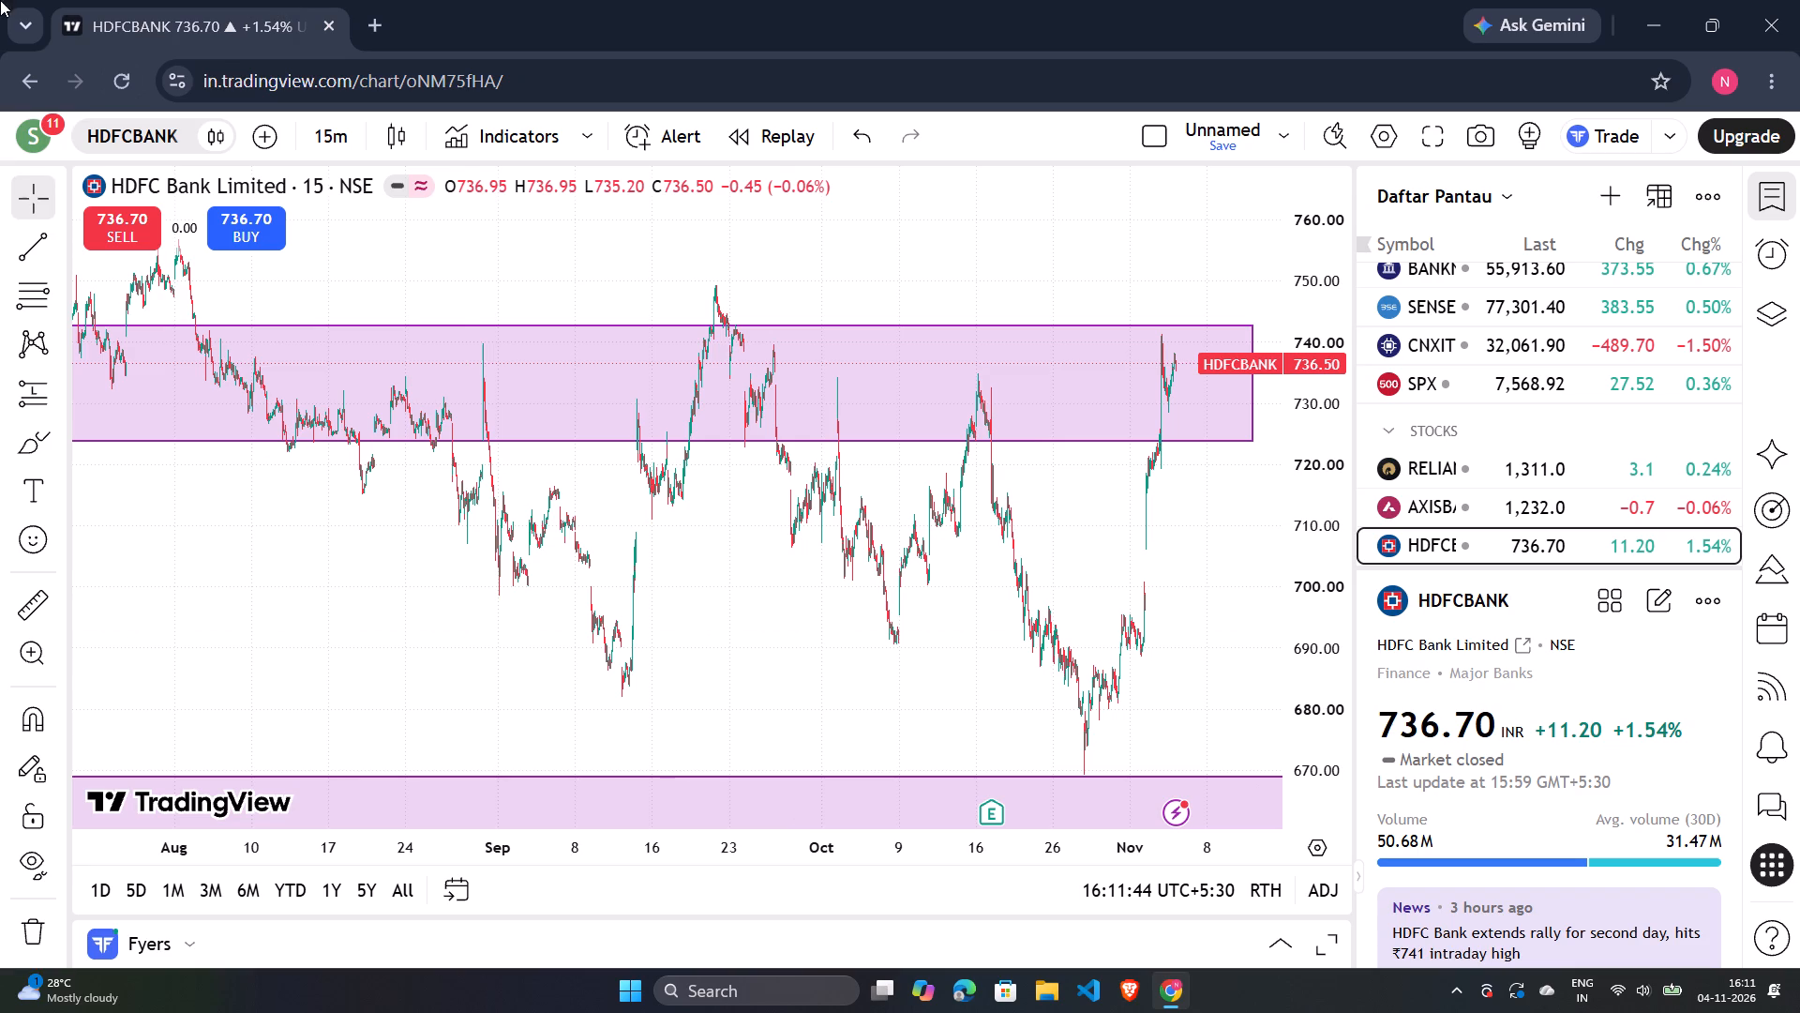
pyautogui.scroll(-6, 366, 386)
pyautogui.scroll(3, 372, 368)
pyautogui.scroll(2, 564, 404)
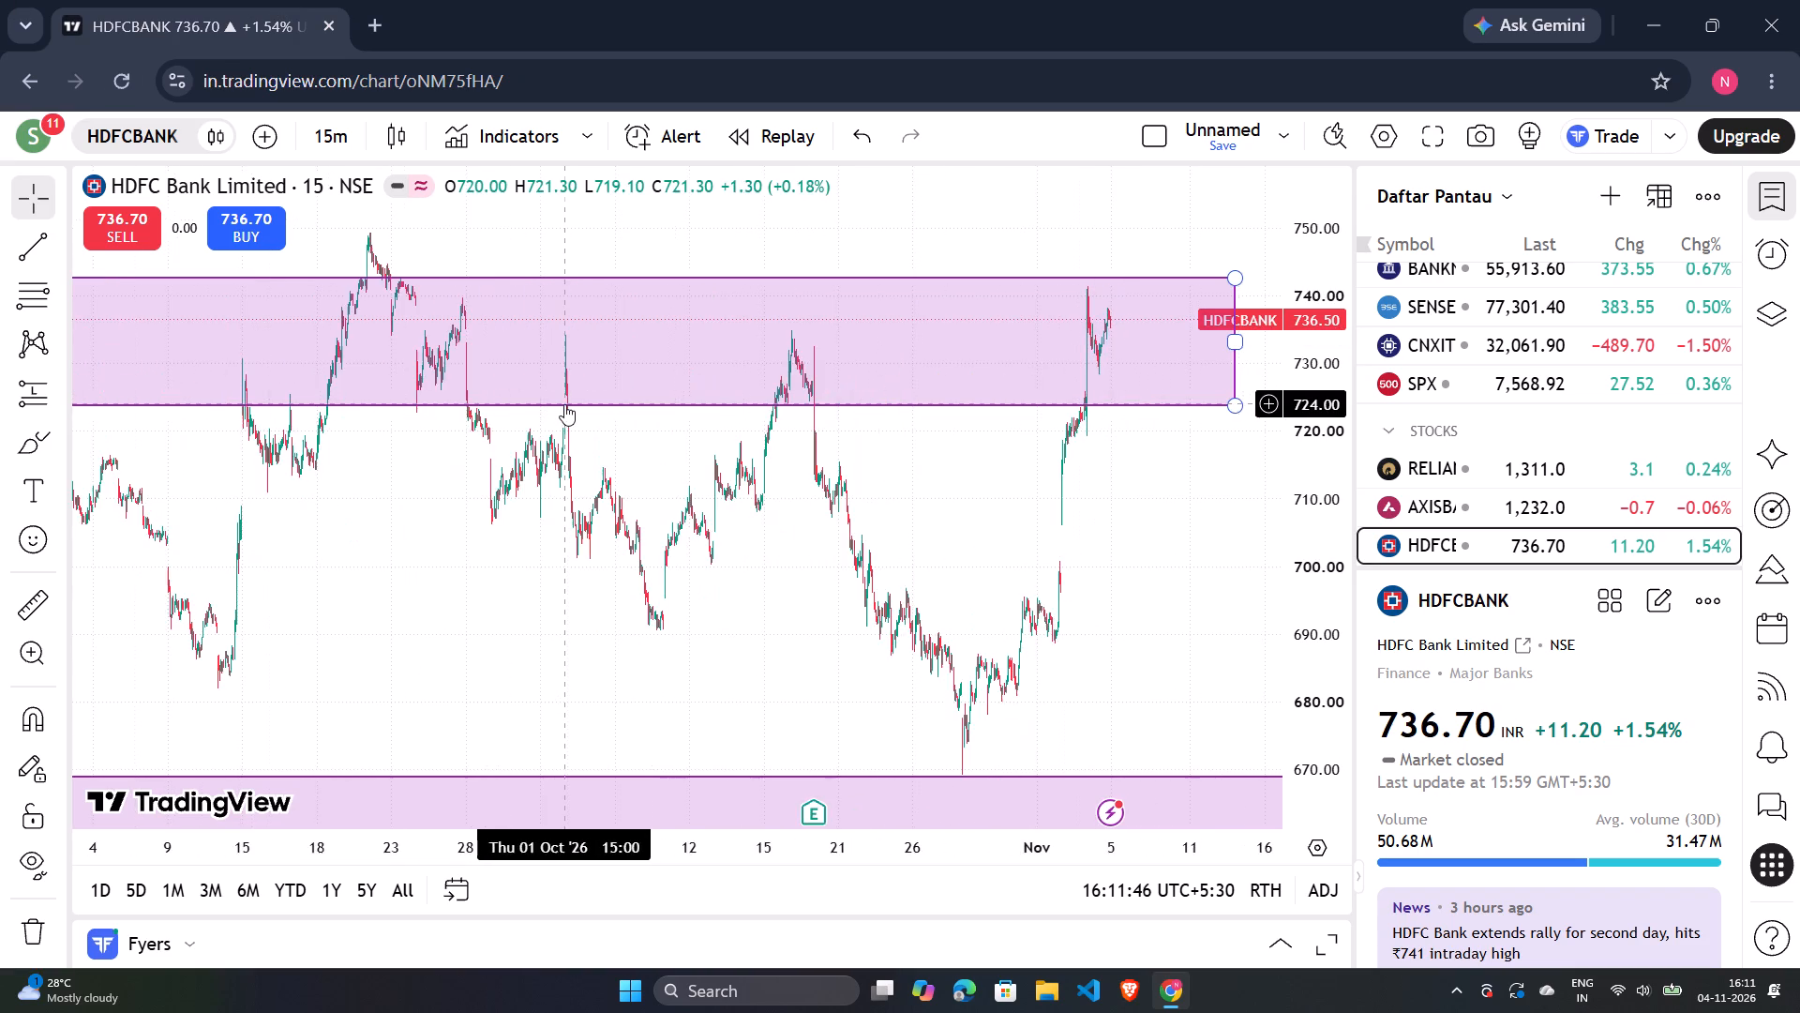
pyautogui.scroll(3, 564, 404)
# Reset the chart view and examine the 15-minute price action back to May 2026 around the upper zone.
pyautogui.rightClick(766, 492)
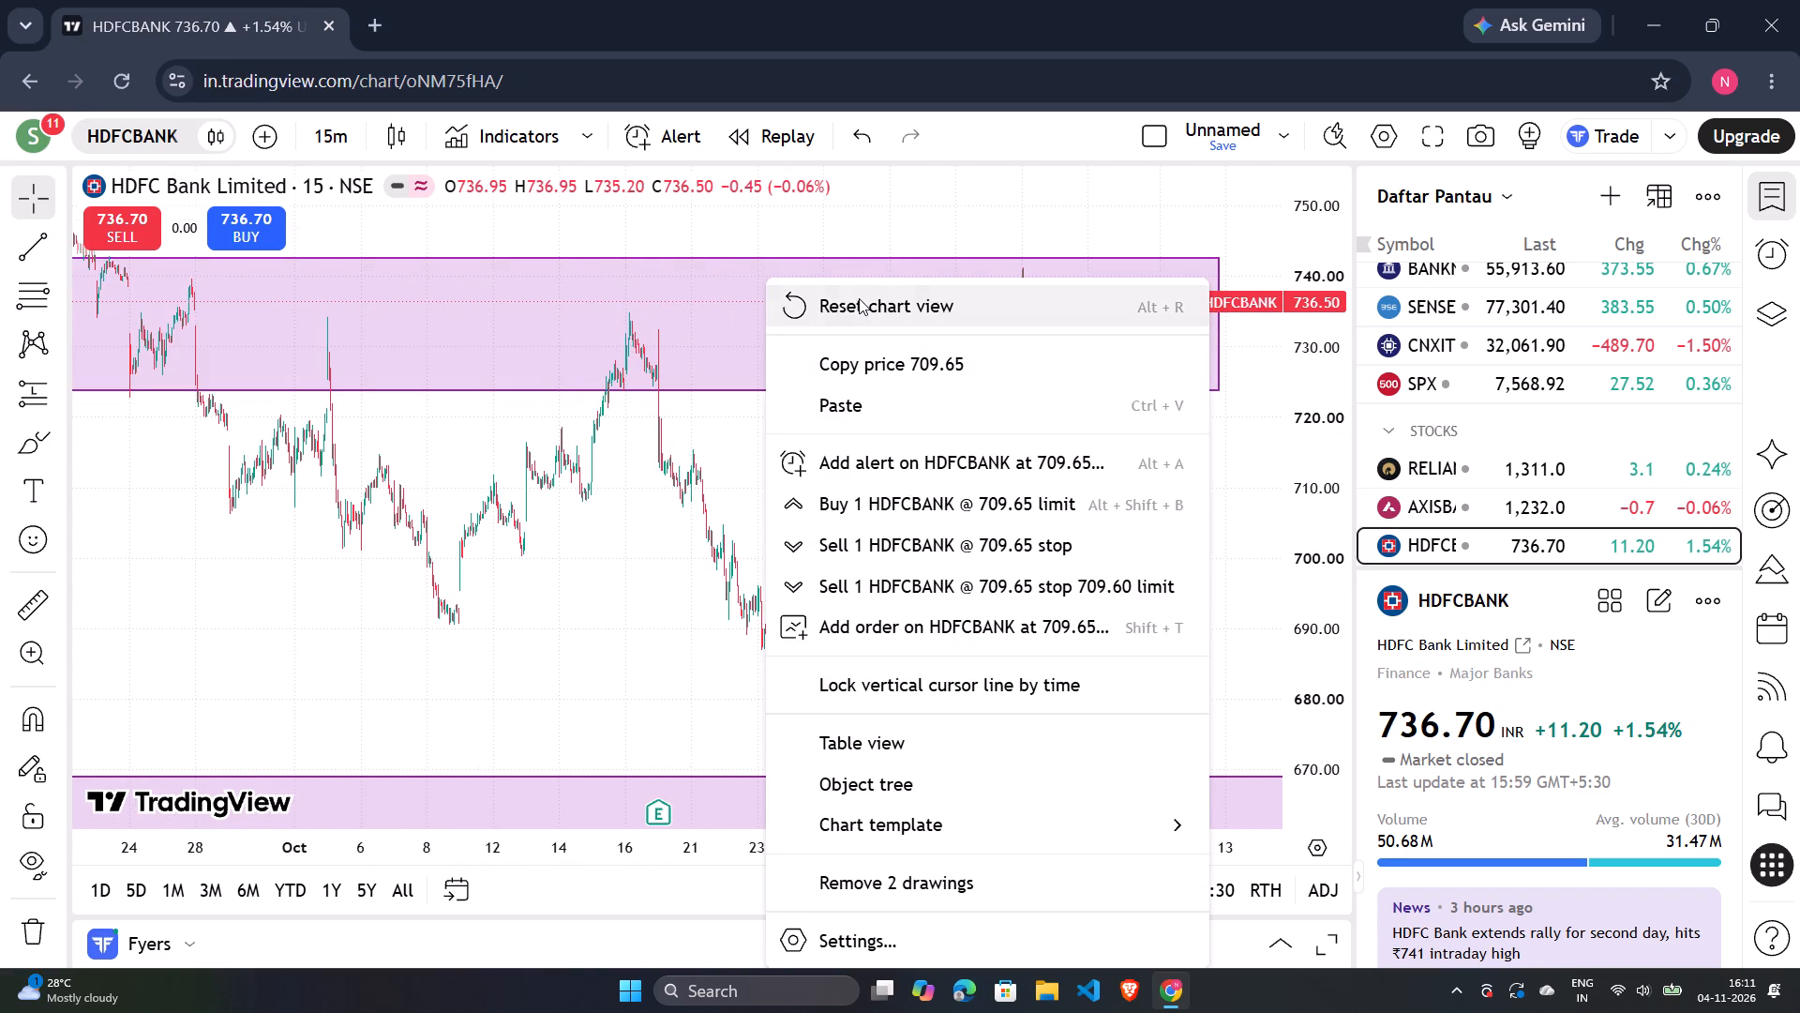
pyautogui.click(859, 298)
pyautogui.scroll(-14, 859, 318)
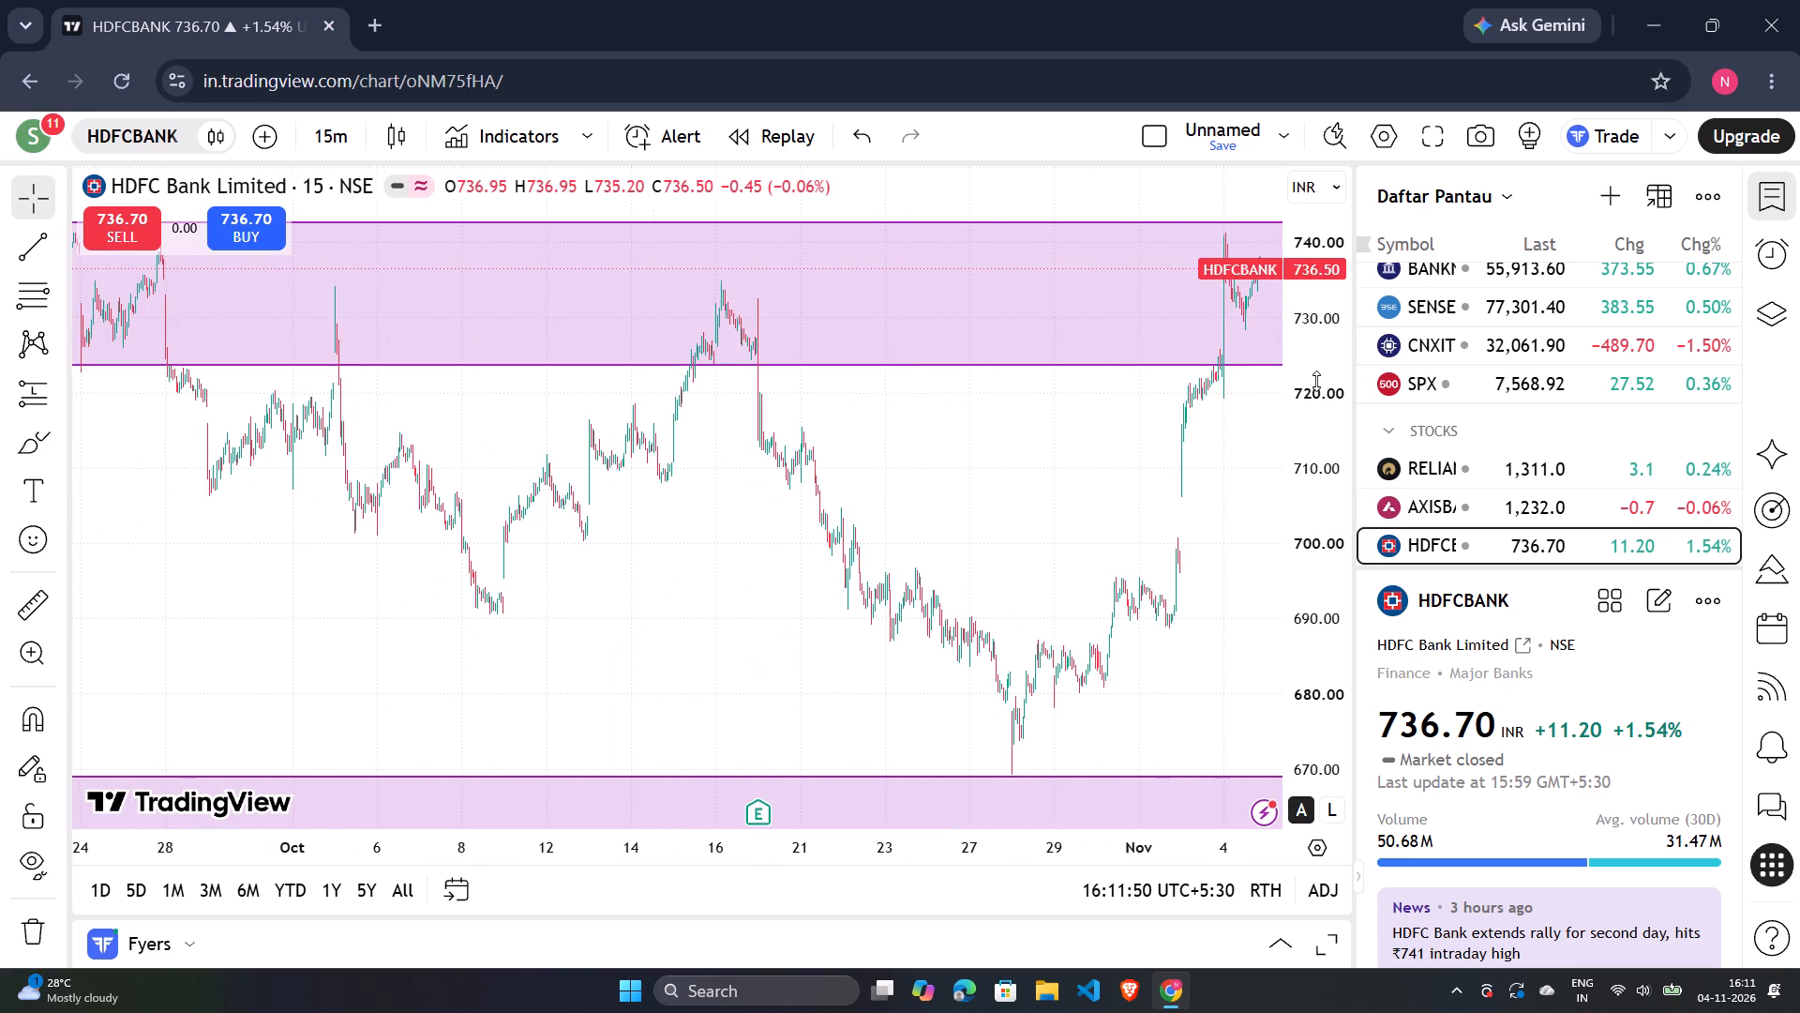
pyautogui.scroll(-13, 1317, 361)
pyautogui.scroll(-13, 767, 354)
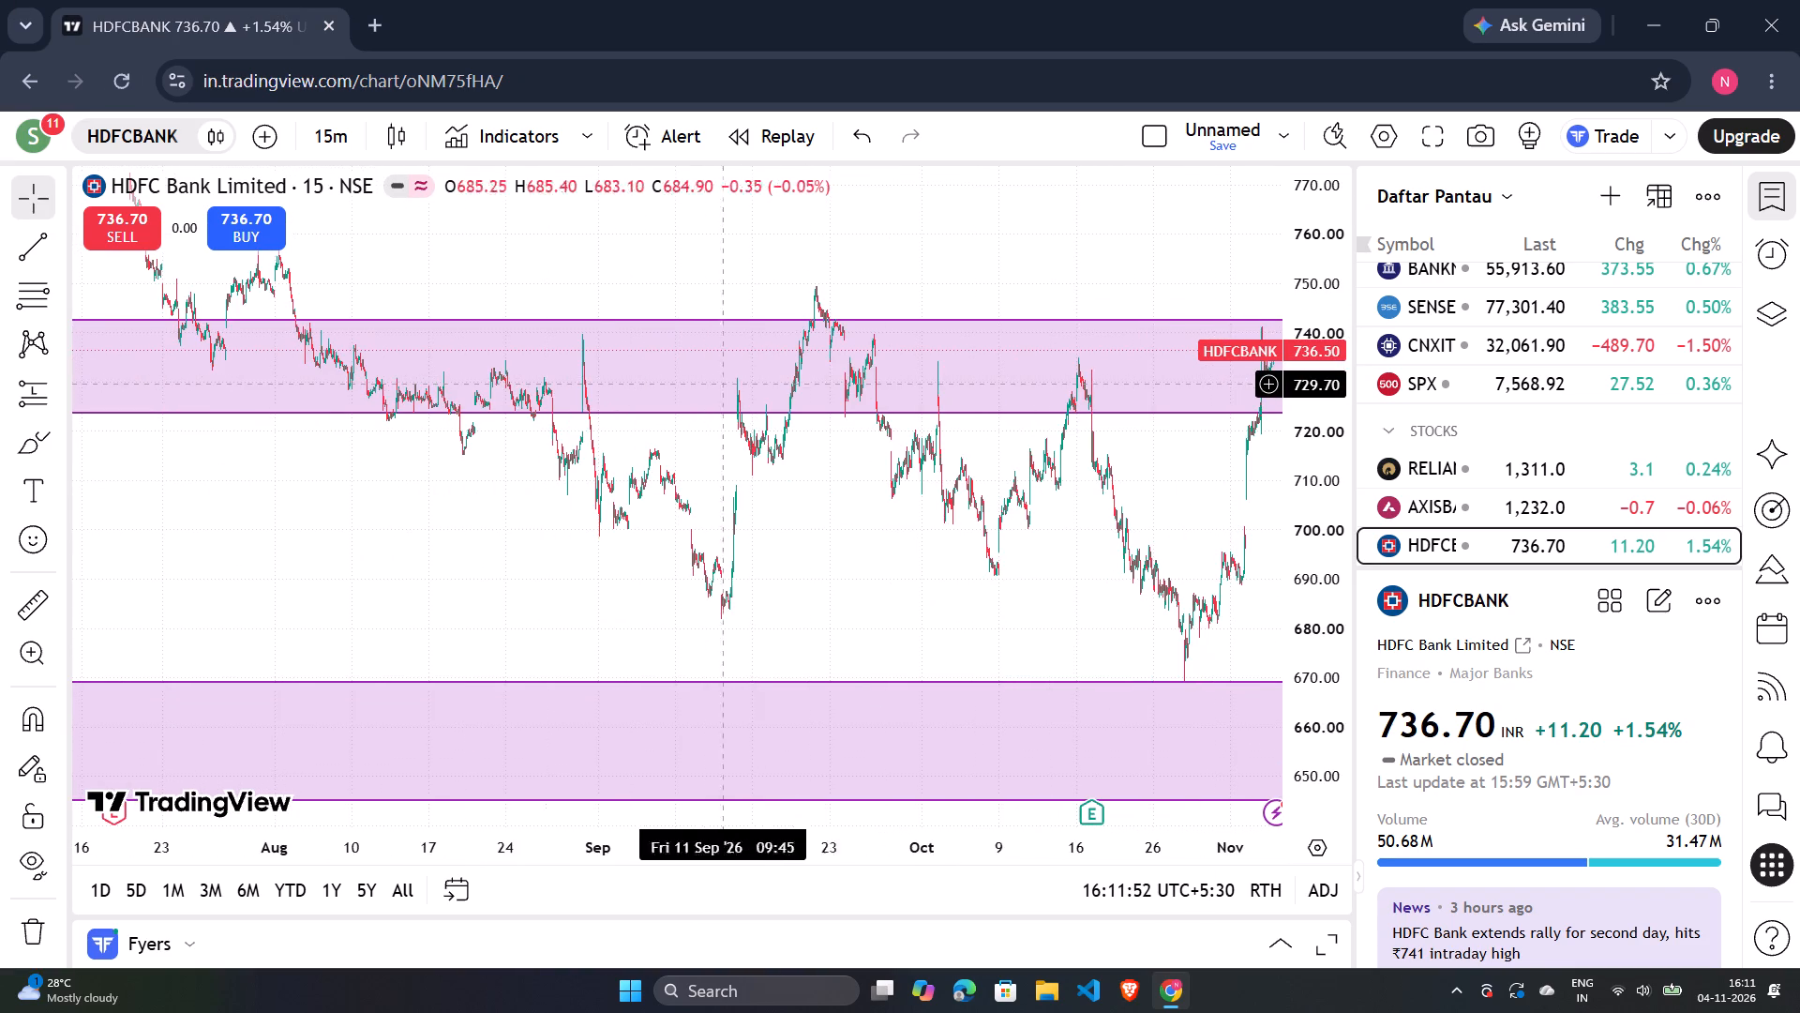
pyautogui.moveTo(385, 392); pyautogui.dragTo(663, 542)
pyautogui.scroll(-6, 779, 390)
pyautogui.moveTo(600, 336); pyautogui.dragTo(971, 637)
pyautogui.moveTo(674, 495); pyautogui.dragTo(1156, 415)
pyautogui.moveTo(639, 455); pyautogui.dragTo(969, 397)
pyautogui.moveTo(844, 389); pyautogui.dragTo(357, 356)
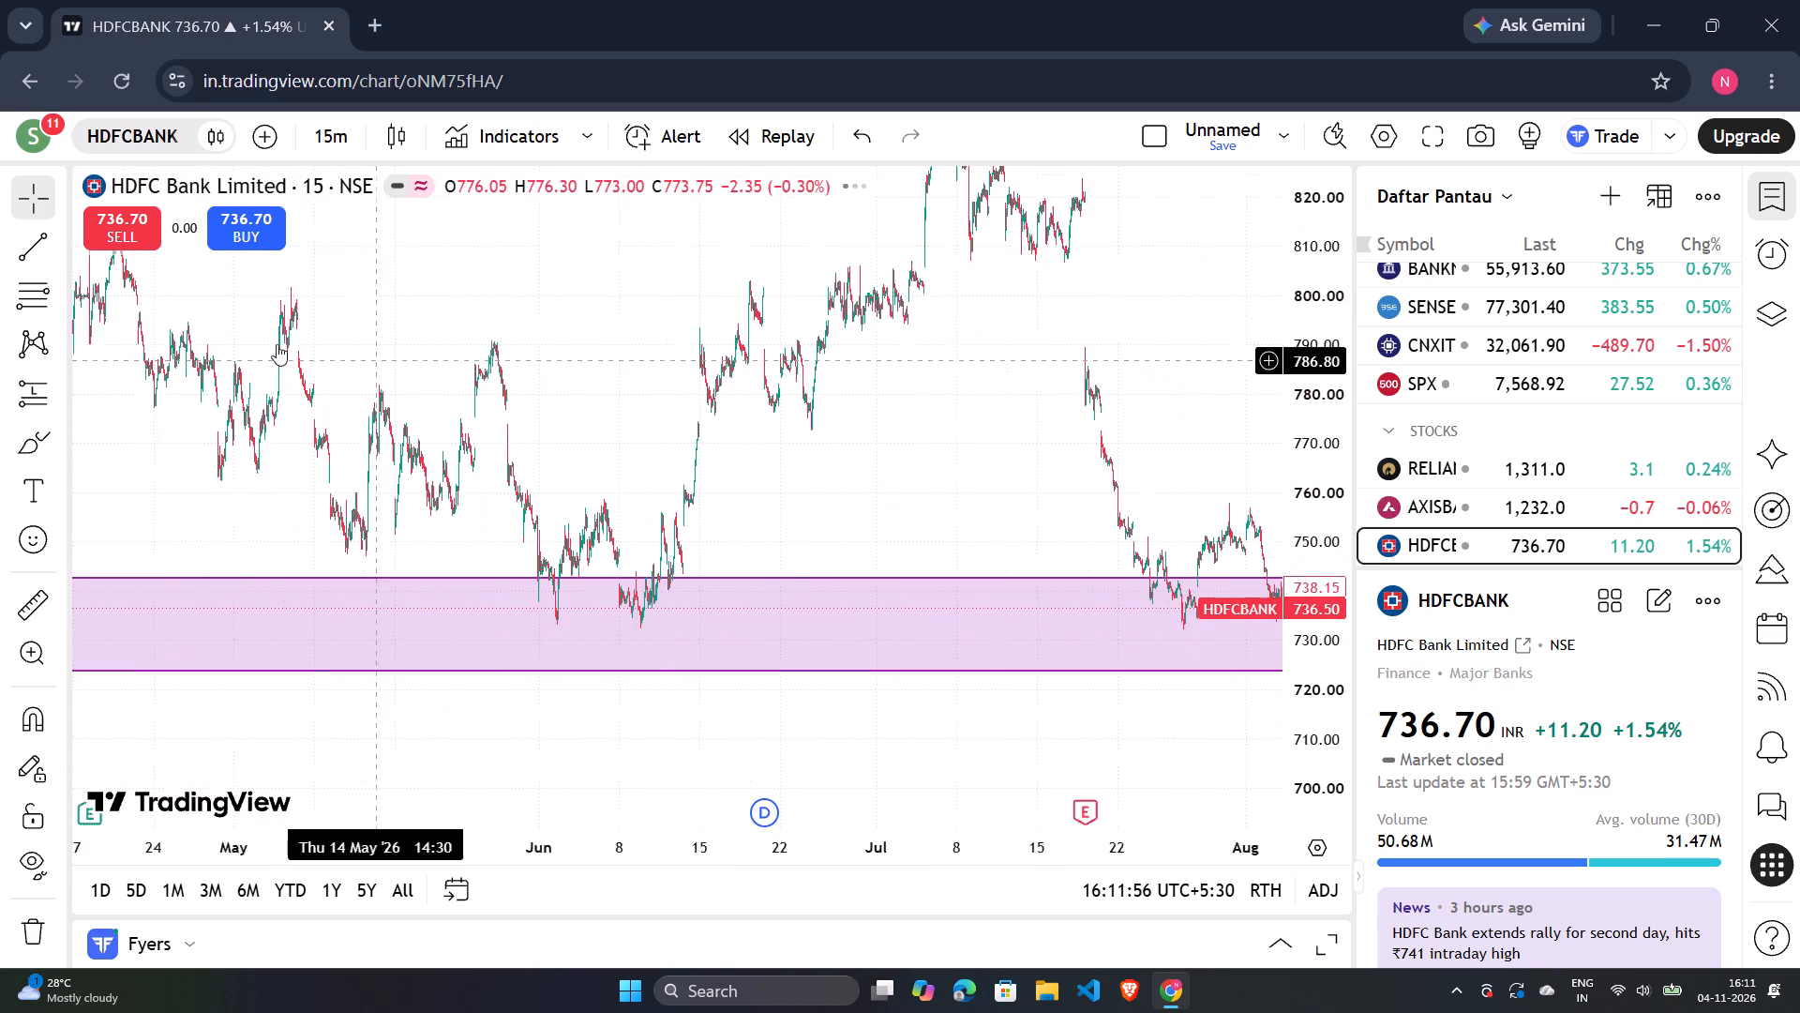
# Set the HDFCBANK chart interval to 5 minutes.
pyautogui.click(356, 136)
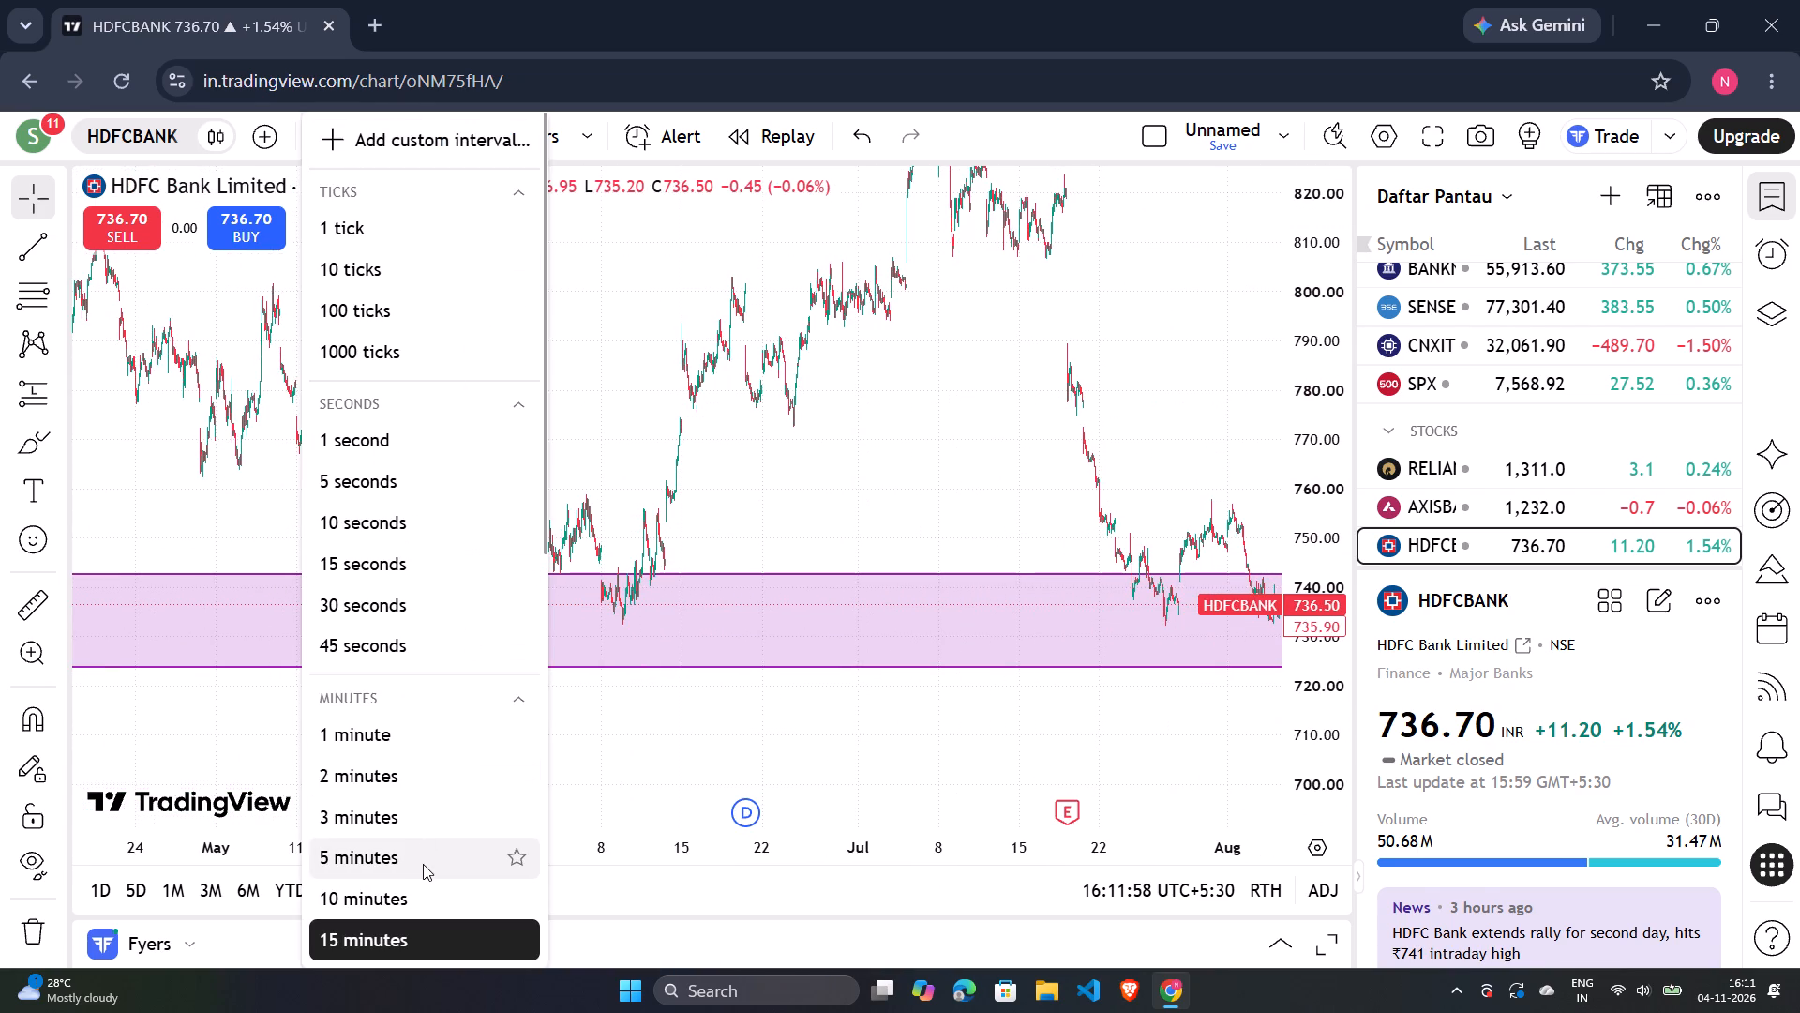
pyautogui.click(418, 863)
# Extend the upper purple zone's end date to about 16 Nov '26, keeping its price range.
pyautogui.scroll(-3, 610, 406)
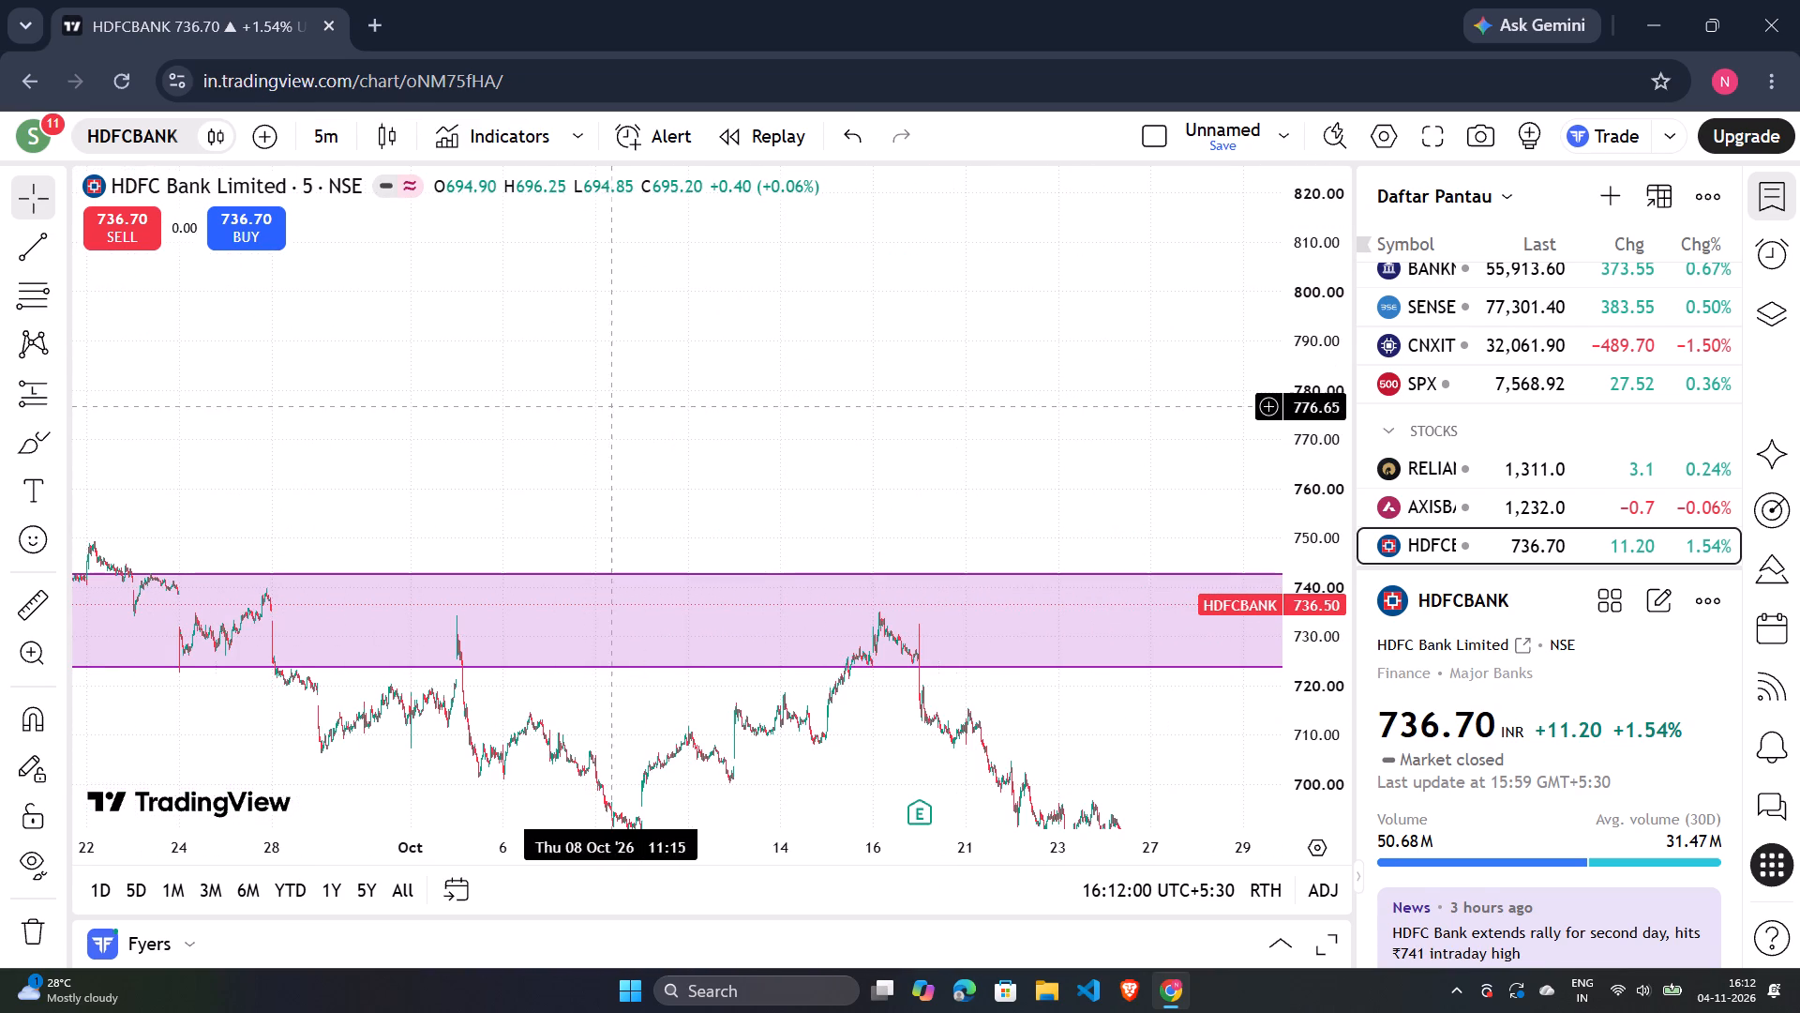
pyautogui.scroll(-2, 610, 407)
pyautogui.moveTo(903, 481); pyautogui.dragTo(464, 214)
pyautogui.moveTo(893, 482); pyautogui.dragTo(670, 478)
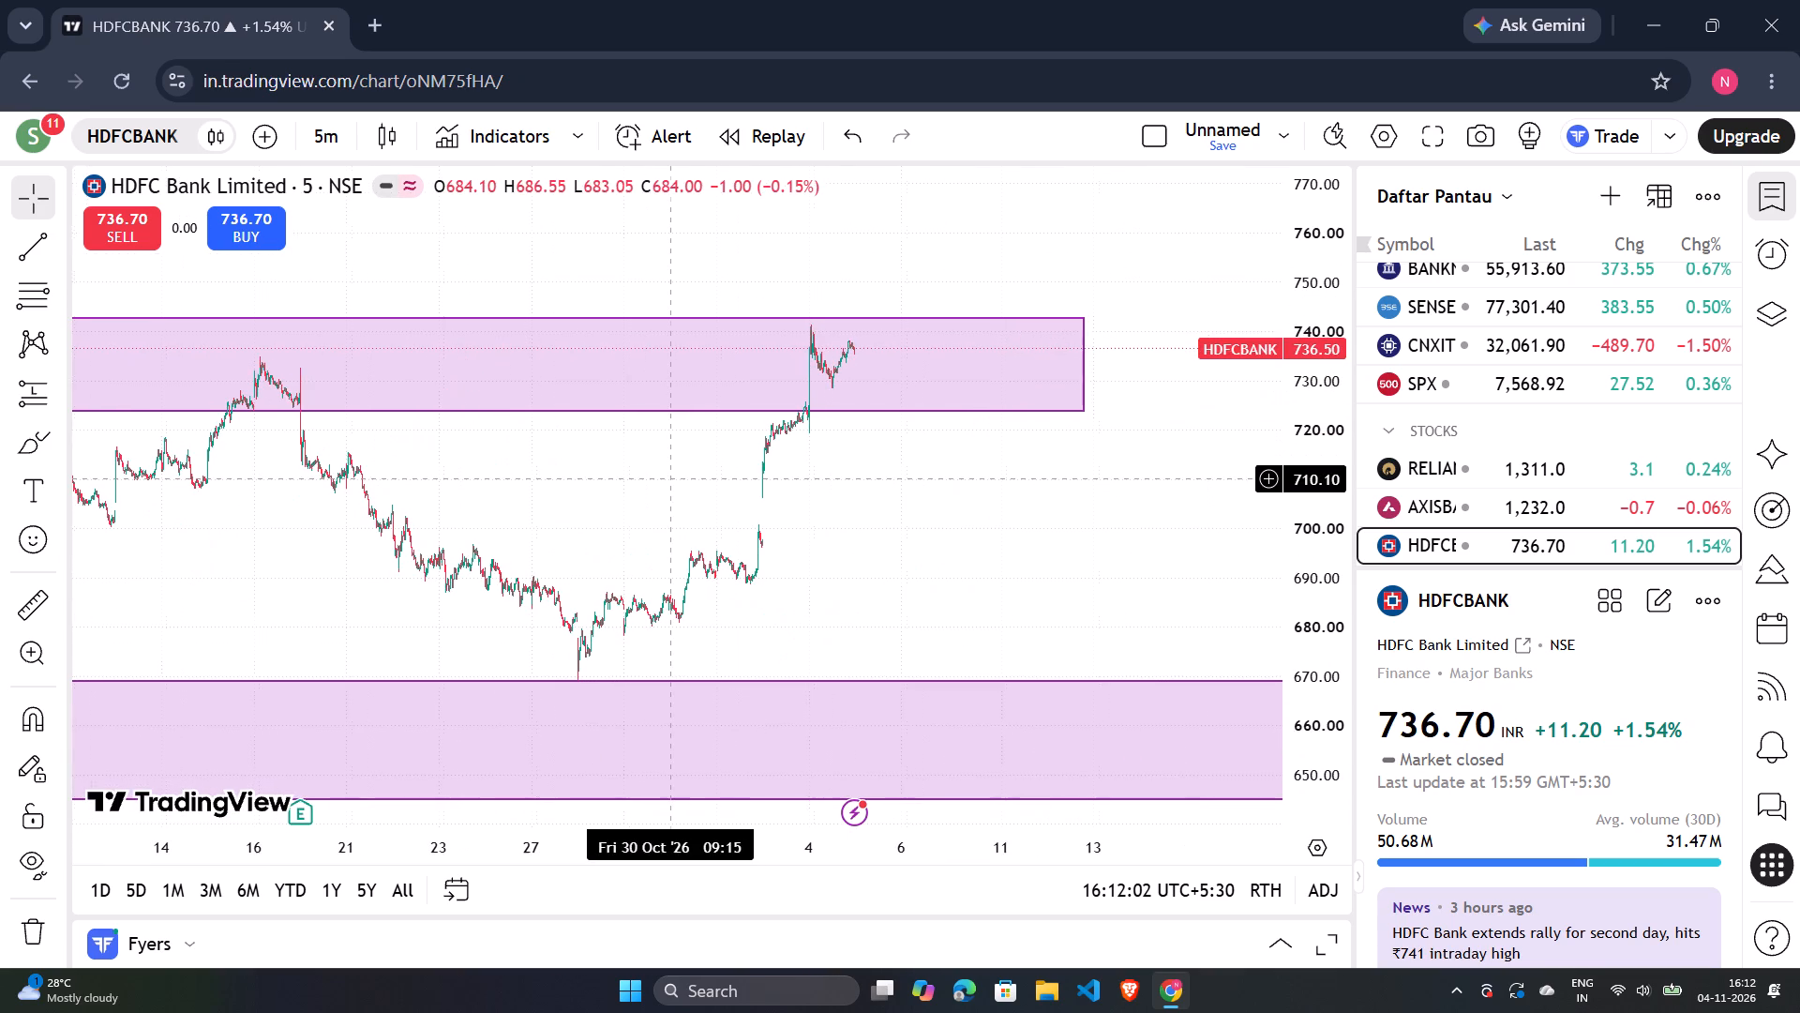
pyautogui.scroll(-5, 670, 478)
pyautogui.moveTo(1077, 366); pyautogui.dragTo(1104, 361)
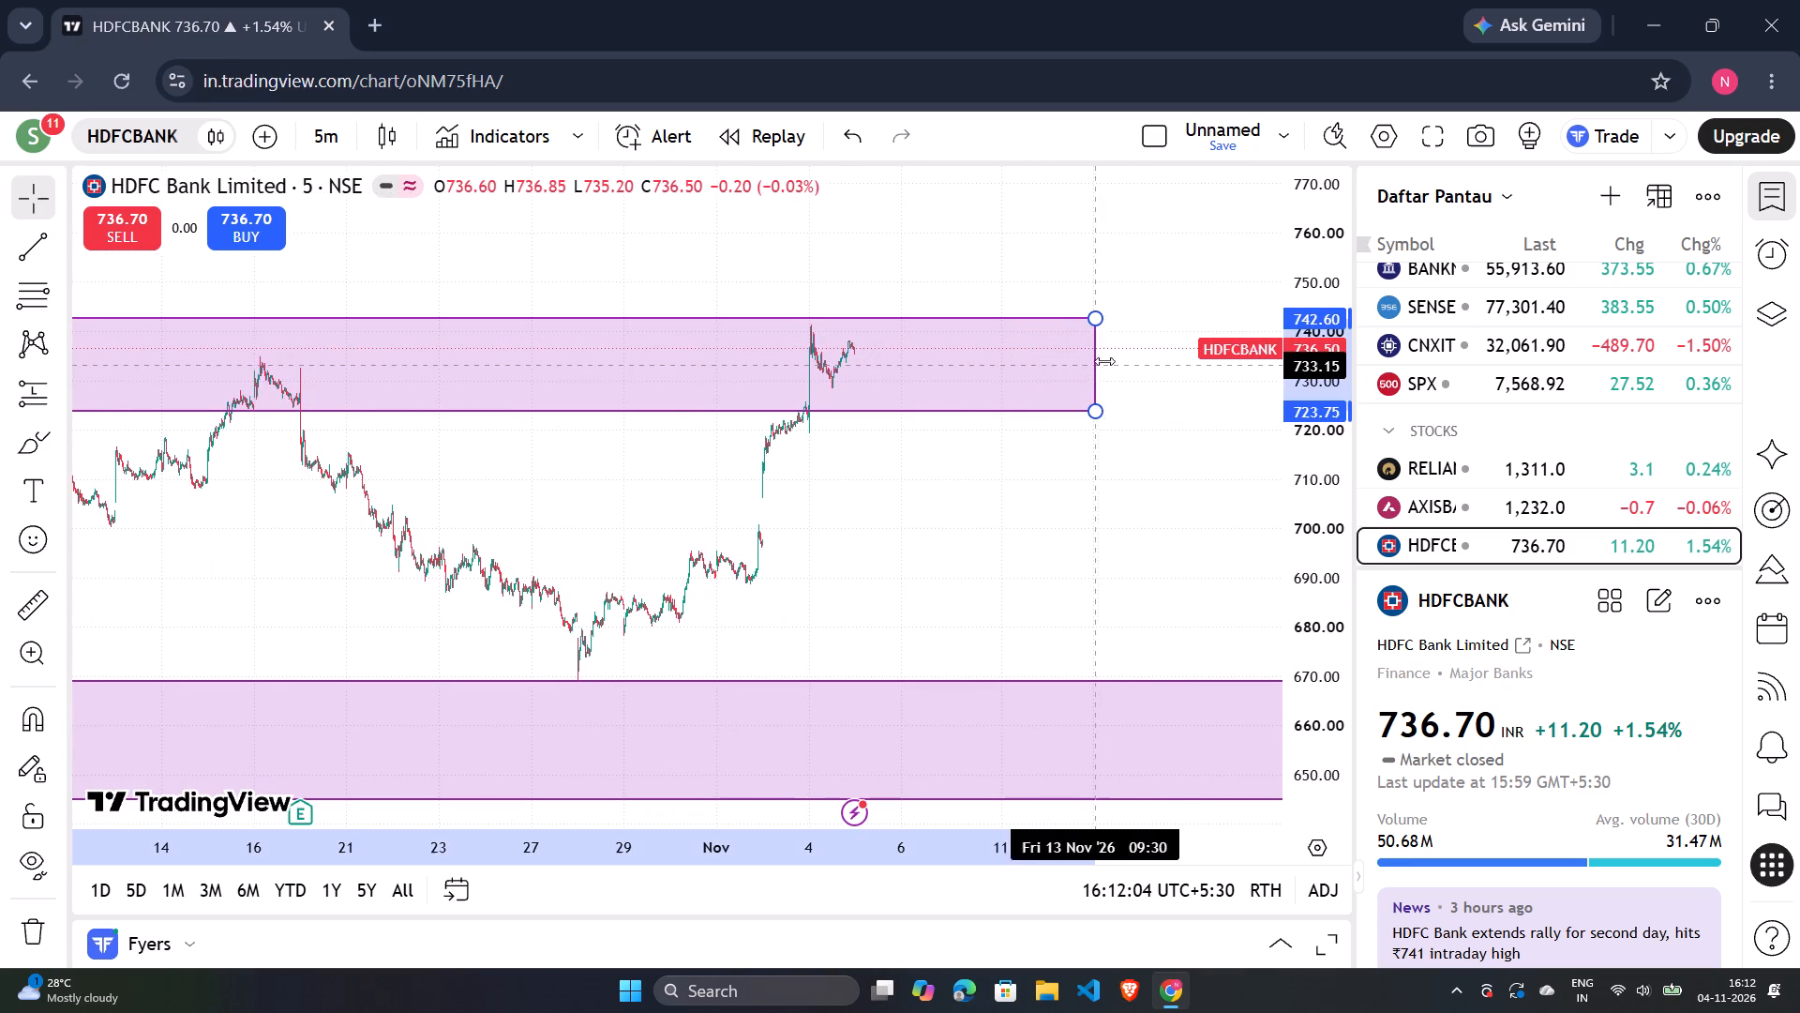
pyautogui.moveTo(1104, 361); pyautogui.dragTo(1160, 350)
# Reset the chart view and examine the 5-minute price action from August to November against both purple zones.
pyautogui.scroll(-5, 814, 256)
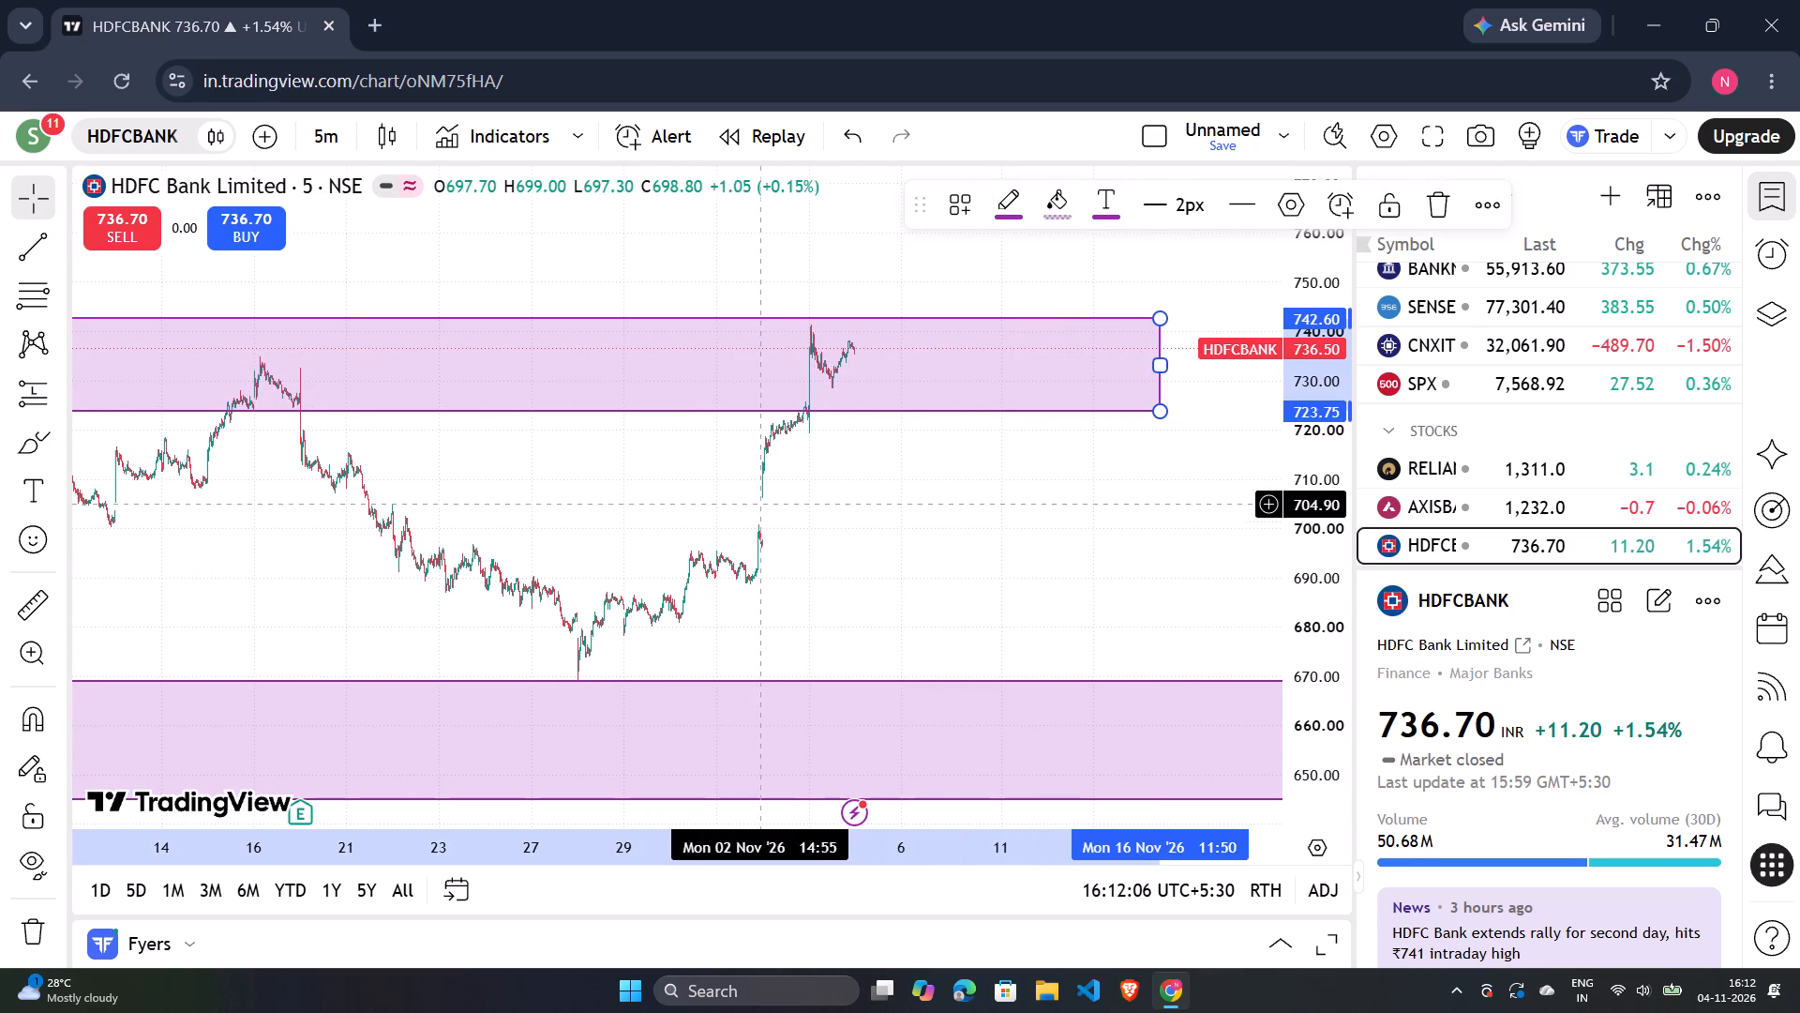
pyautogui.rightClick(981, 450)
pyautogui.click(1021, 317)
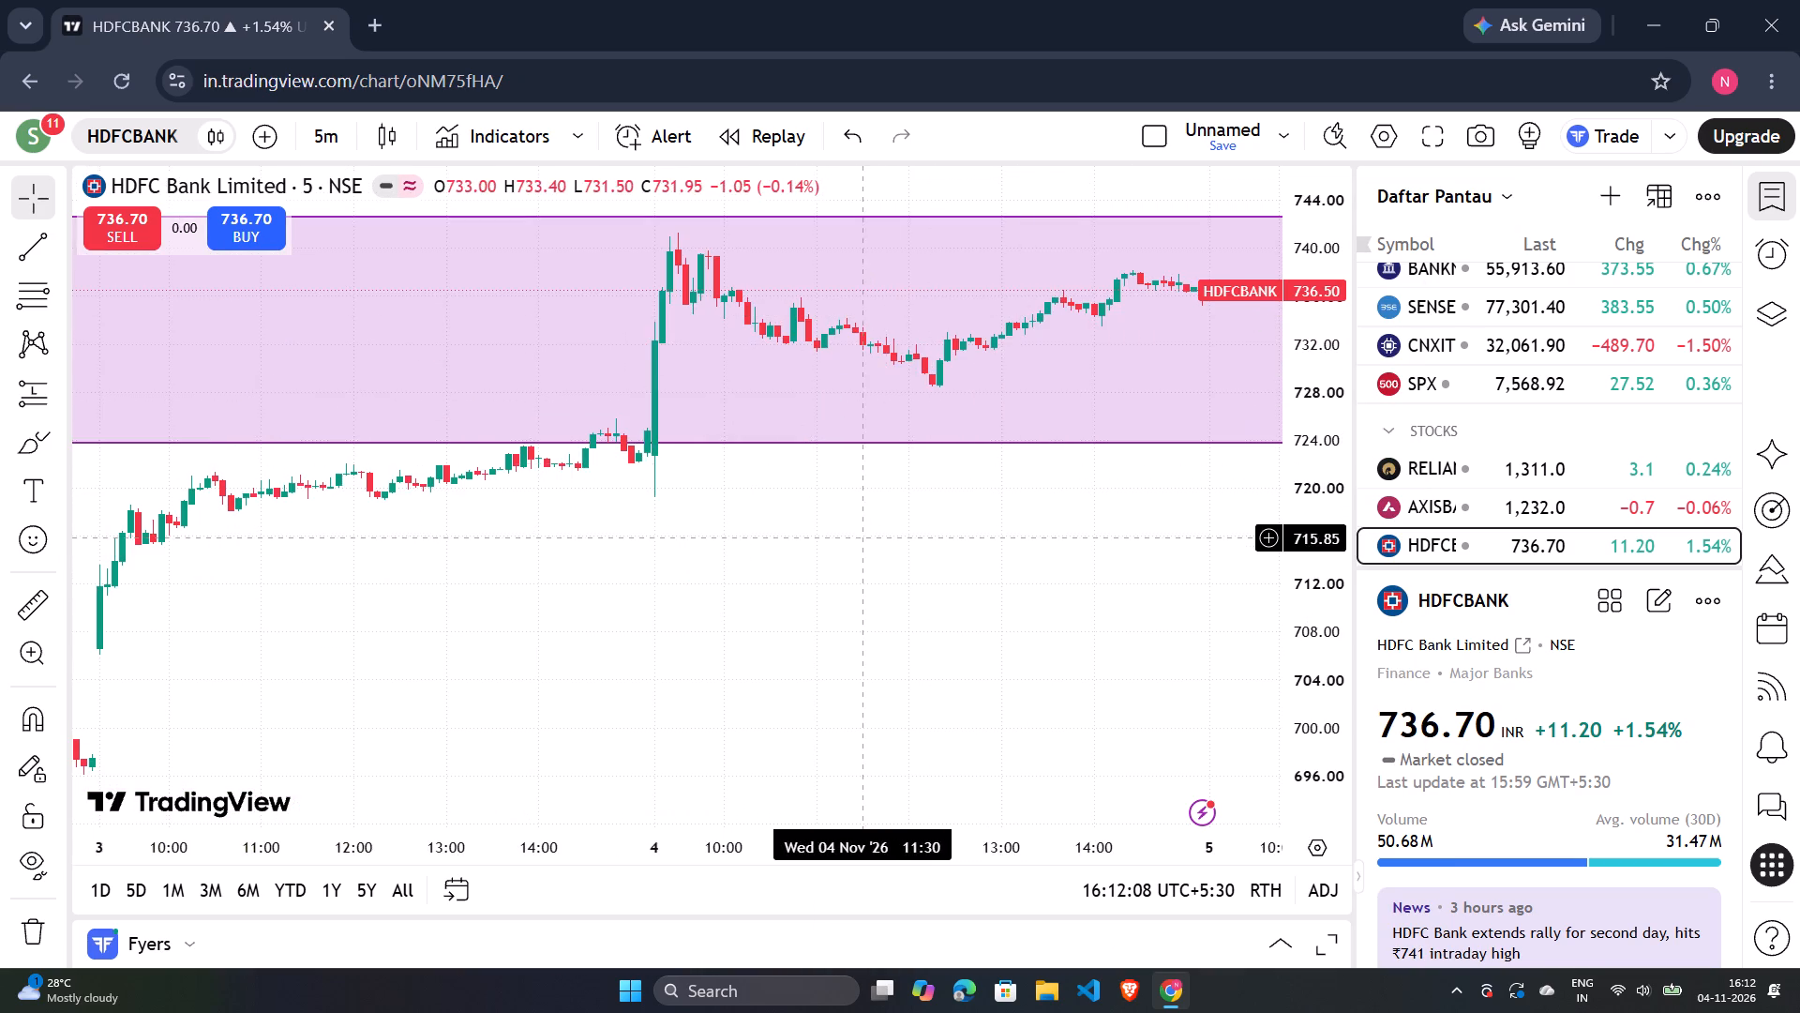
pyautogui.scroll(-19, 859, 538)
pyautogui.scroll(-18, 859, 540)
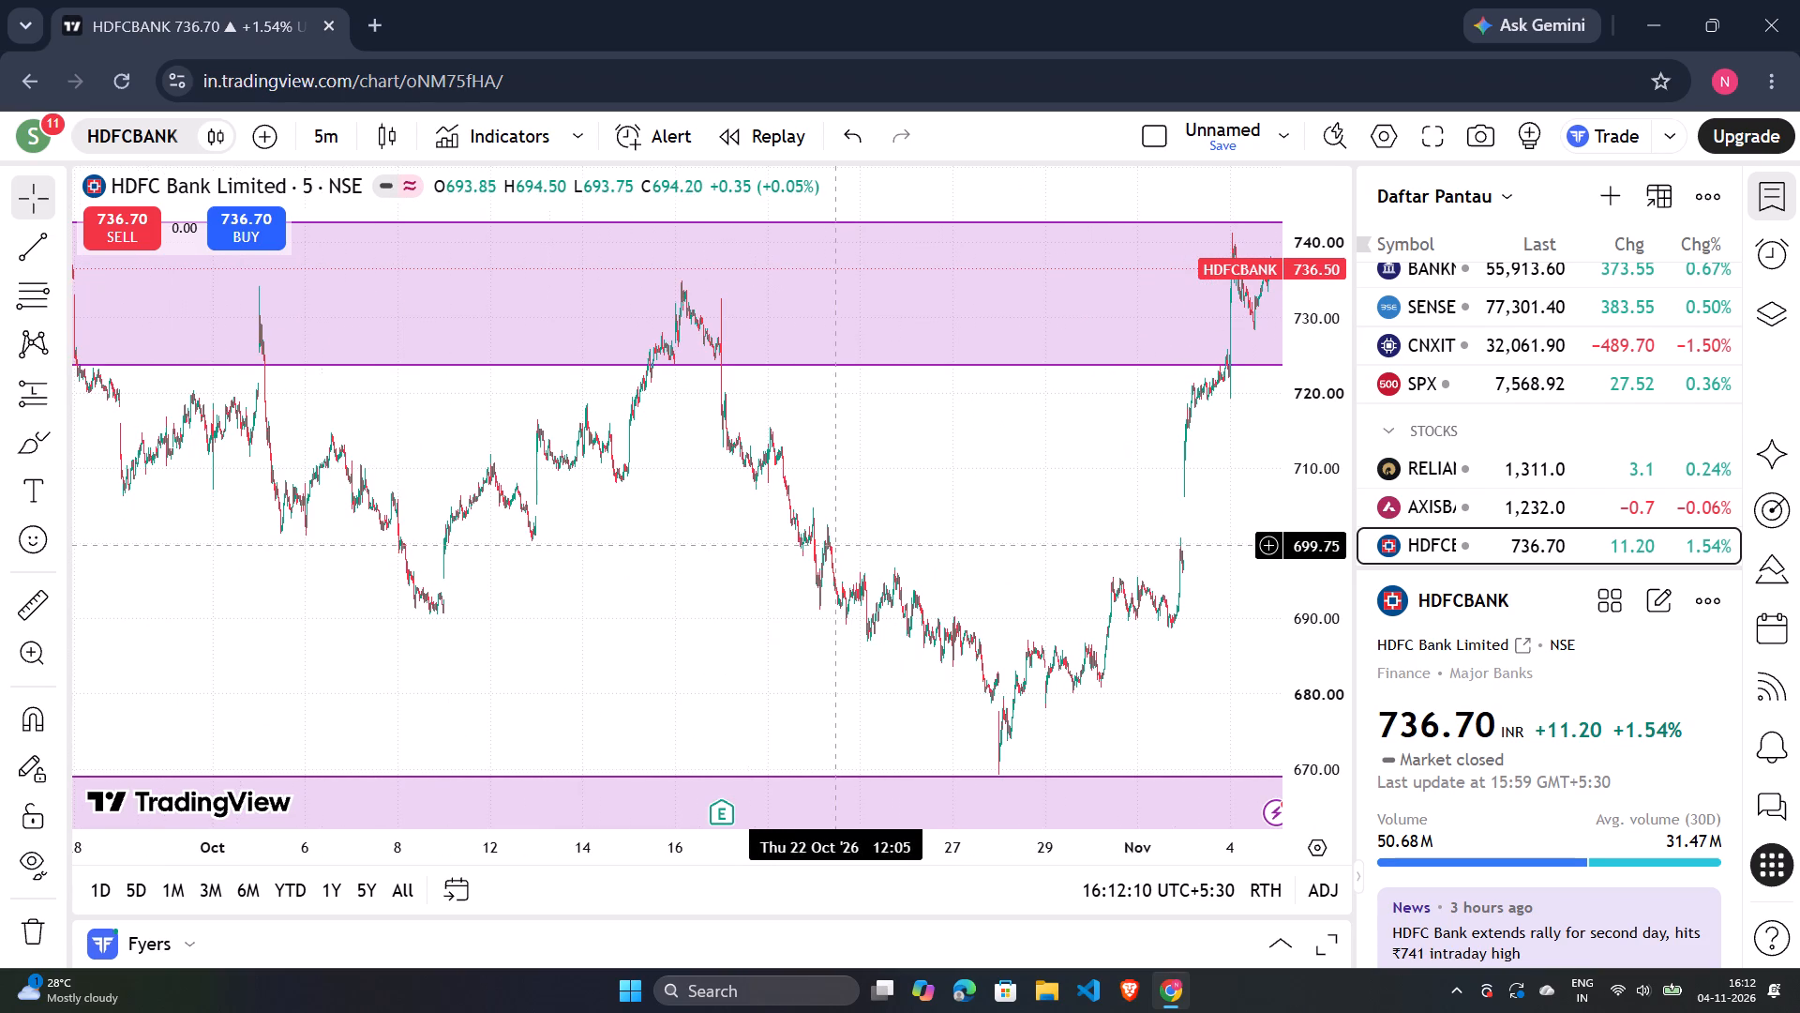
pyautogui.moveTo(234, 551); pyautogui.dragTo(835, 571)
pyautogui.moveTo(453, 577); pyautogui.dragTo(864, 581)
pyautogui.scroll(-20, 1312, 413)
pyautogui.scroll(-1, 1312, 413)
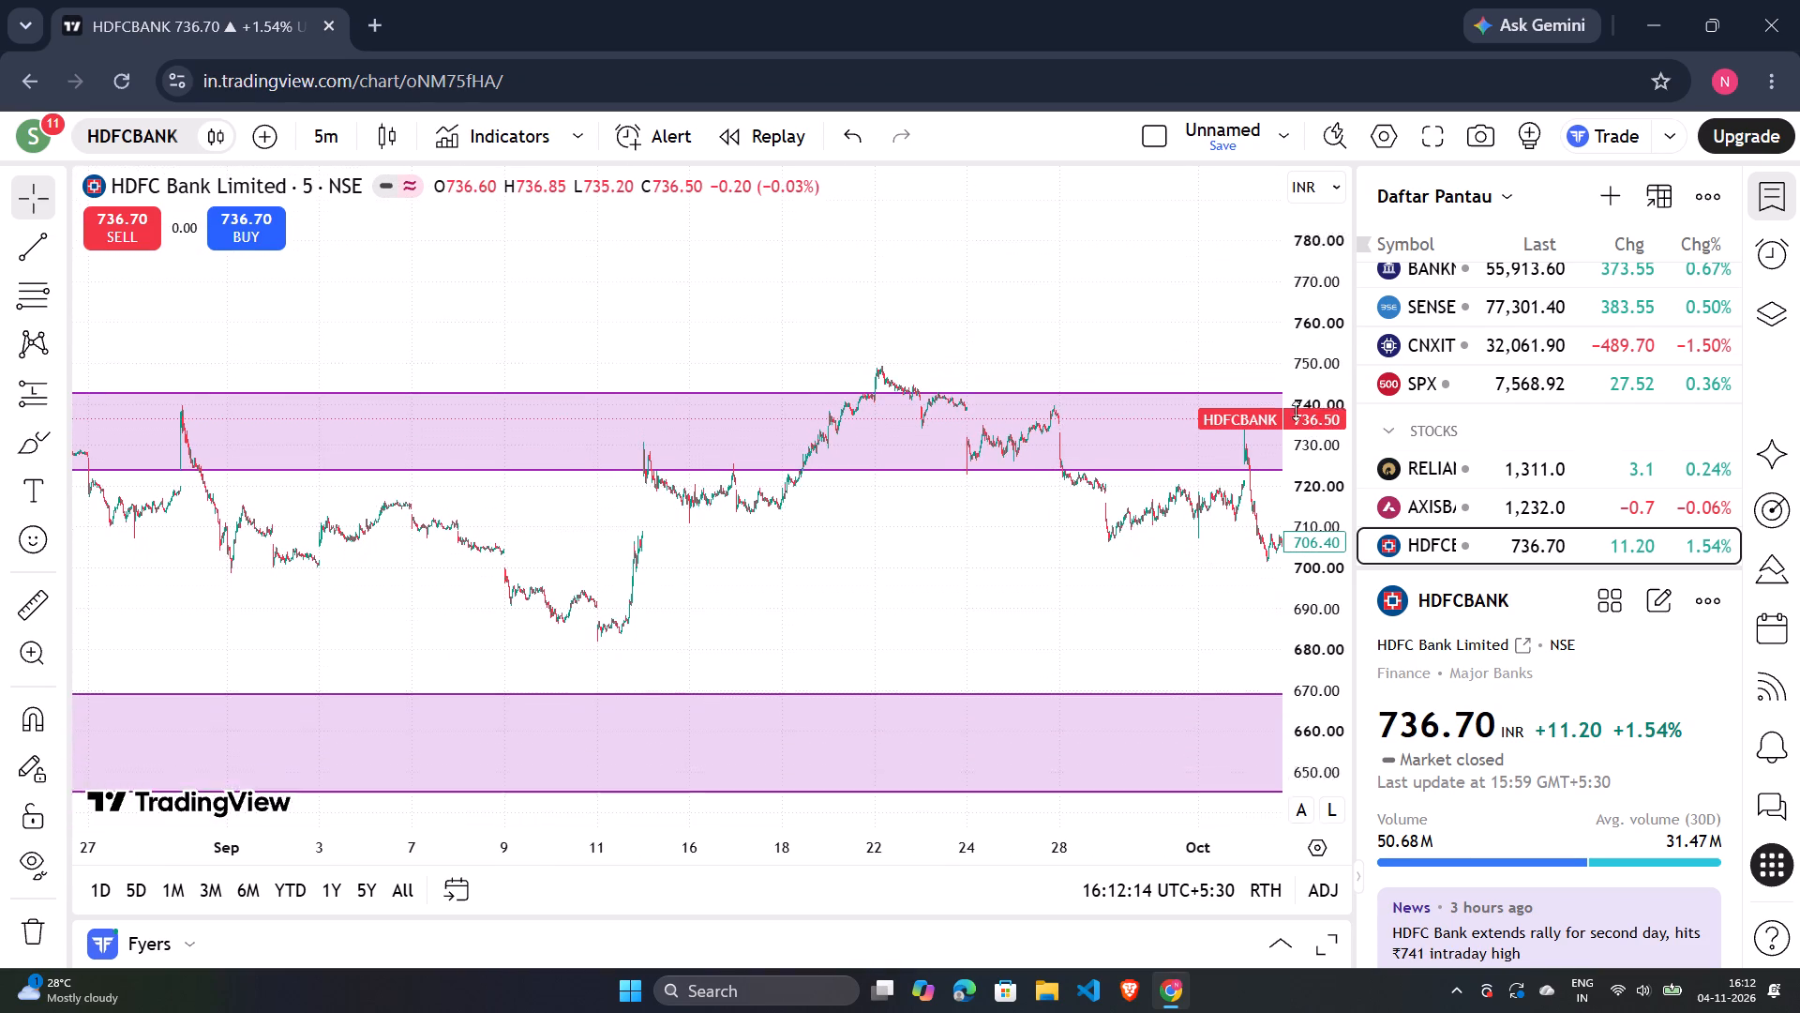
pyautogui.scroll(-6, 547, 364)
pyautogui.moveTo(349, 361); pyautogui.dragTo(907, 319)
pyautogui.moveTo(424, 301); pyautogui.dragTo(787, 314)
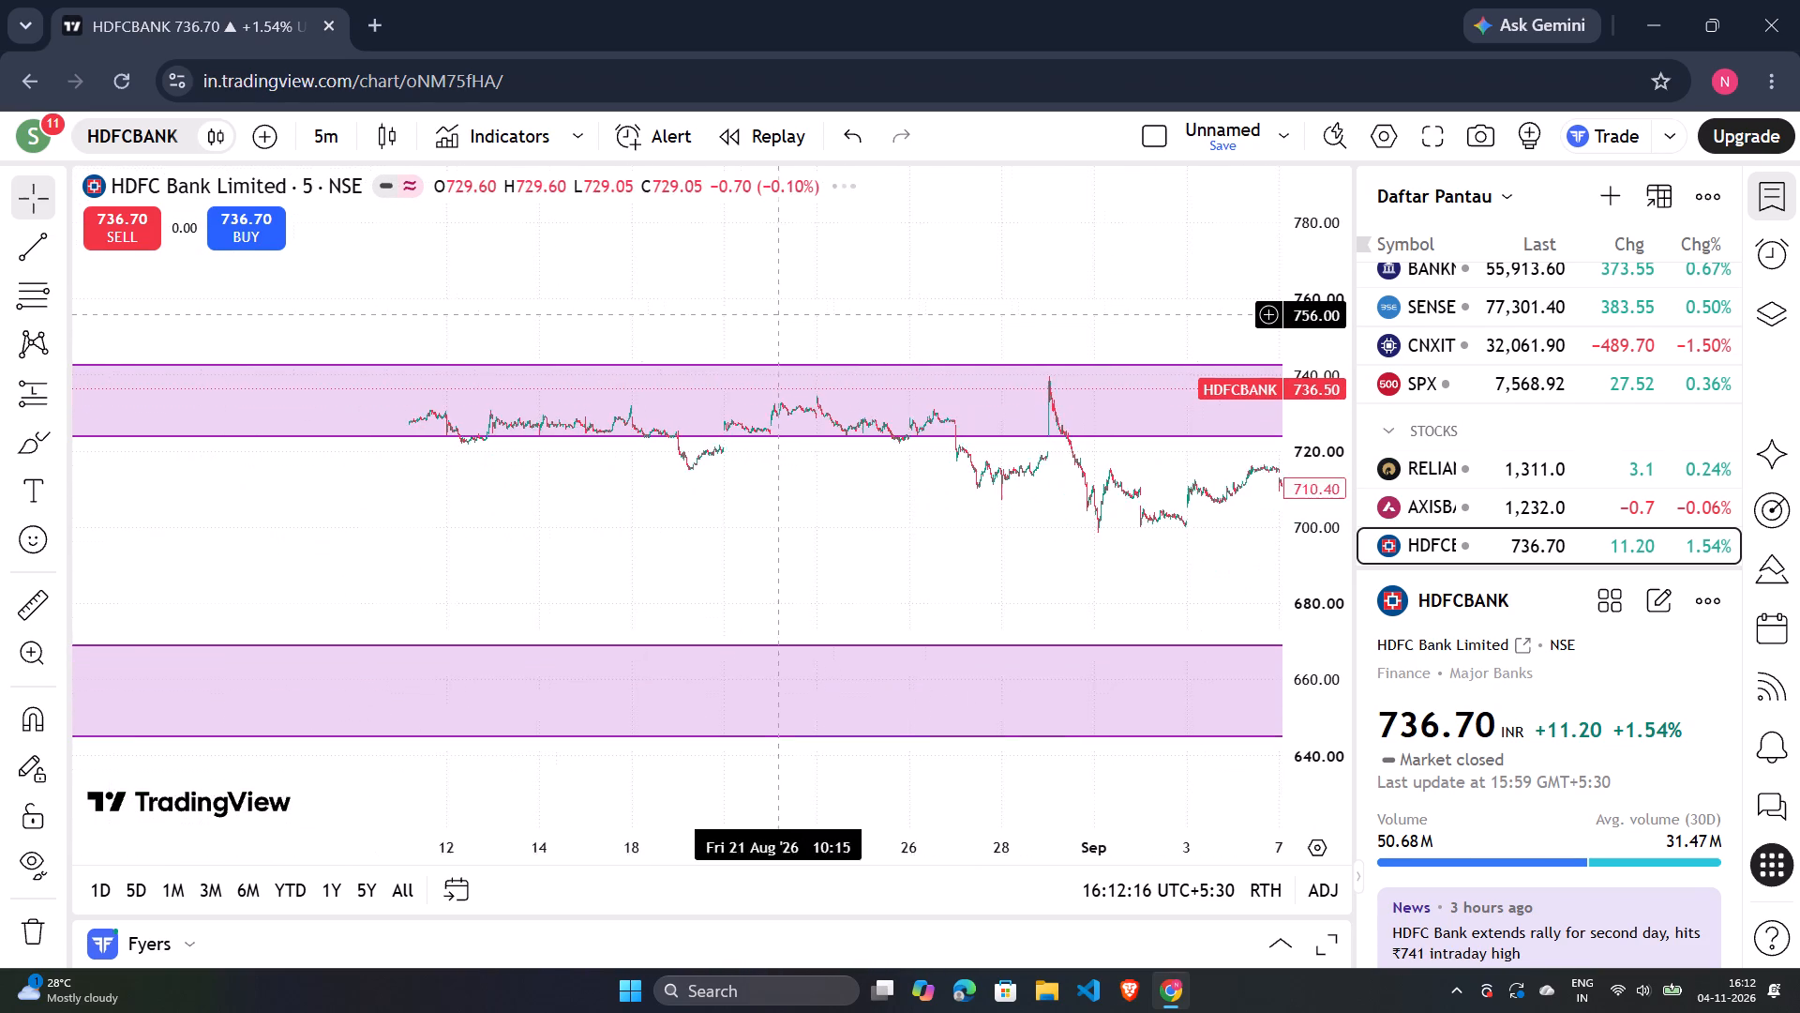
pyautogui.moveTo(492, 282); pyautogui.dragTo(733, 298)
pyautogui.moveTo(733, 298); pyautogui.dragTo(677, 298)
pyautogui.moveTo(940, 299); pyautogui.dragTo(217, 299)
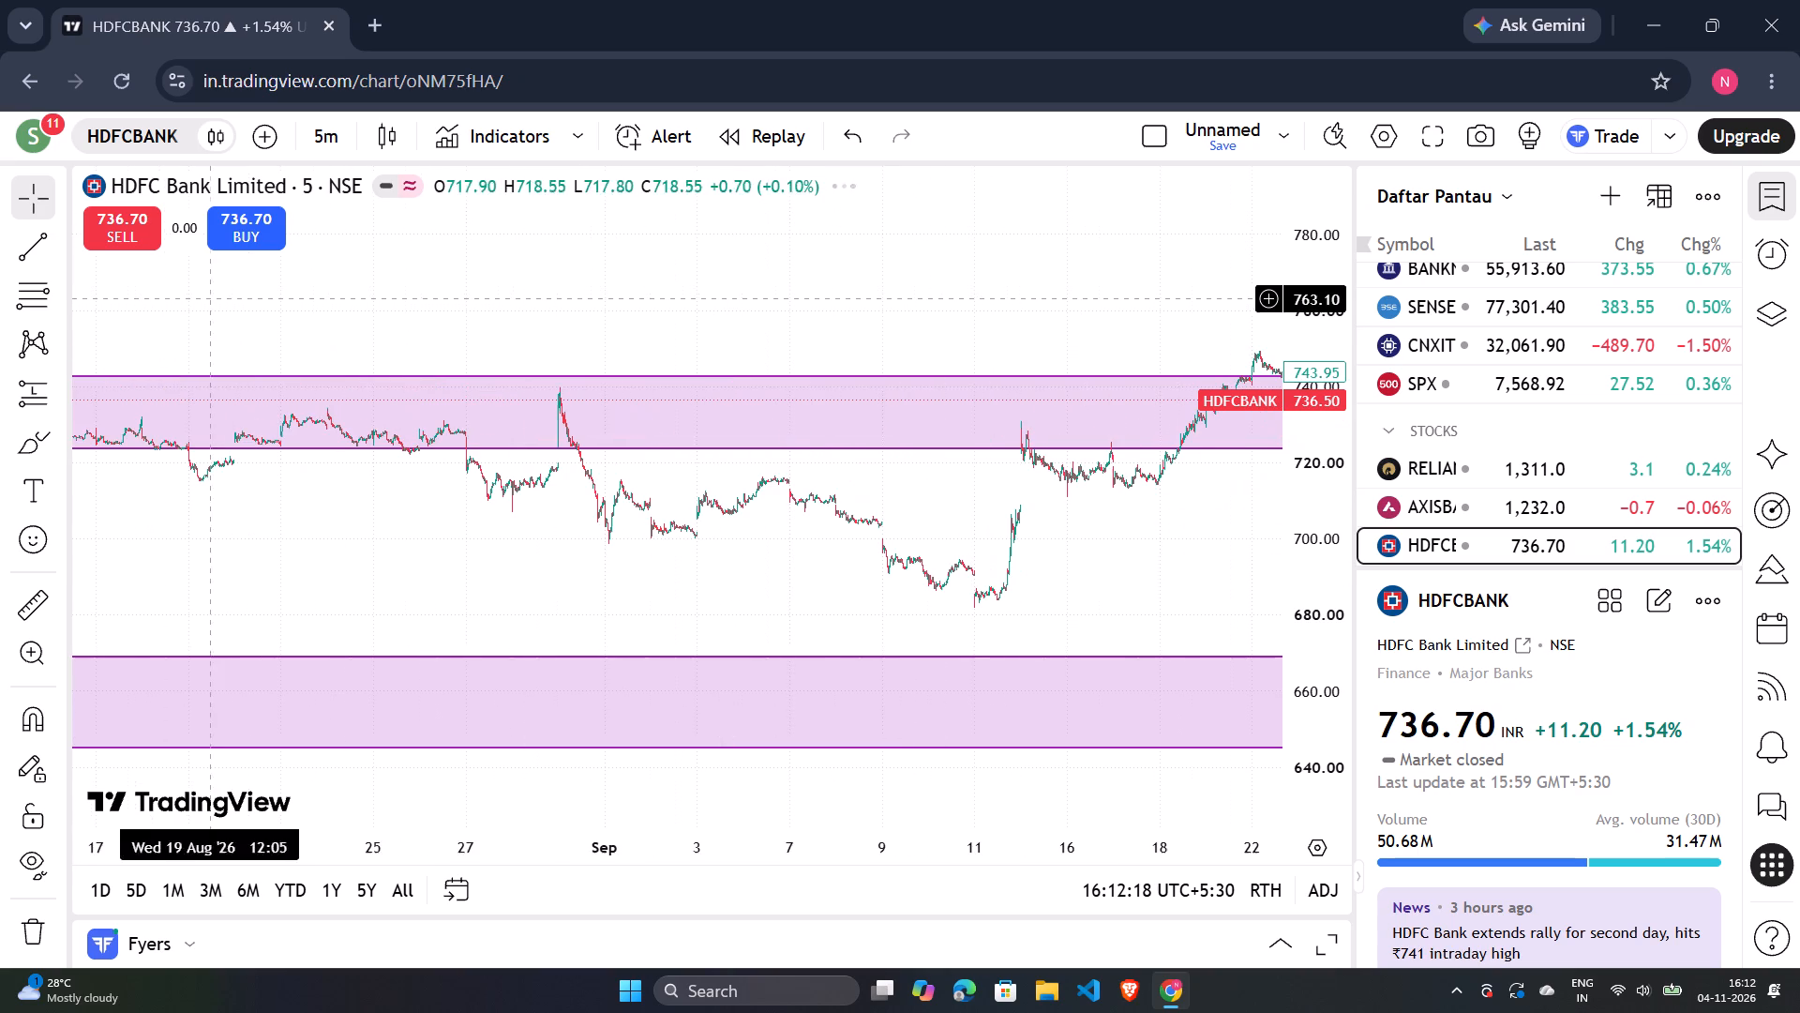
pyautogui.moveTo(892, 136); pyautogui.dragTo(86, 300)
pyautogui.moveTo(644, 280); pyautogui.dragTo(163, 282)
pyautogui.moveTo(642, 271); pyautogui.dragTo(96, 305)
pyautogui.moveTo(574, 304); pyautogui.dragTo(524, 304)
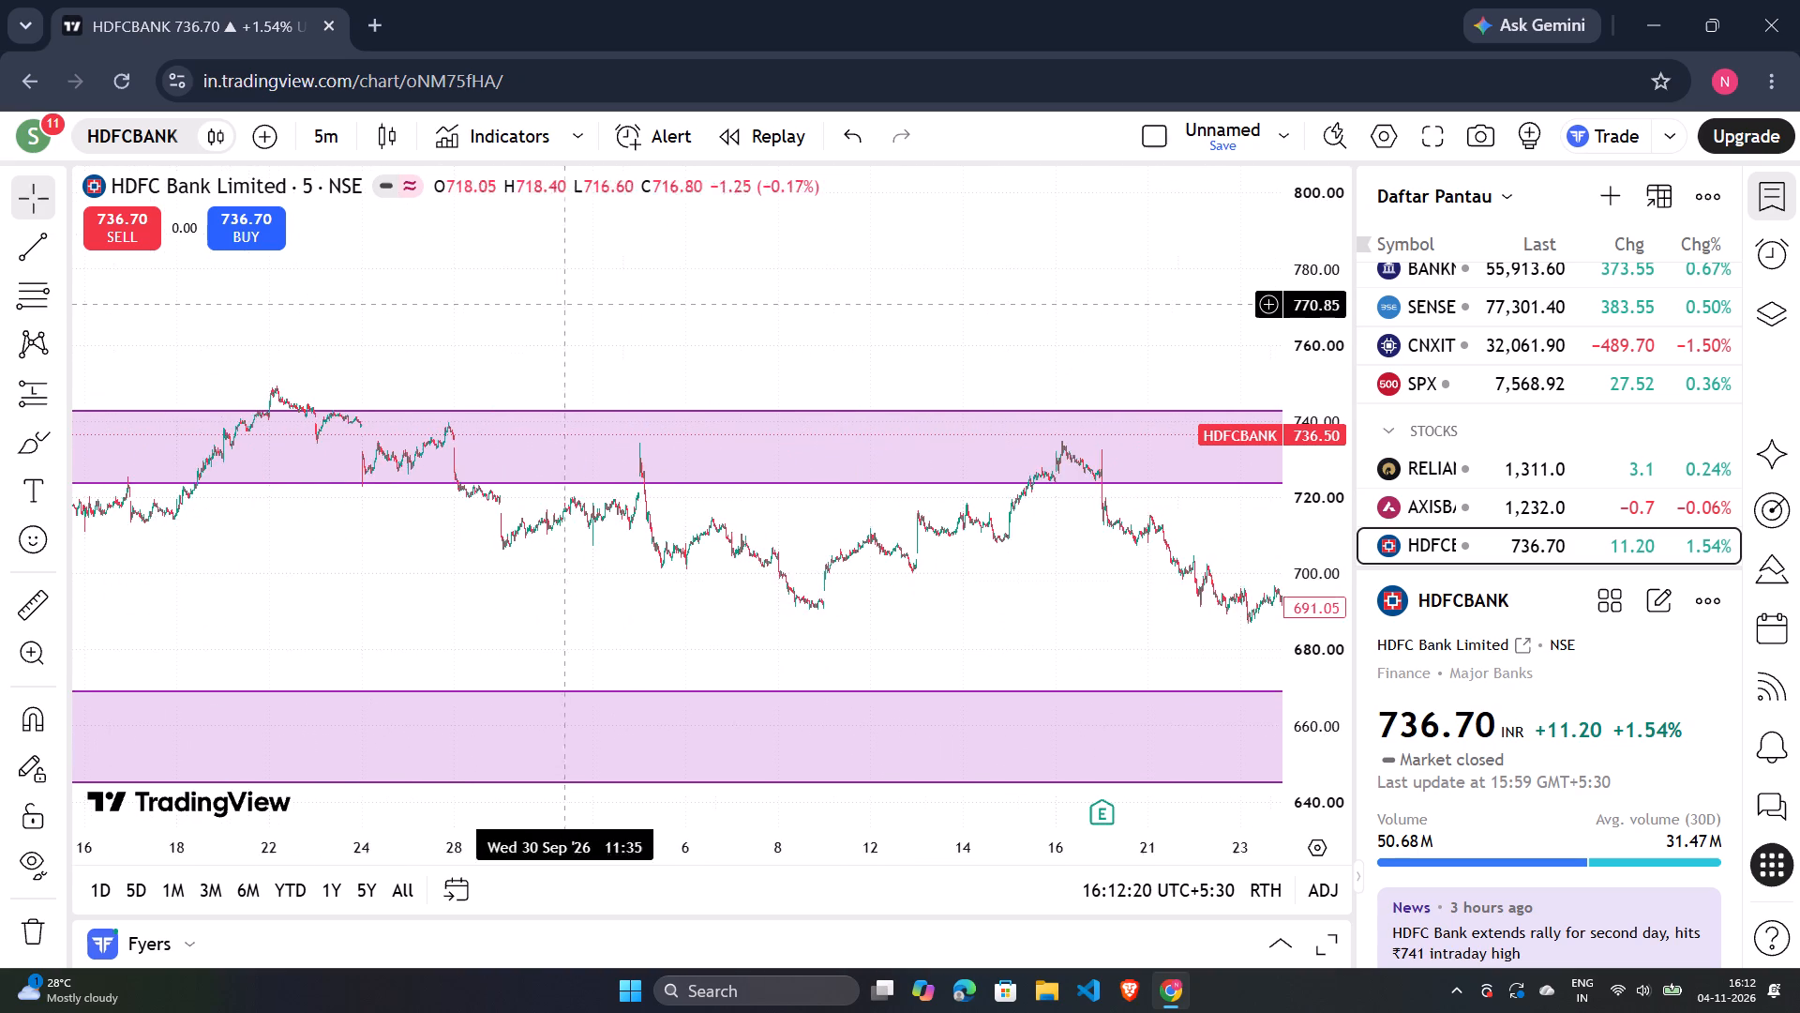
pyautogui.moveTo(524, 304); pyautogui.dragTo(122, 311)
pyautogui.moveTo(697, 280); pyautogui.dragTo(343, 289)
pyautogui.moveTo(639, 293); pyautogui.dragTo(338, 293)
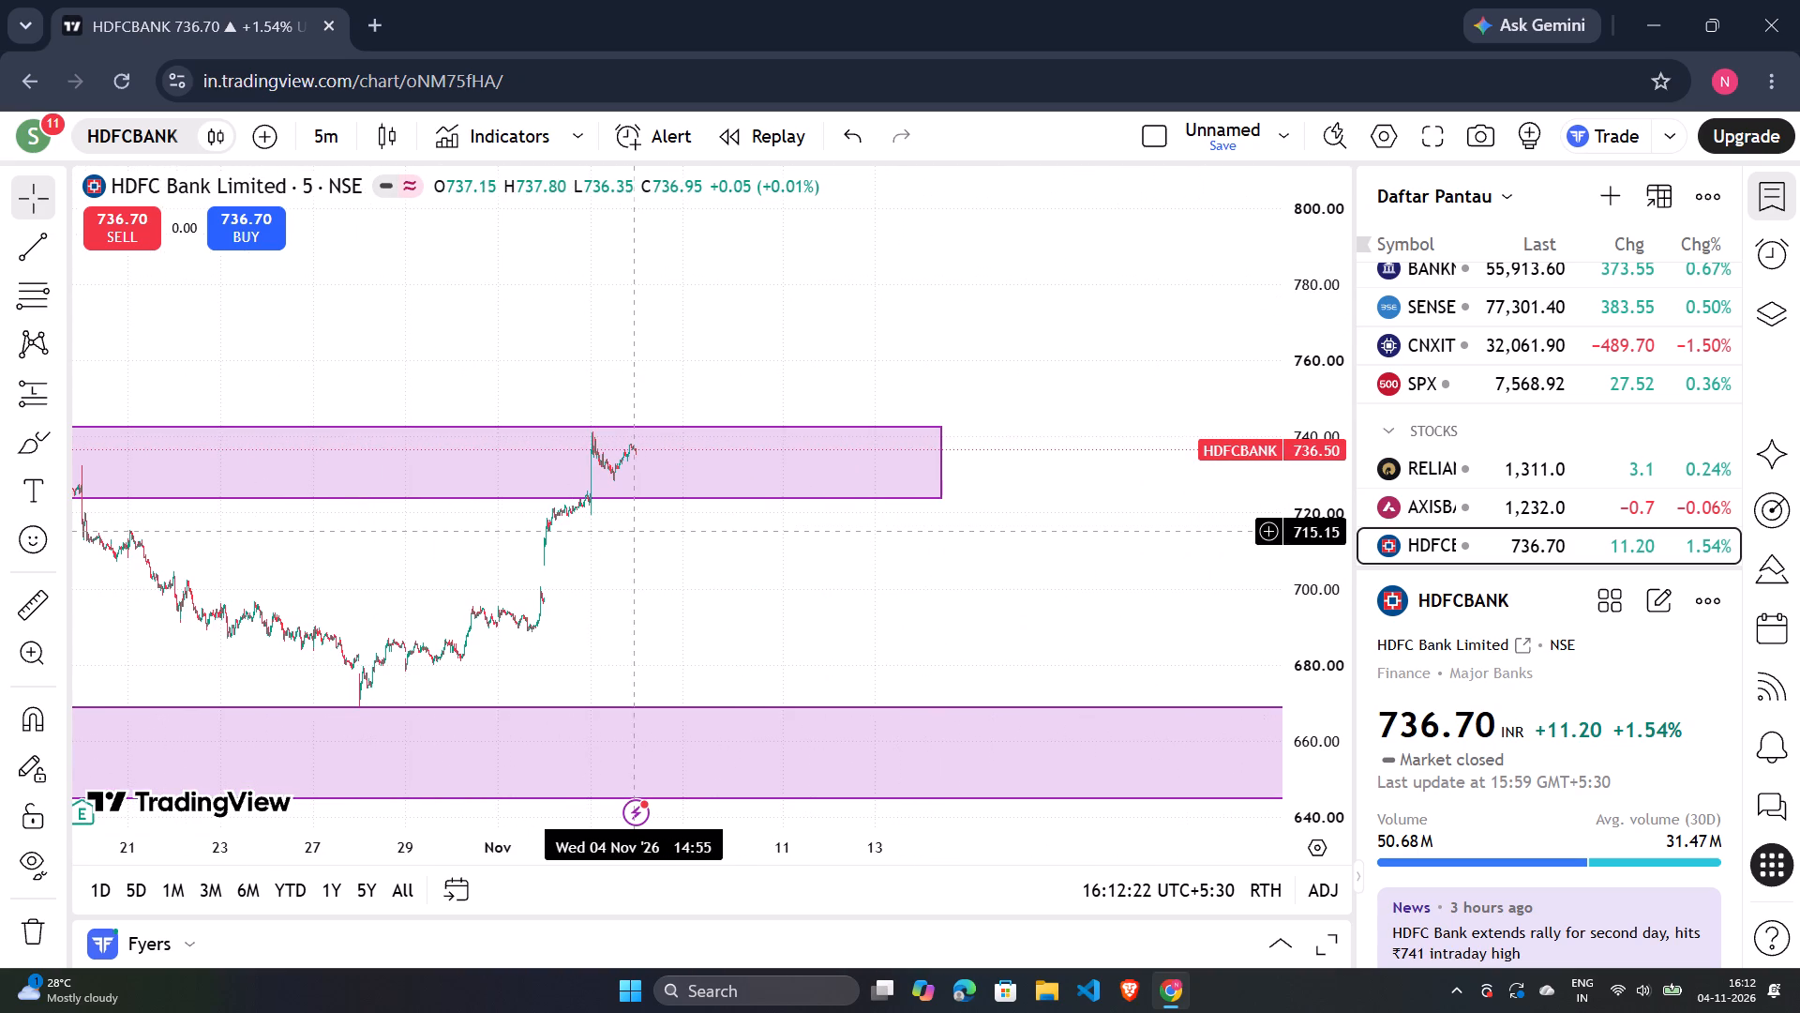
# Reset the chart view and examine the 3 and 4 November 5-minute candles in and below the upper zone.
pyautogui.rightClick(632, 534)
pyautogui.click(658, 317)
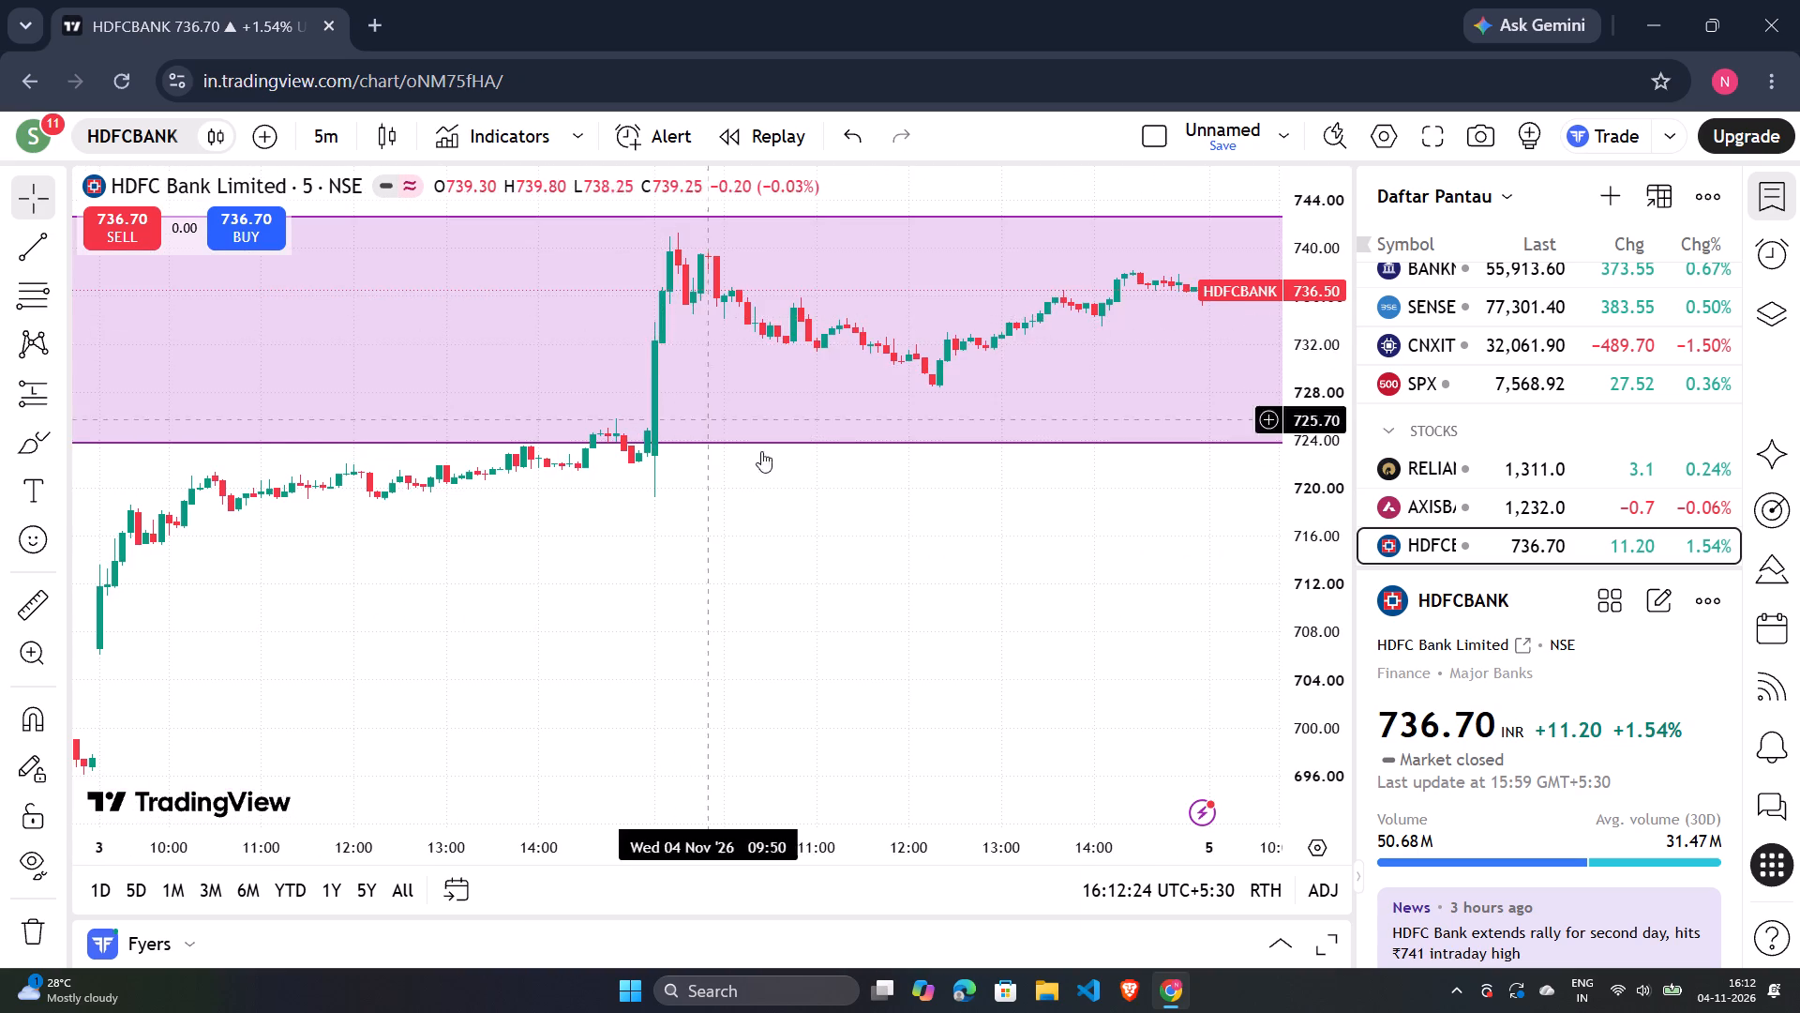
pyautogui.scroll(-5, 822, 506)
pyautogui.moveTo(930, 598); pyautogui.dragTo(537, 617)
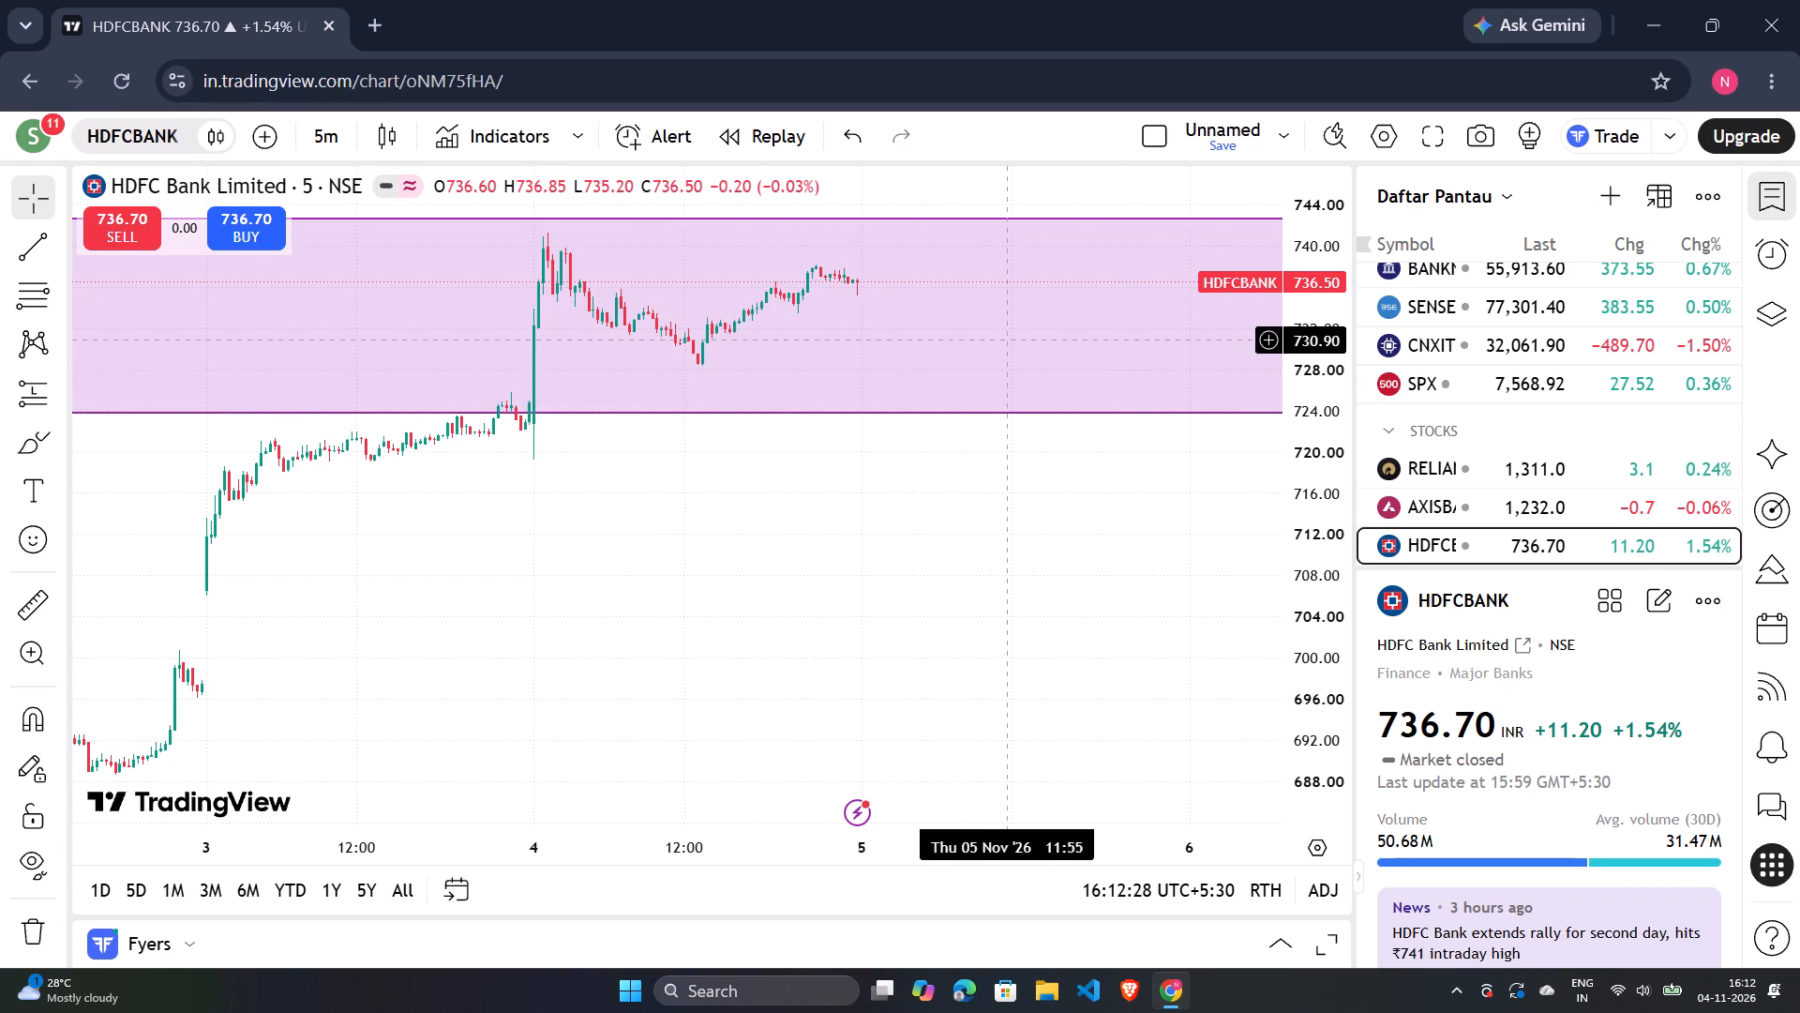
pyautogui.scroll(5, 979, 328)
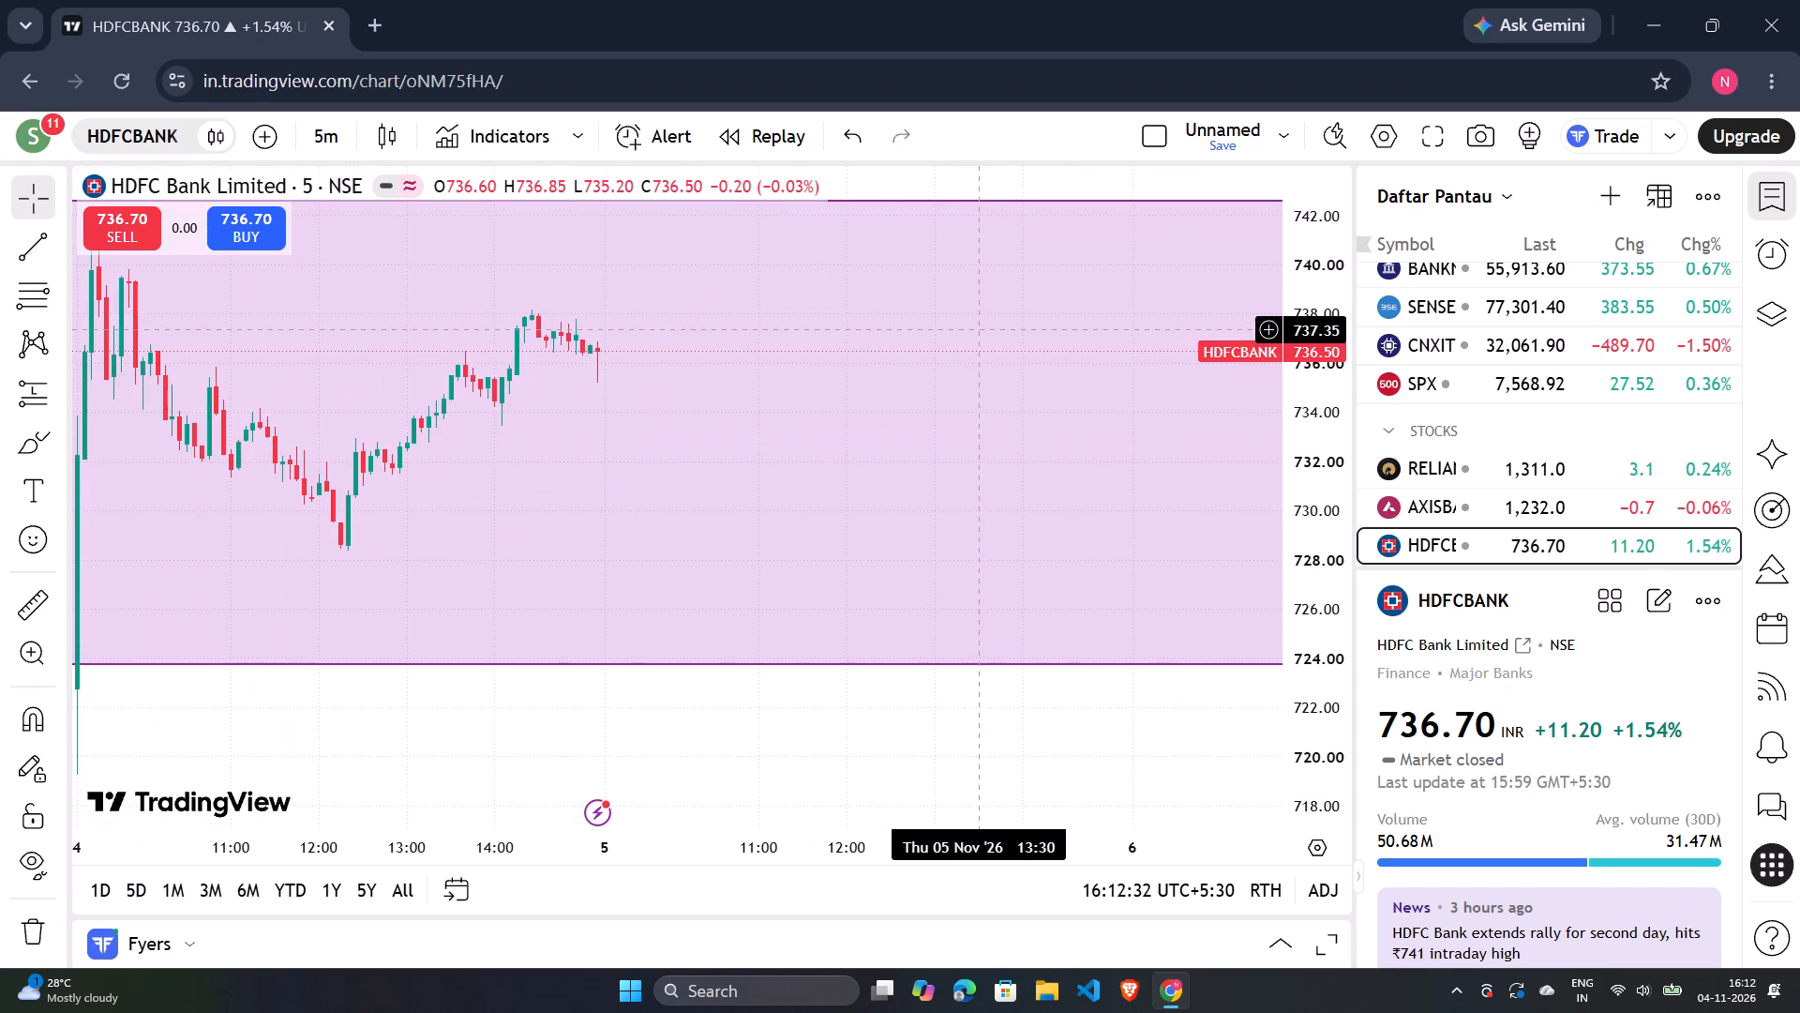
pyautogui.scroll(-7, 979, 332)
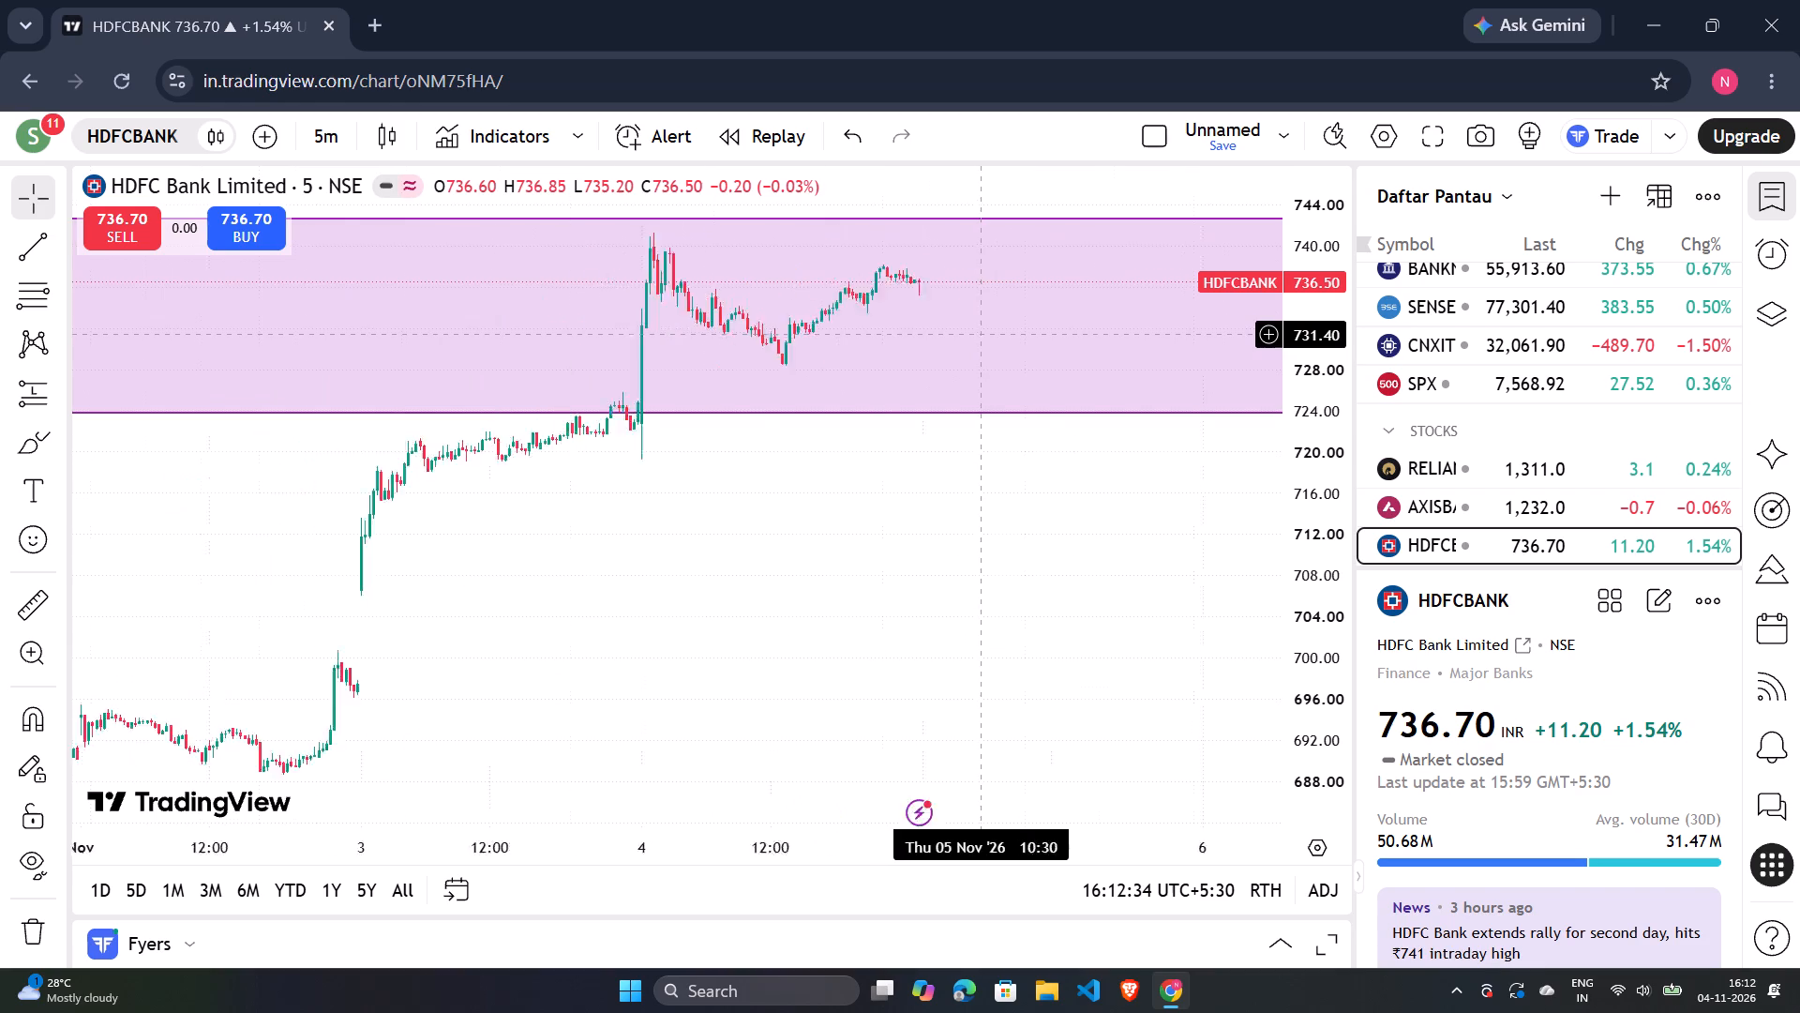
# Examine how the 5-minute price action from late August to early November interacts with the upper purple zone.
pyautogui.scroll(-10, 979, 335)
pyautogui.scroll(-6, 824, 507)
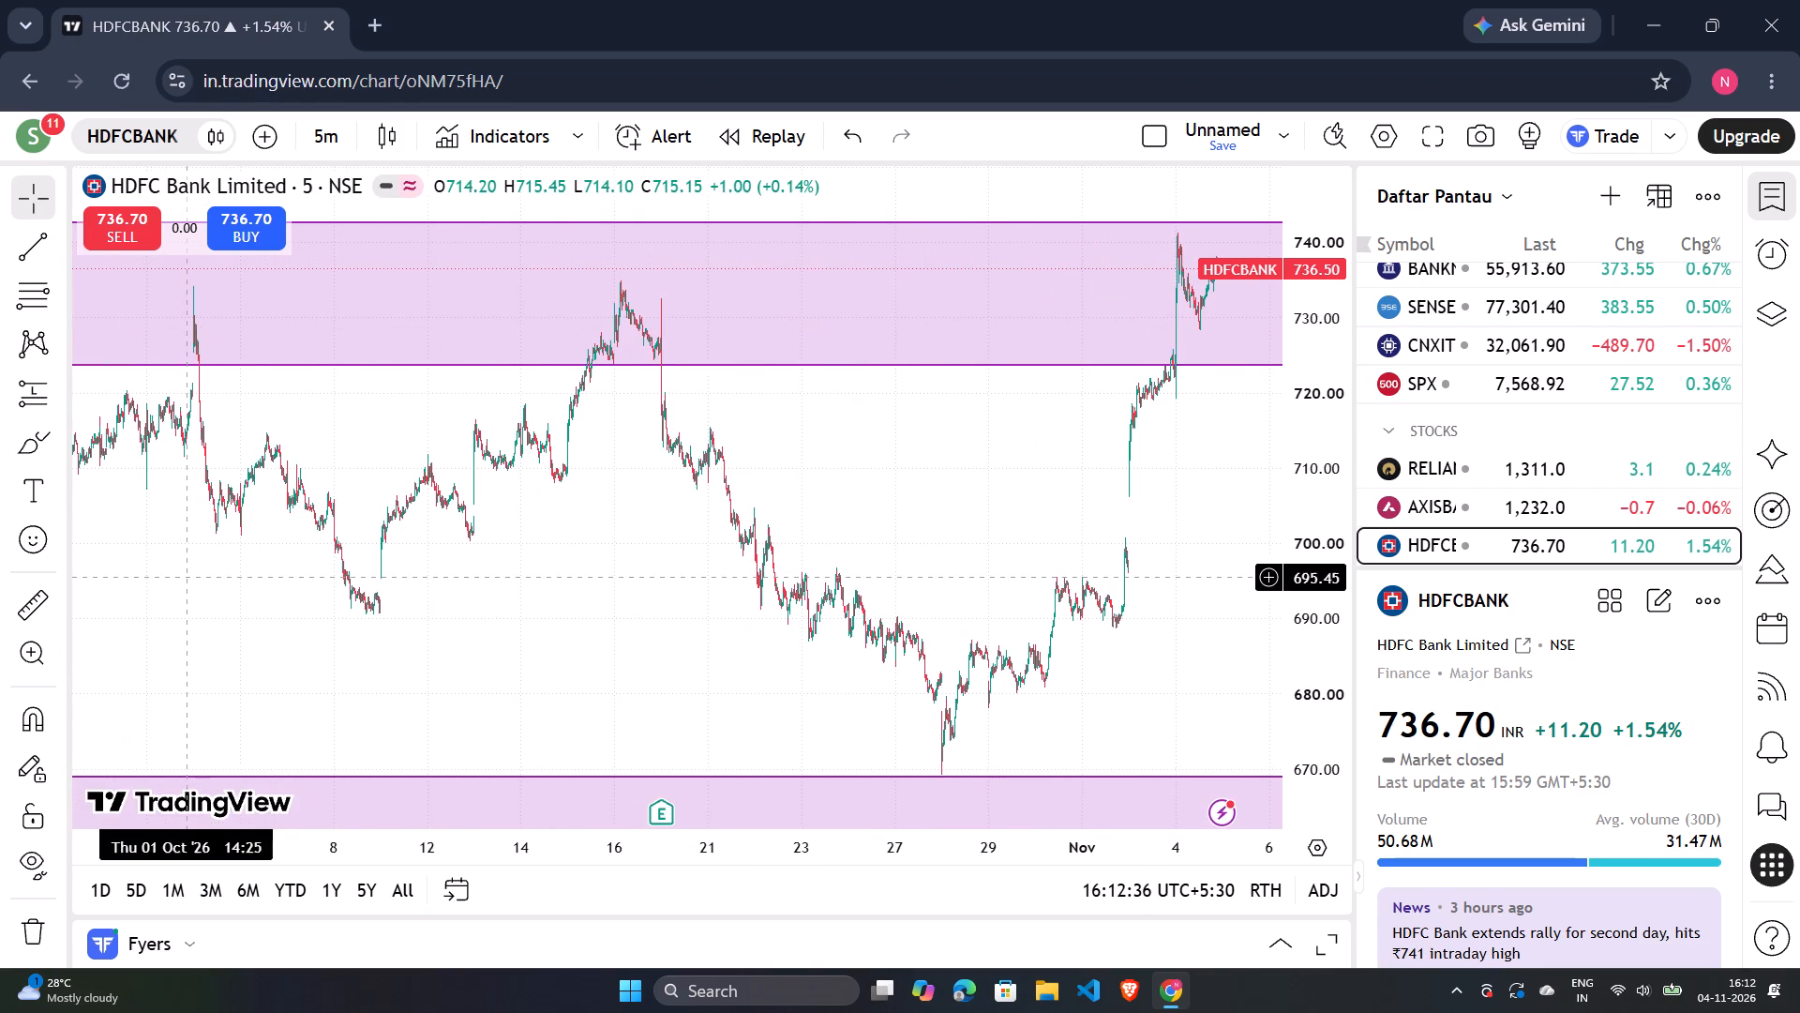
pyautogui.scroll(-9, 187, 594)
pyautogui.moveTo(183, 594); pyautogui.dragTo(578, 644)
pyautogui.scroll(-6, 358, 643)
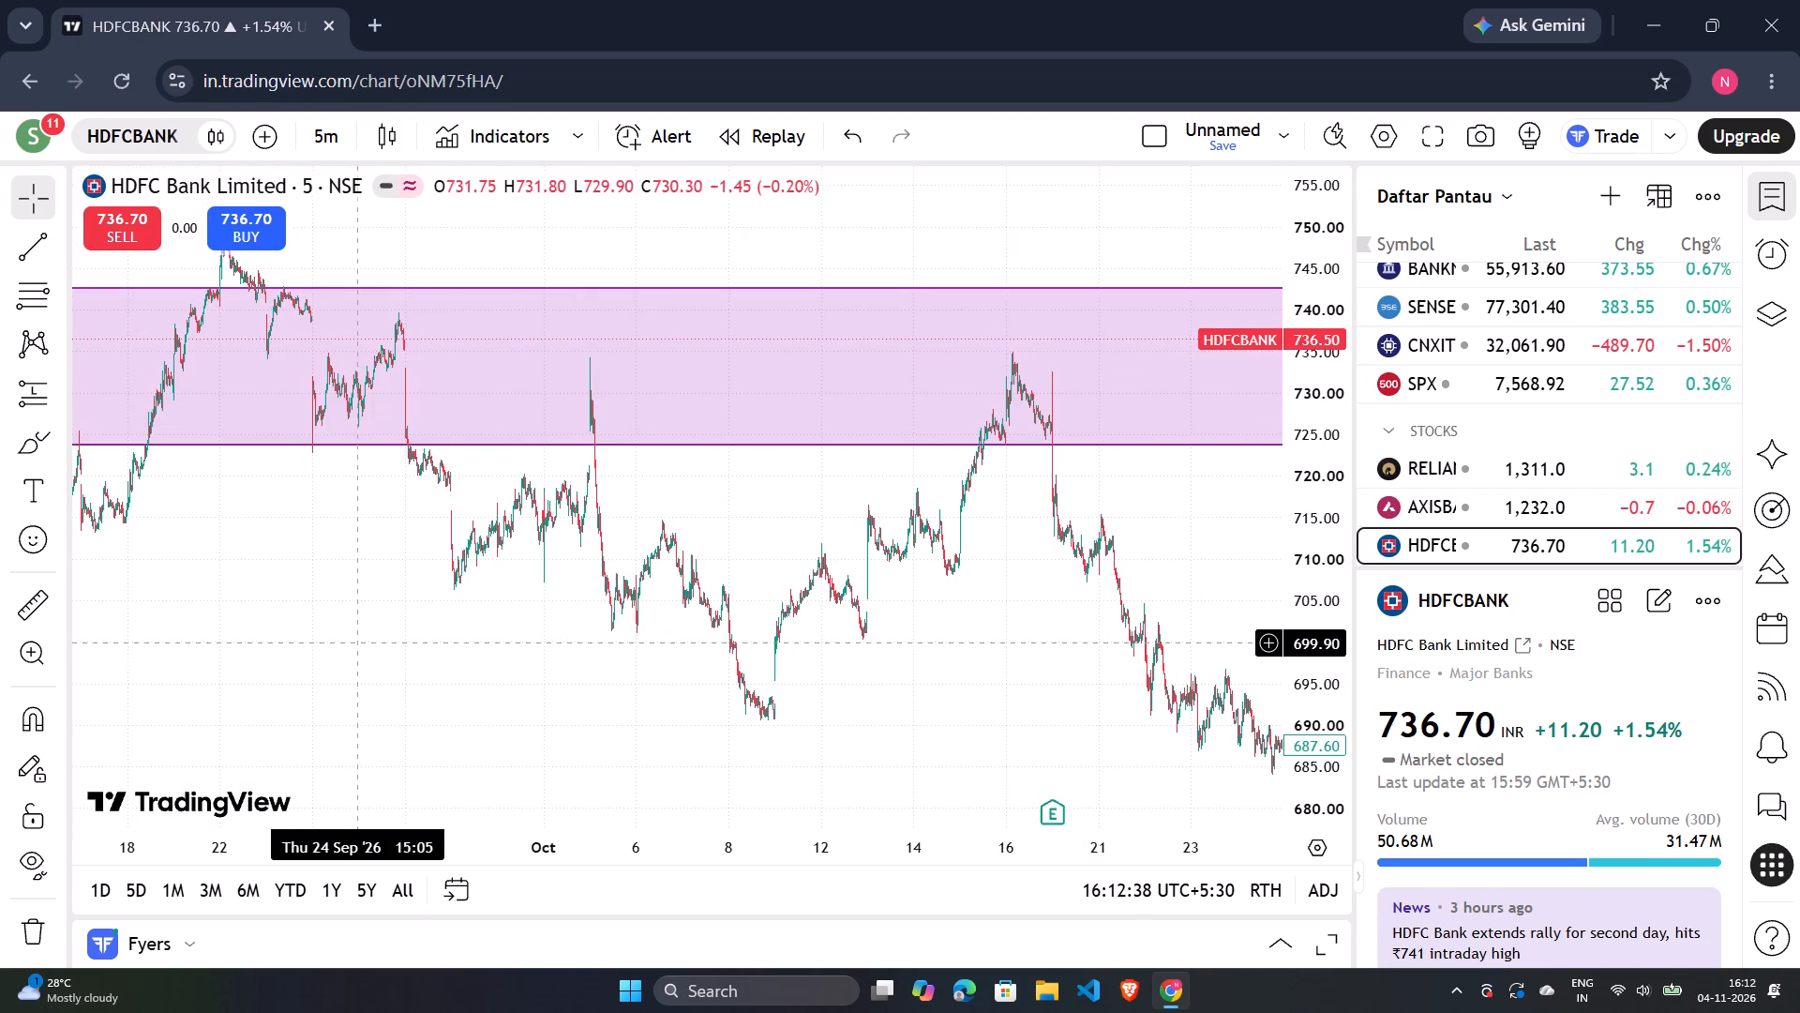
pyautogui.moveTo(288, 638); pyautogui.dragTo(760, 642)
pyautogui.moveTo(465, 636); pyautogui.dragTo(743, 633)
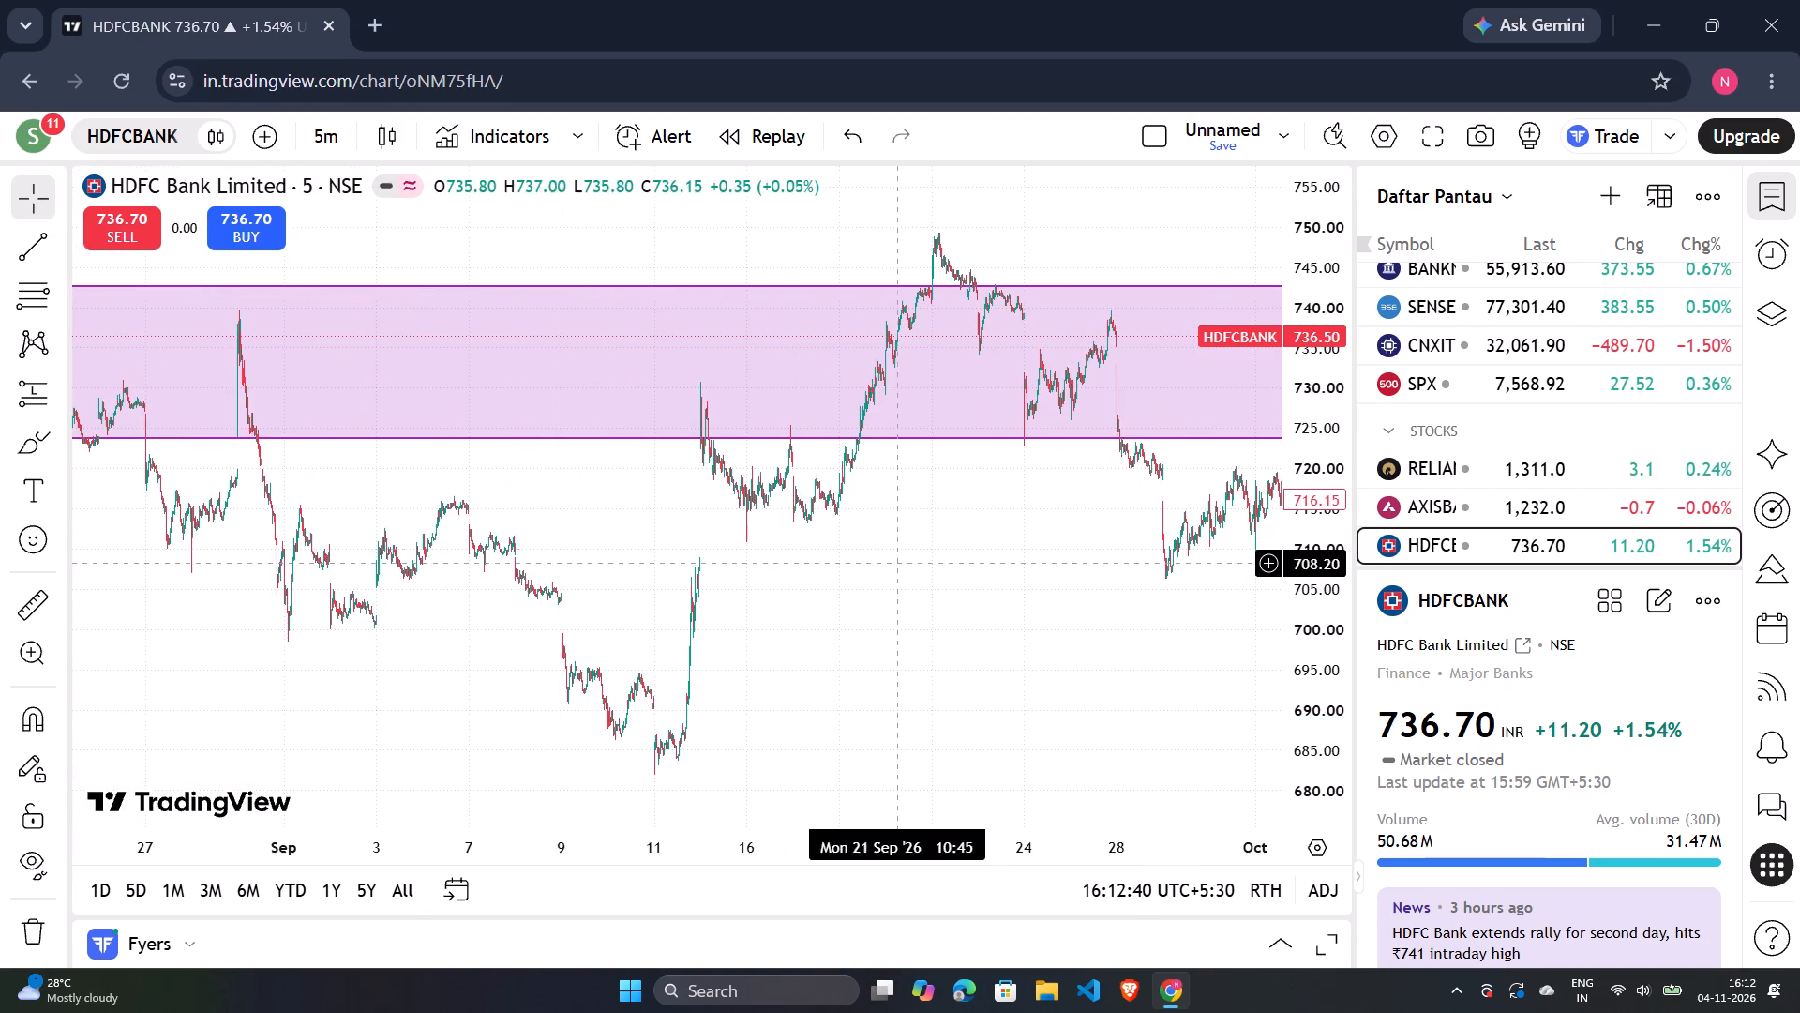
pyautogui.moveTo(642, 629); pyautogui.dragTo(277, 673)
pyautogui.moveTo(956, 682); pyautogui.dragTo(402, 682)
pyautogui.moveTo(847, 688); pyautogui.dragTo(601, 630)
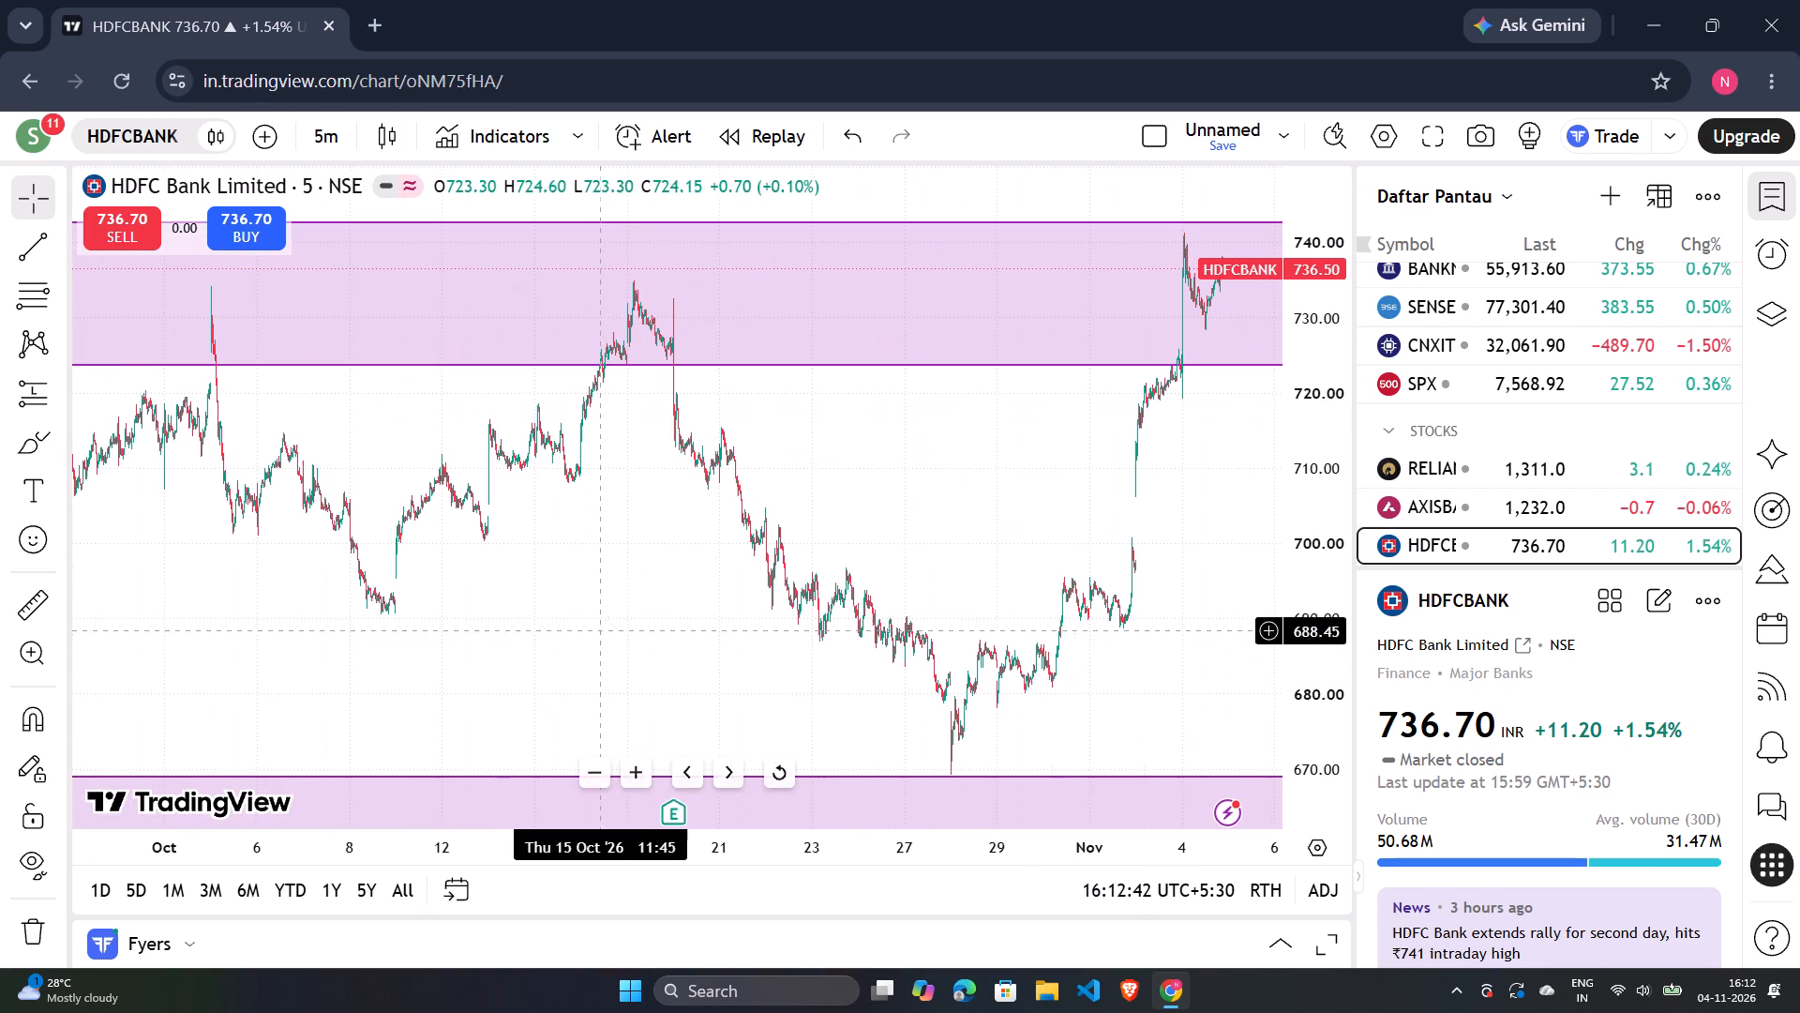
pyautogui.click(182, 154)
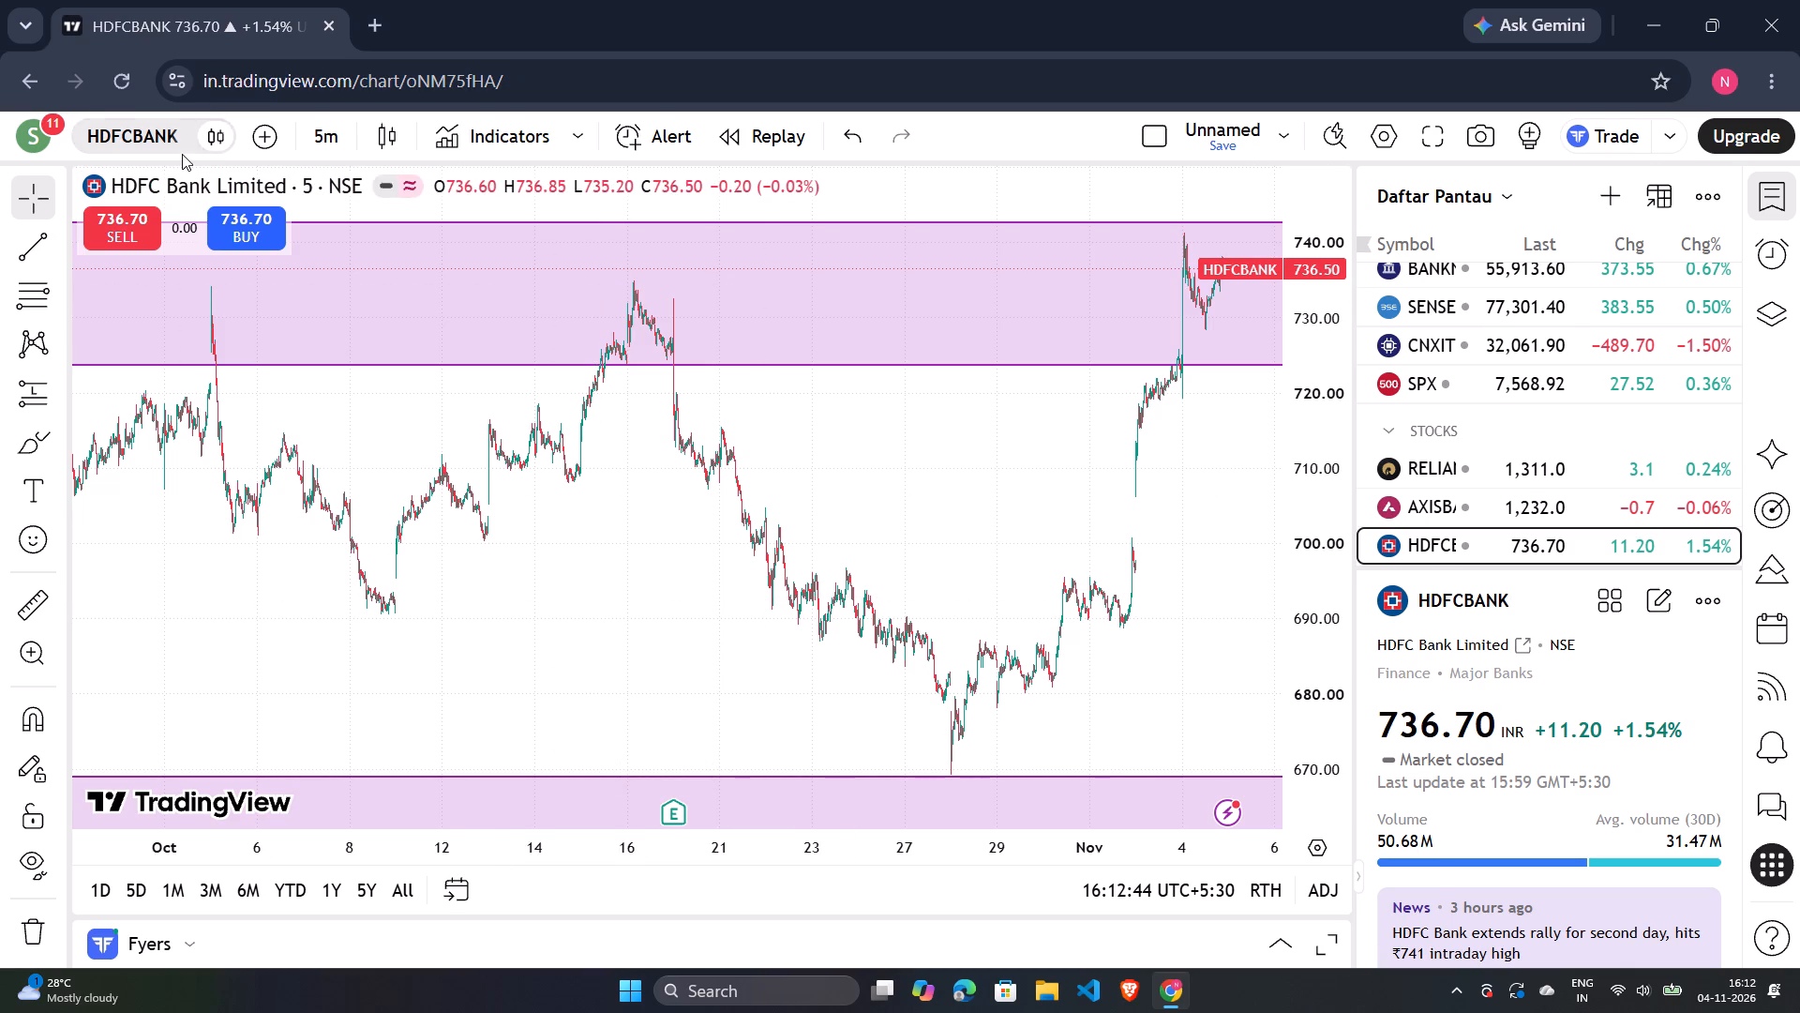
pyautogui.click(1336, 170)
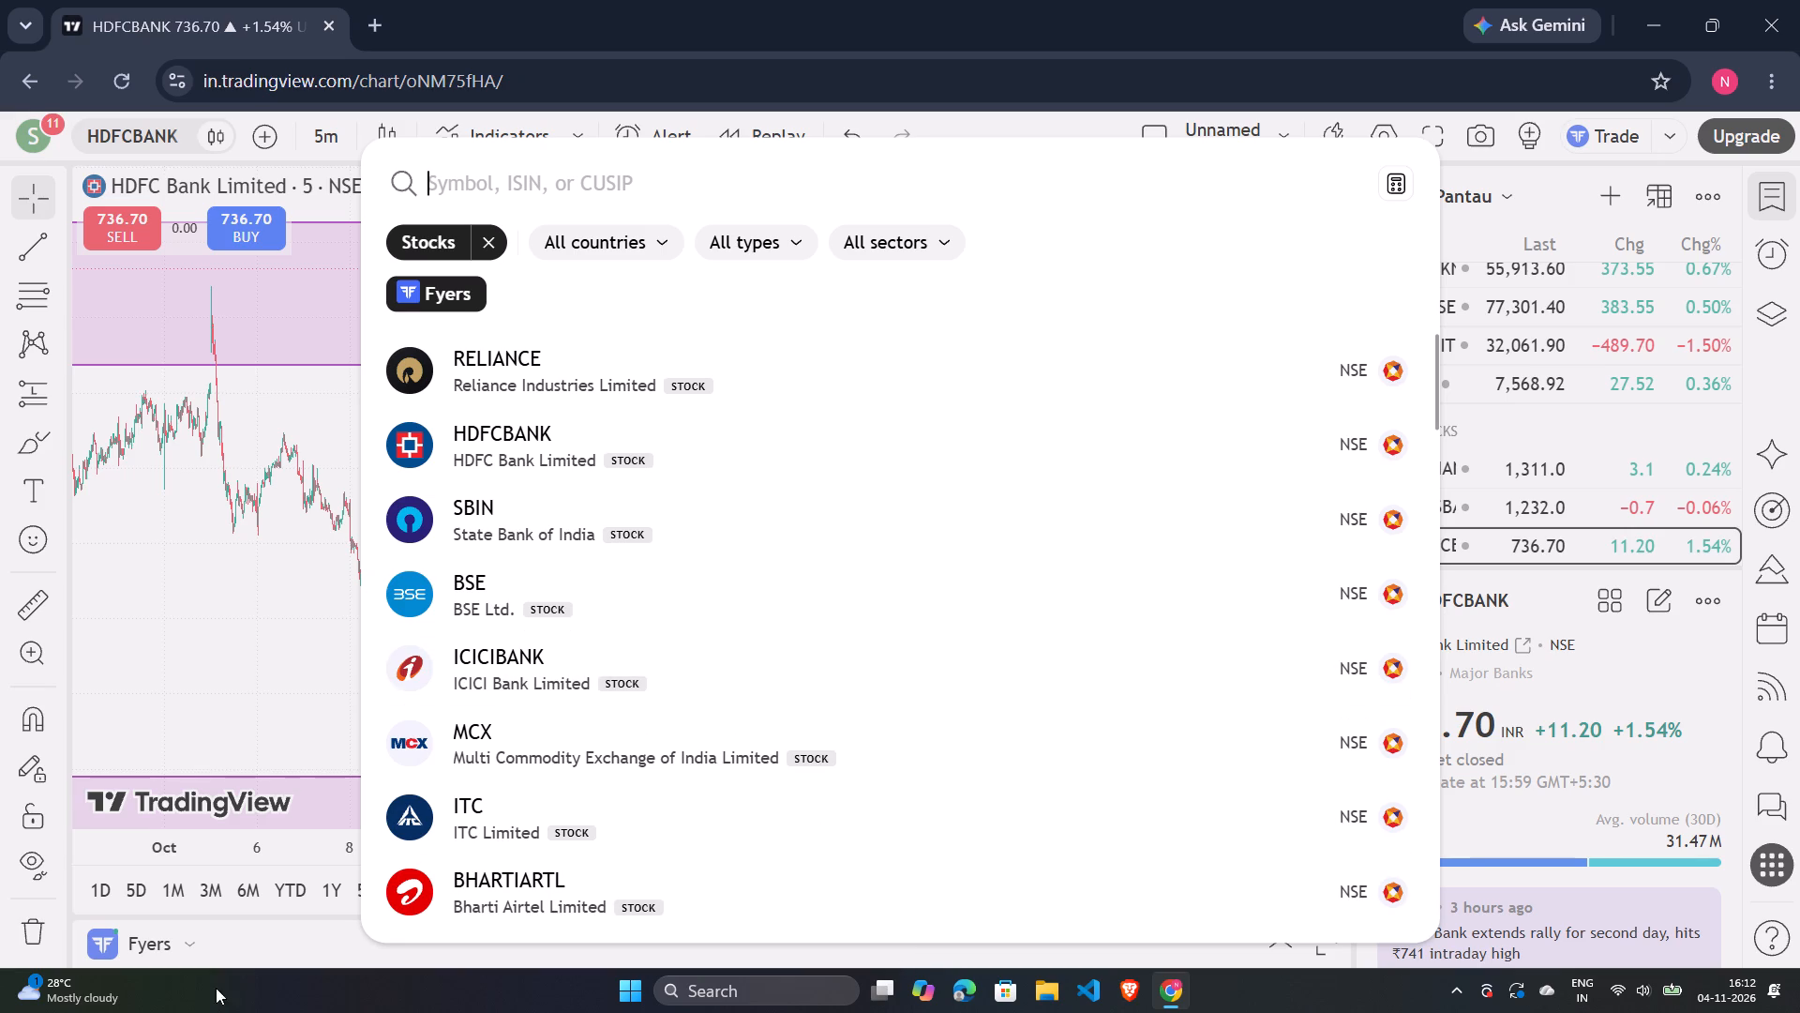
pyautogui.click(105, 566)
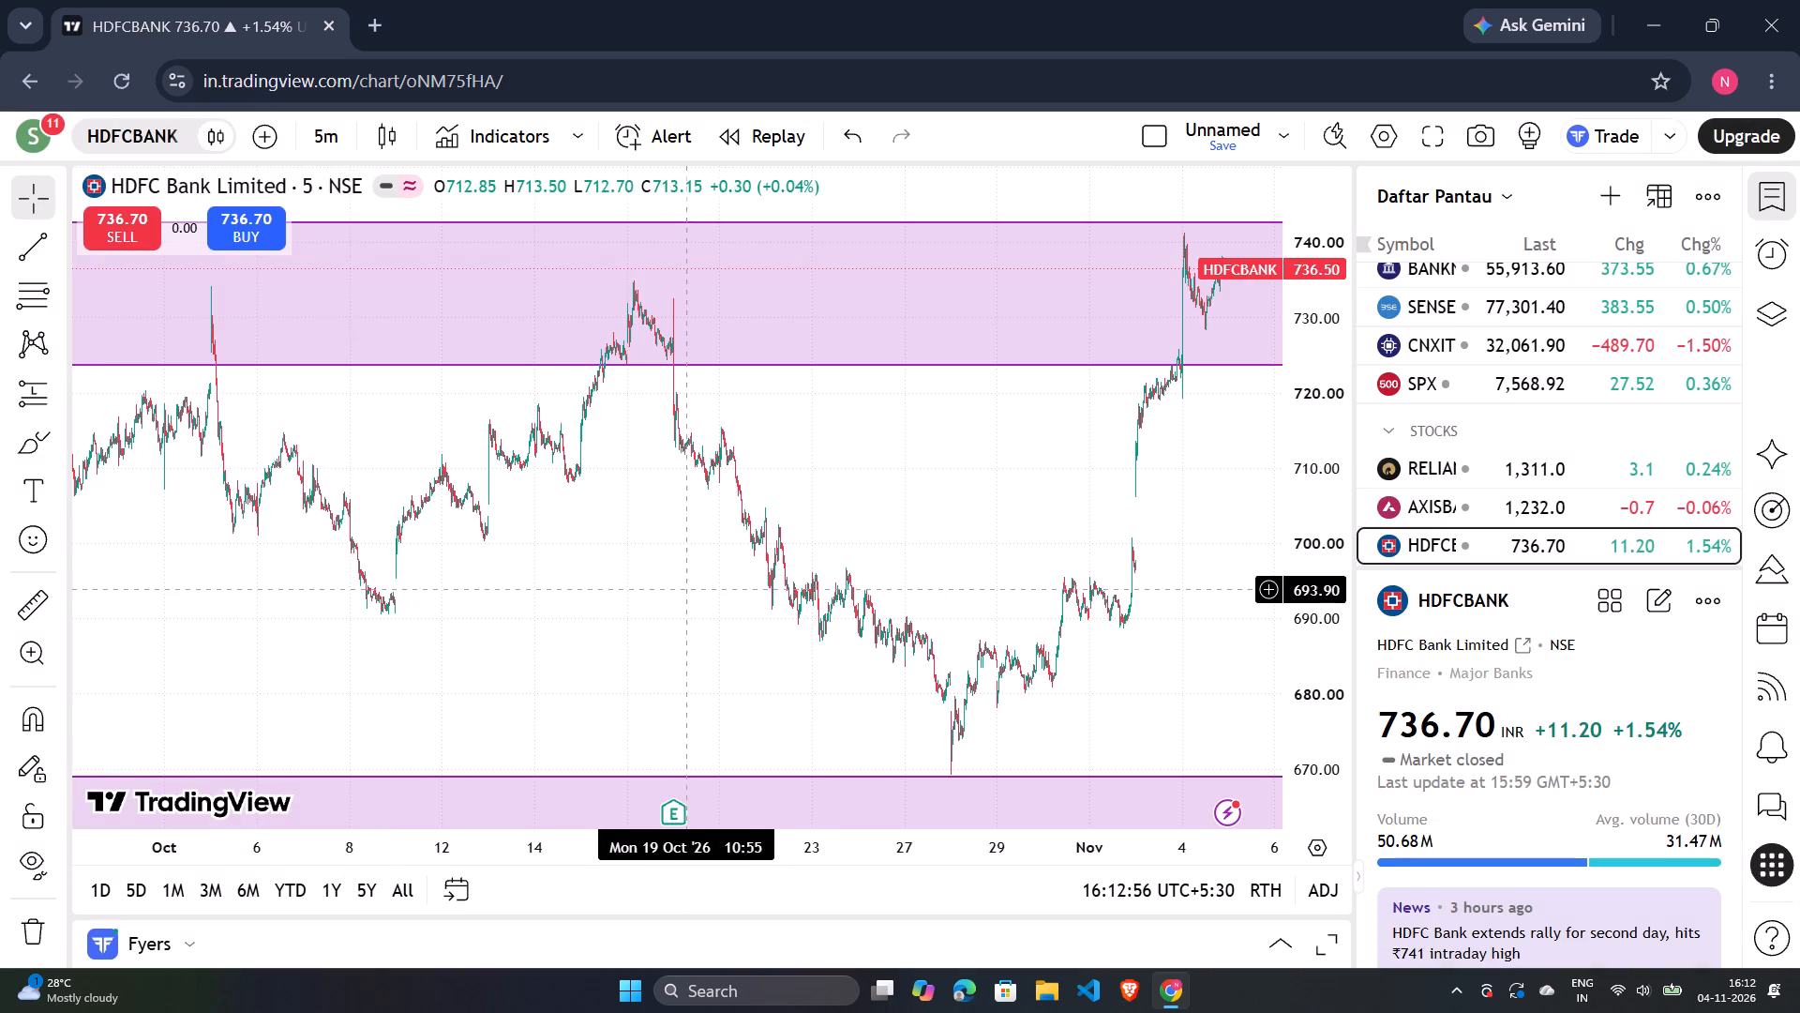
# Examine HDFCBANK's 5-minute candles from late October to 4 November as price rises toward the upper purple zone.
pyautogui.scroll(10, 686, 589)
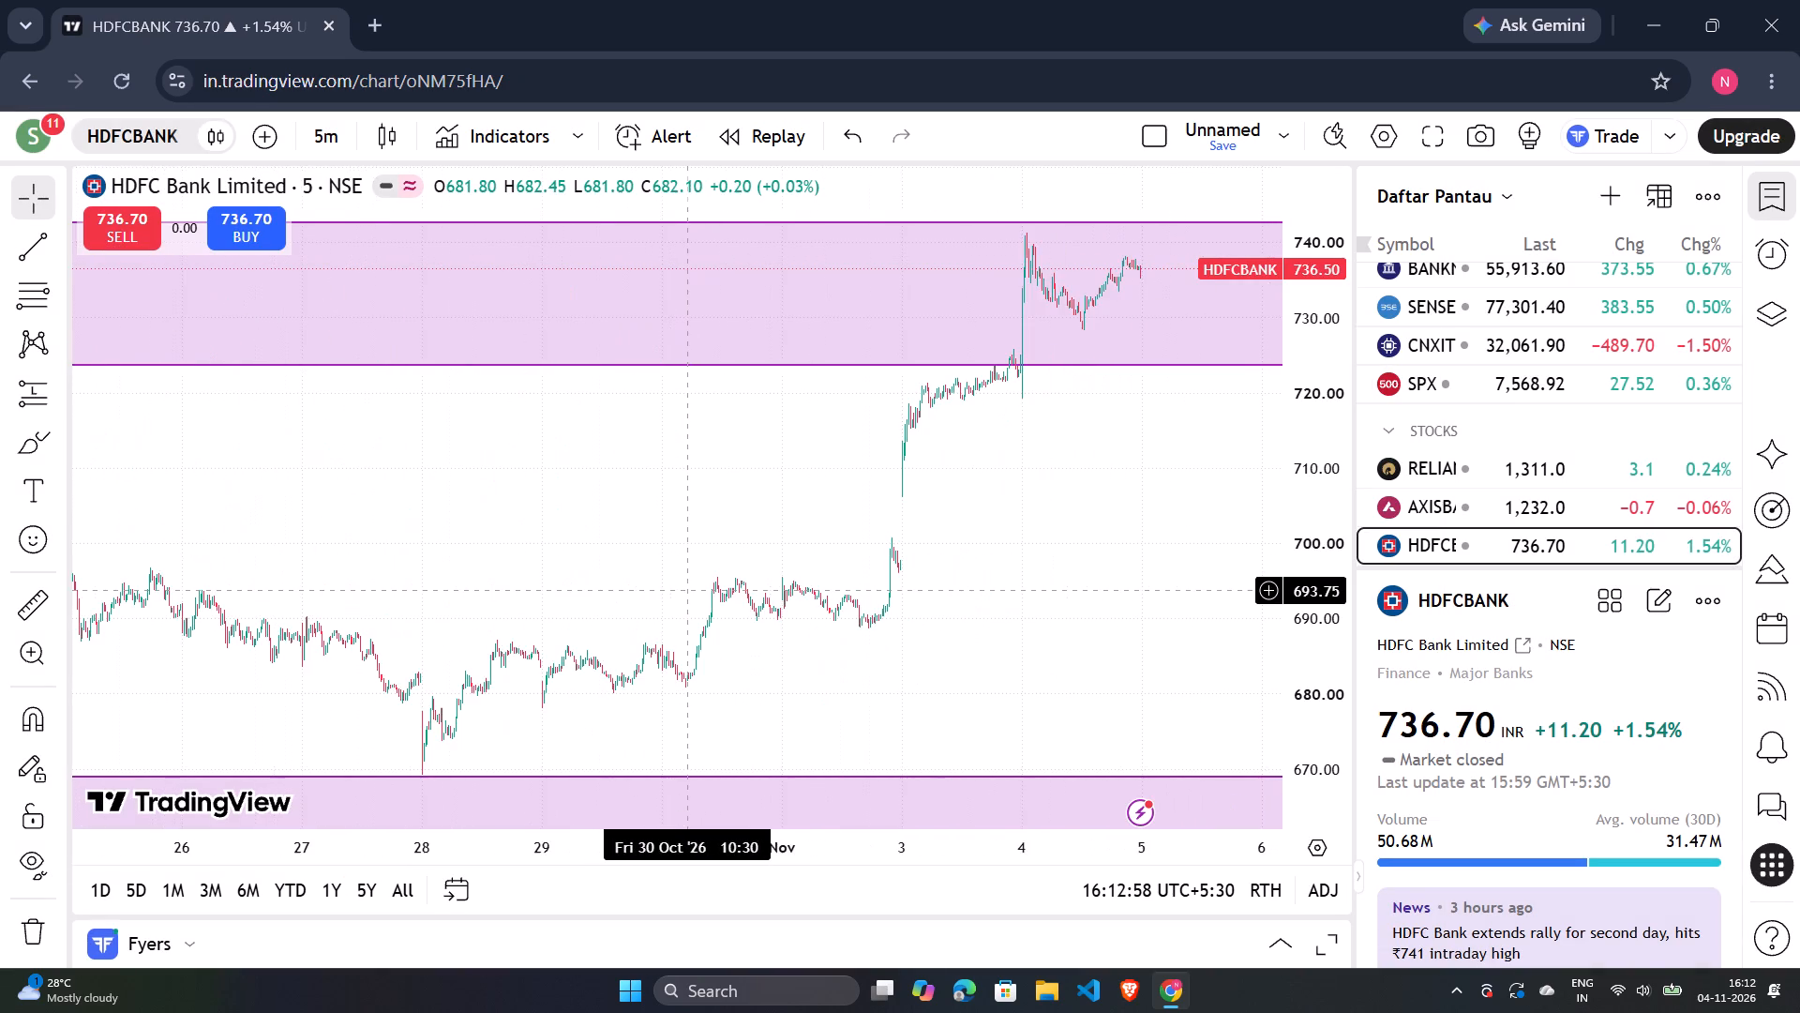
pyautogui.scroll(3, 686, 593)
pyautogui.scroll(-1, 686, 593)
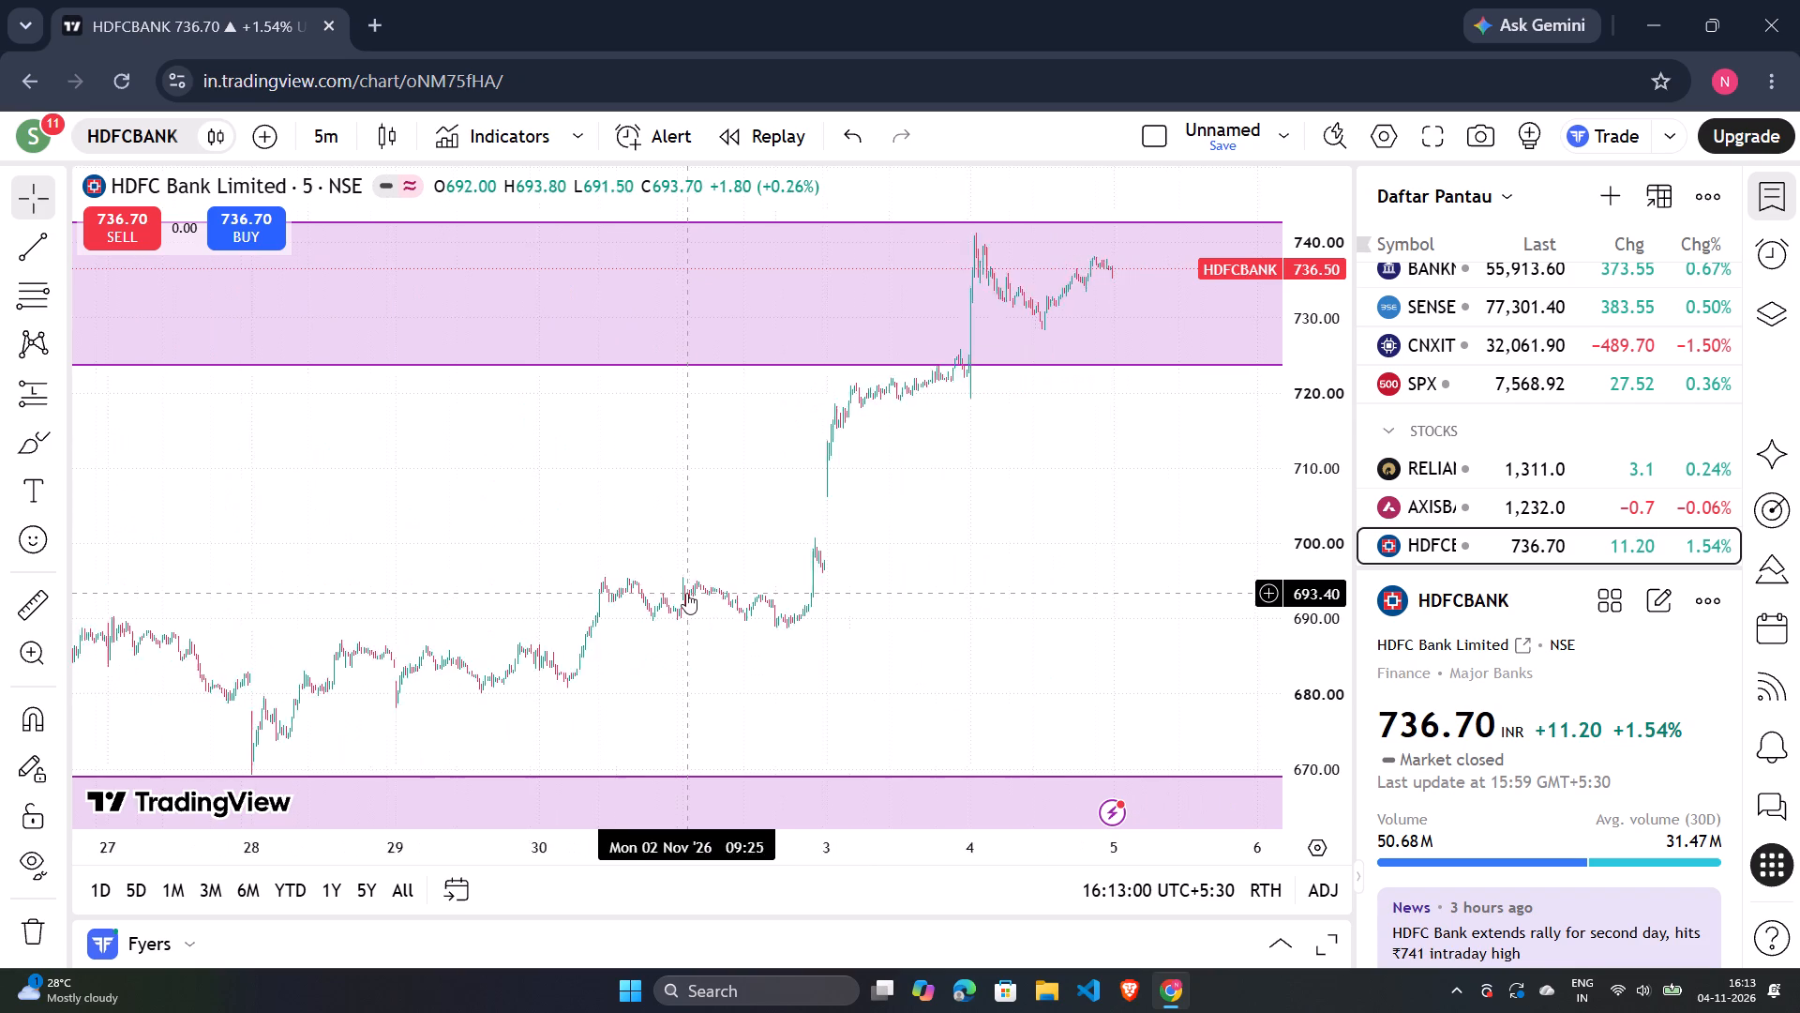
pyautogui.scroll(-1, 686, 593)
pyautogui.scroll(6, 686, 593)
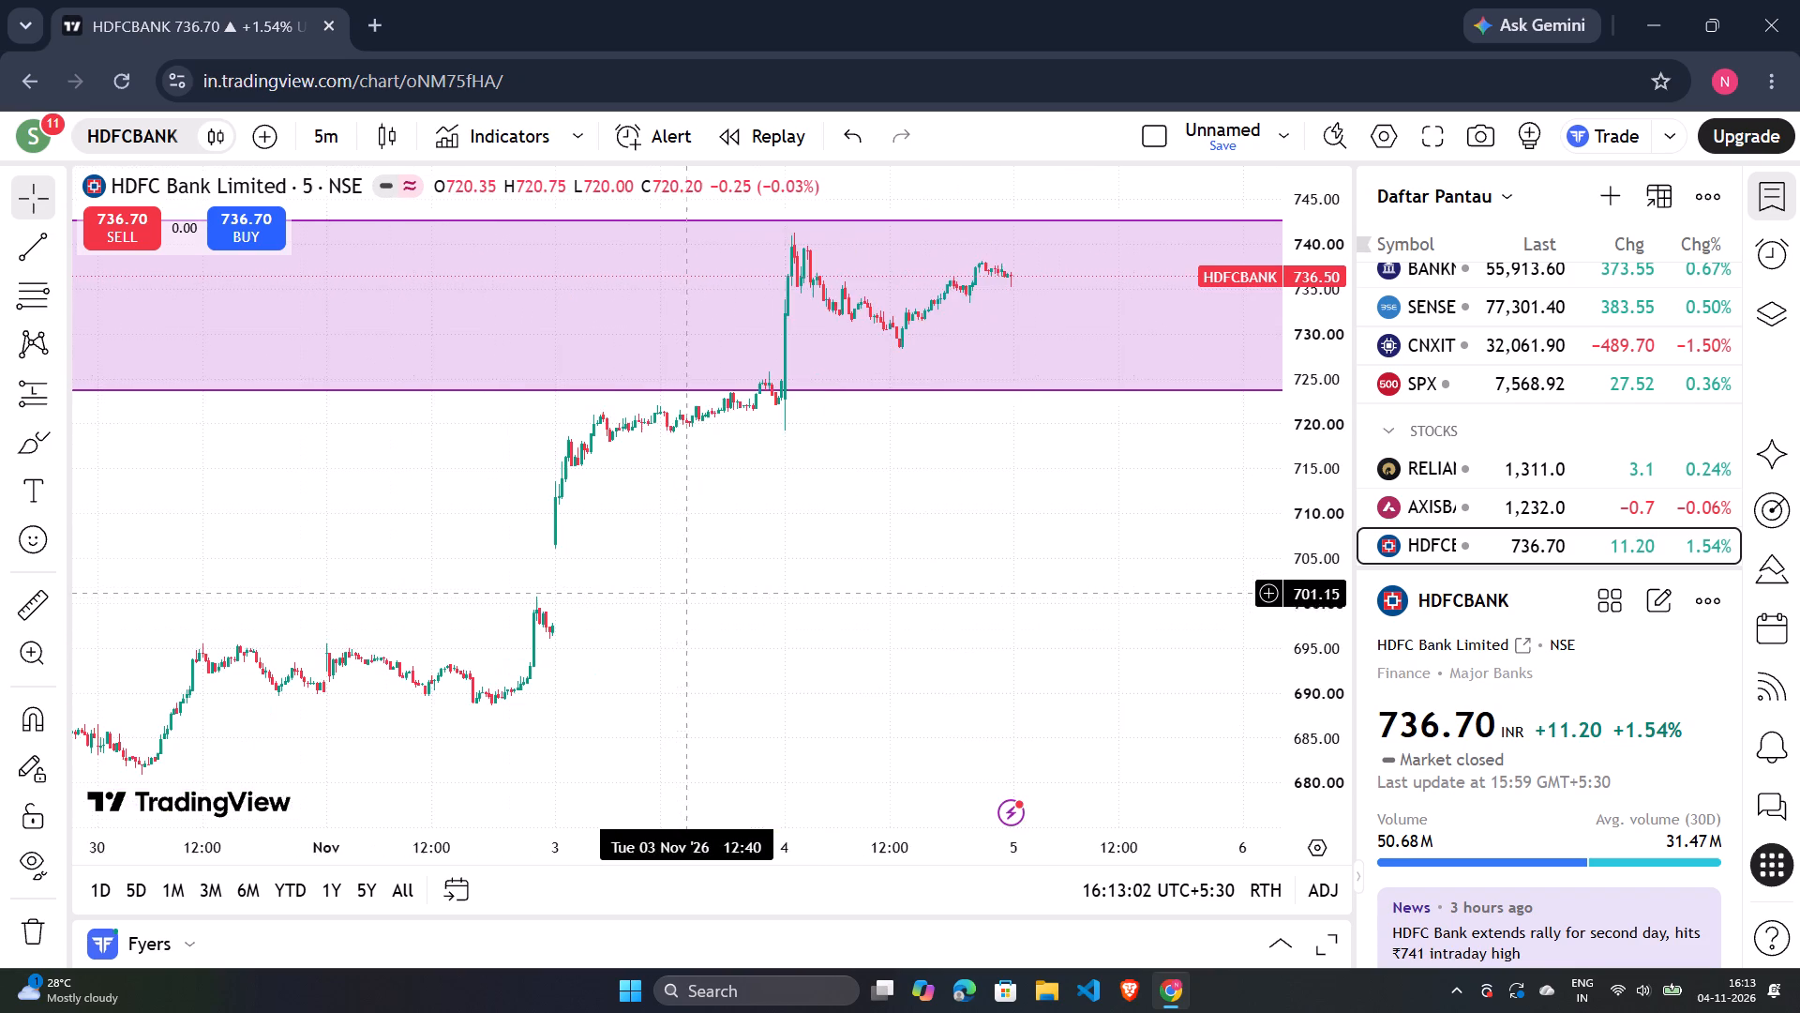
pyautogui.moveTo(670, 601); pyautogui.dragTo(1061, 559)
pyautogui.doubleClick(1062, 559)
pyautogui.moveTo(819, 548); pyautogui.dragTo(935, 528)
pyautogui.click(935, 528)
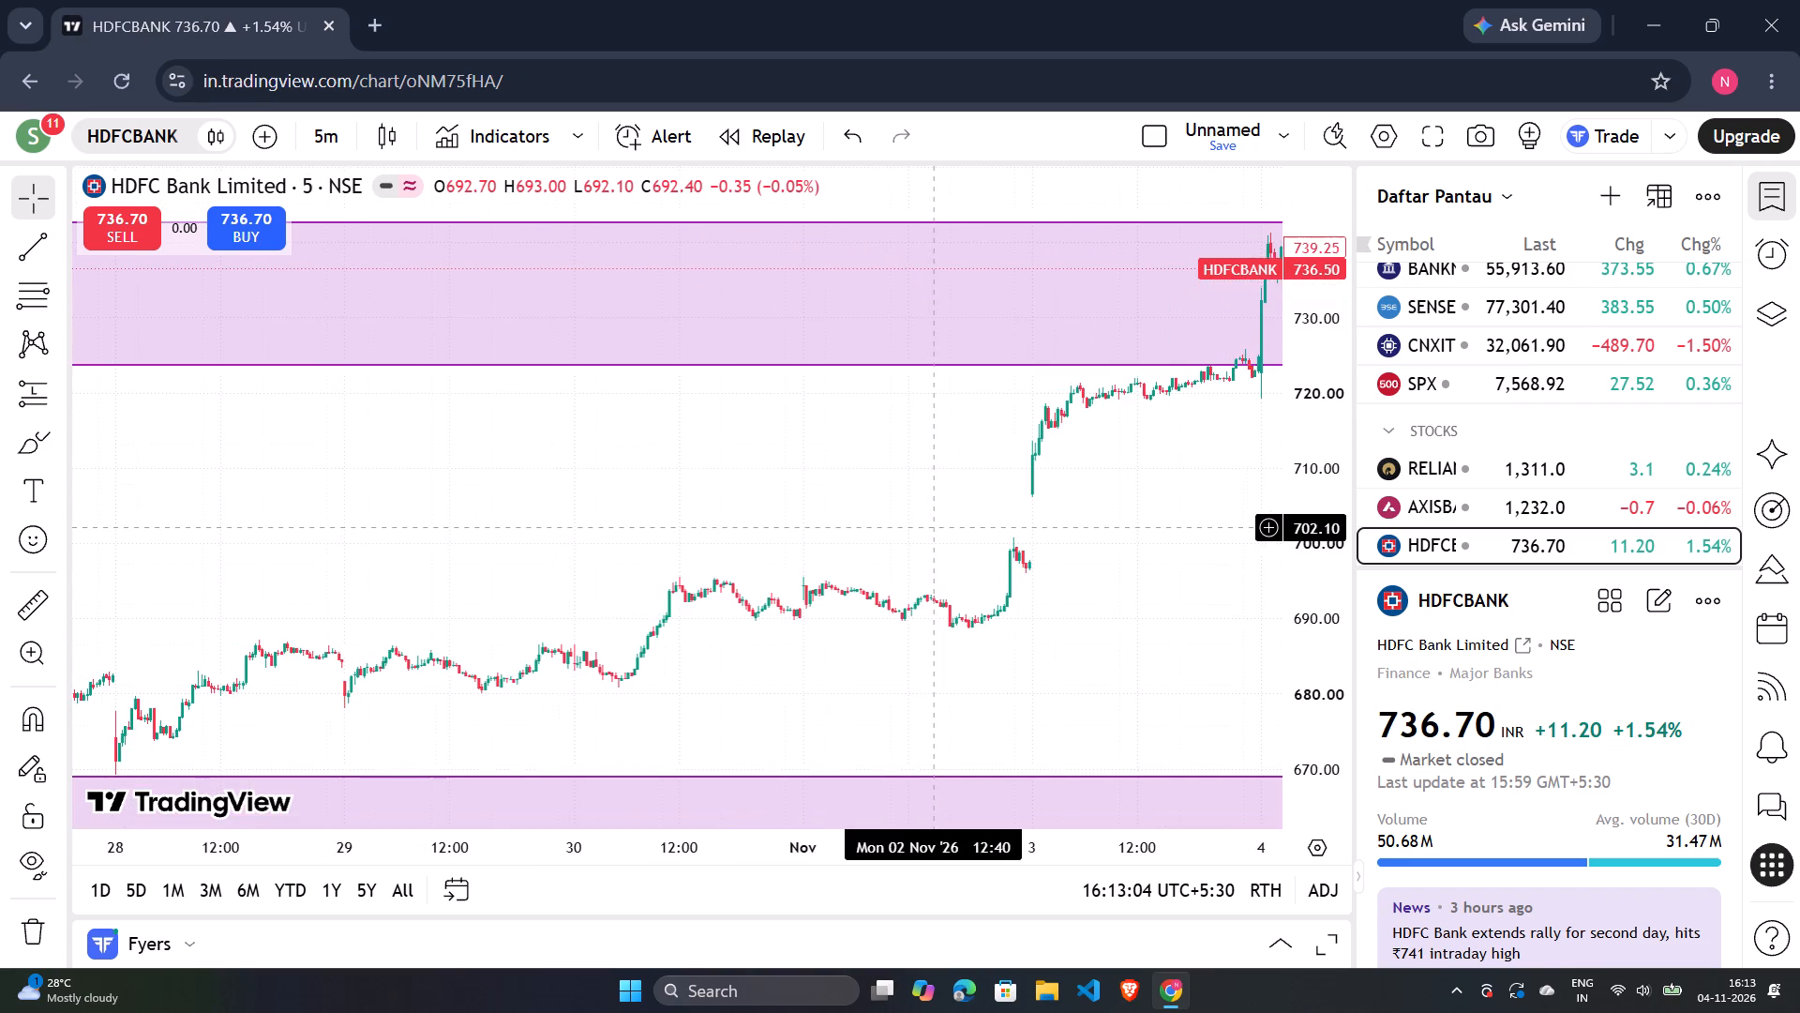
# Examine HDFCBANK's 5-minute price swings from late September to early November between the two purple zones.
pyautogui.scroll(-15, 935, 529)
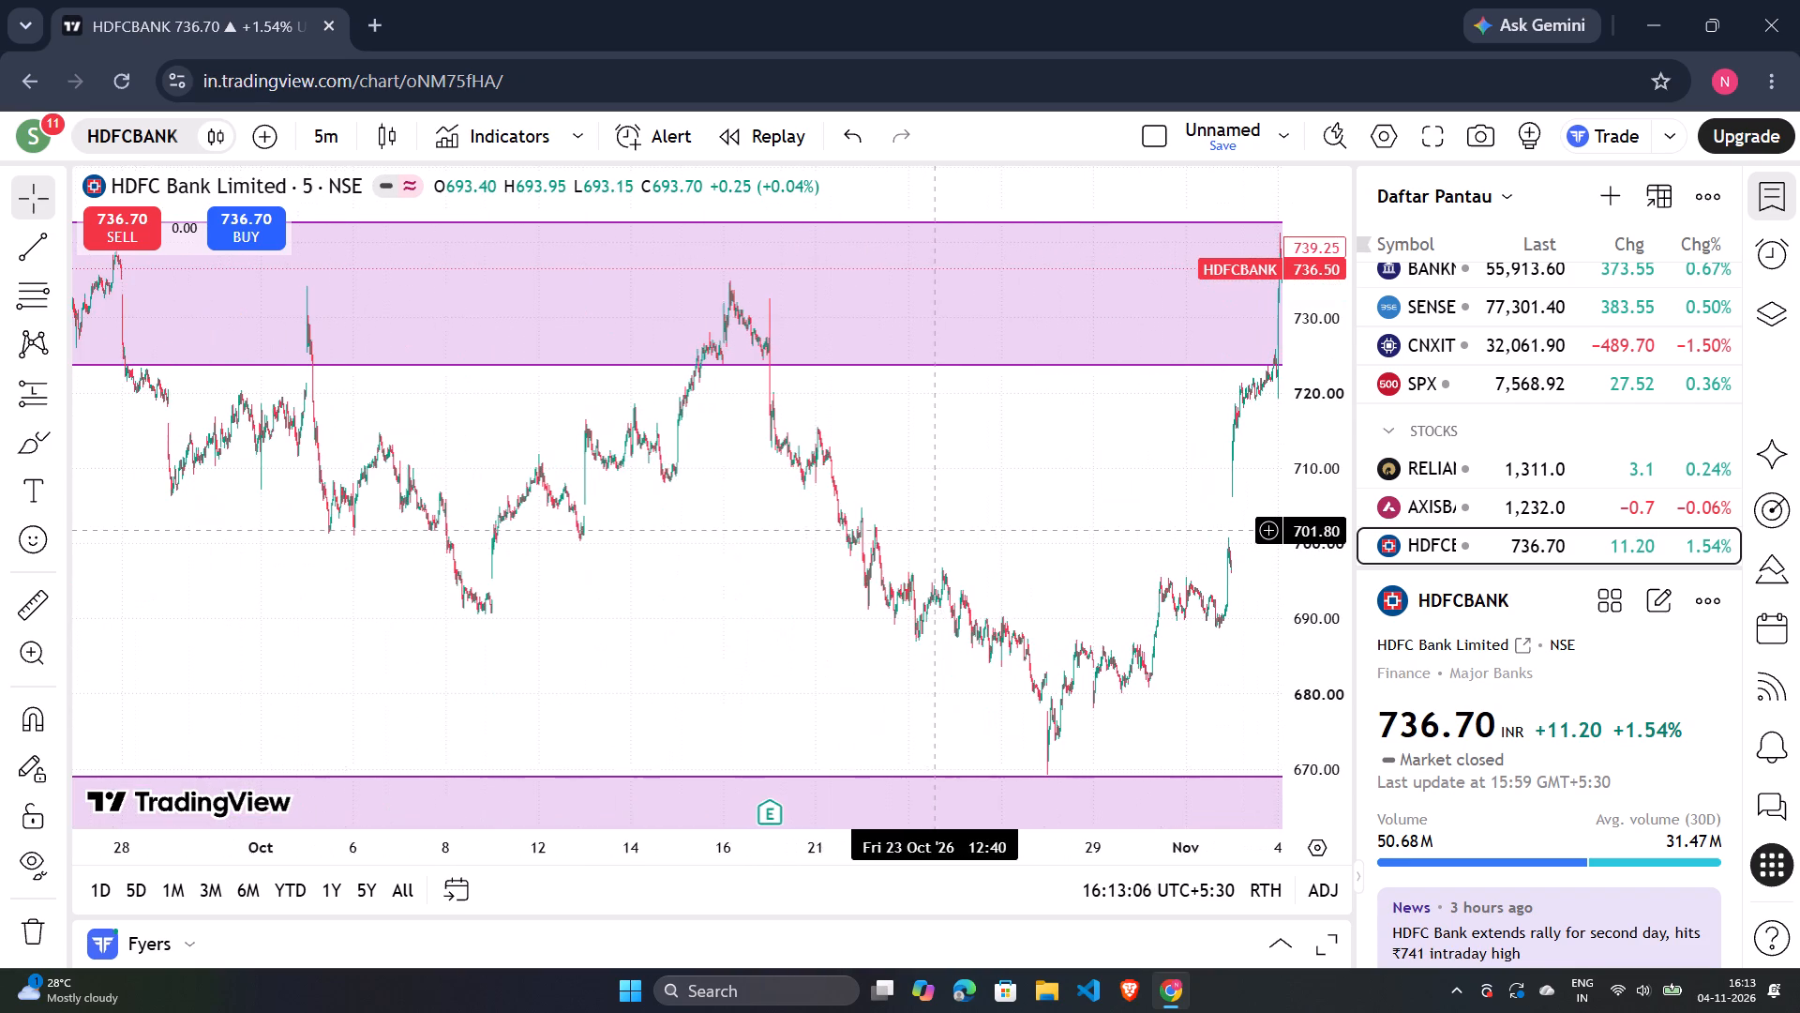
pyautogui.scroll(-3, 935, 530)
pyautogui.scroll(2, 935, 530)
pyautogui.moveTo(966, 498); pyautogui.dragTo(955, 549)
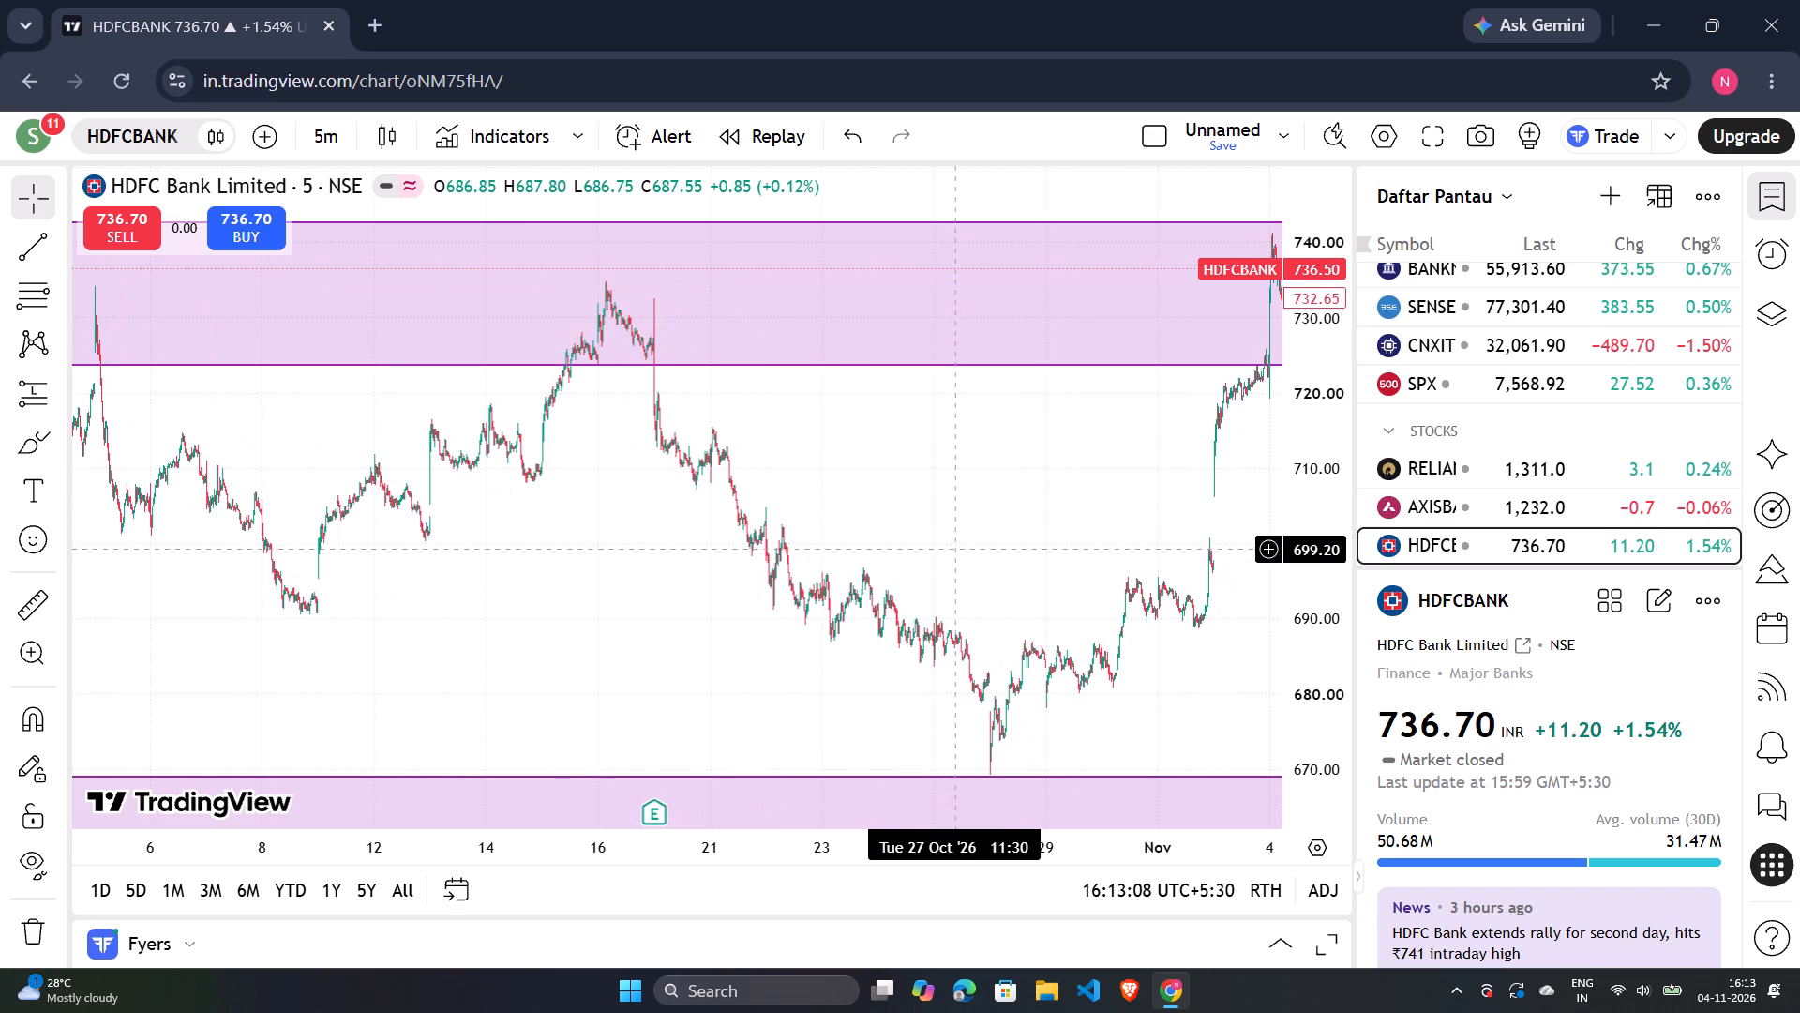
pyautogui.moveTo(942, 524); pyautogui.dragTo(1212, 464)
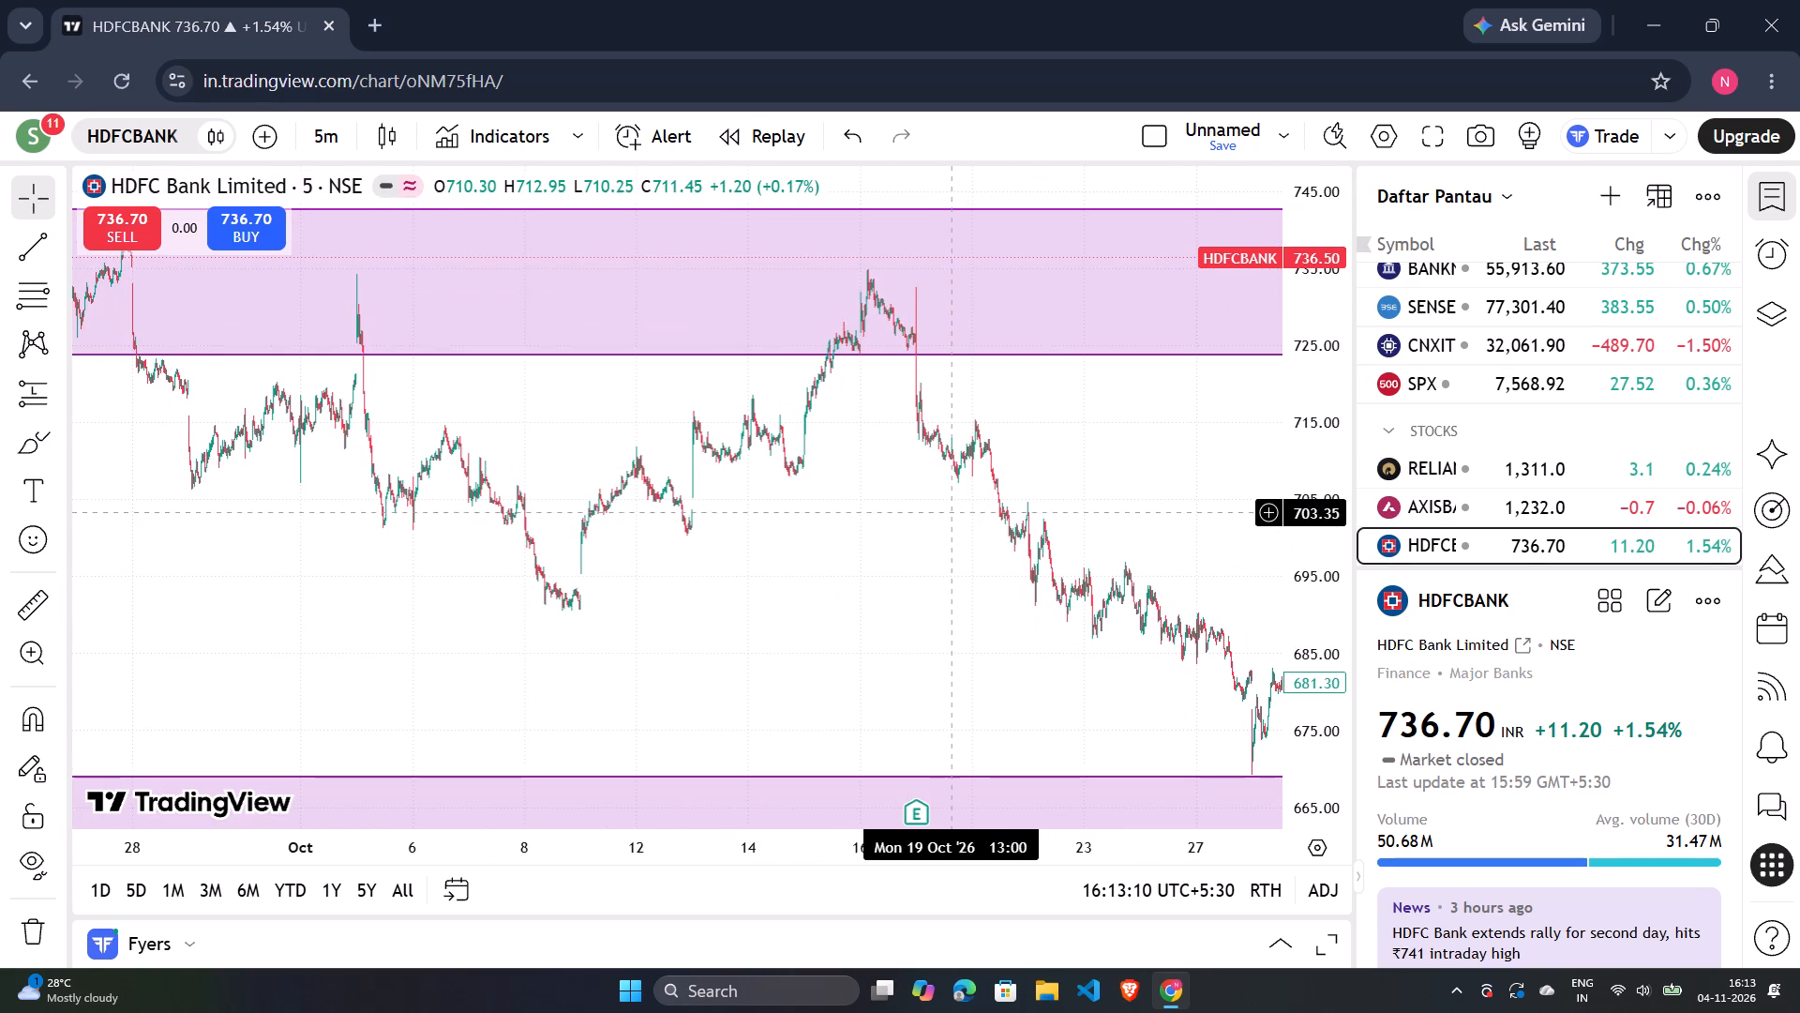
pyautogui.moveTo(920, 491); pyautogui.dragTo(283, 529)
pyautogui.click(283, 529)
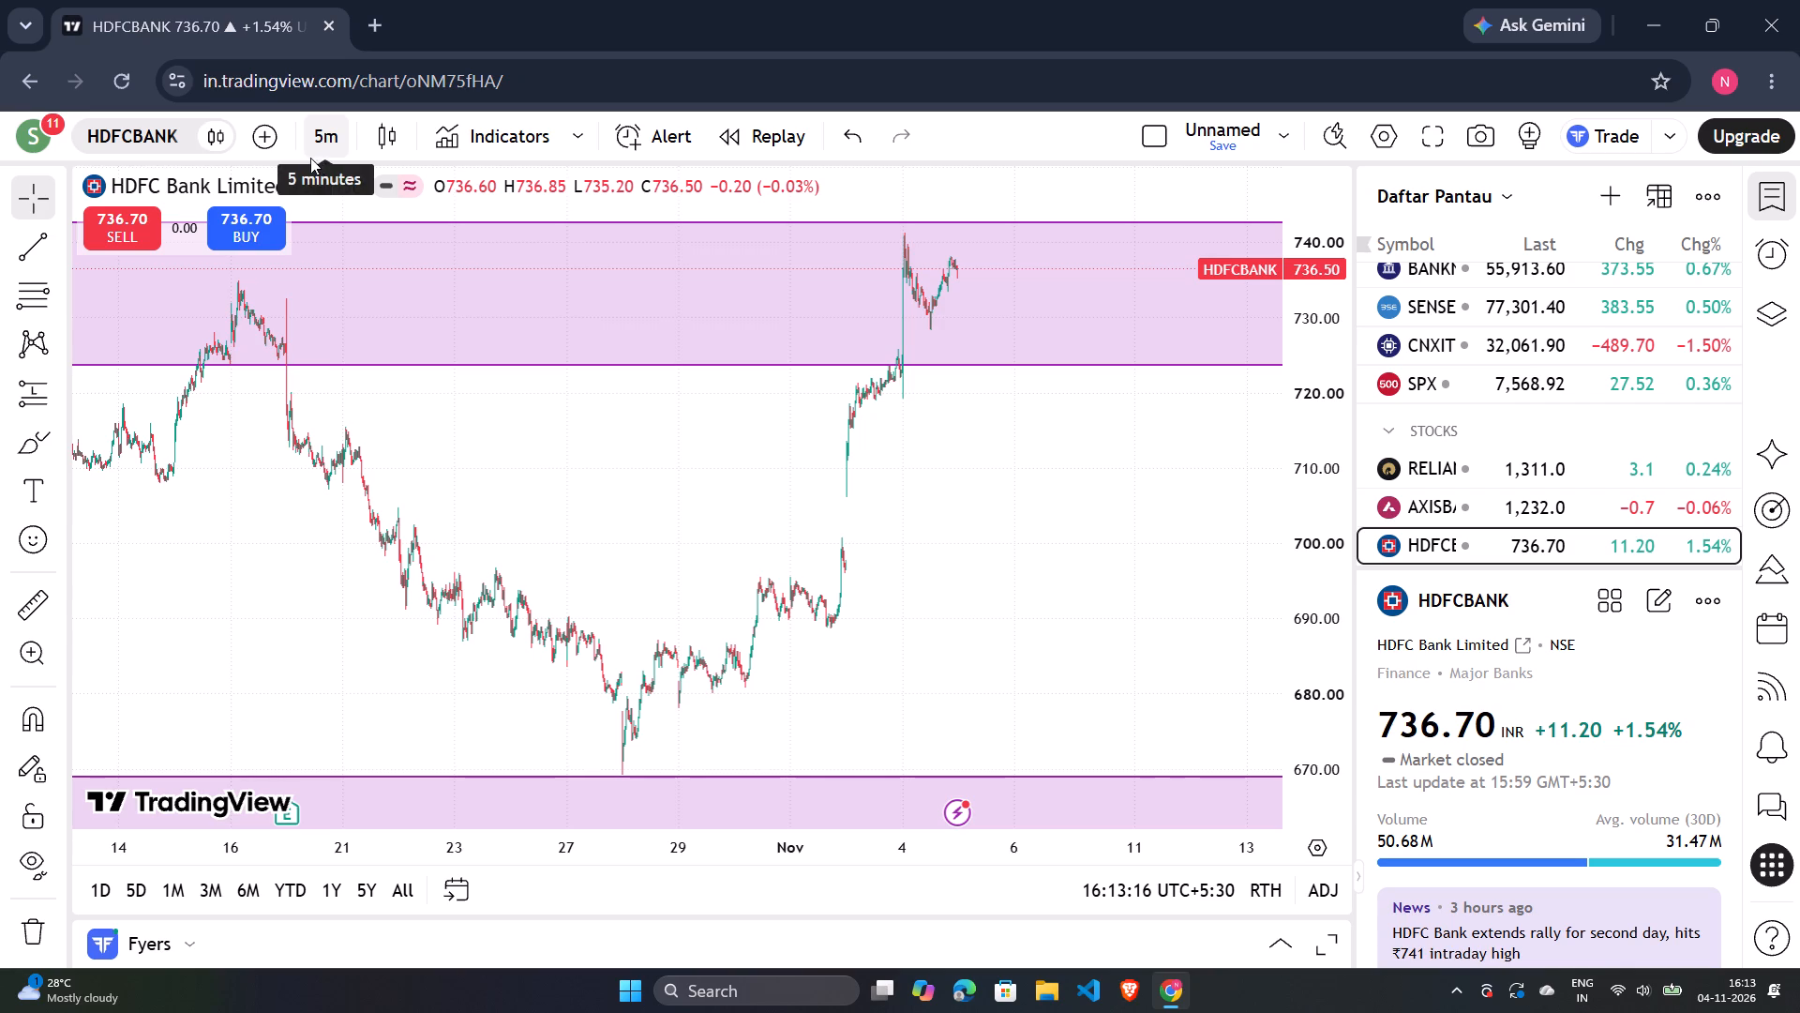
# Search for GMDC and load the NSE chart of GMDCLTD.
pyautogui.click(172, 127)
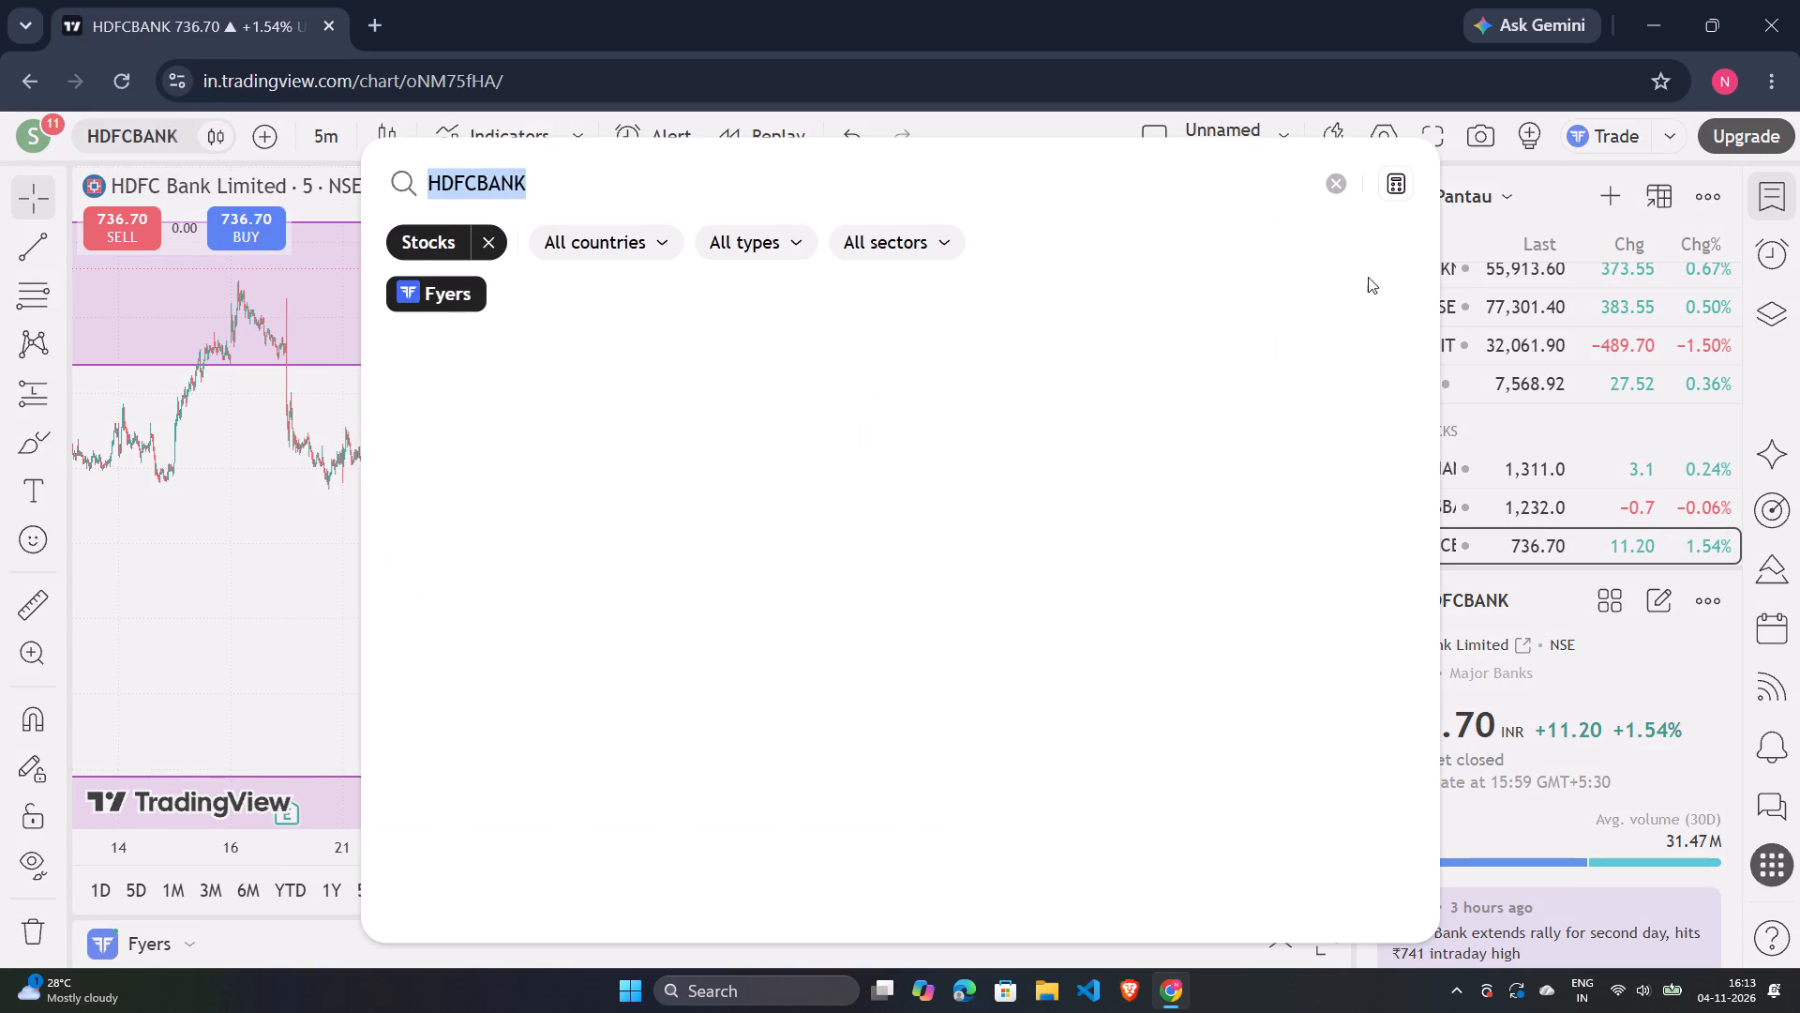
pyautogui.click(1327, 183)
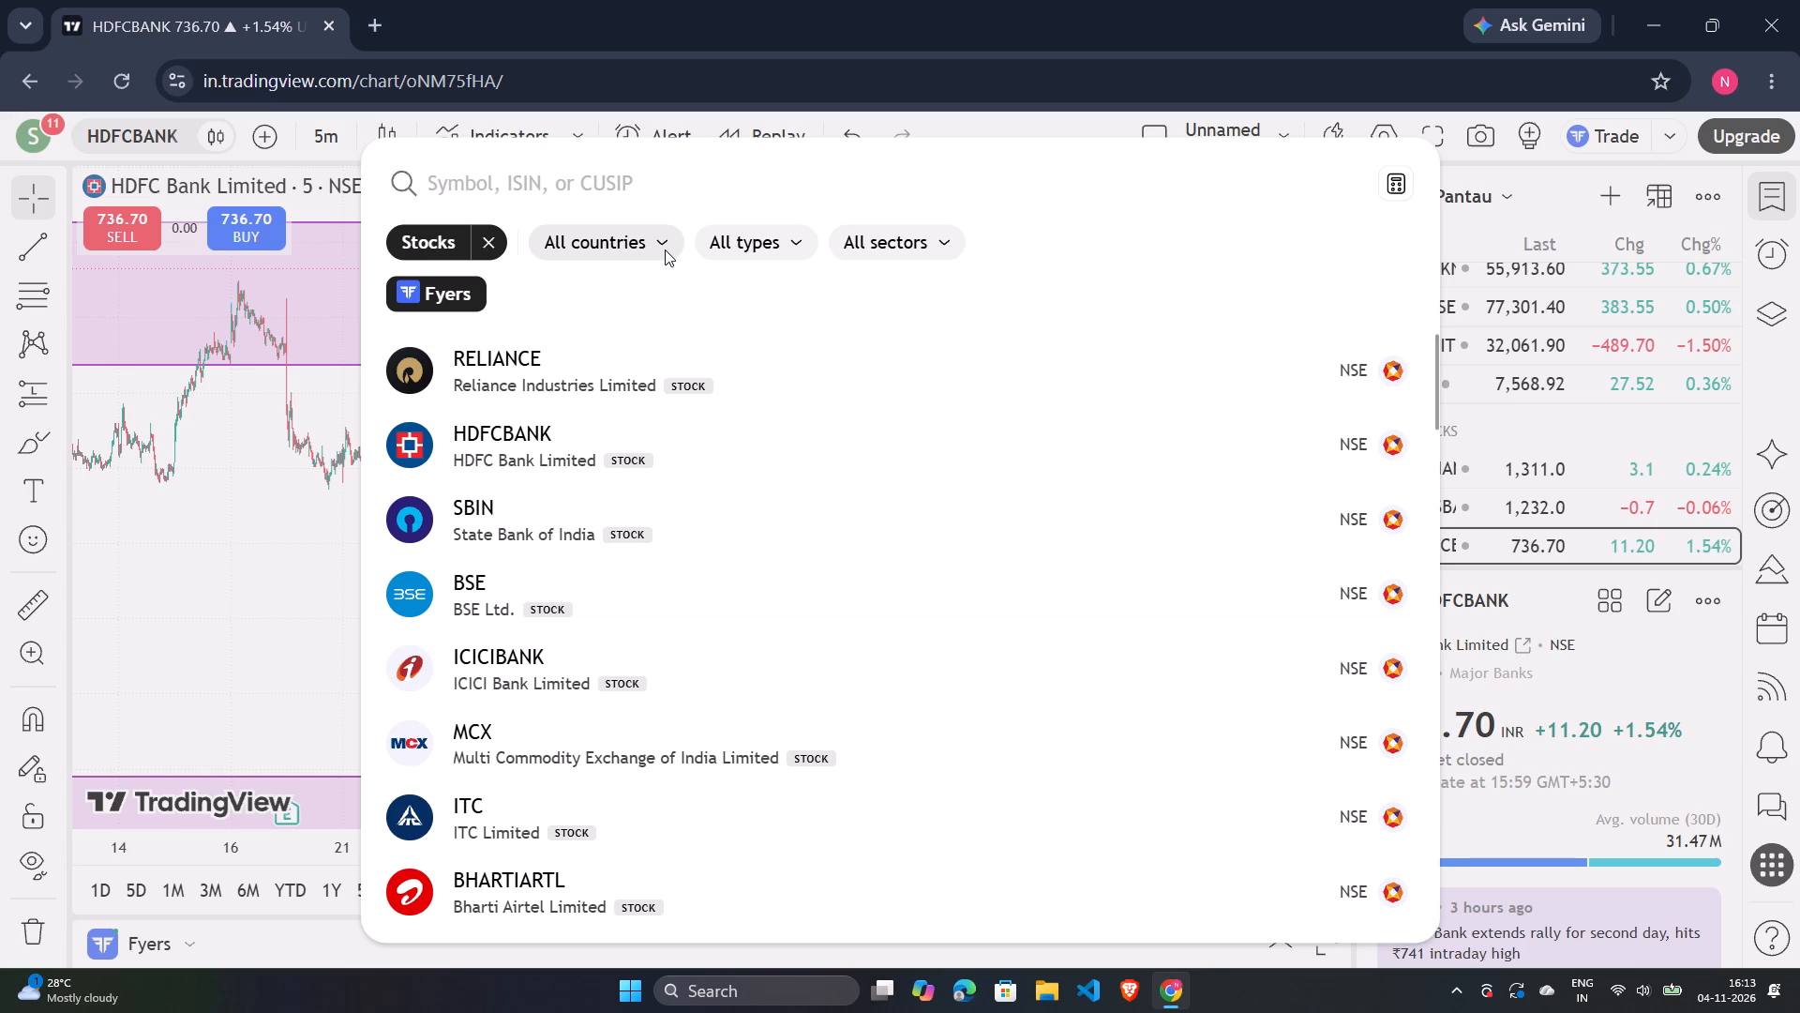
pyautogui.press('g')
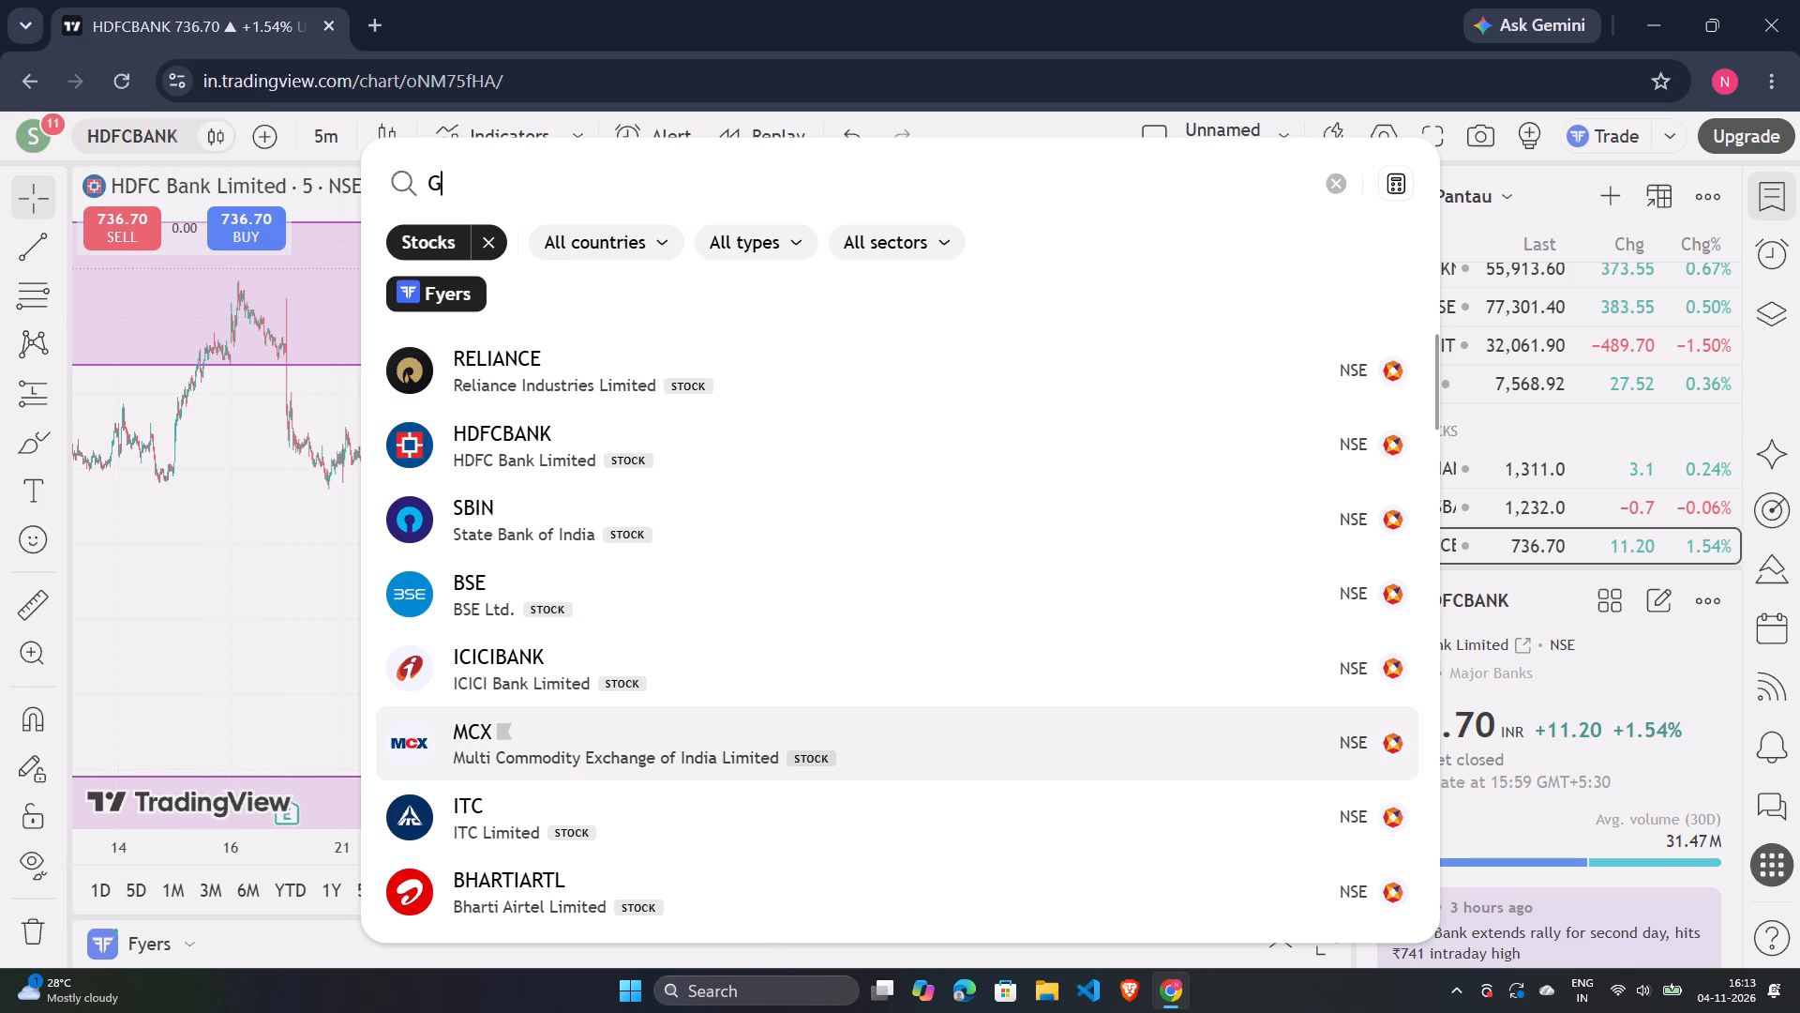
pyautogui.write('md')
pyautogui.press('c')
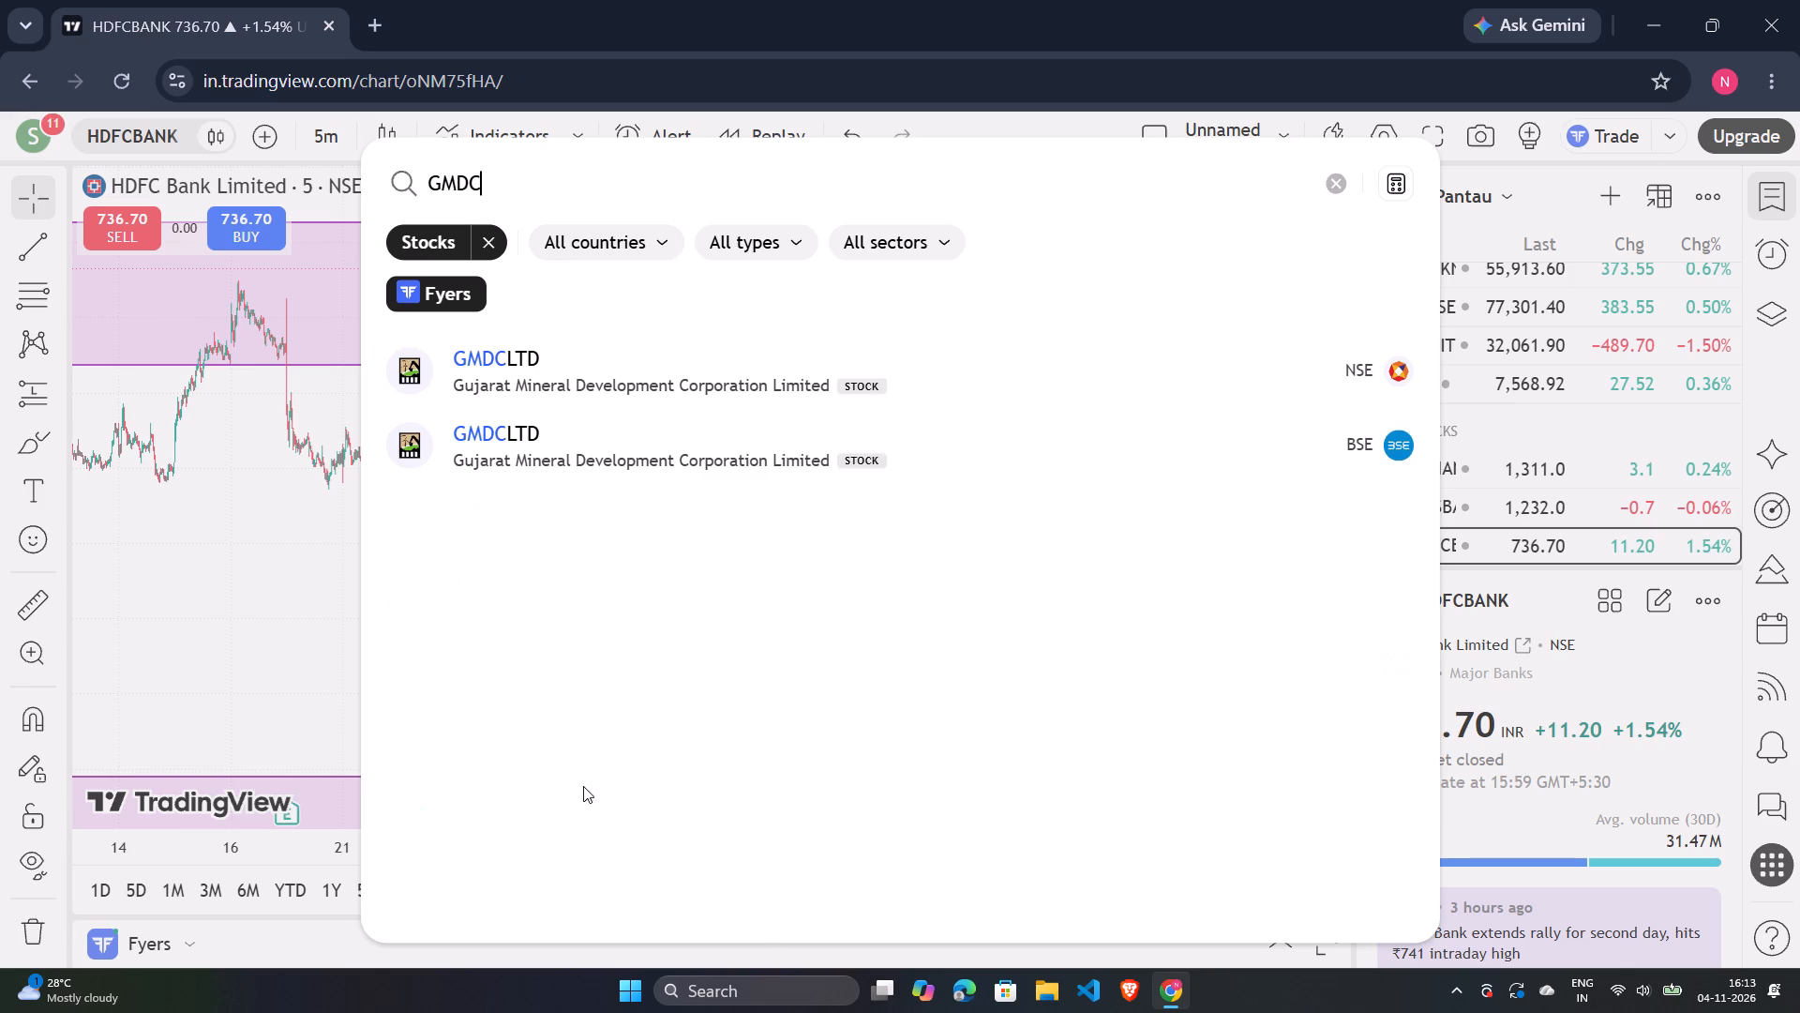
pyautogui.click(597, 386)
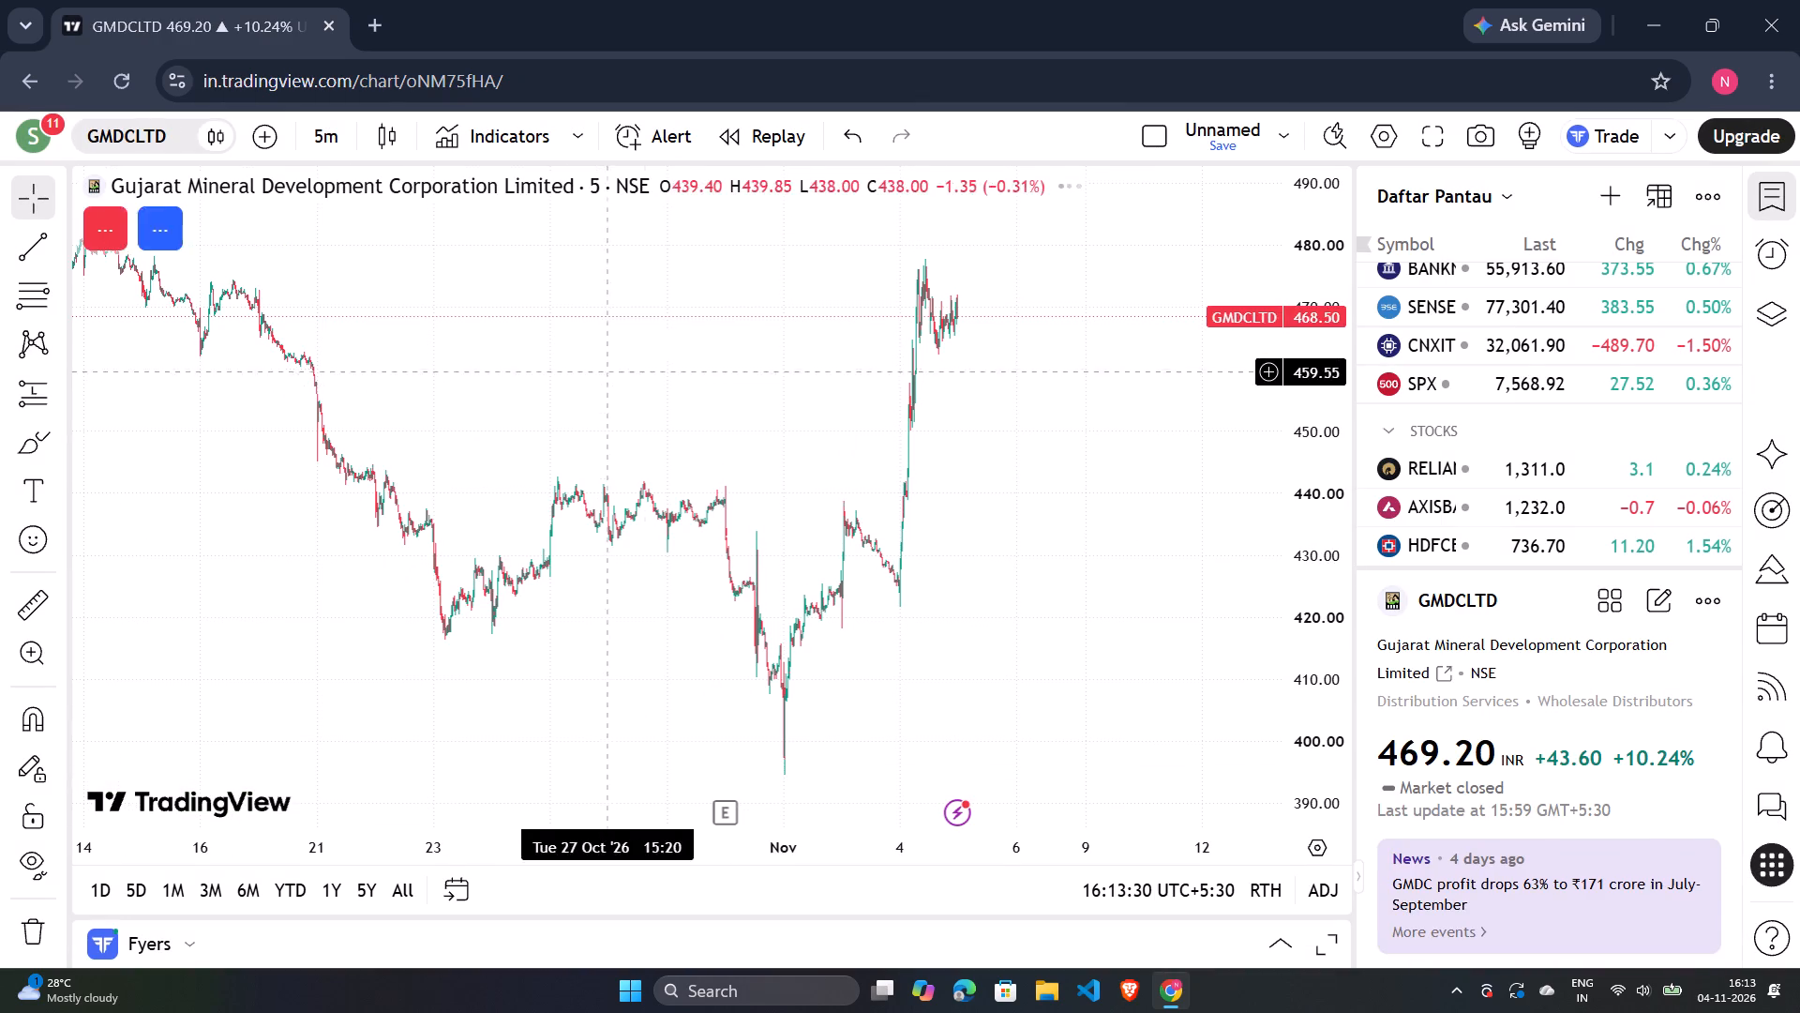
# Reset the chart view and examine GMDCLTD's 5-minute price action from October to early November.
pyautogui.moveTo(703, 406); pyautogui.dragTo(705, 422, button='right')
pyautogui.click(771, 380)
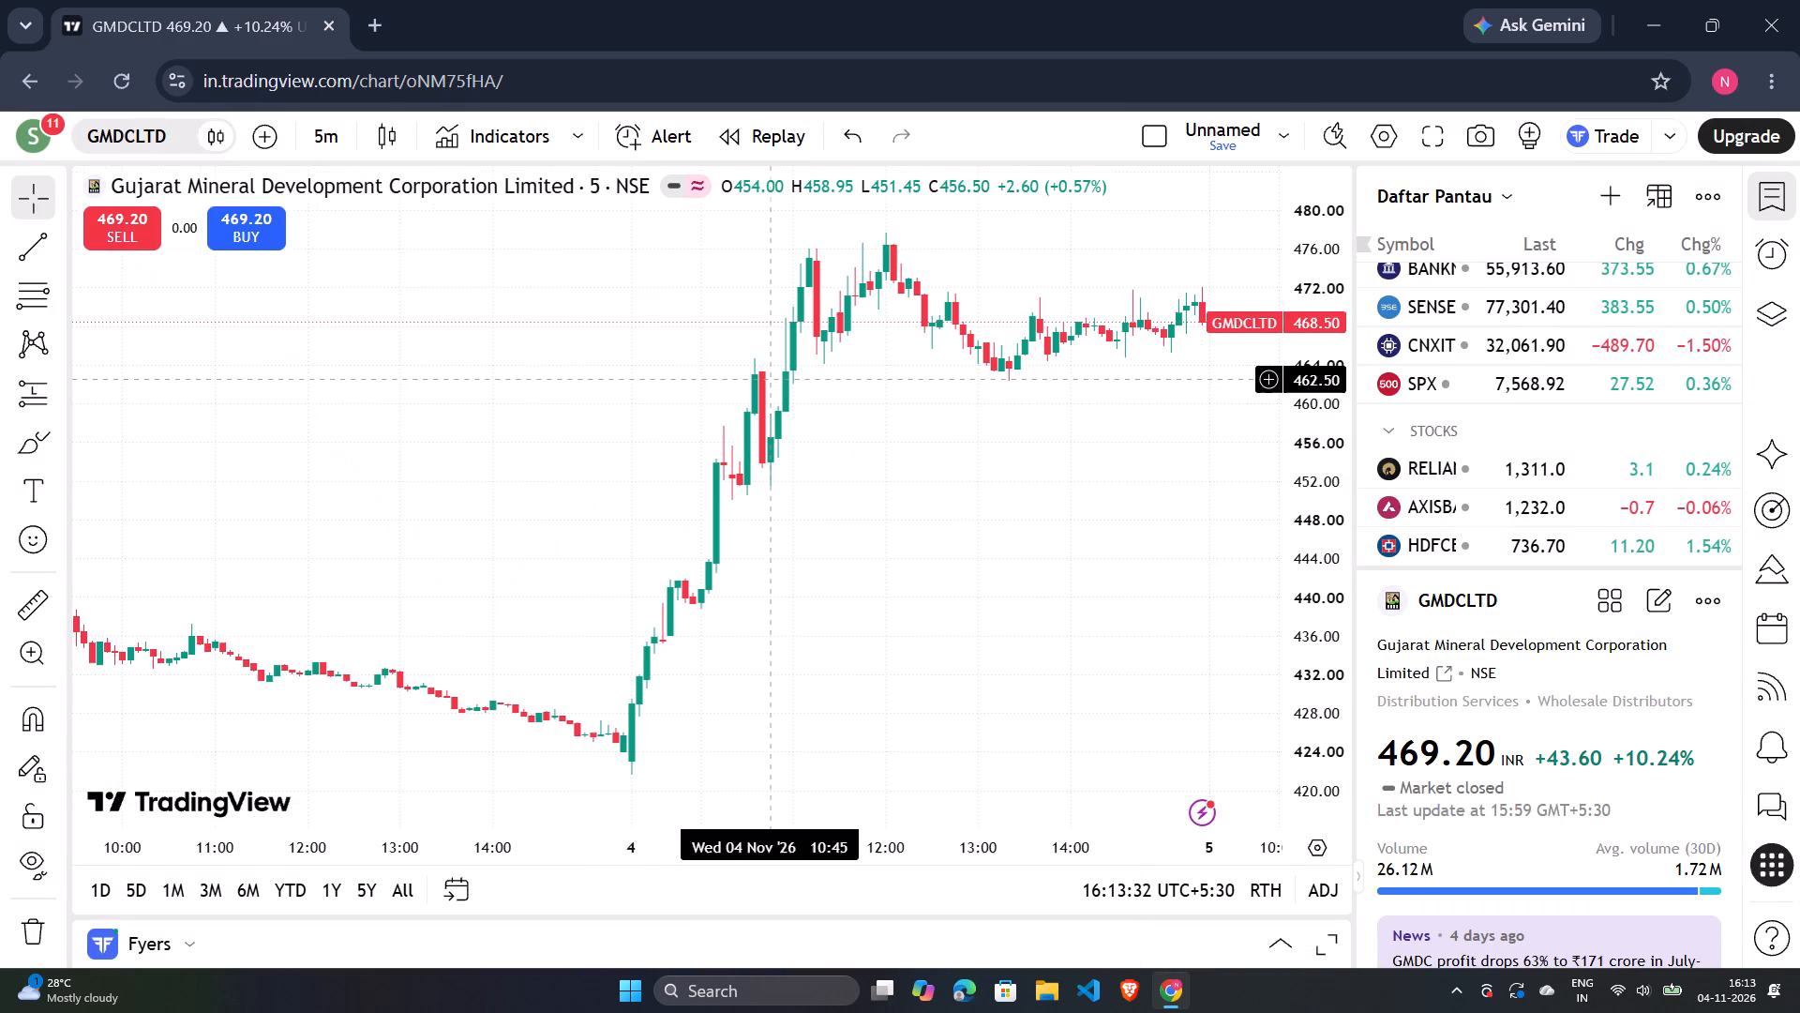
pyautogui.scroll(-10, 714, 498)
pyautogui.scroll(-11, 716, 494)
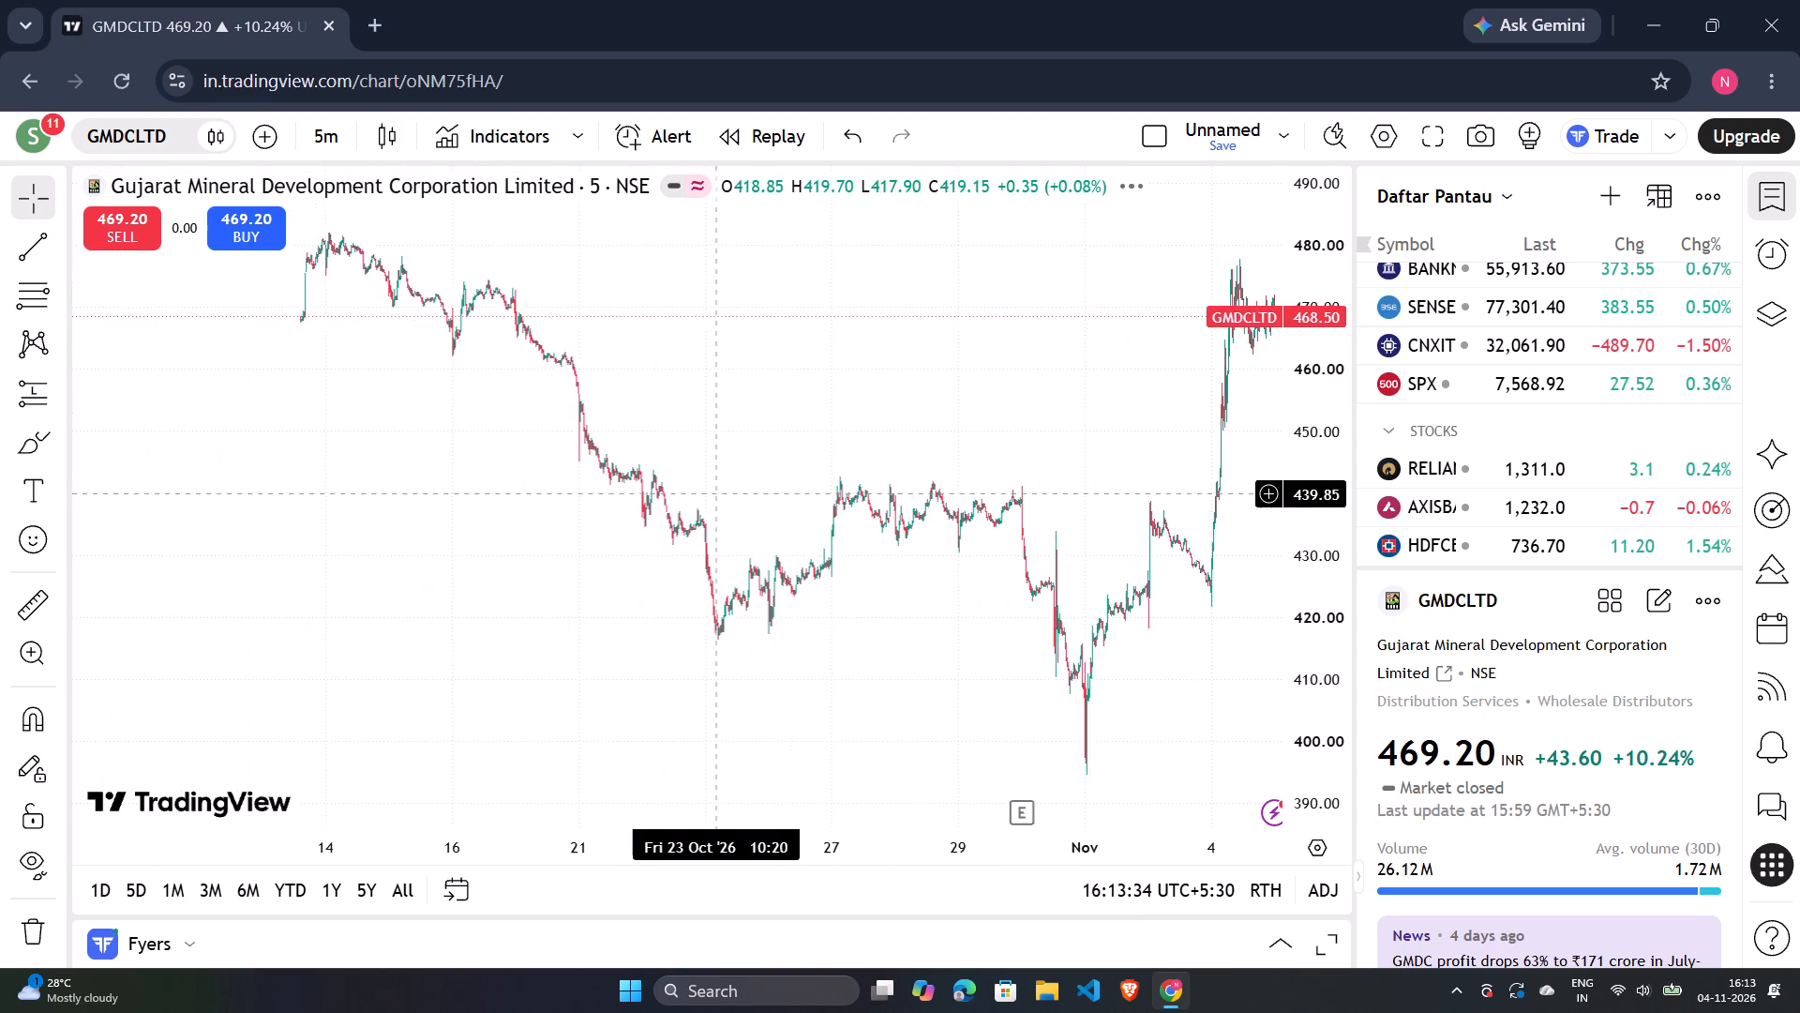
pyautogui.scroll(-10, 717, 494)
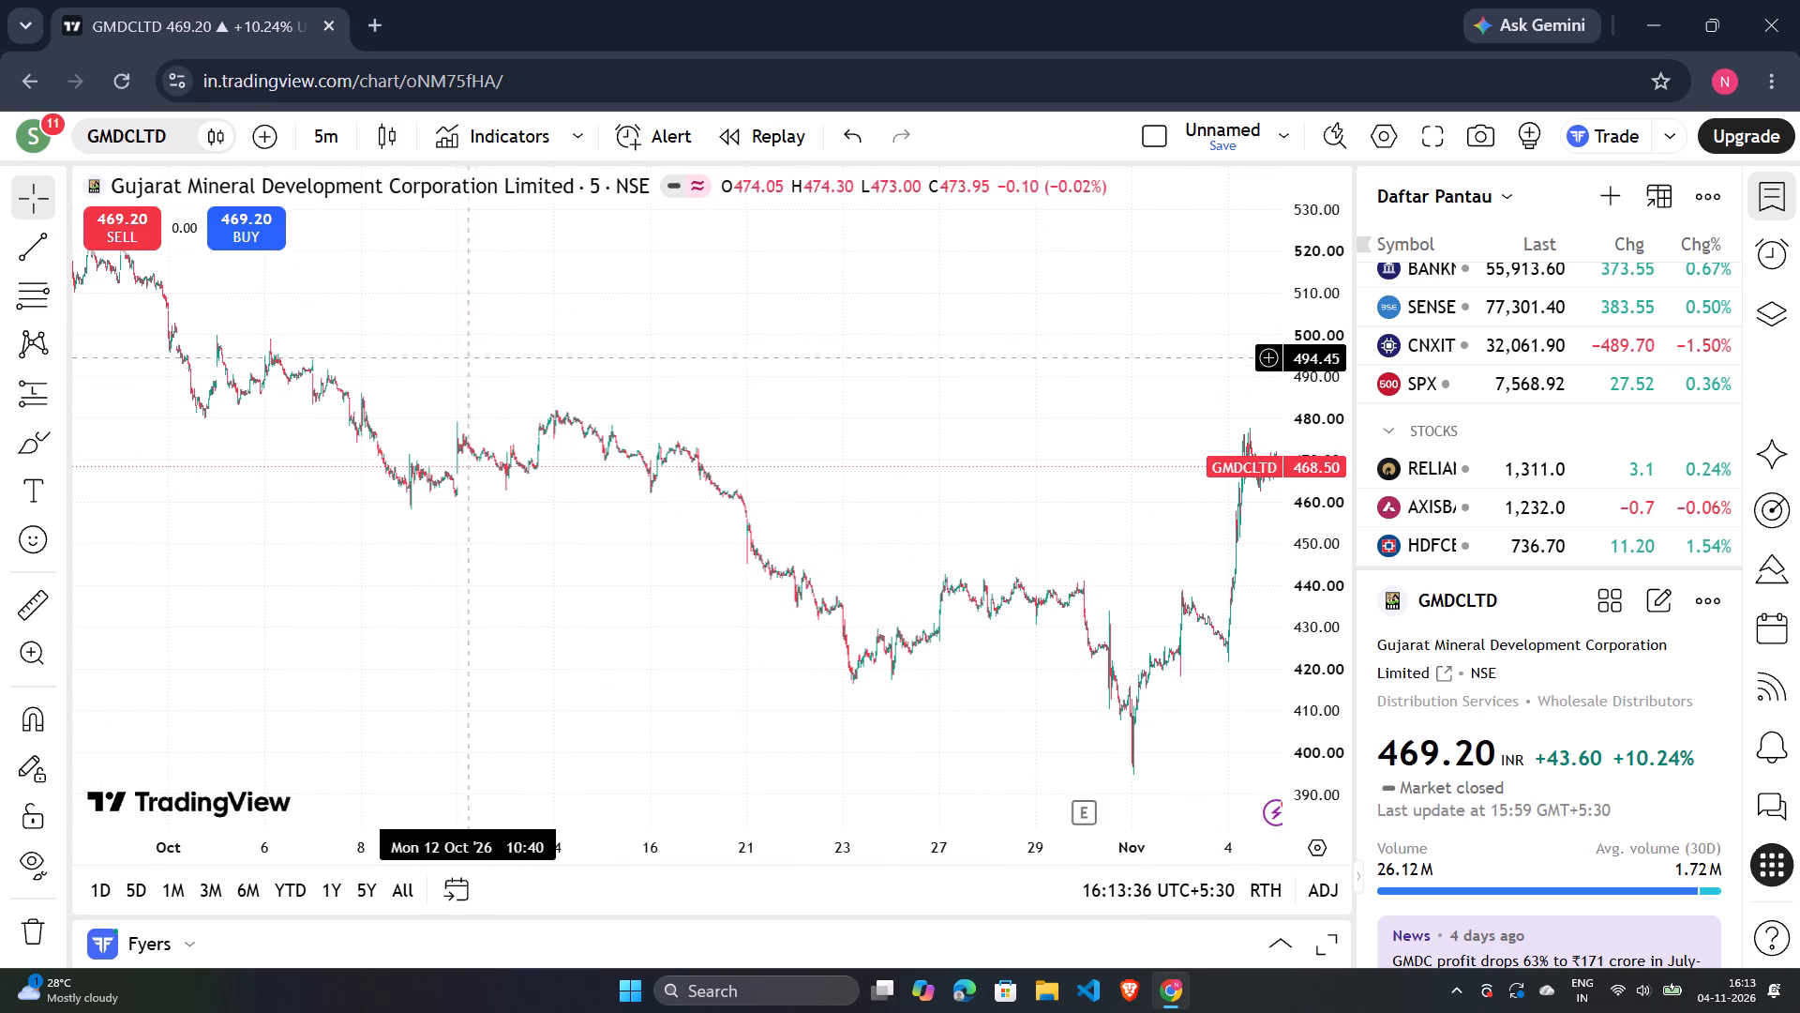
# Switch the GMDCLTD chart to the 1 day interval and reset the chart view.
pyautogui.click(345, 136)
pyautogui.scroll(-3, 411, 871)
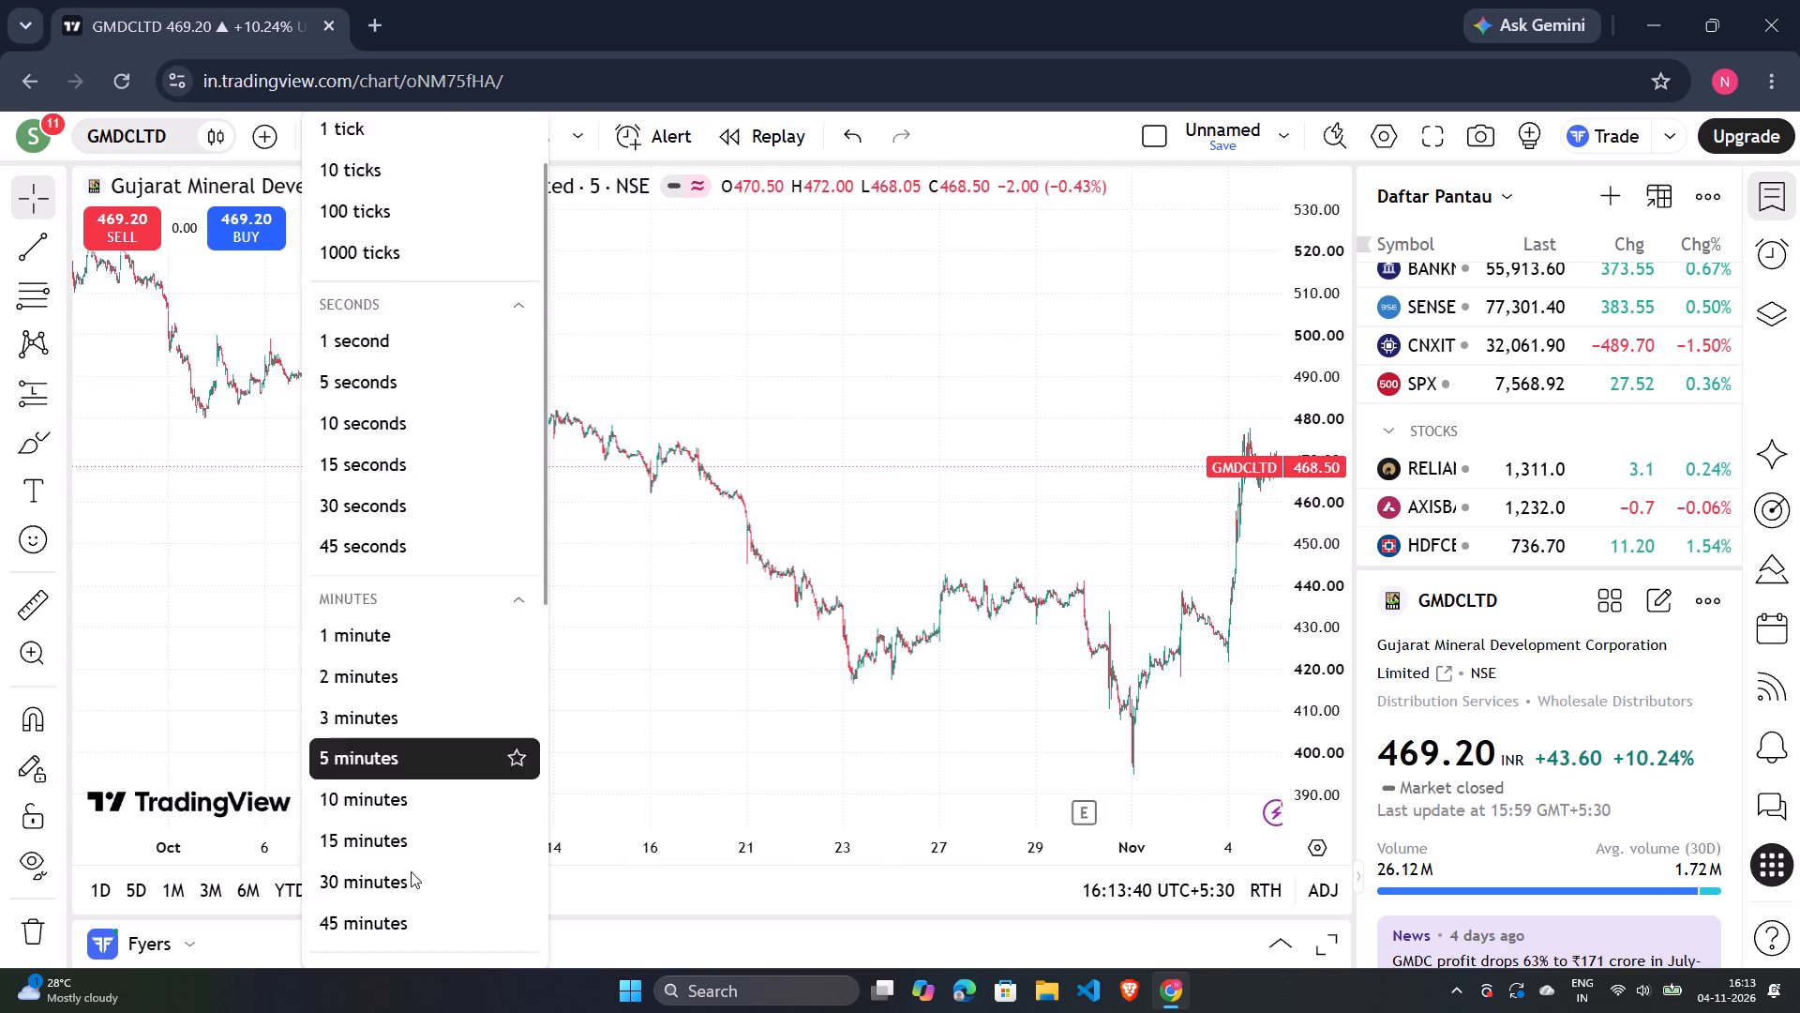
pyautogui.scroll(-2, 424, 808)
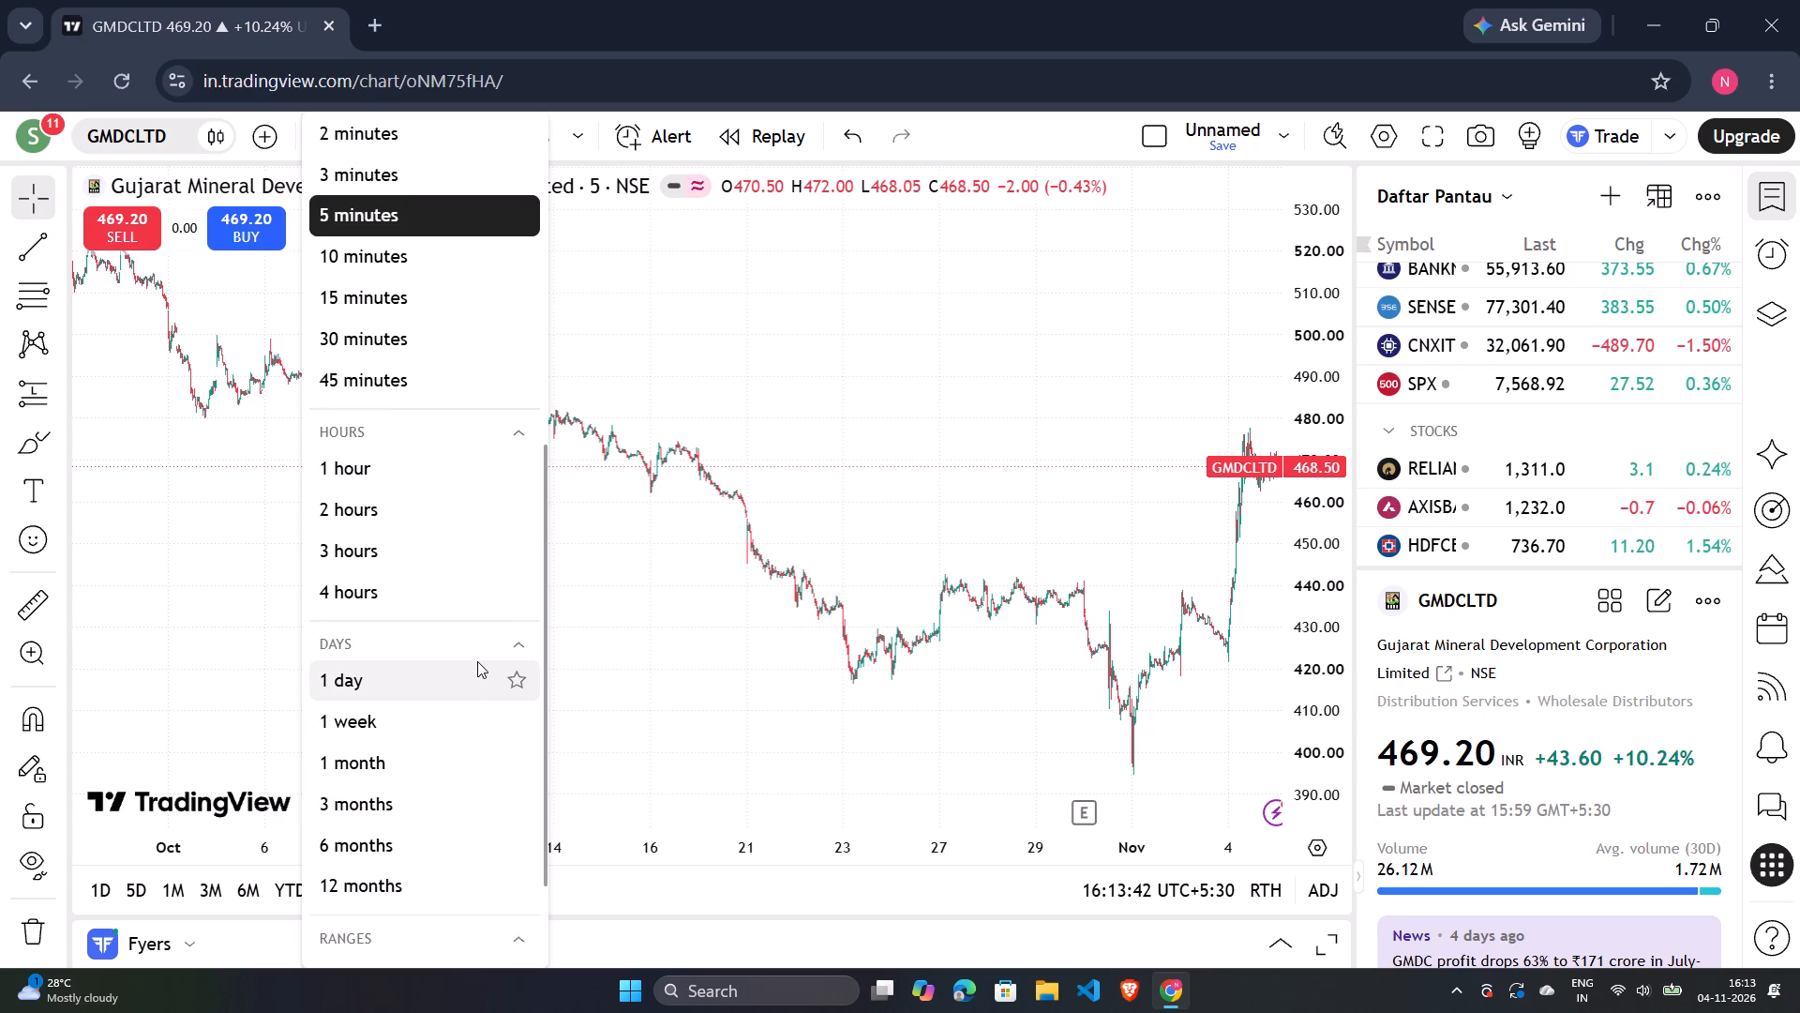
pyautogui.click(476, 664)
pyautogui.rightClick(487, 600)
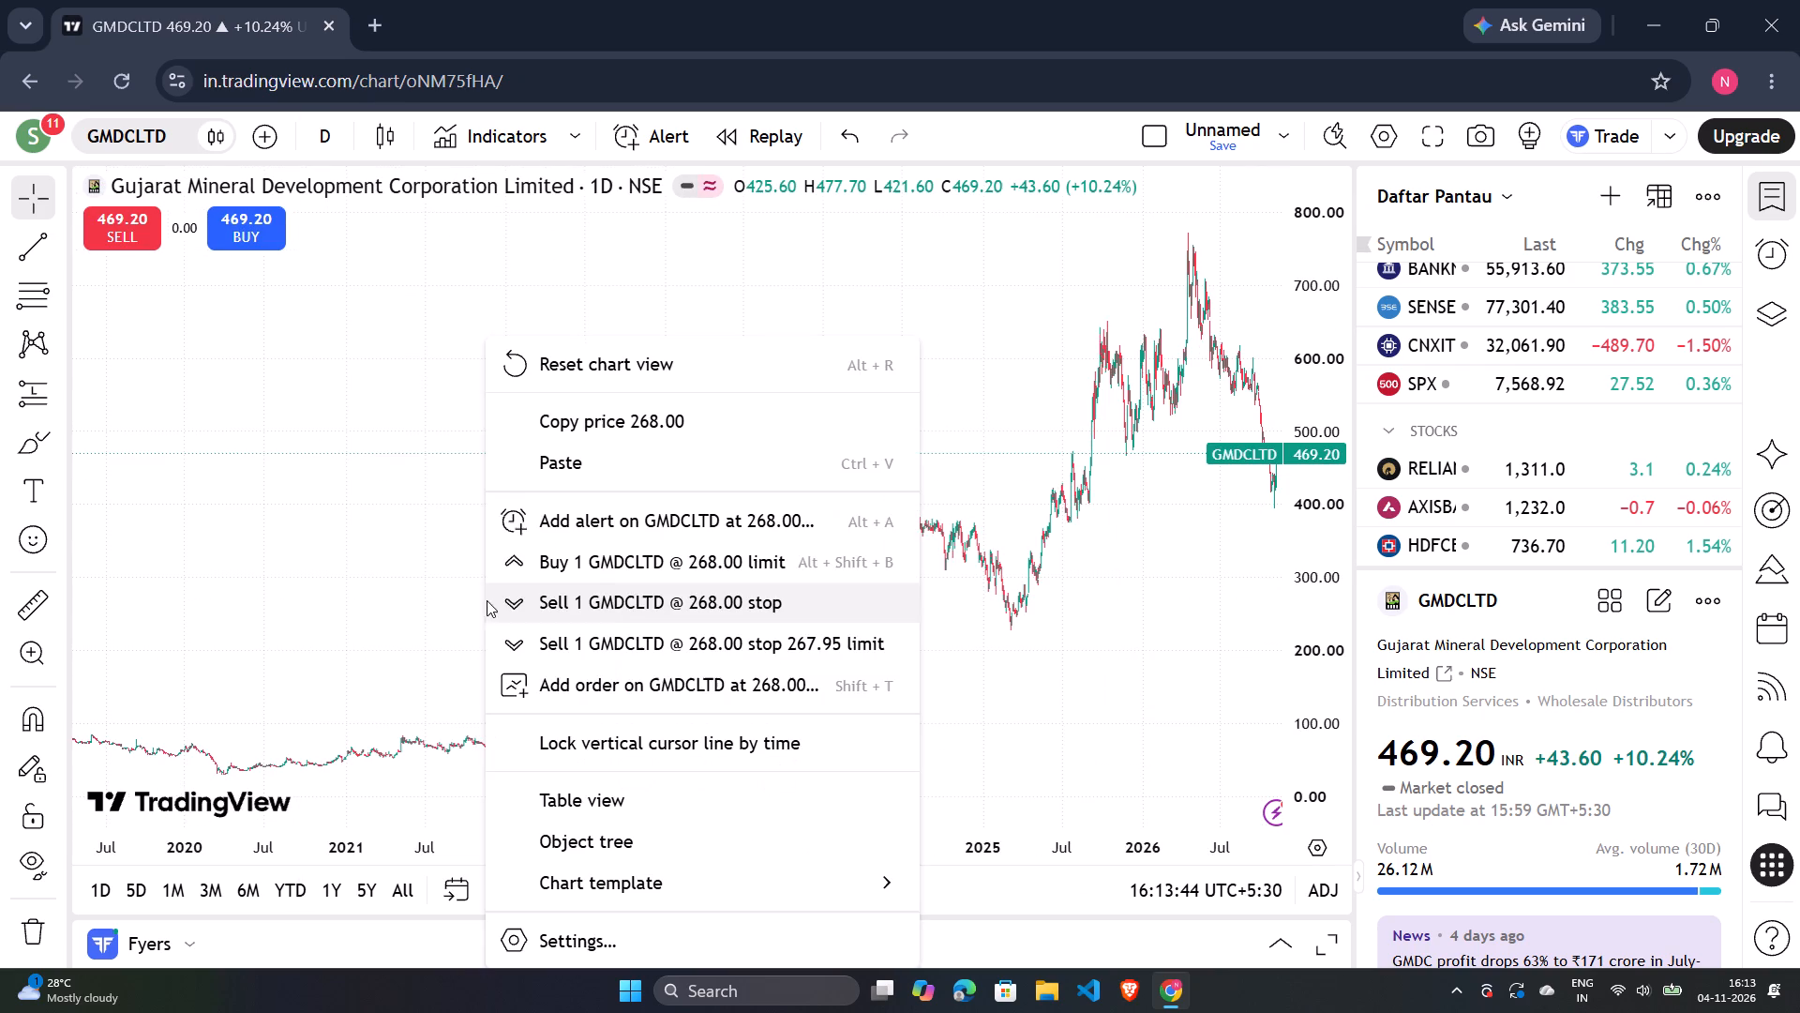
pyautogui.click(633, 358)
# Examine GMDCLTD's daily price action from 2023 onward, focusing on the 2026 swings, with space after the latest candle.
pyautogui.scroll(-14, 801, 712)
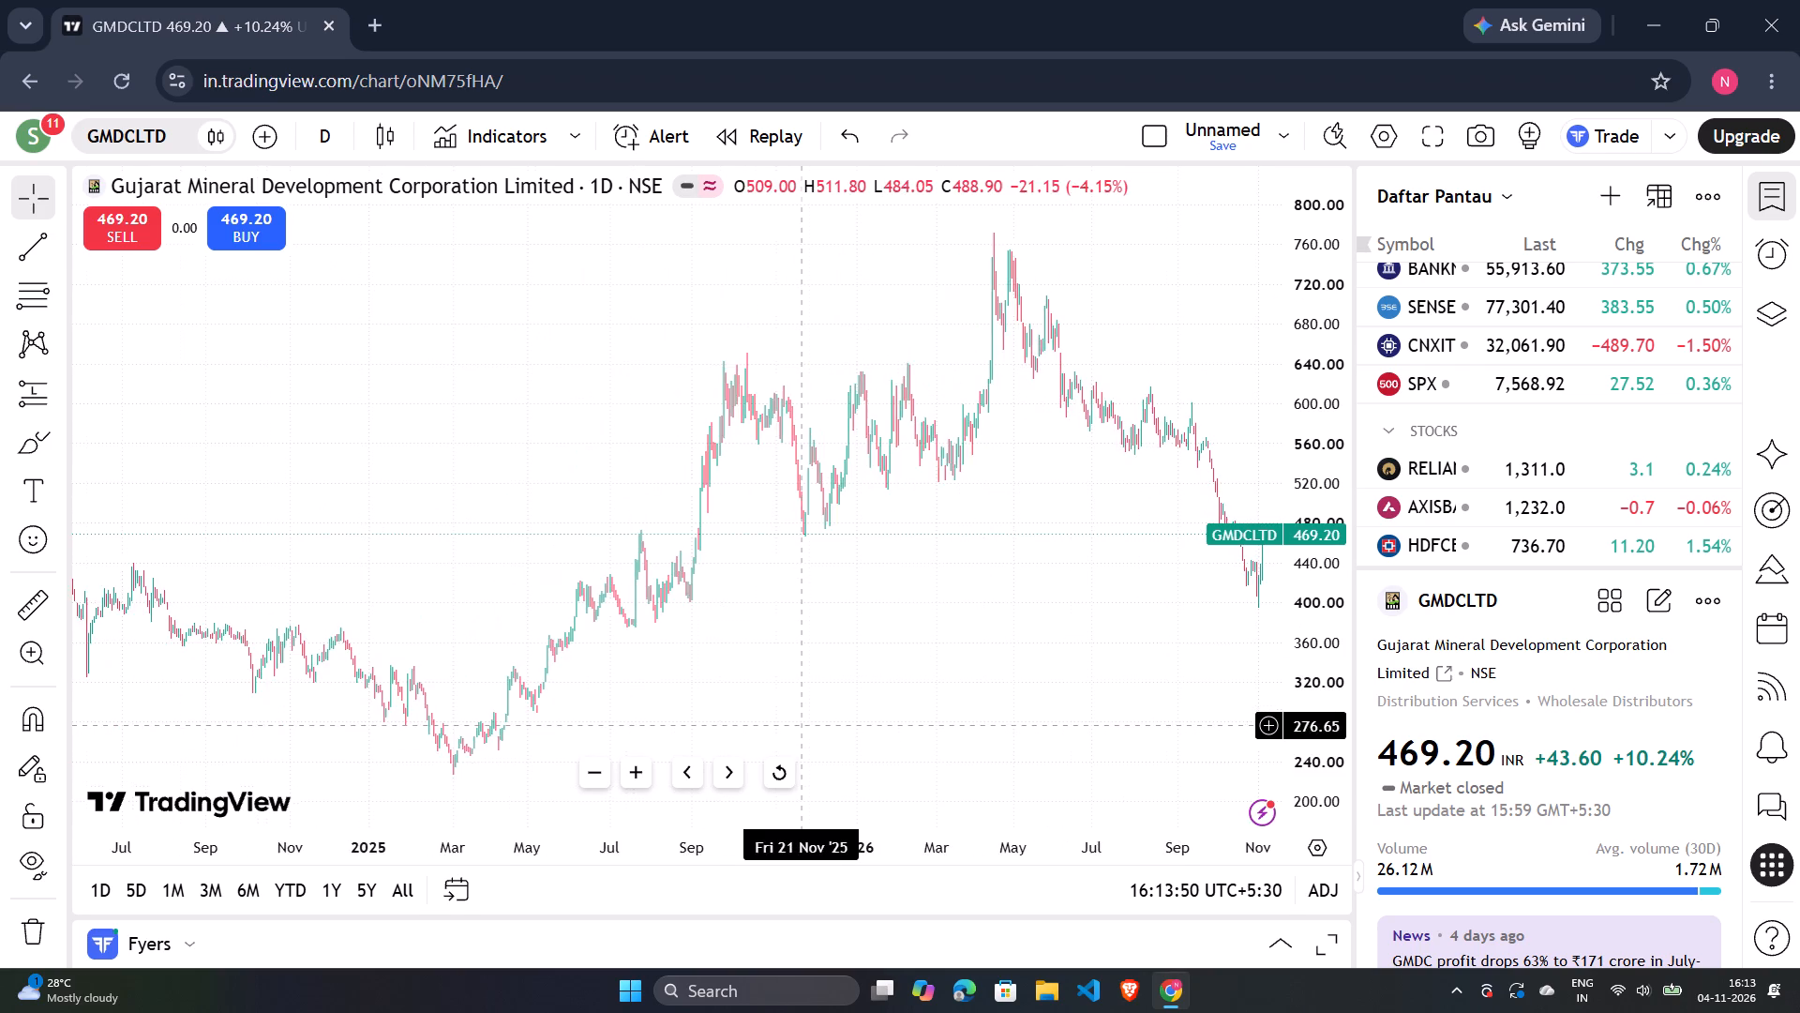
pyautogui.scroll(-8, 801, 725)
pyautogui.scroll(3, 801, 733)
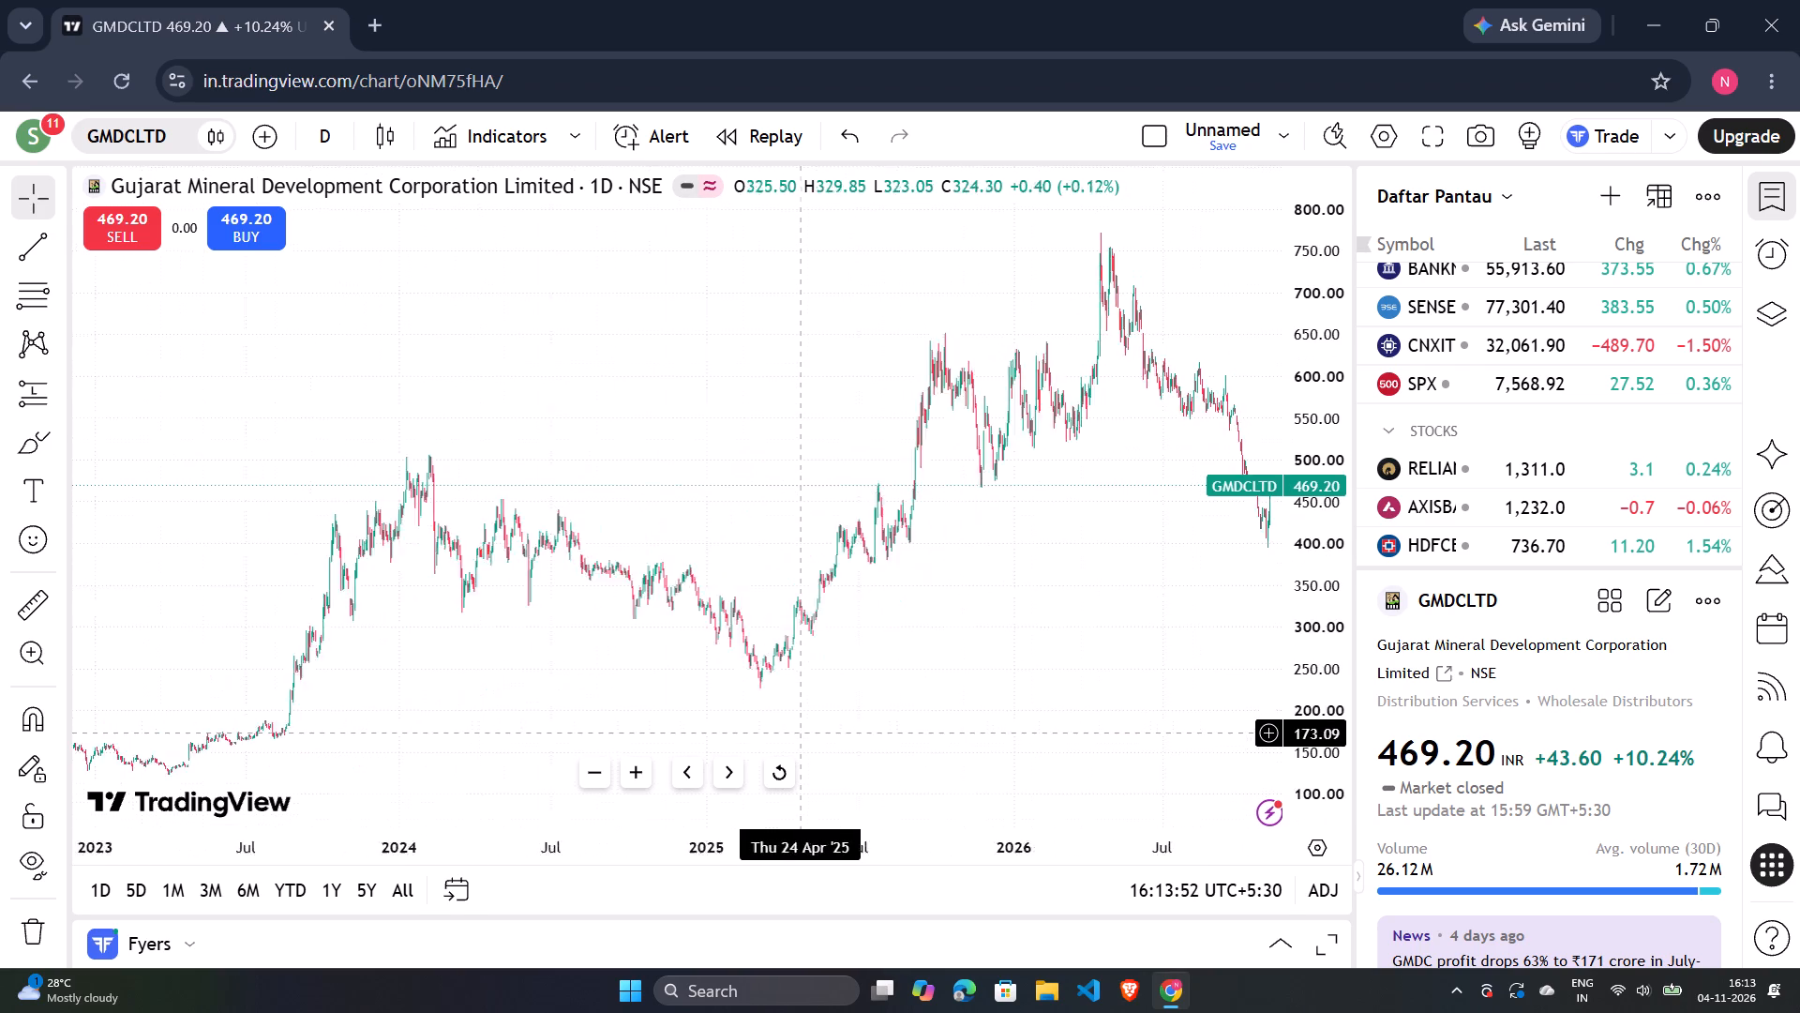
pyautogui.scroll(15, 801, 733)
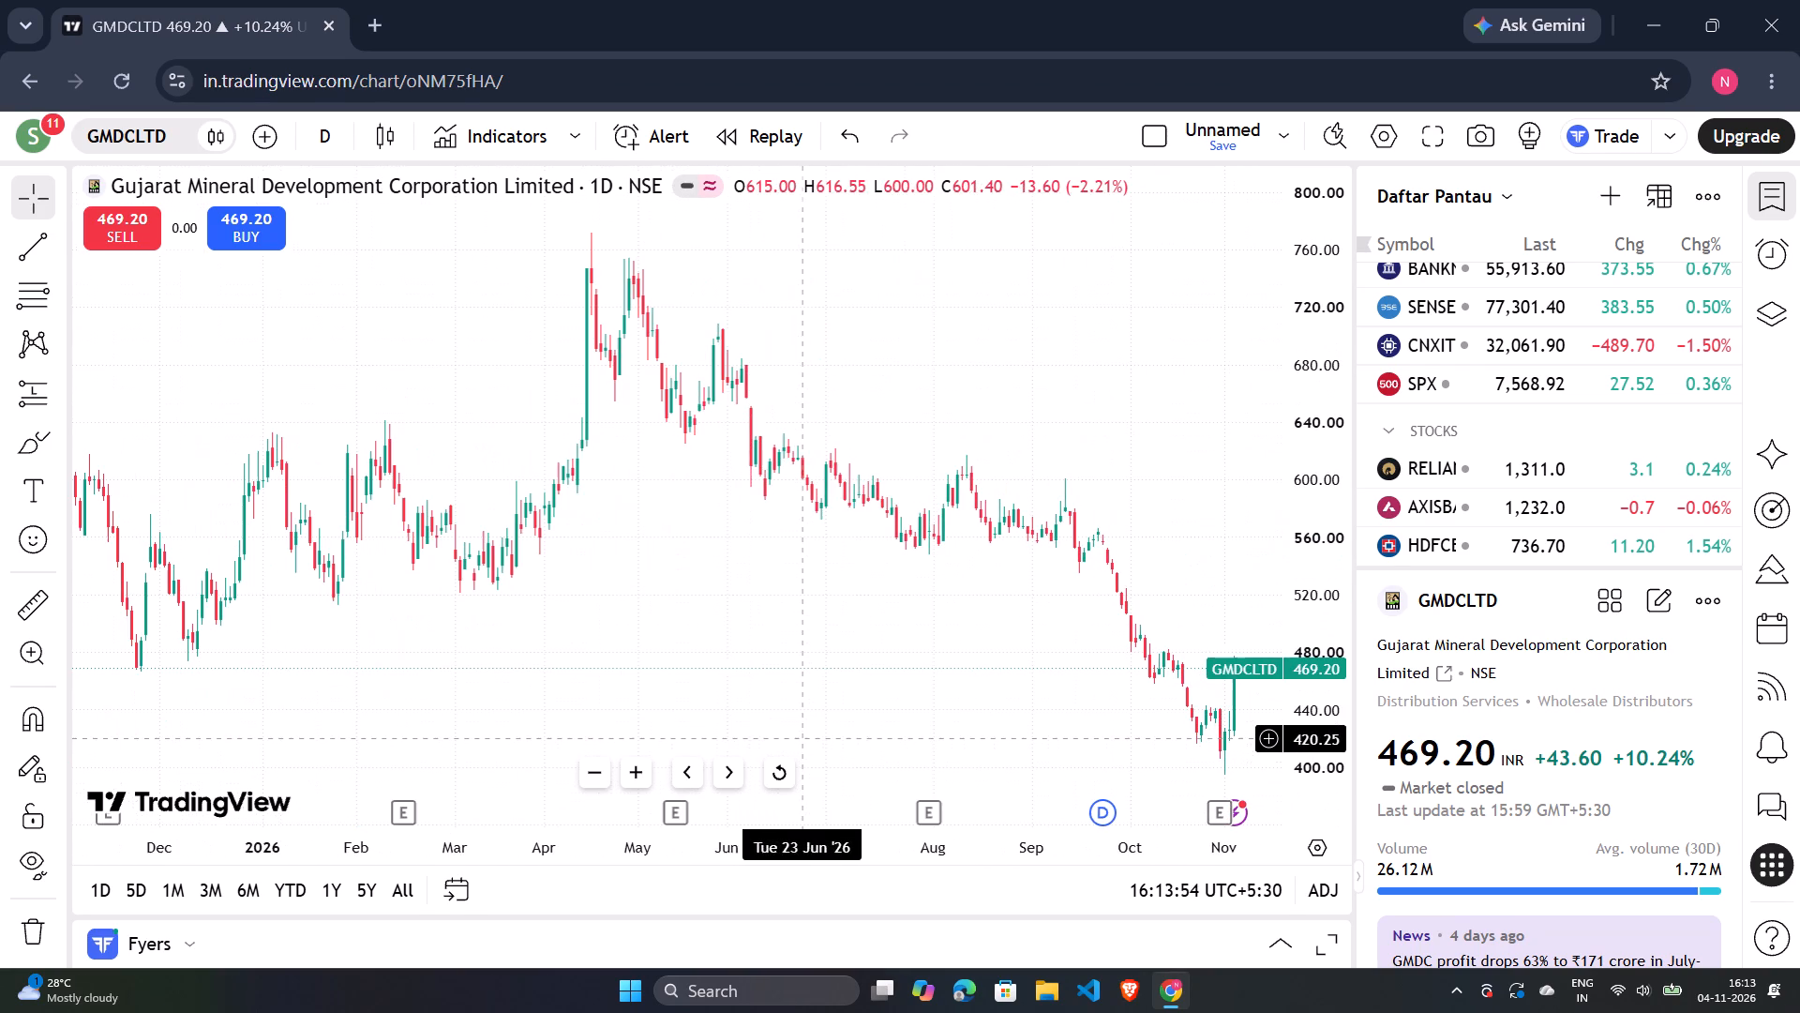
pyautogui.moveTo(892, 683); pyautogui.dragTo(835, 682)
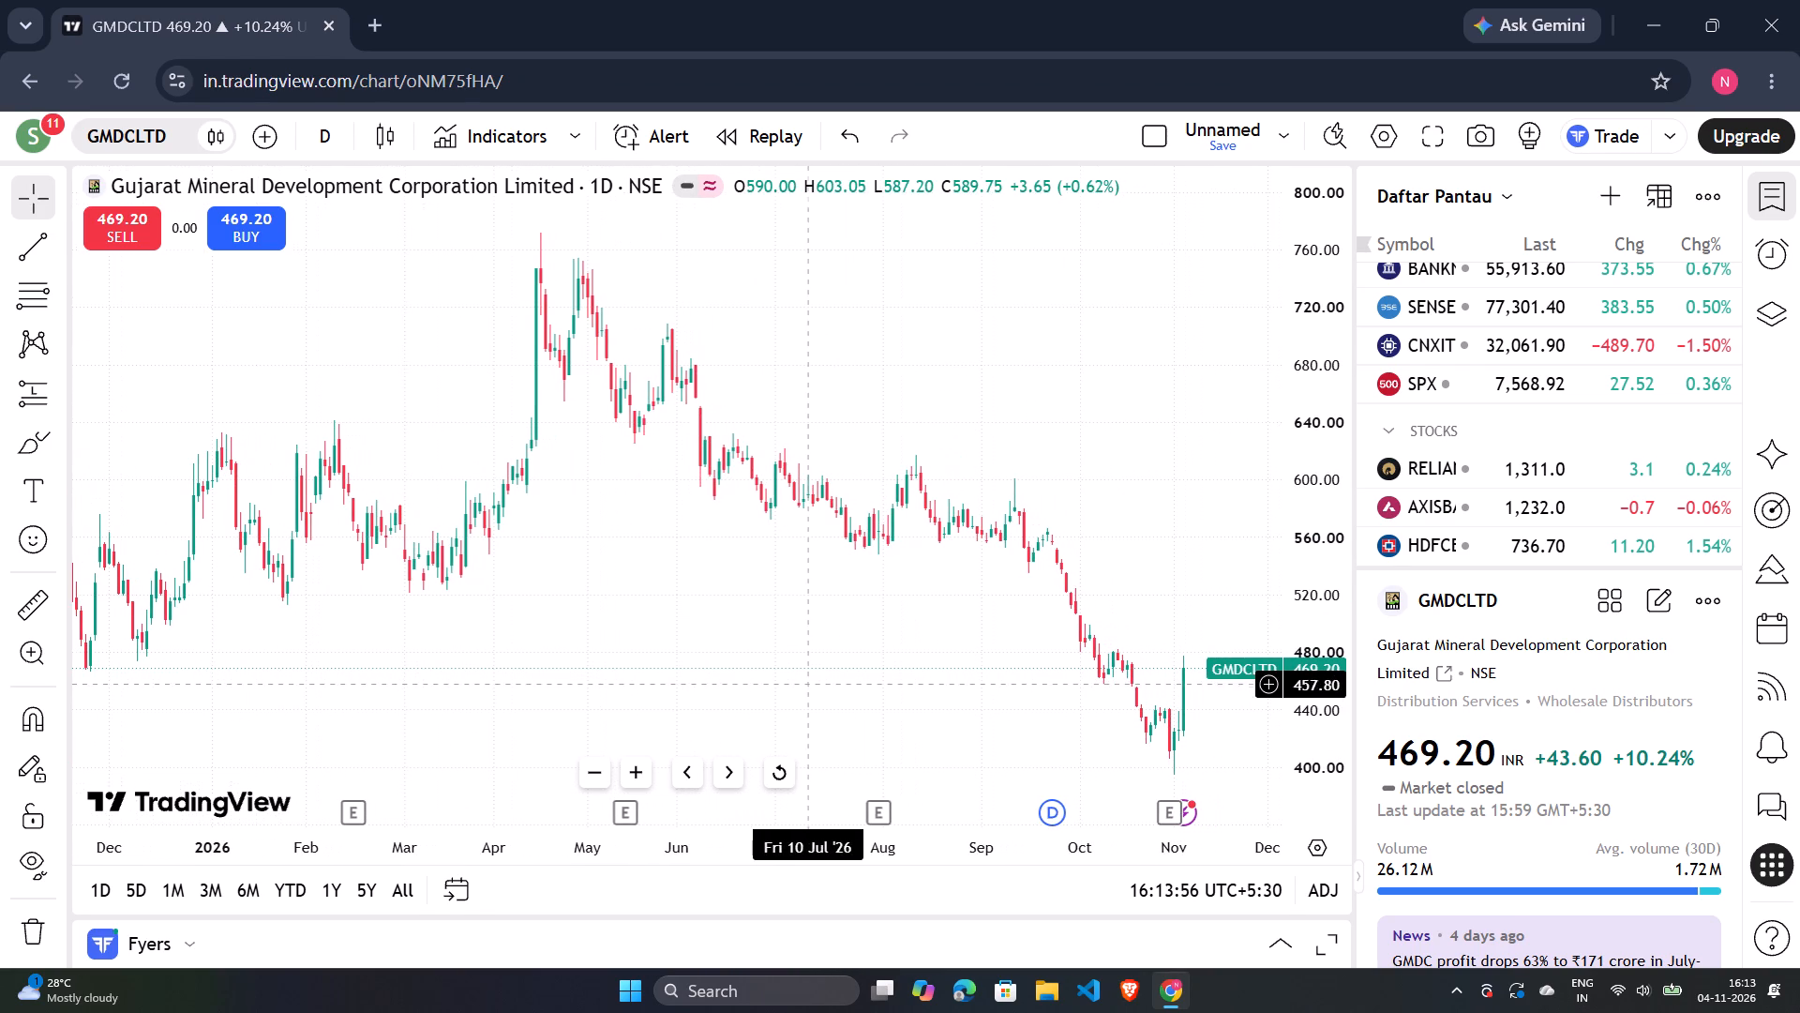
pyautogui.moveTo(807, 687); pyautogui.dragTo(758, 687)
pyautogui.moveTo(887, 643); pyautogui.dragTo(866, 643)
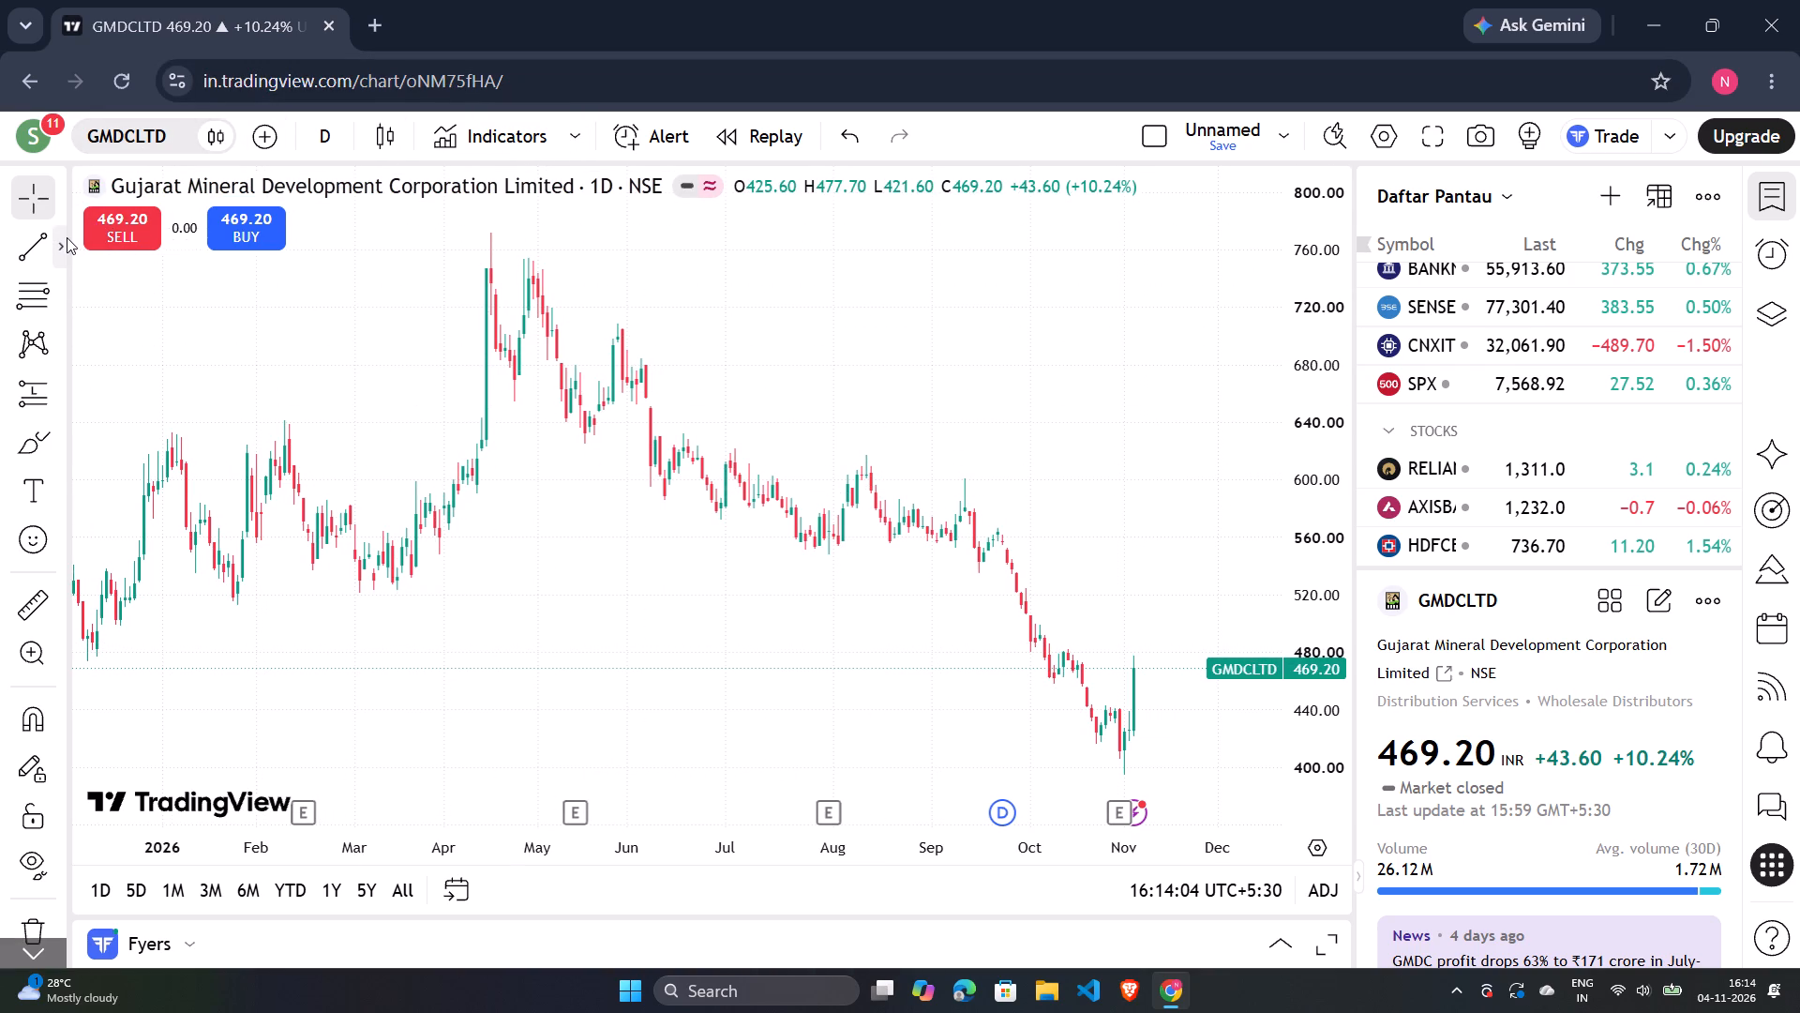
# Draw a parallel channel along the falling daily highs from about 770 on 17 Apr '26 to about 469 on 10 Dec '26.
pyautogui.click(67, 237)
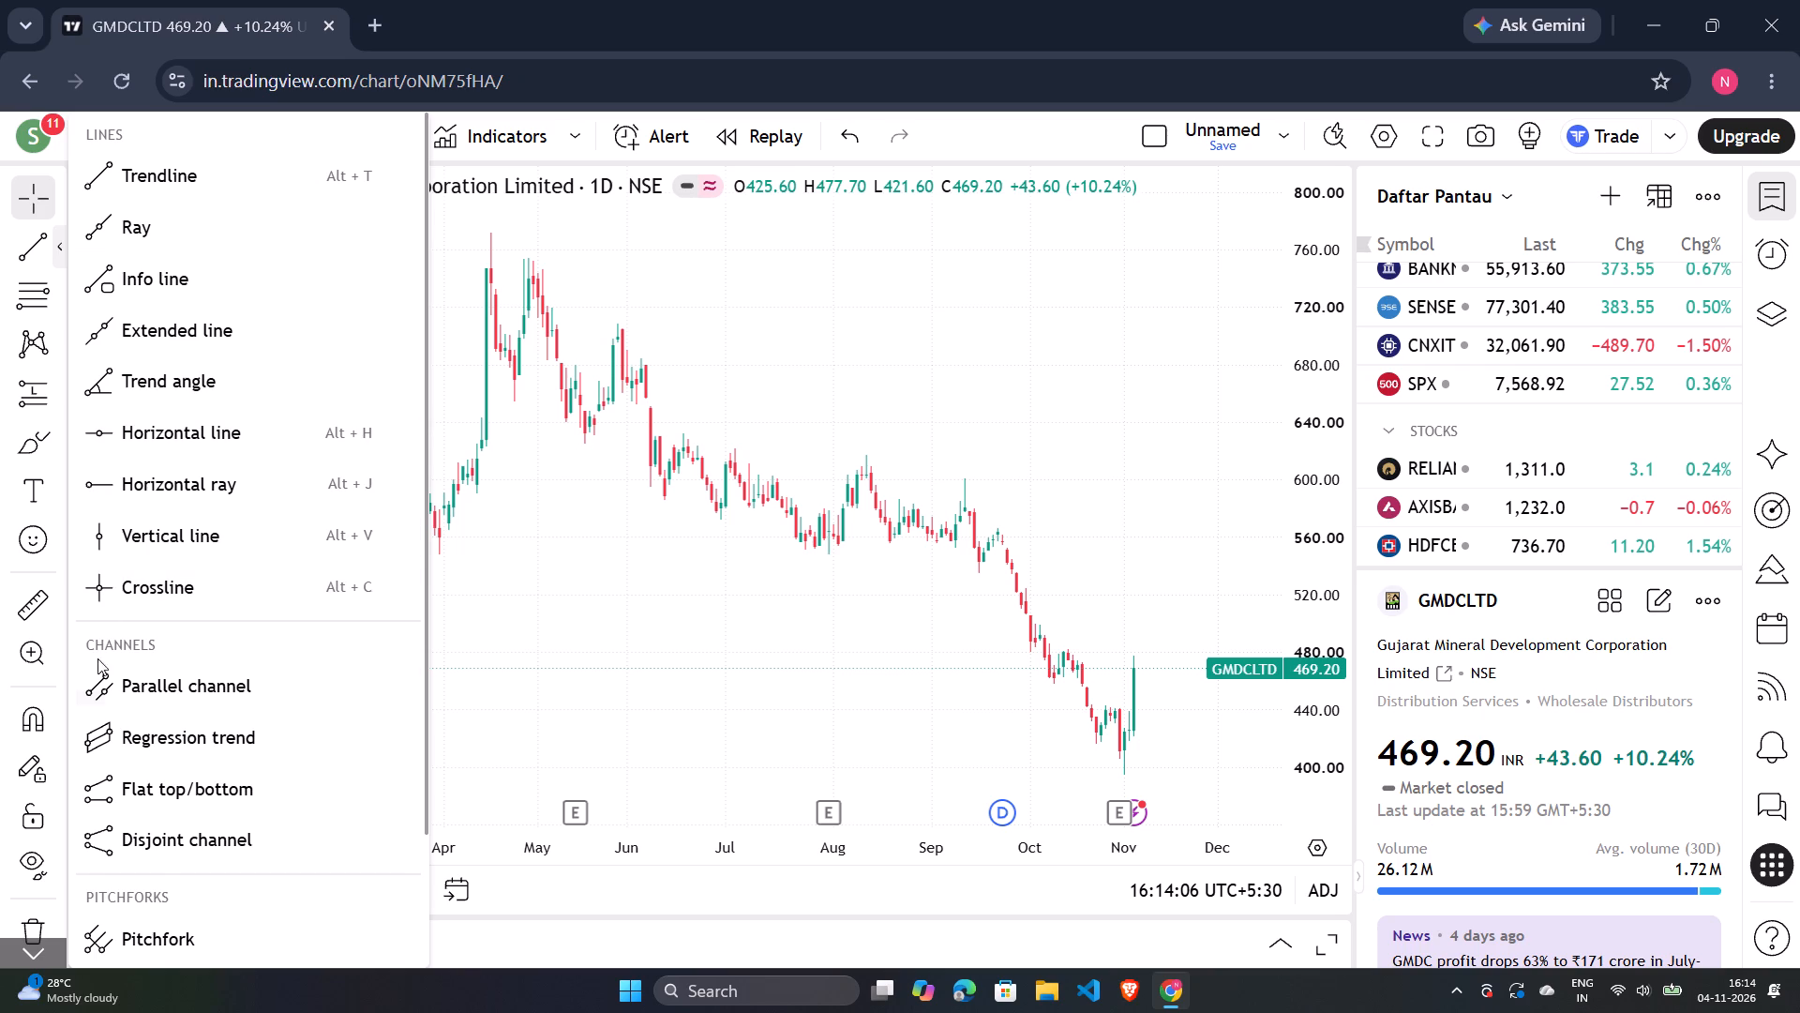
pyautogui.click(98, 673)
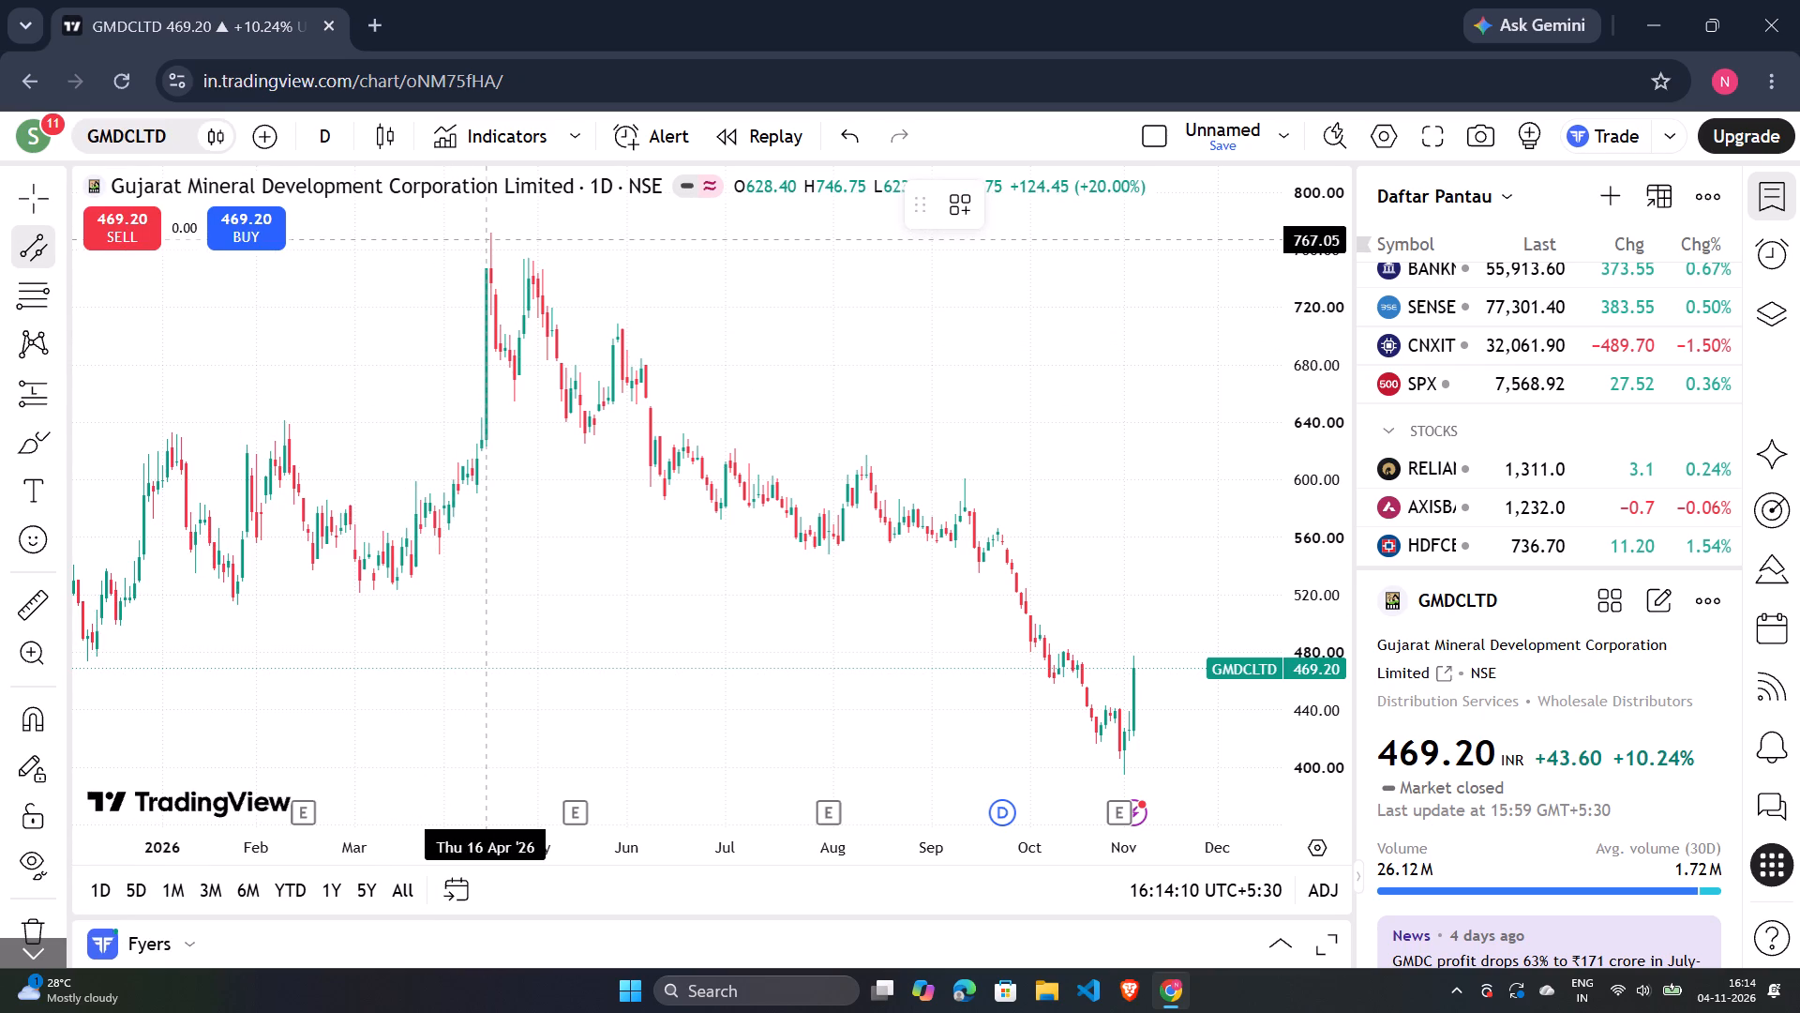
pyautogui.moveTo(488, 236); pyautogui.dragTo(693, 330)
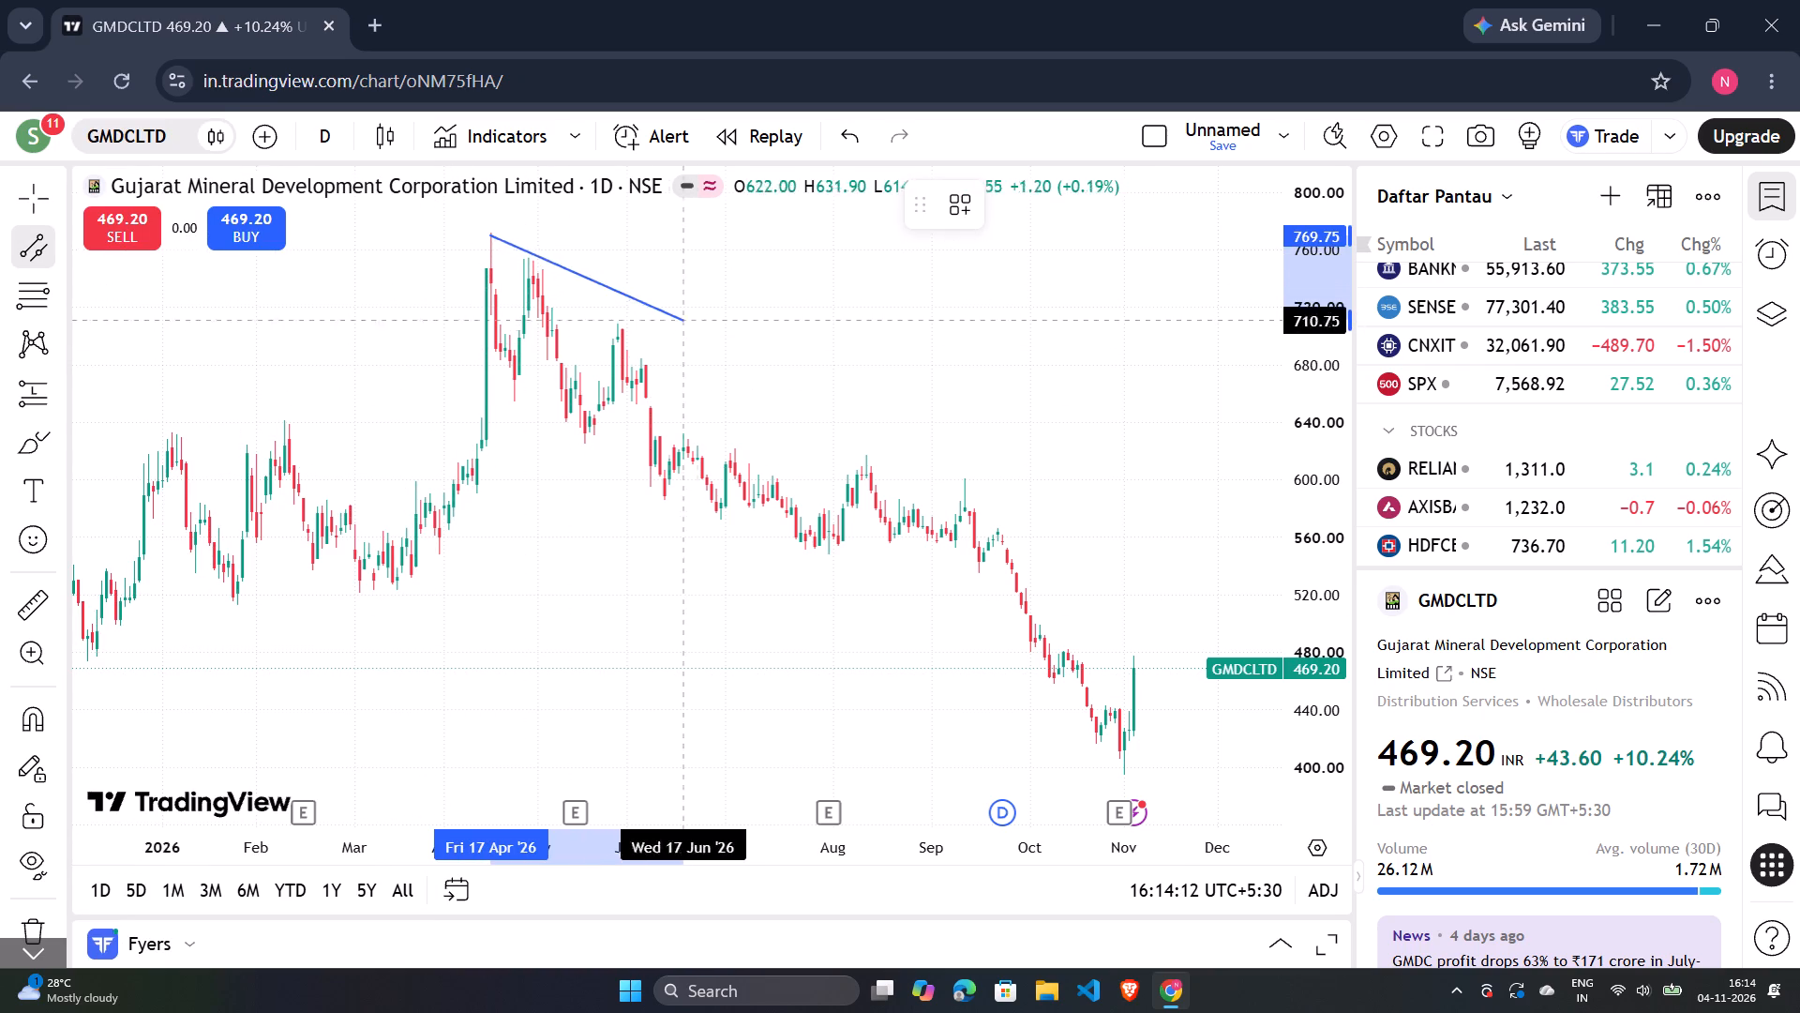
pyautogui.moveTo(693, 330); pyautogui.dragTo(945, 470)
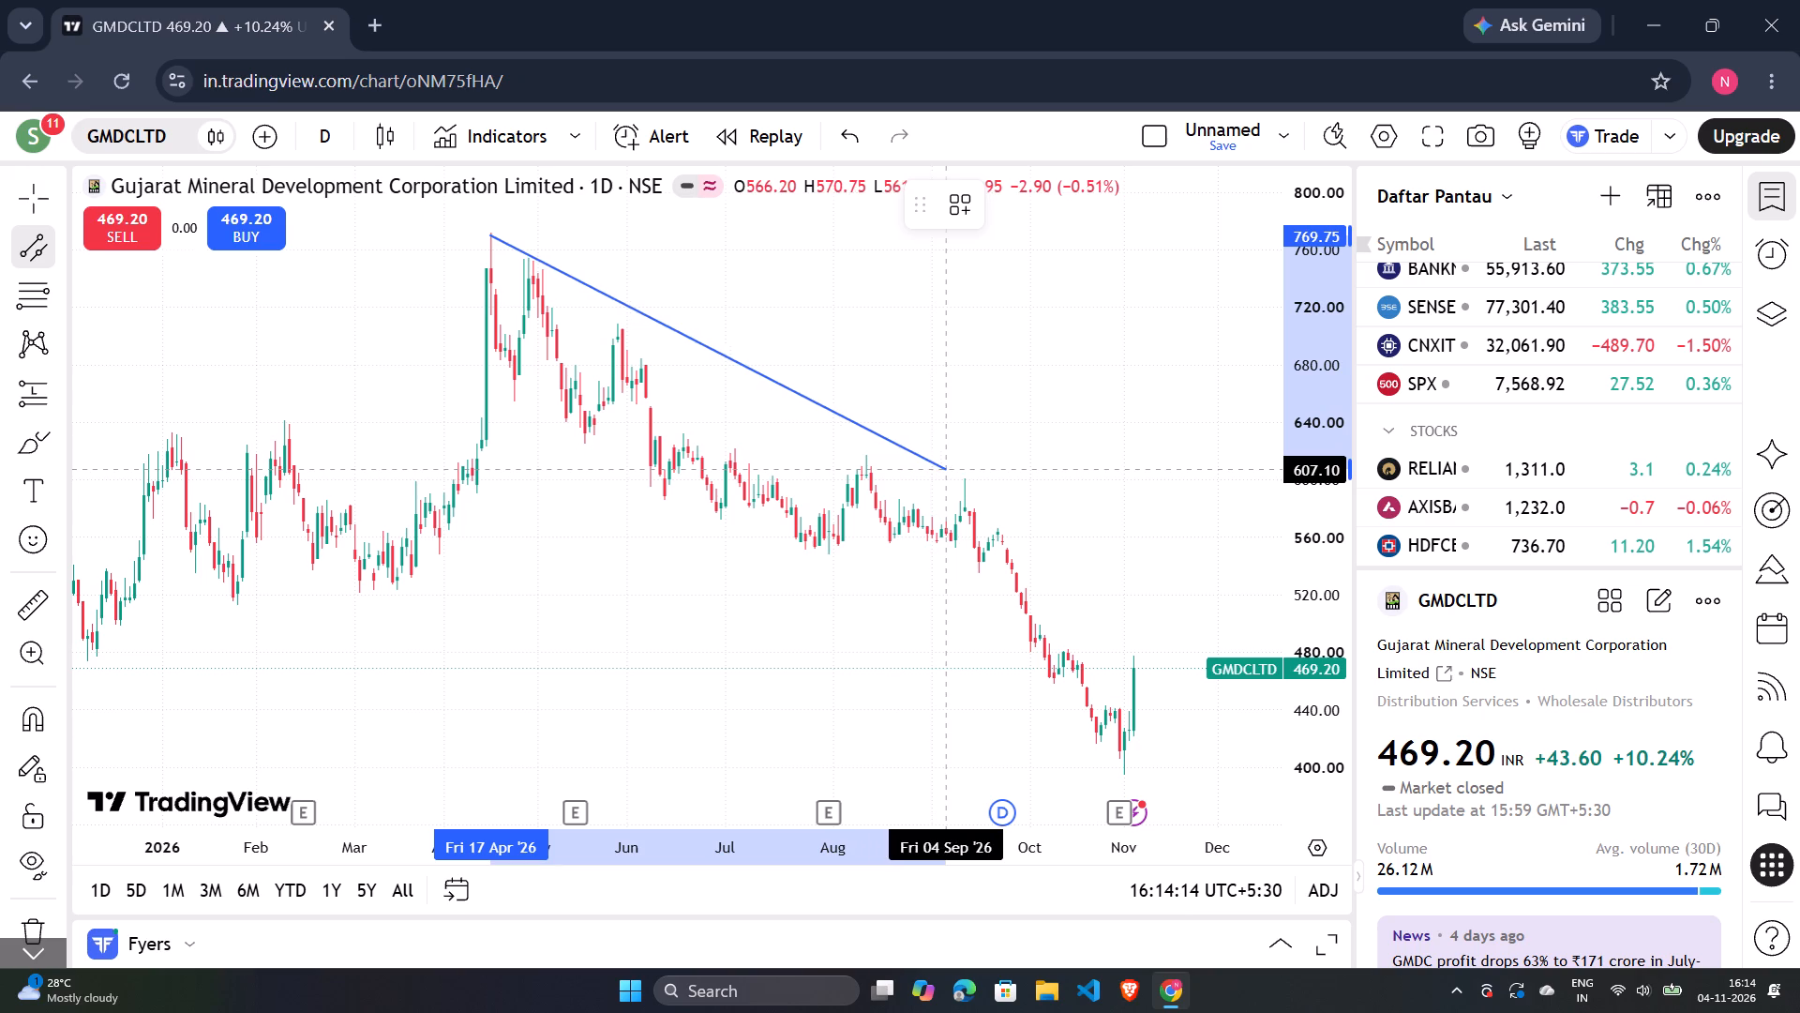
pyautogui.moveTo(945, 470); pyautogui.dragTo(1204, 608)
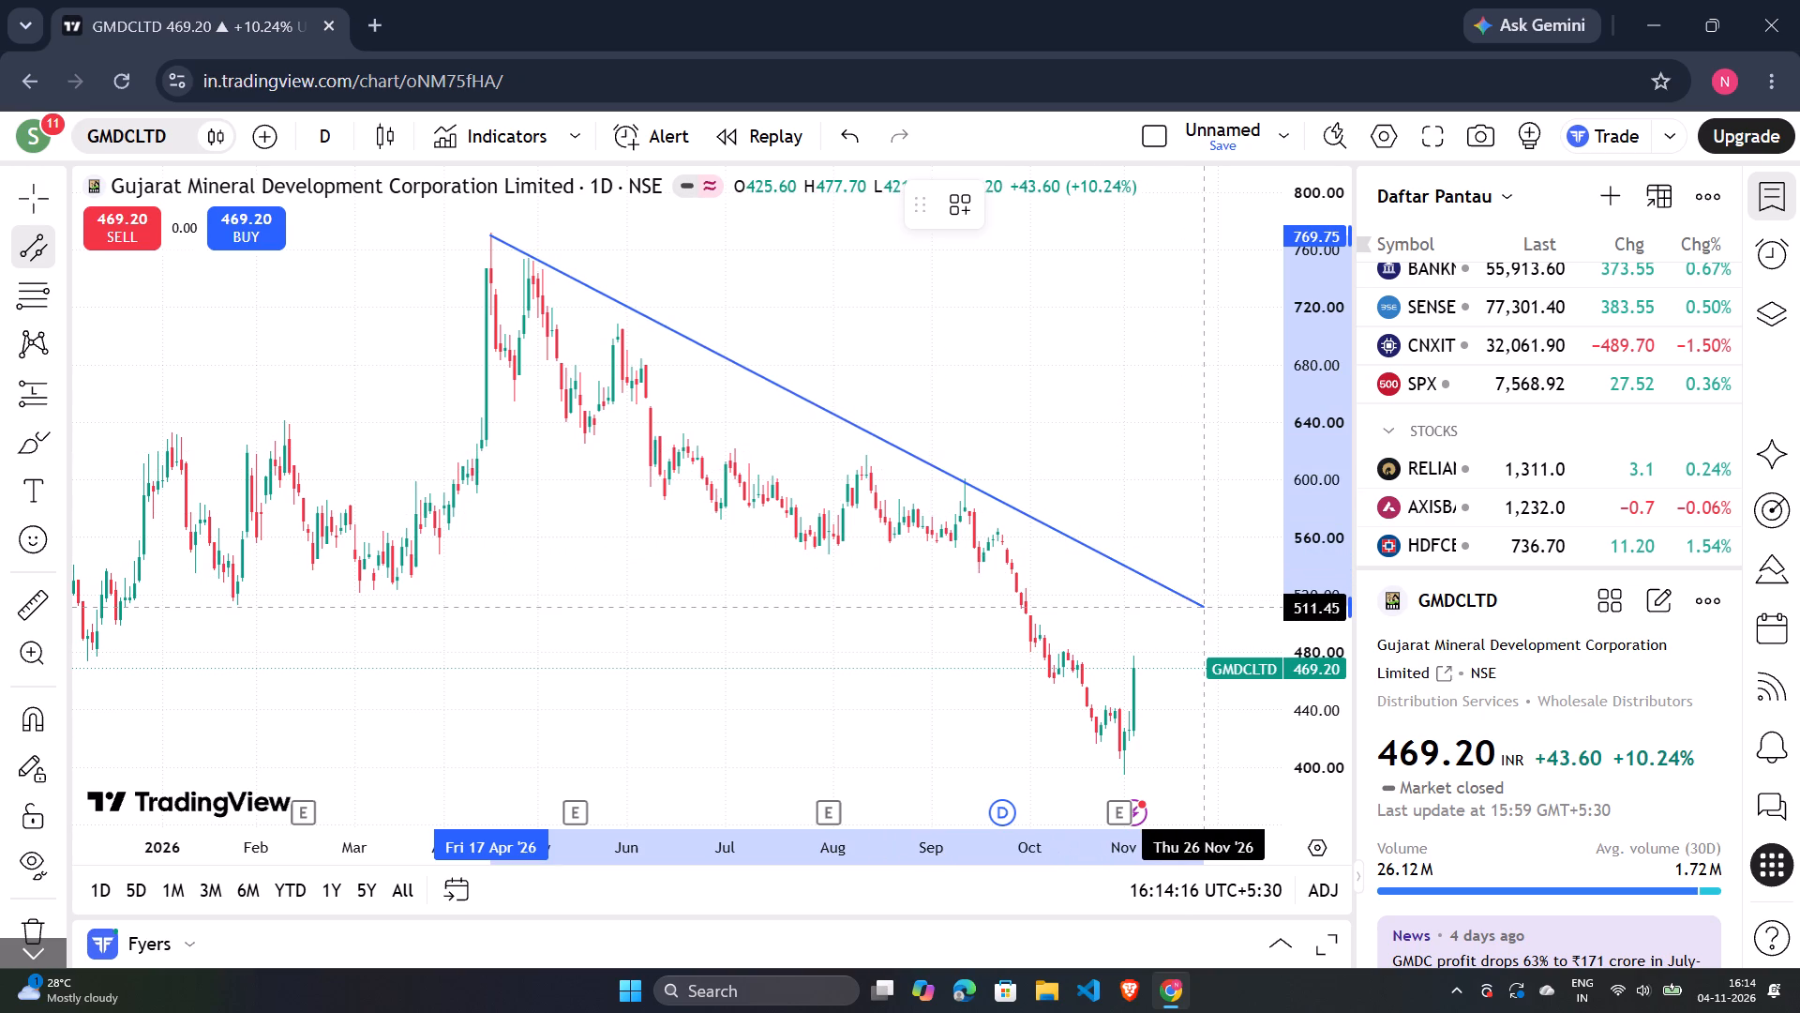
pyautogui.moveTo(1204, 608); pyautogui.dragTo(1218, 606)
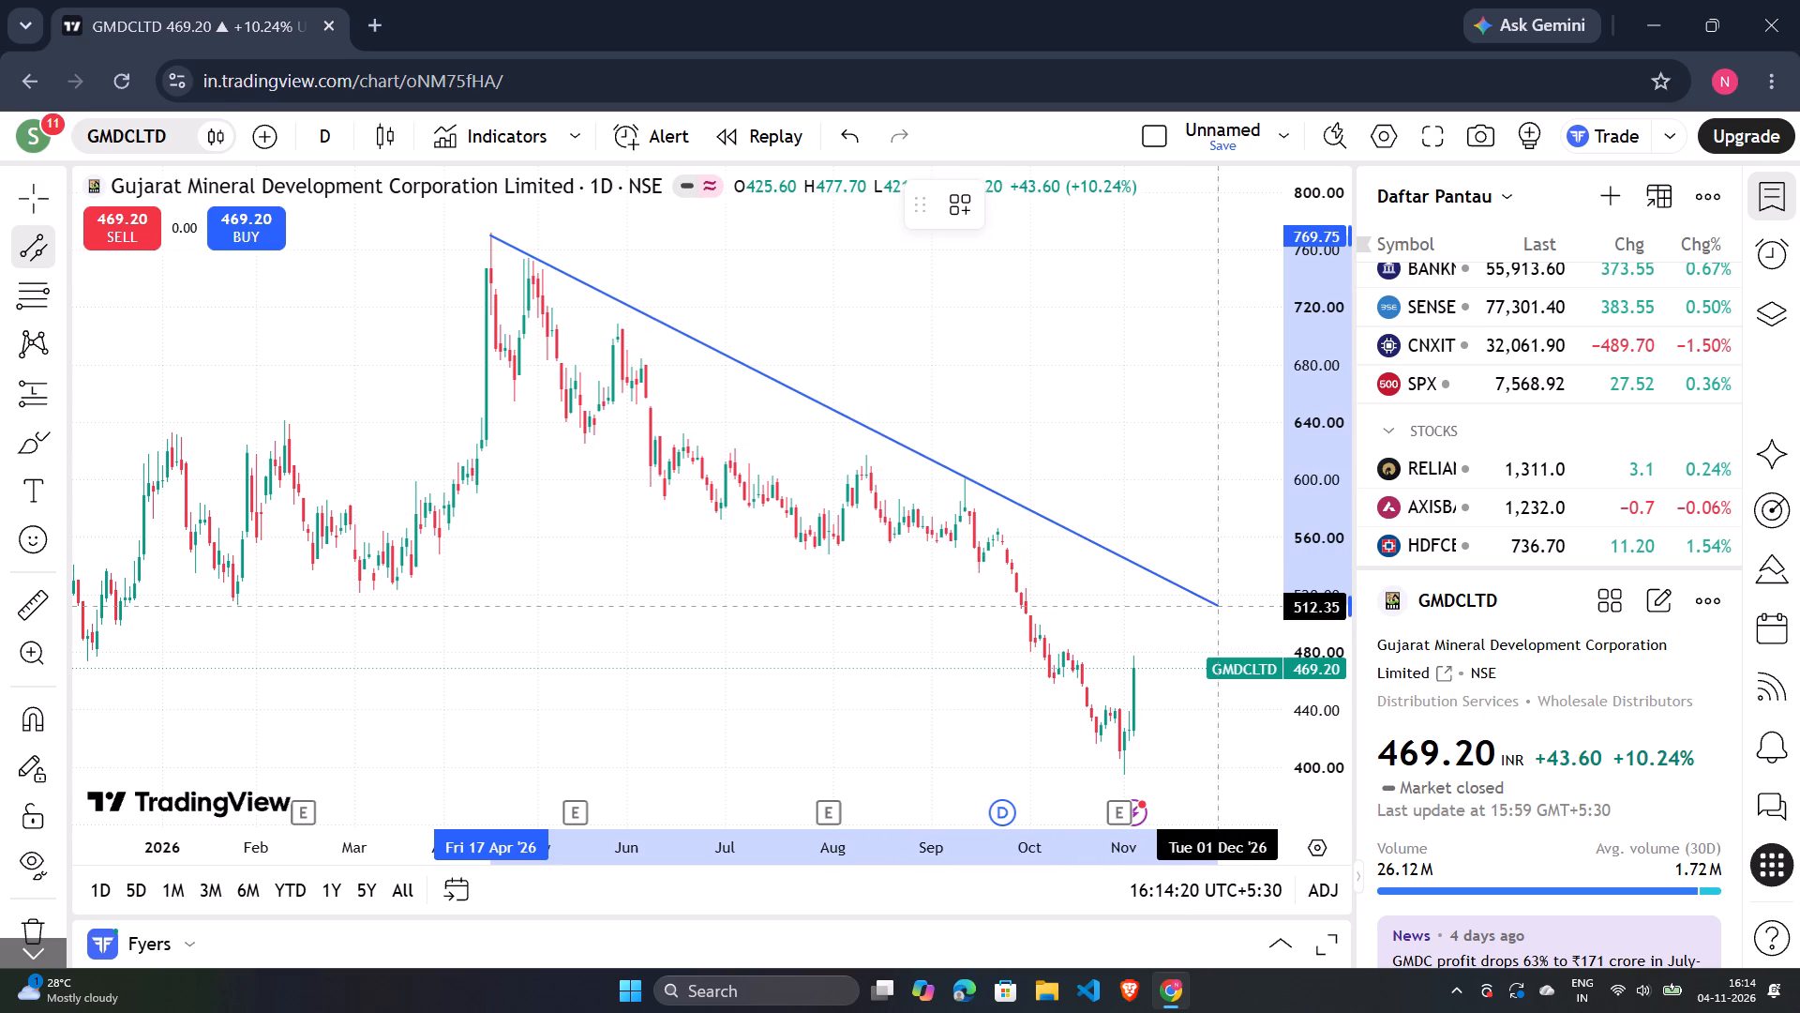
pyautogui.moveTo(1218, 606); pyautogui.dragTo(1225, 665)
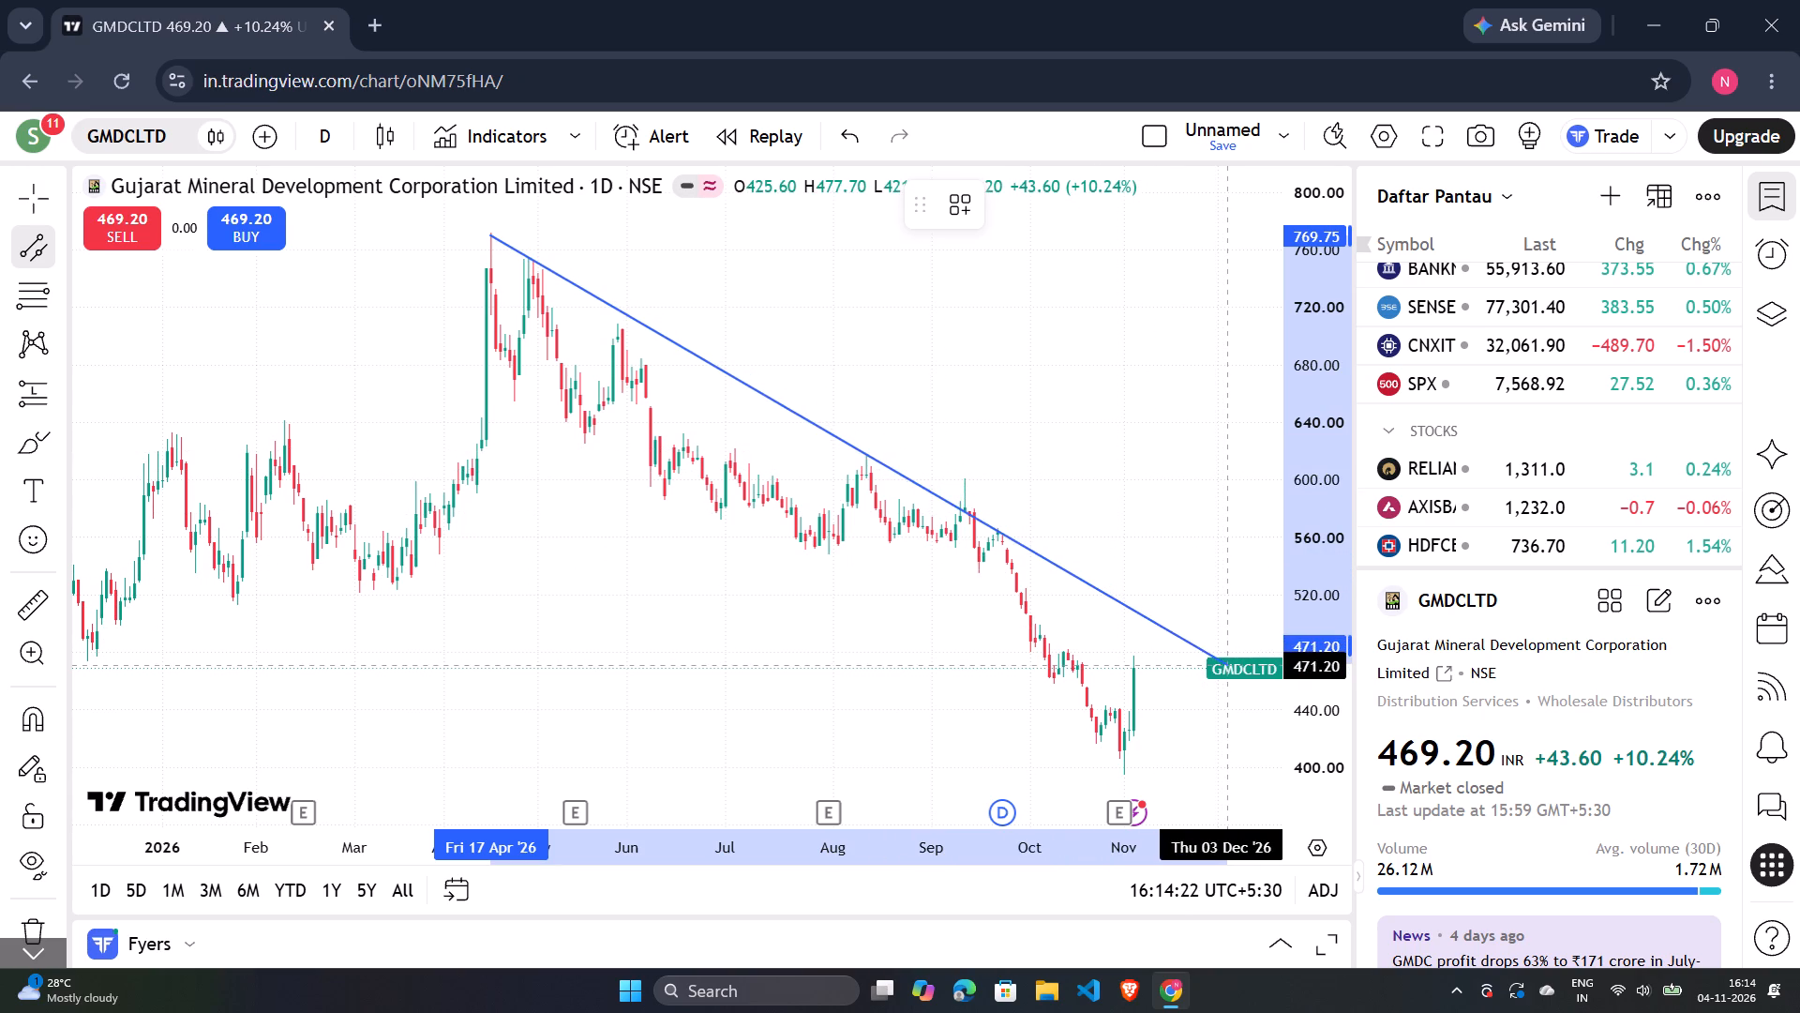
pyautogui.moveTo(1225, 665); pyautogui.dragTo(1249, 669)
pyautogui.click(1249, 669)
pyautogui.moveTo(1249, 669); pyautogui.dragTo(1239, 679)
pyautogui.scroll(4, 1139, 663)
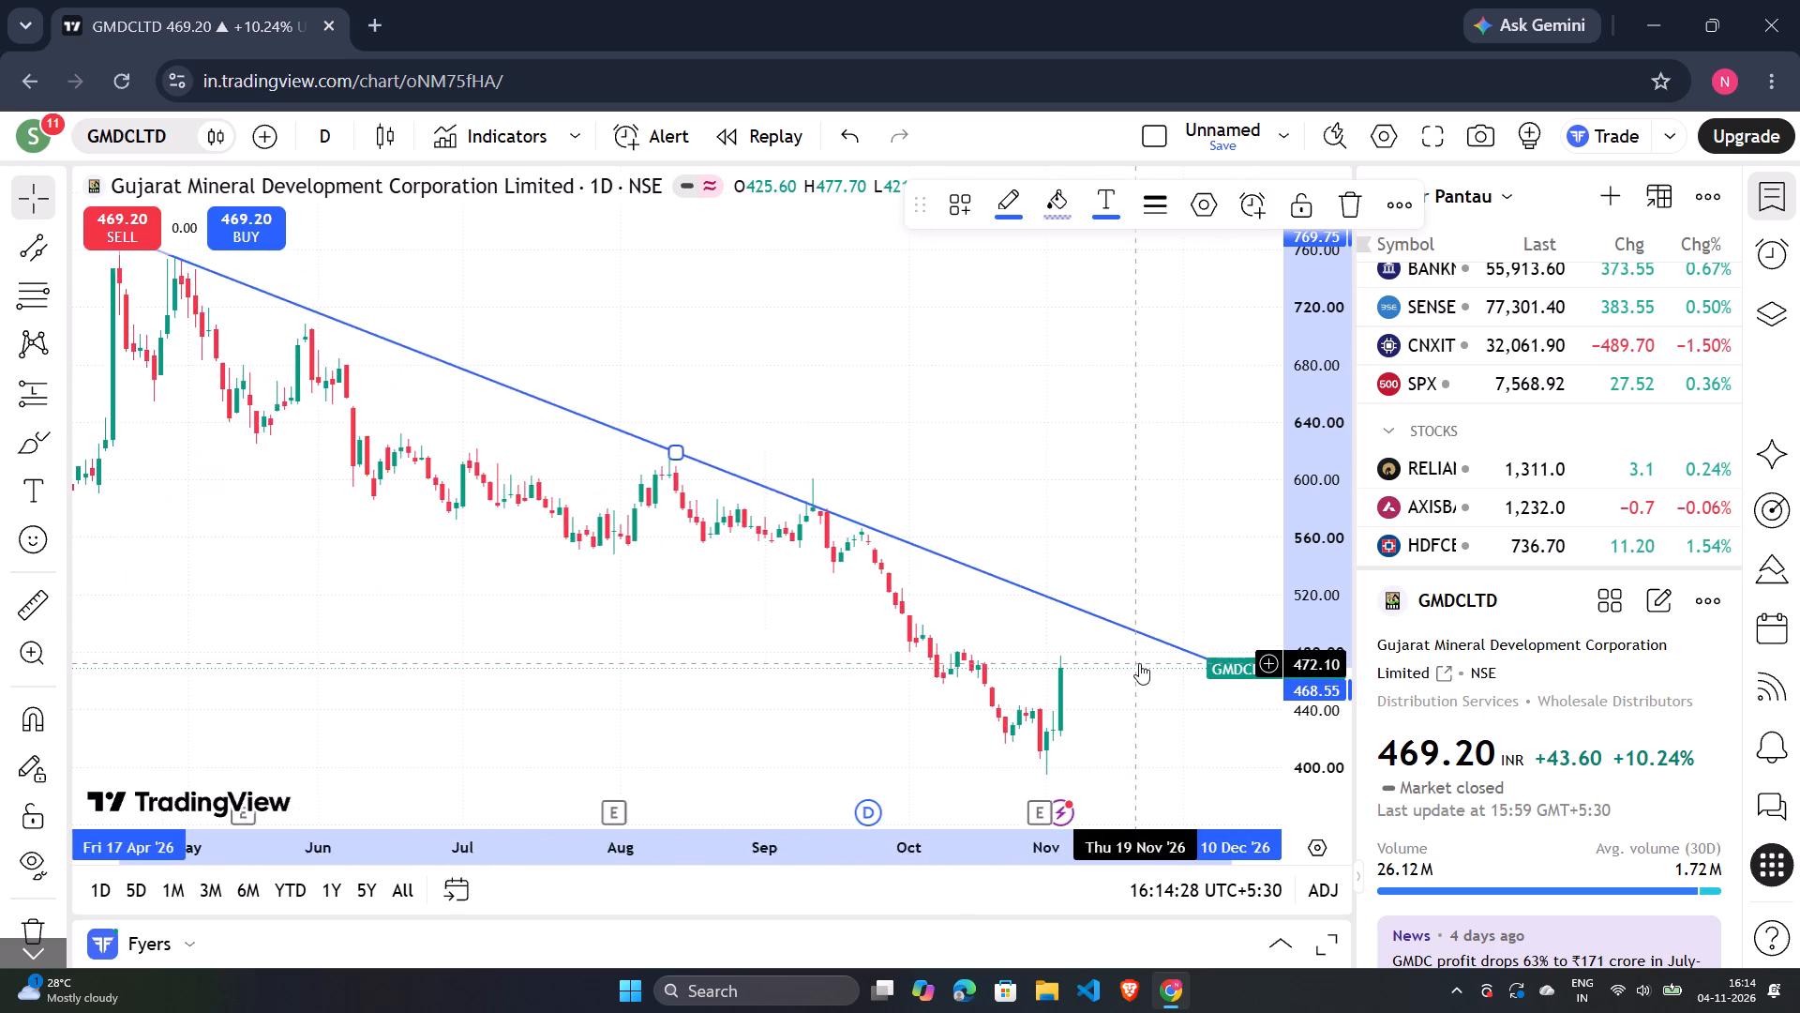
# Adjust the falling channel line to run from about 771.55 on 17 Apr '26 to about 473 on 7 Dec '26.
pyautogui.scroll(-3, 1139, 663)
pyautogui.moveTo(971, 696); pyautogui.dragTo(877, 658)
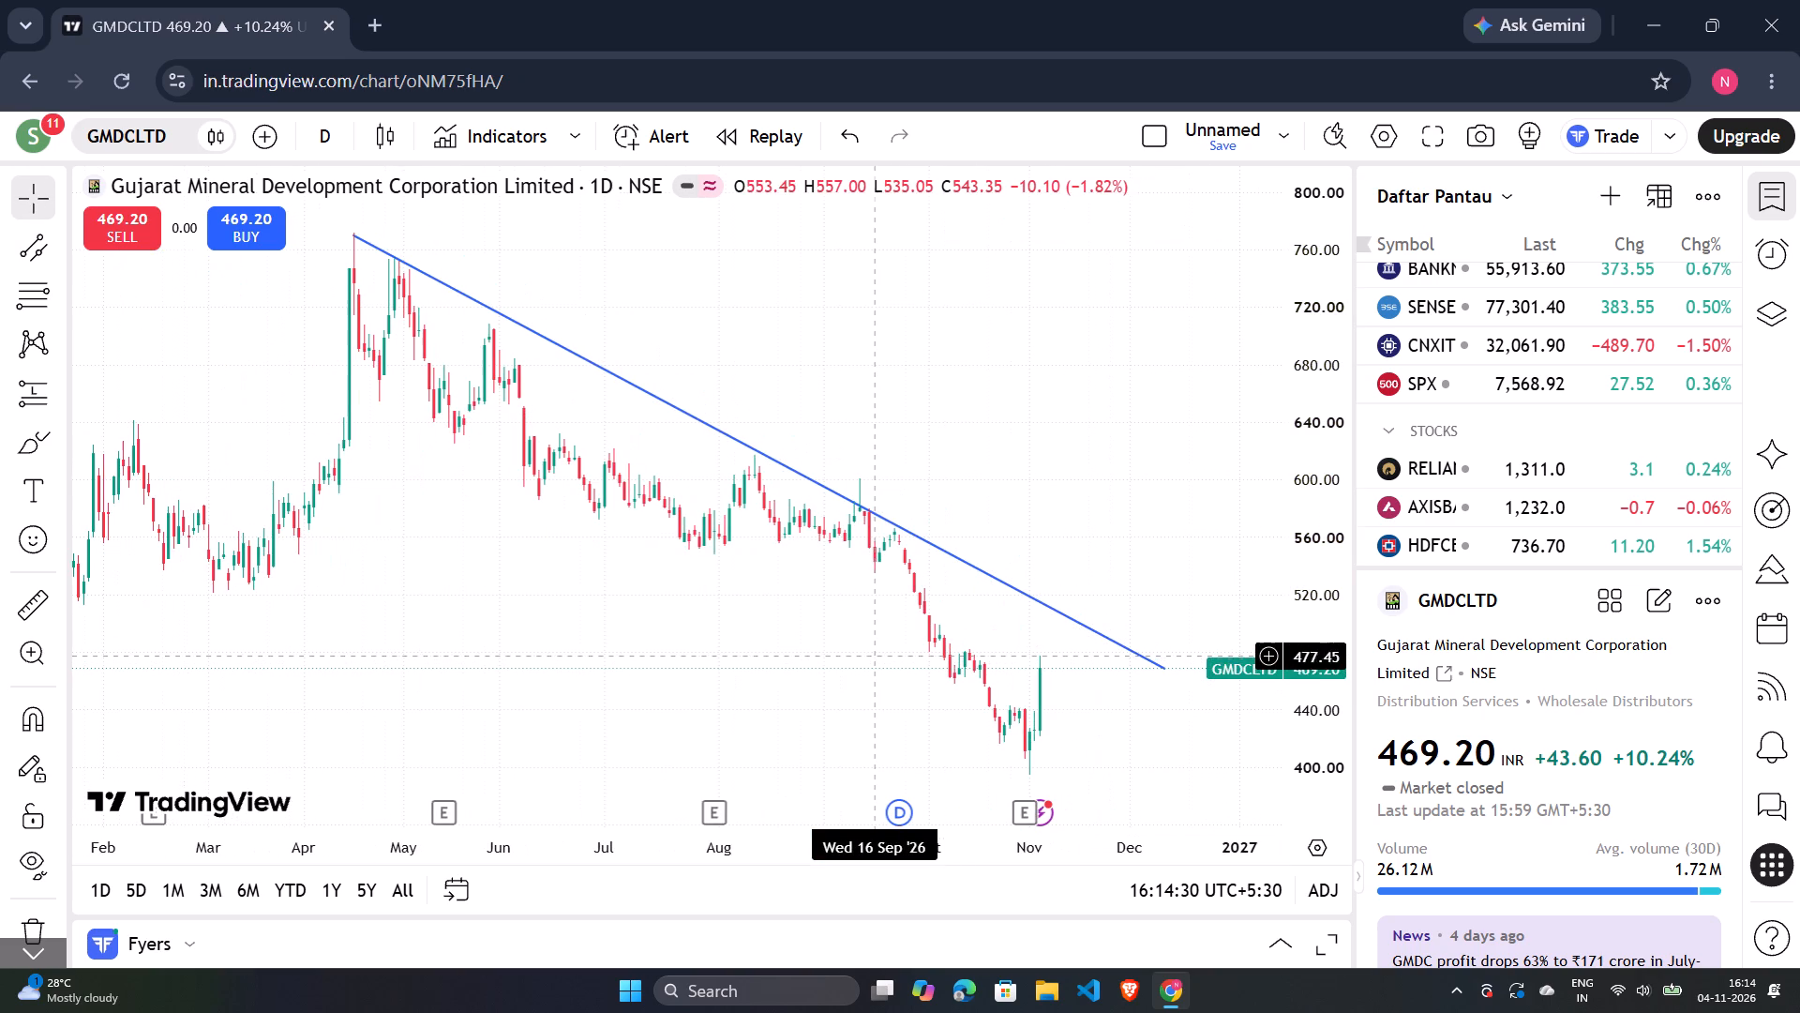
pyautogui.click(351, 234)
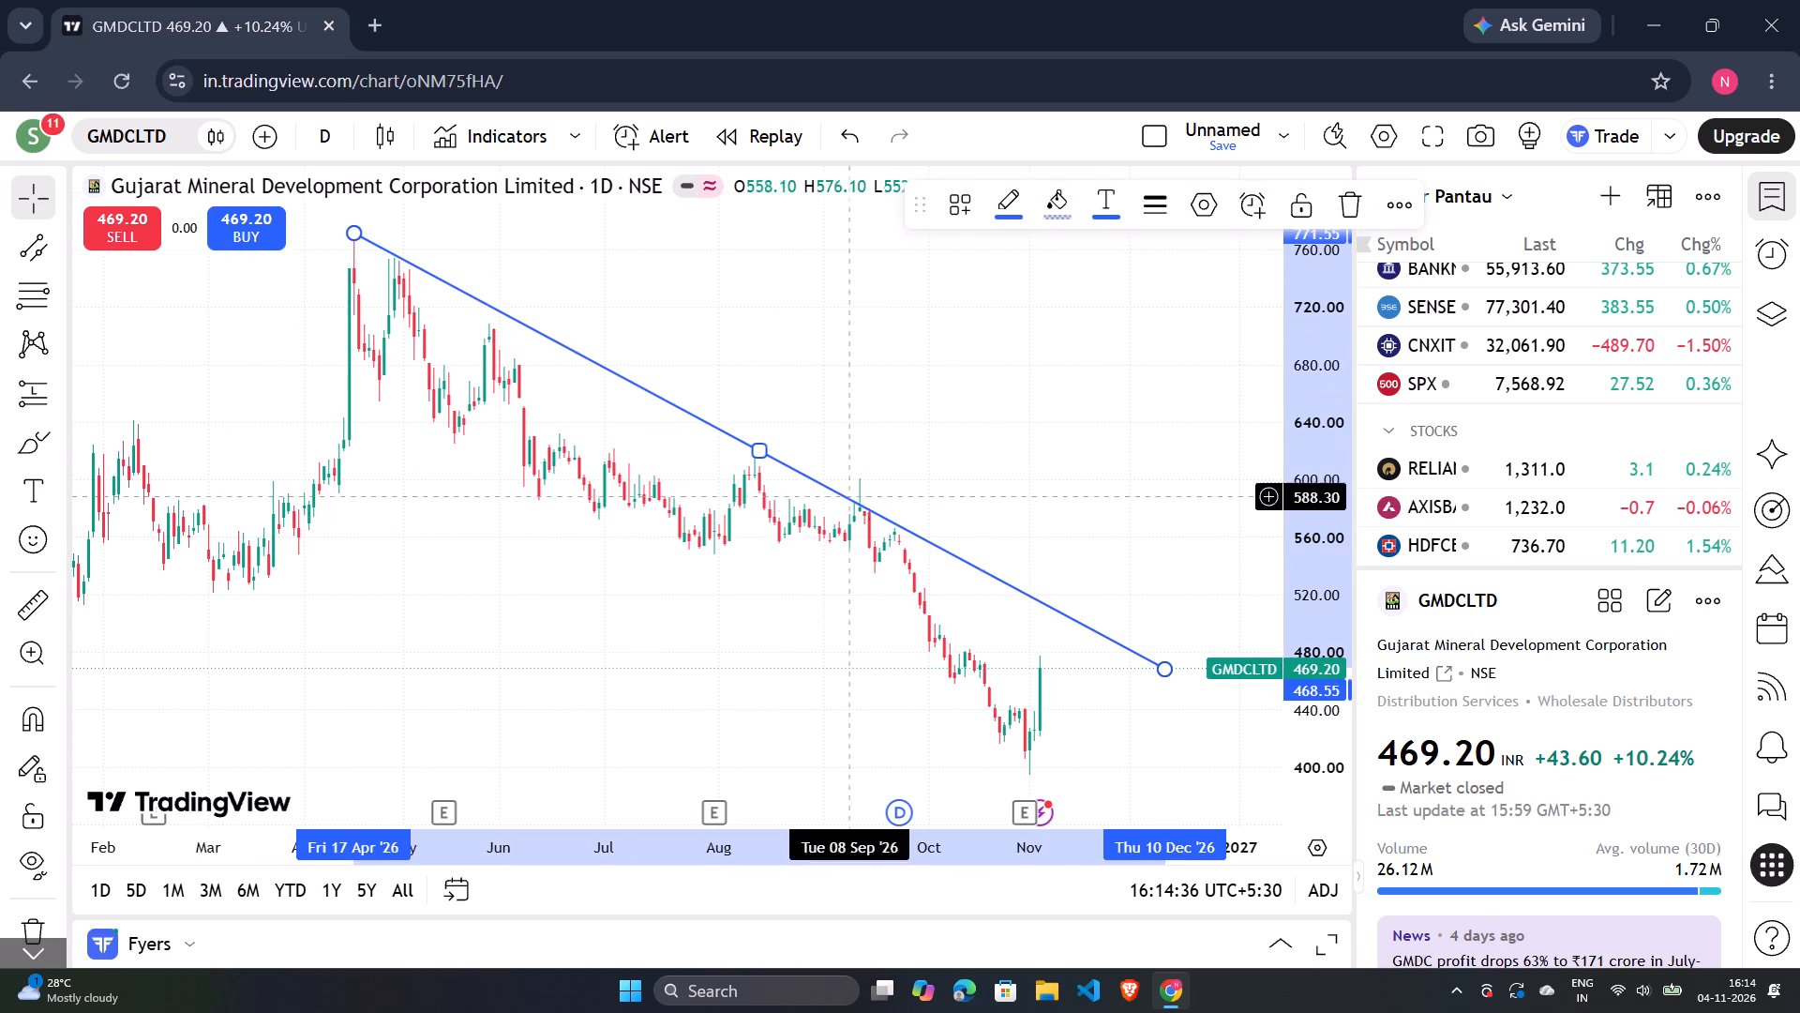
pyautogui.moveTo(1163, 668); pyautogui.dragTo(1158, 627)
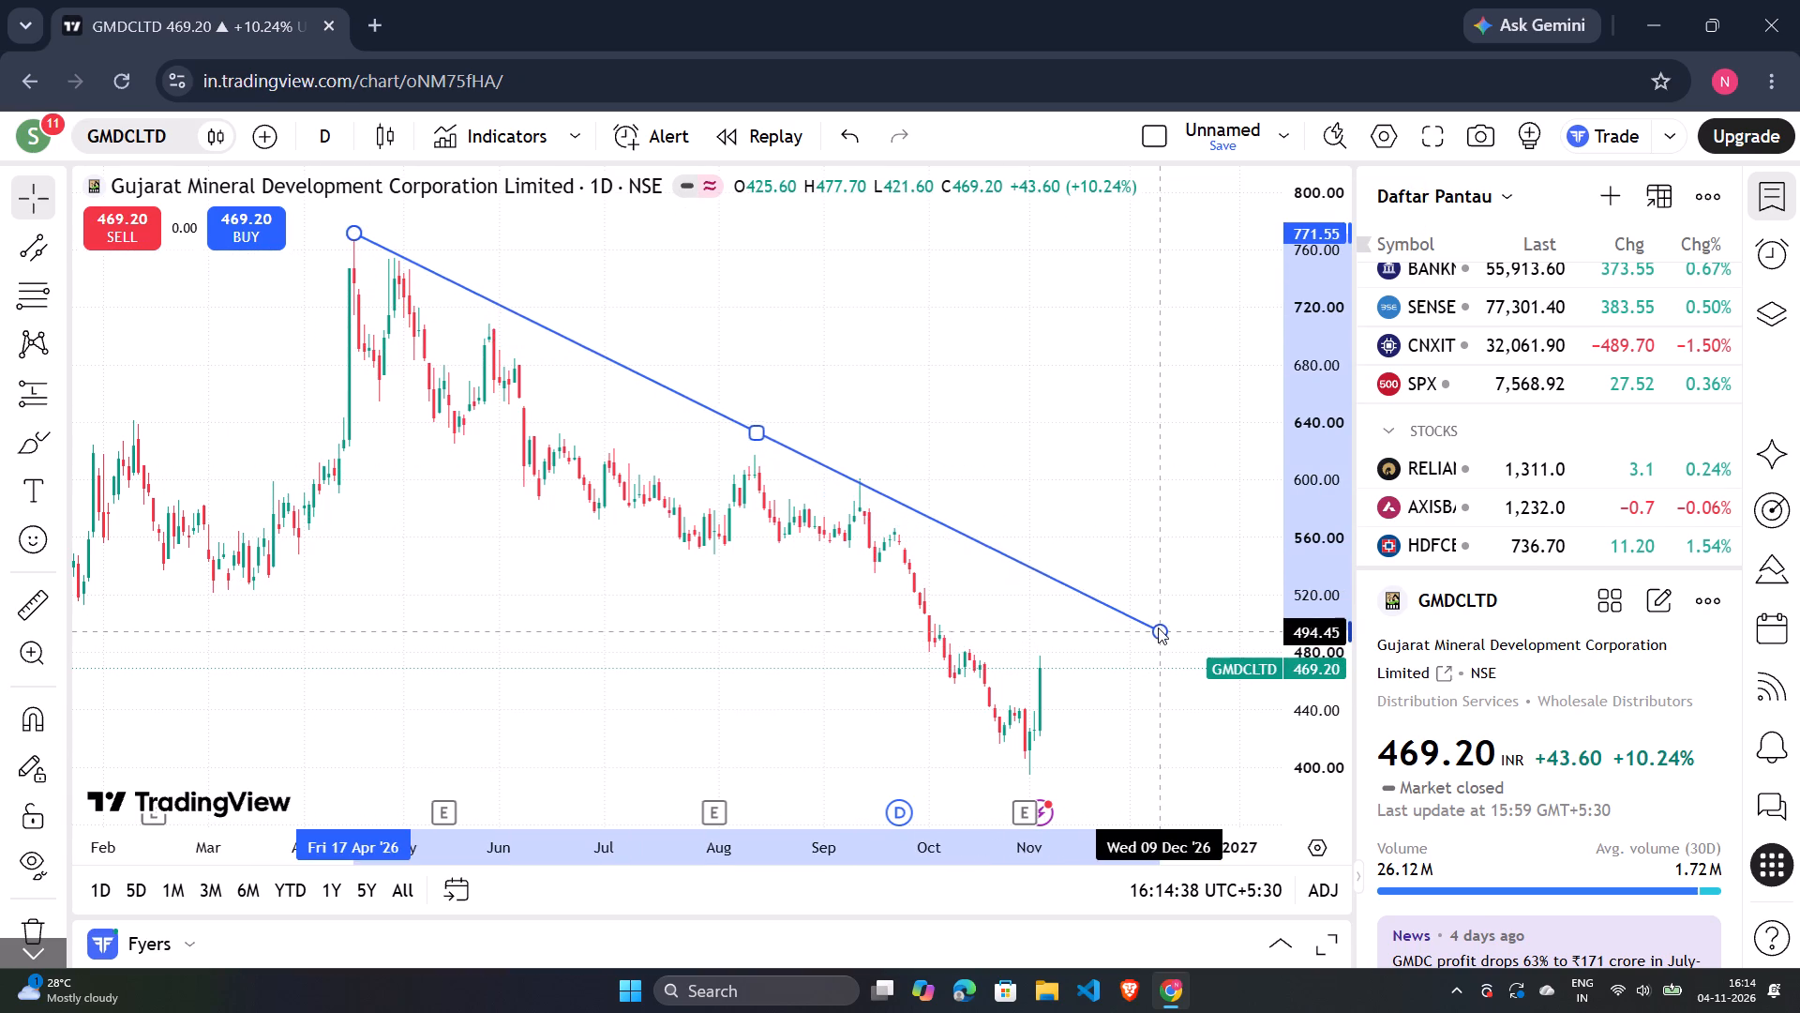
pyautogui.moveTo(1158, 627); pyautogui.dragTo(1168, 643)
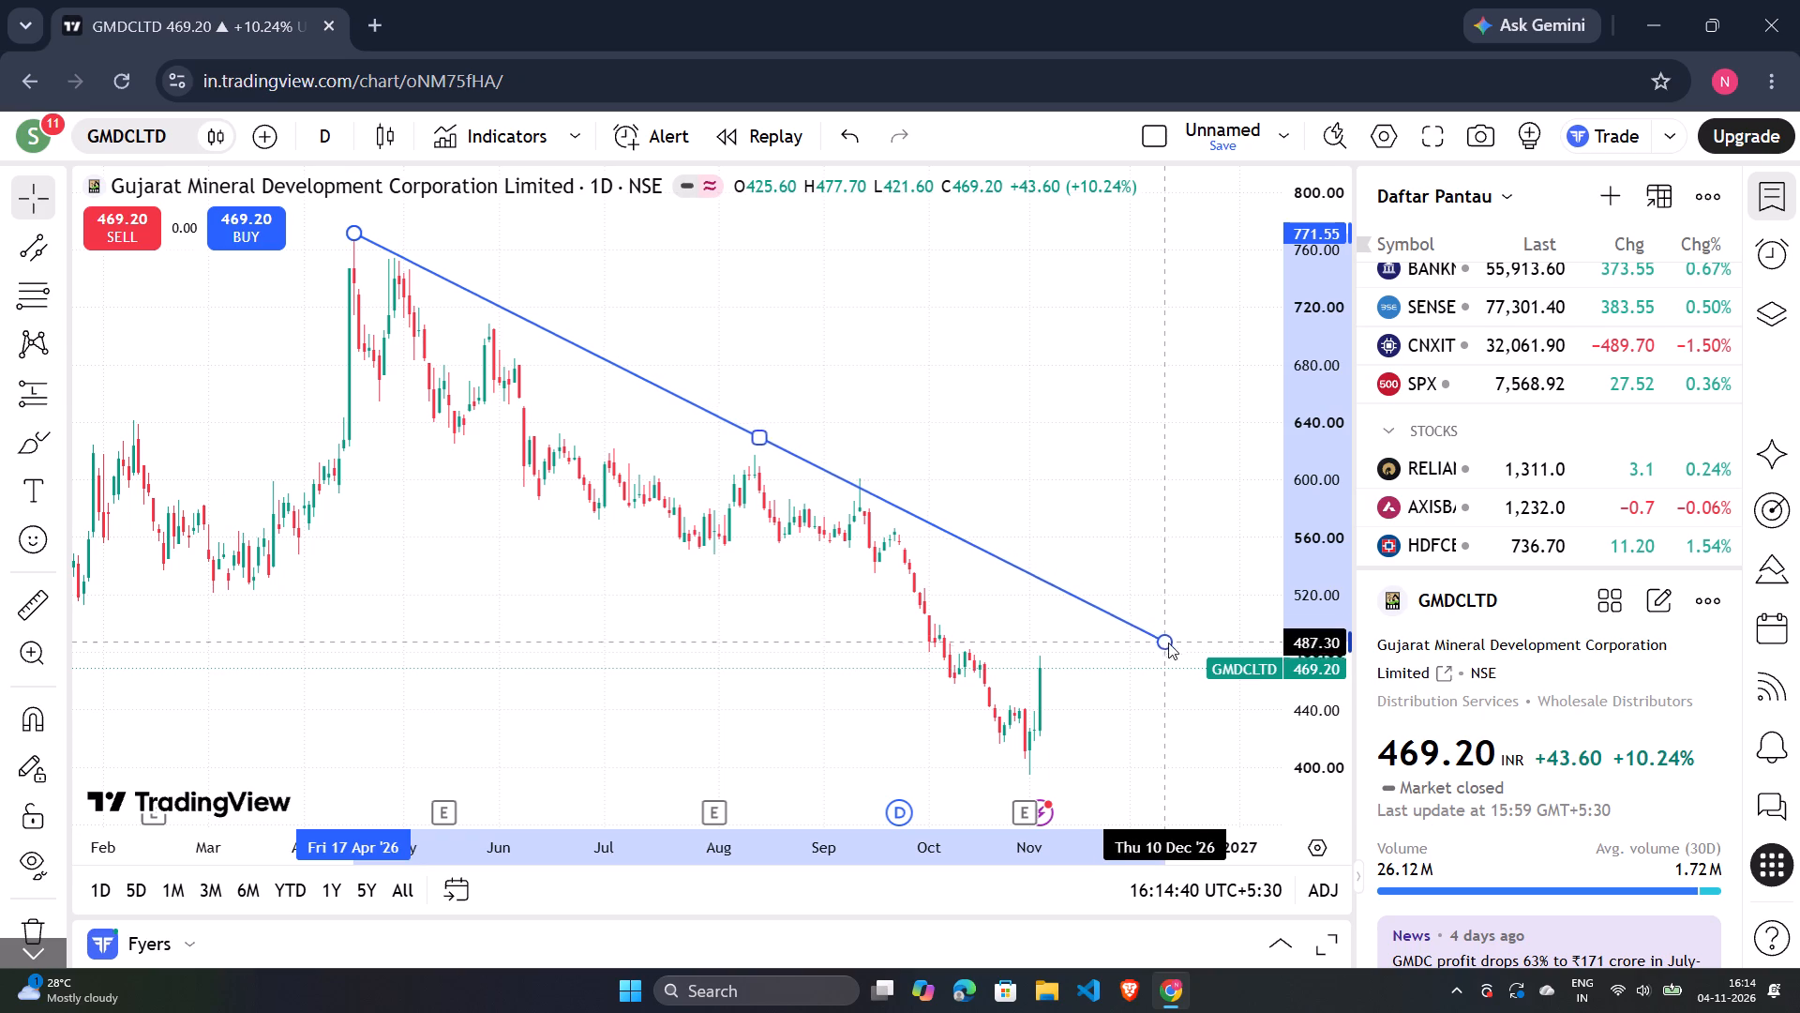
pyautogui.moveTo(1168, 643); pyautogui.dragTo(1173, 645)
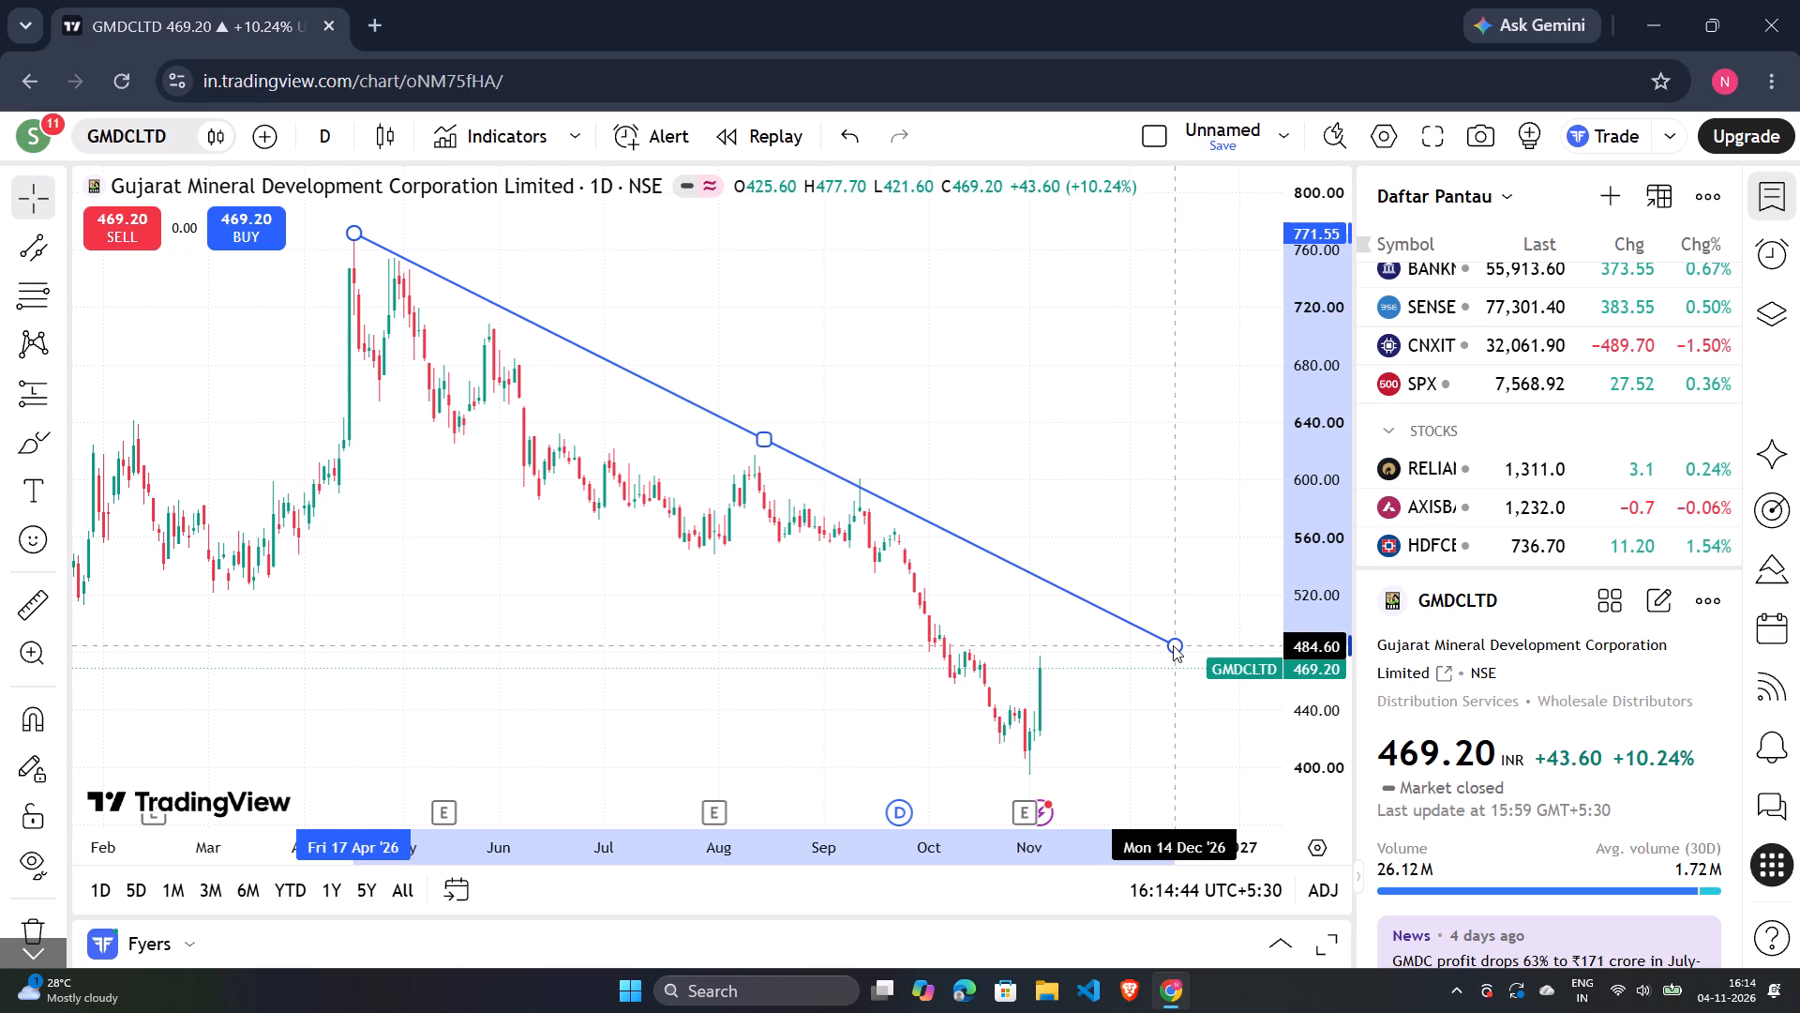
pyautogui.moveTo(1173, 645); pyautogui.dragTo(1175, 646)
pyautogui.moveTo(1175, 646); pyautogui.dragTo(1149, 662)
# Examine the falling line against GMDCLTD's recent daily candles and its longer price history back to 2021.
pyautogui.scroll(8, 1031, 498)
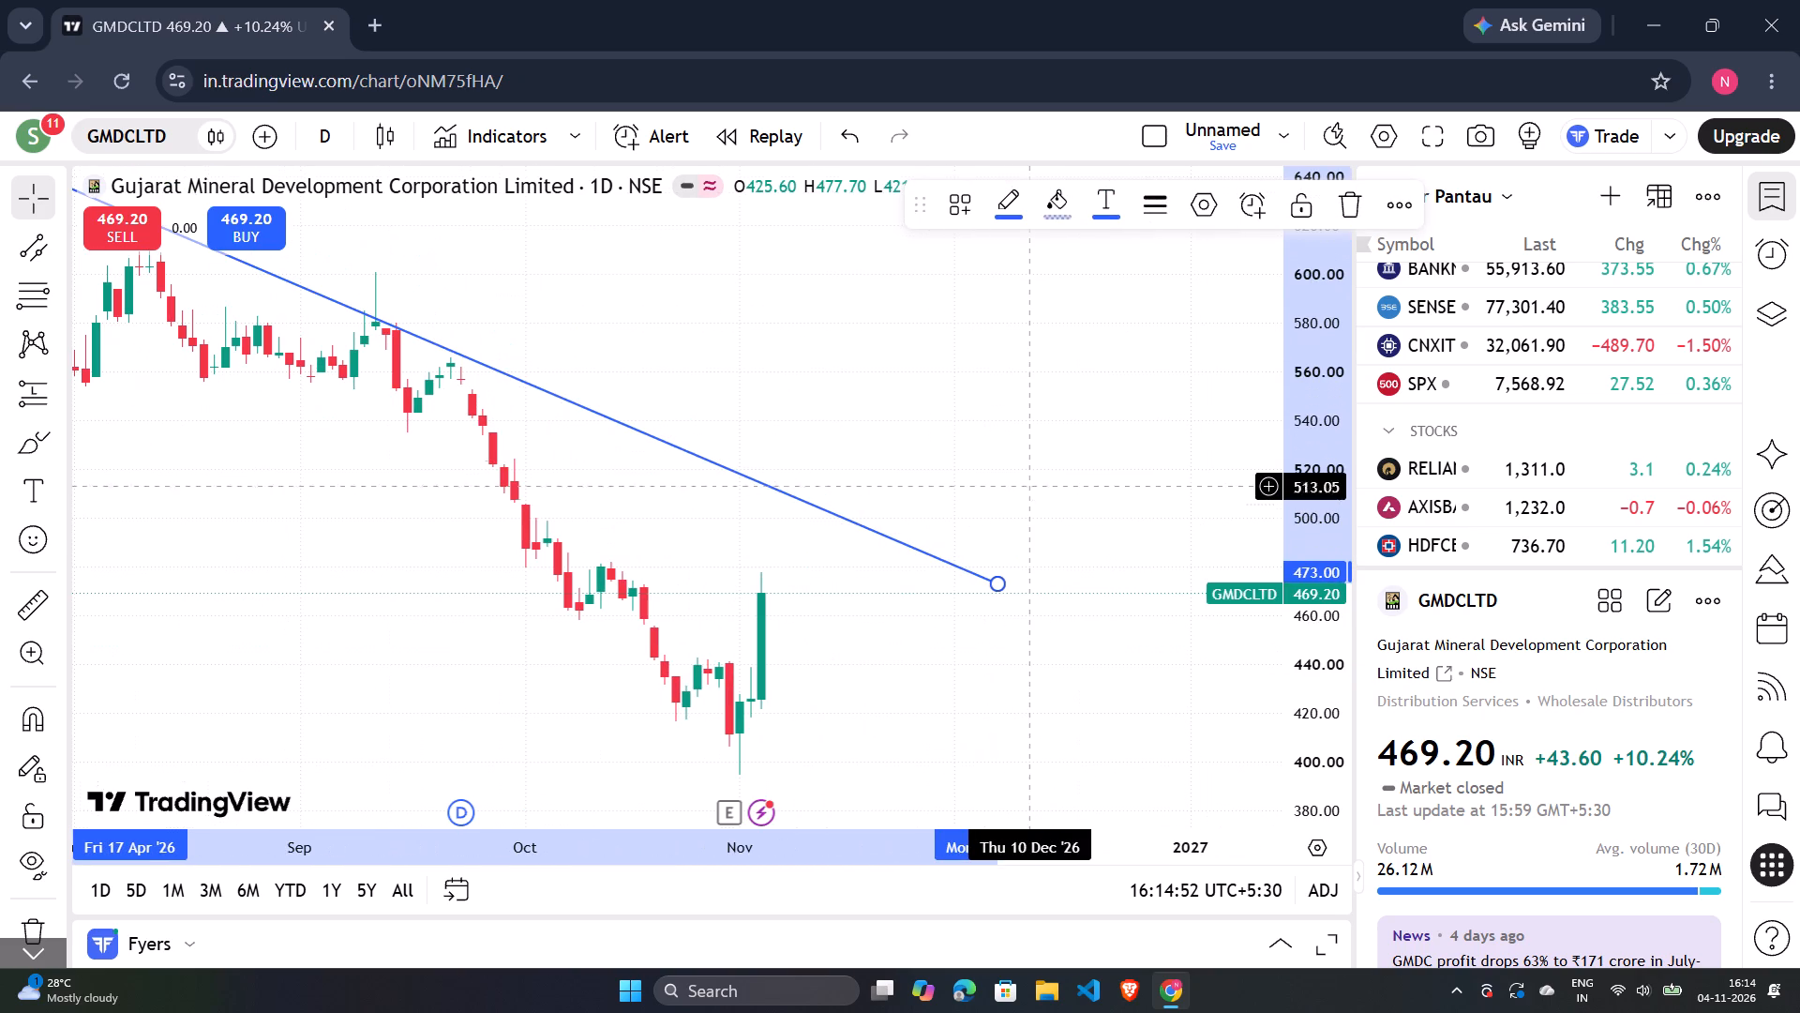
pyautogui.scroll(-4, 985, 417)
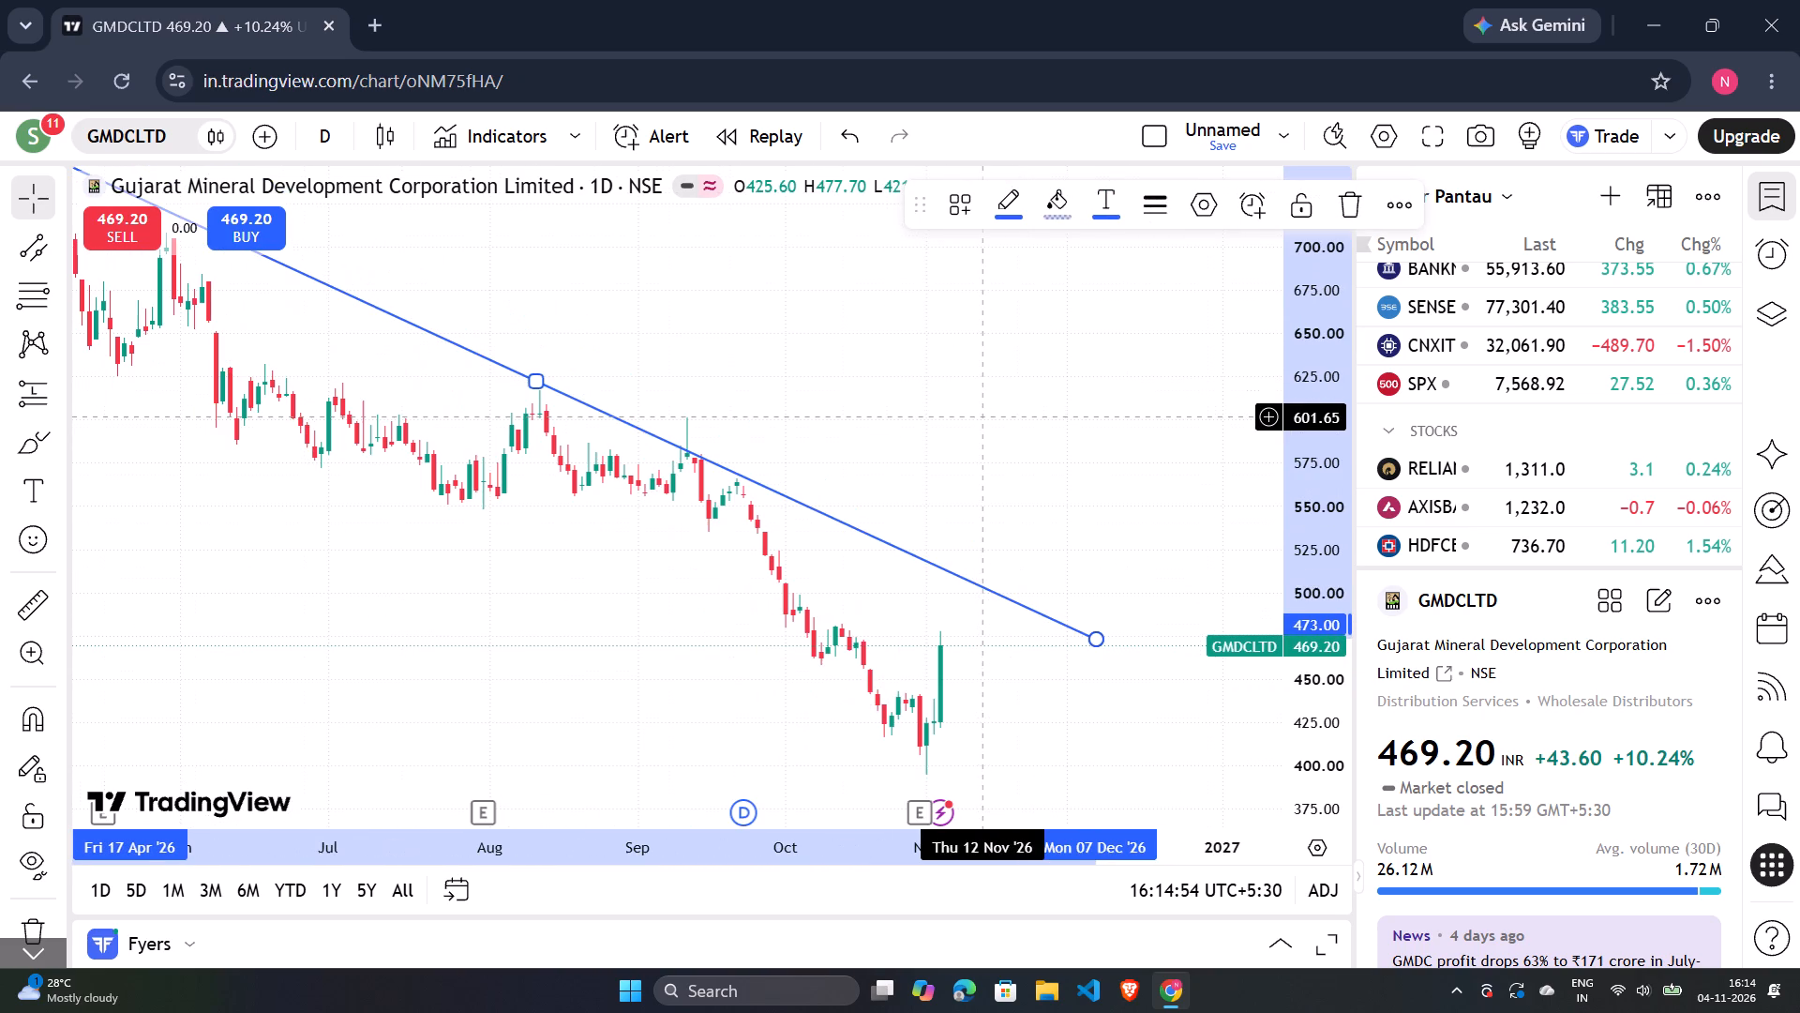
pyautogui.scroll(-1, 1027, 471)
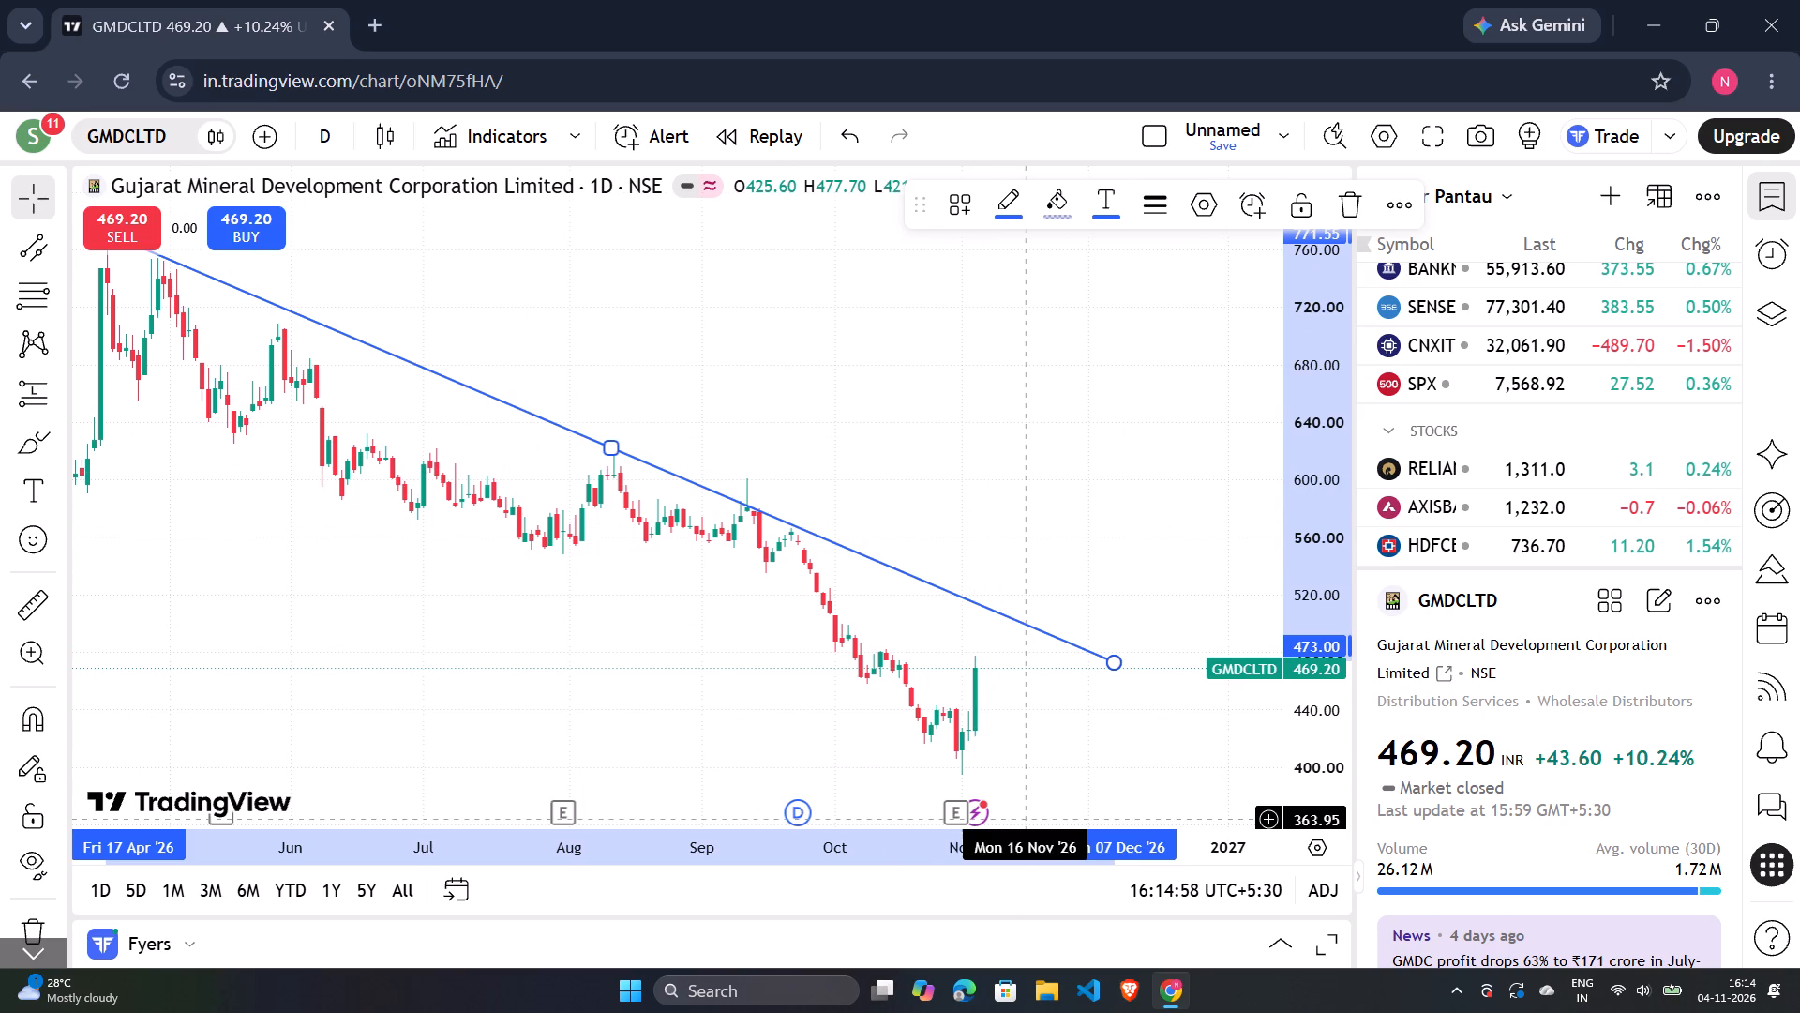
pyautogui.scroll(-4, 1012, 810)
pyautogui.scroll(-2, 837, 702)
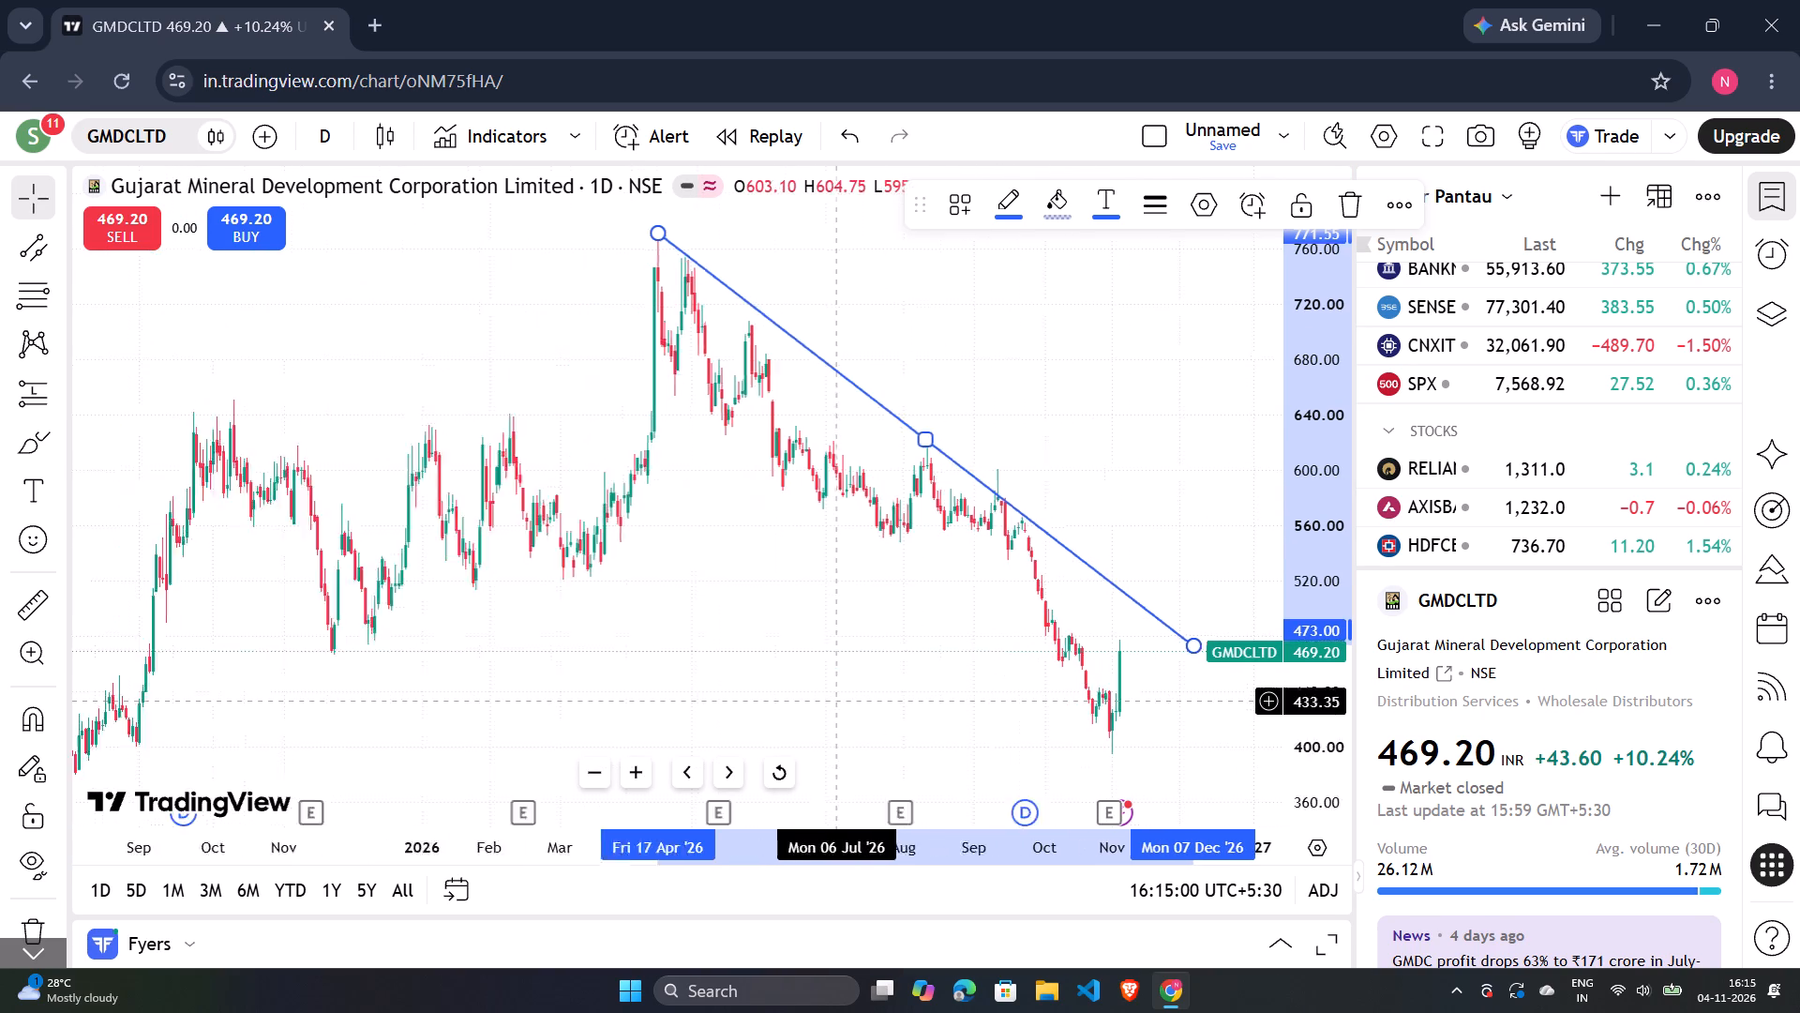
pyautogui.scroll(-2, 837, 701)
pyautogui.scroll(5, 837, 698)
pyautogui.scroll(-4, 837, 698)
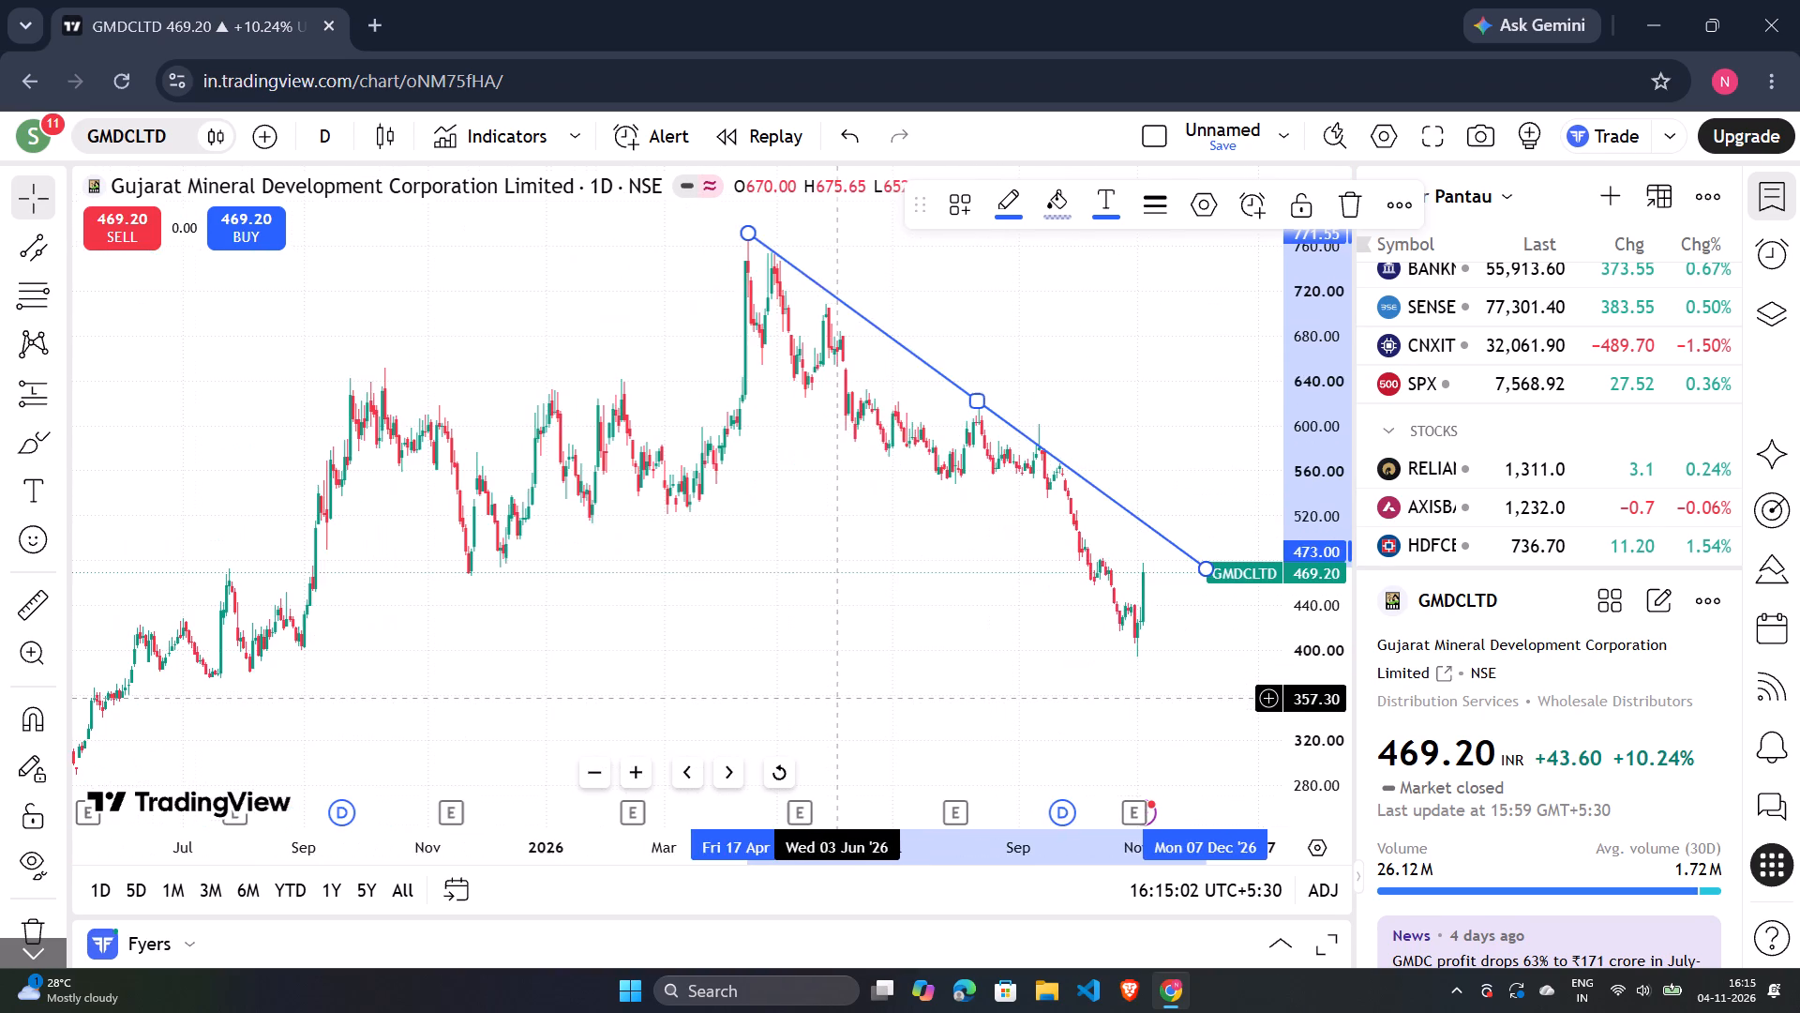
pyautogui.scroll(-3, 837, 698)
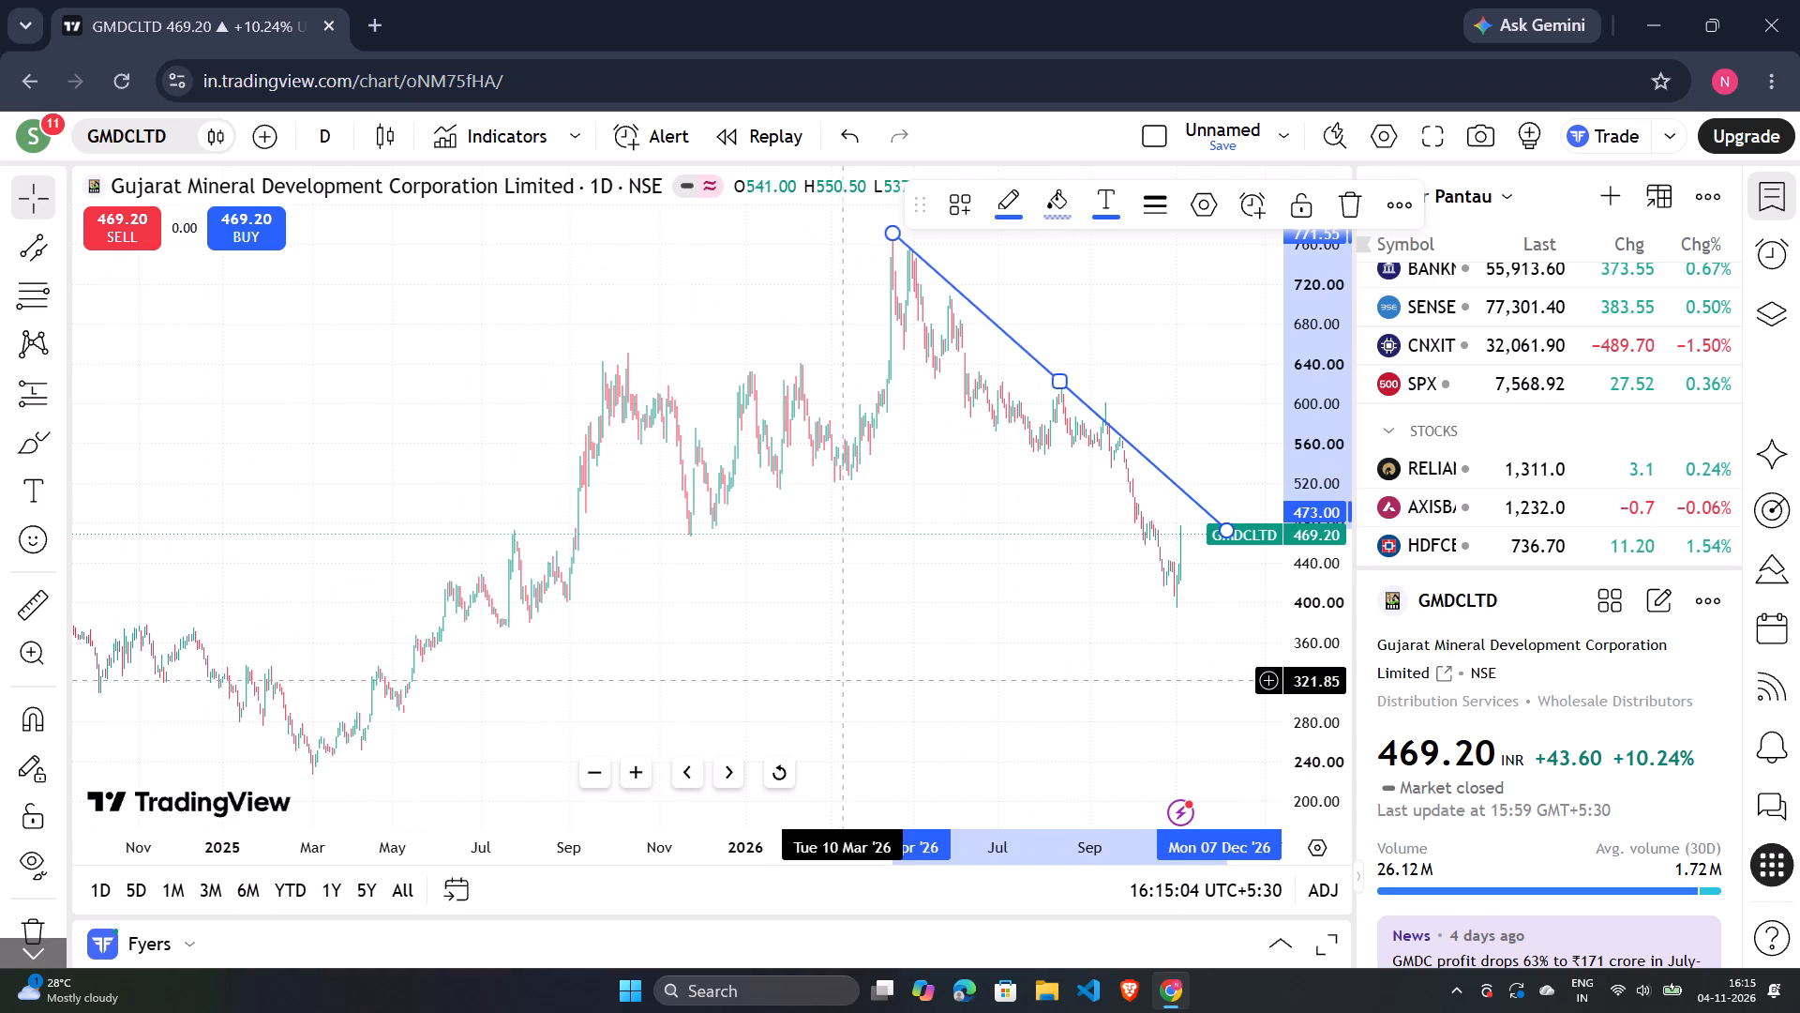
pyautogui.scroll(-9, 855, 662)
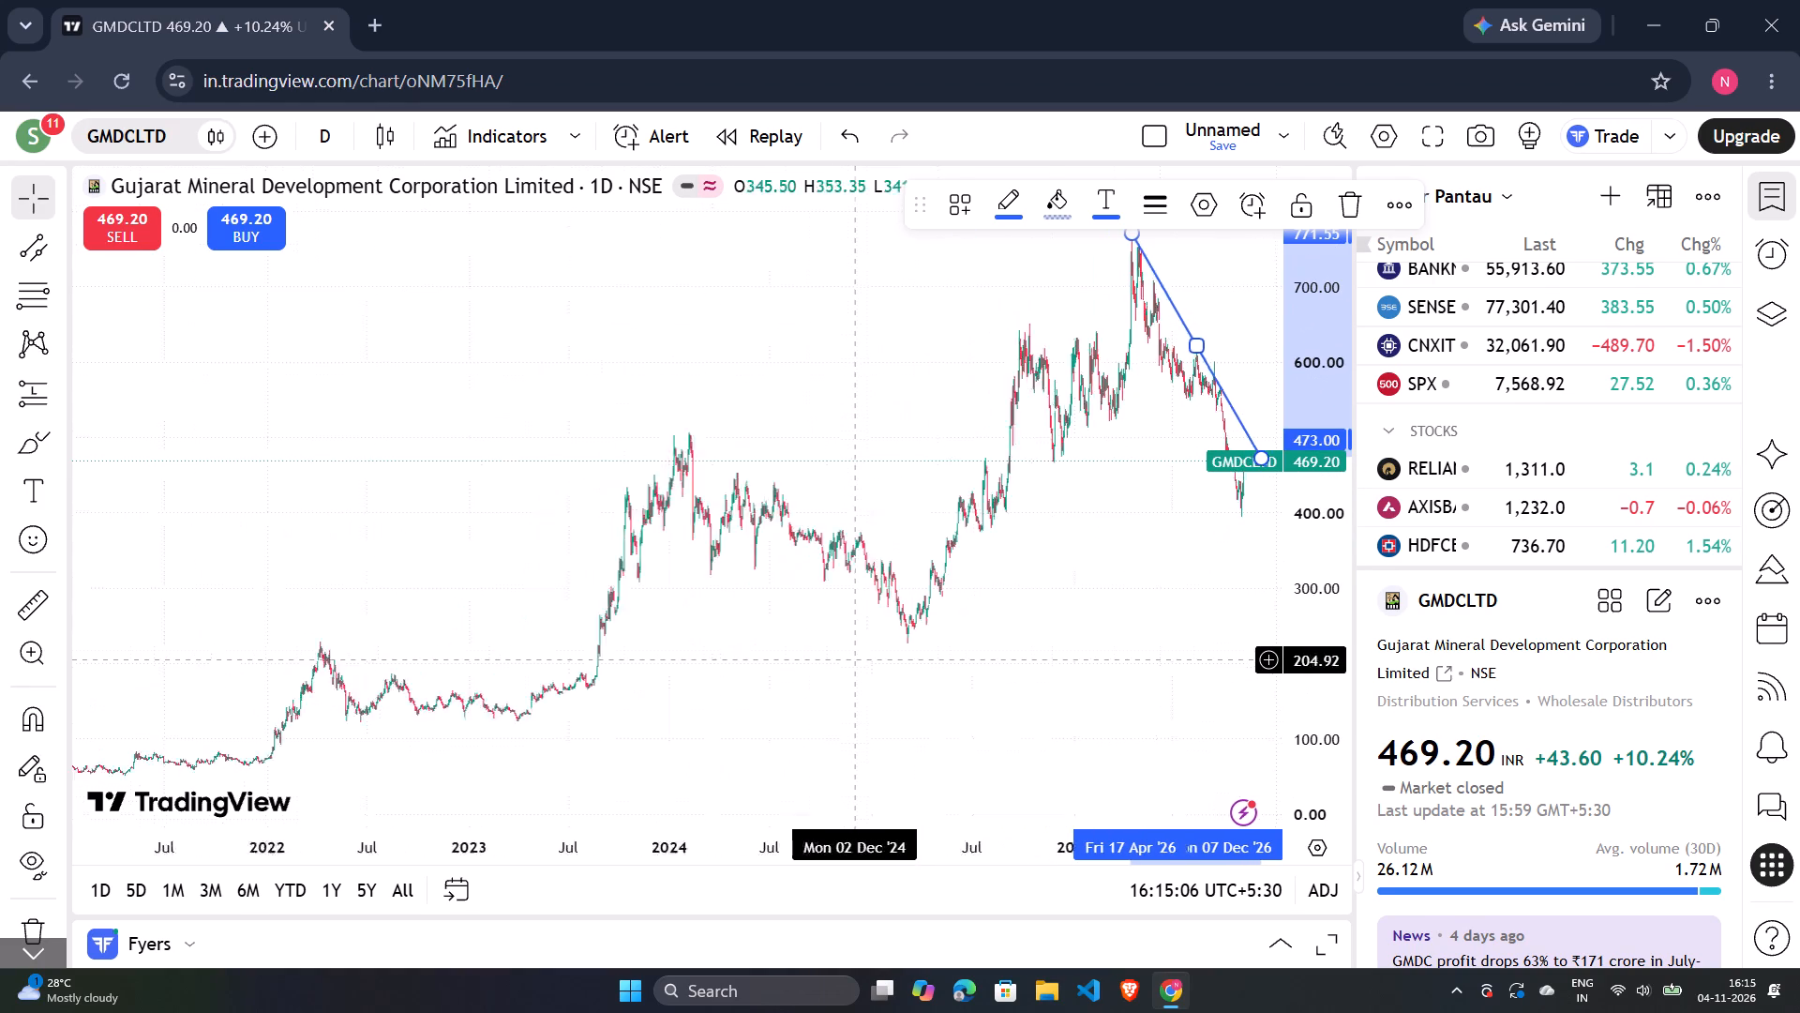
pyautogui.scroll(-3, 855, 659)
pyautogui.moveTo(529, 487); pyautogui.dragTo(339, 489)
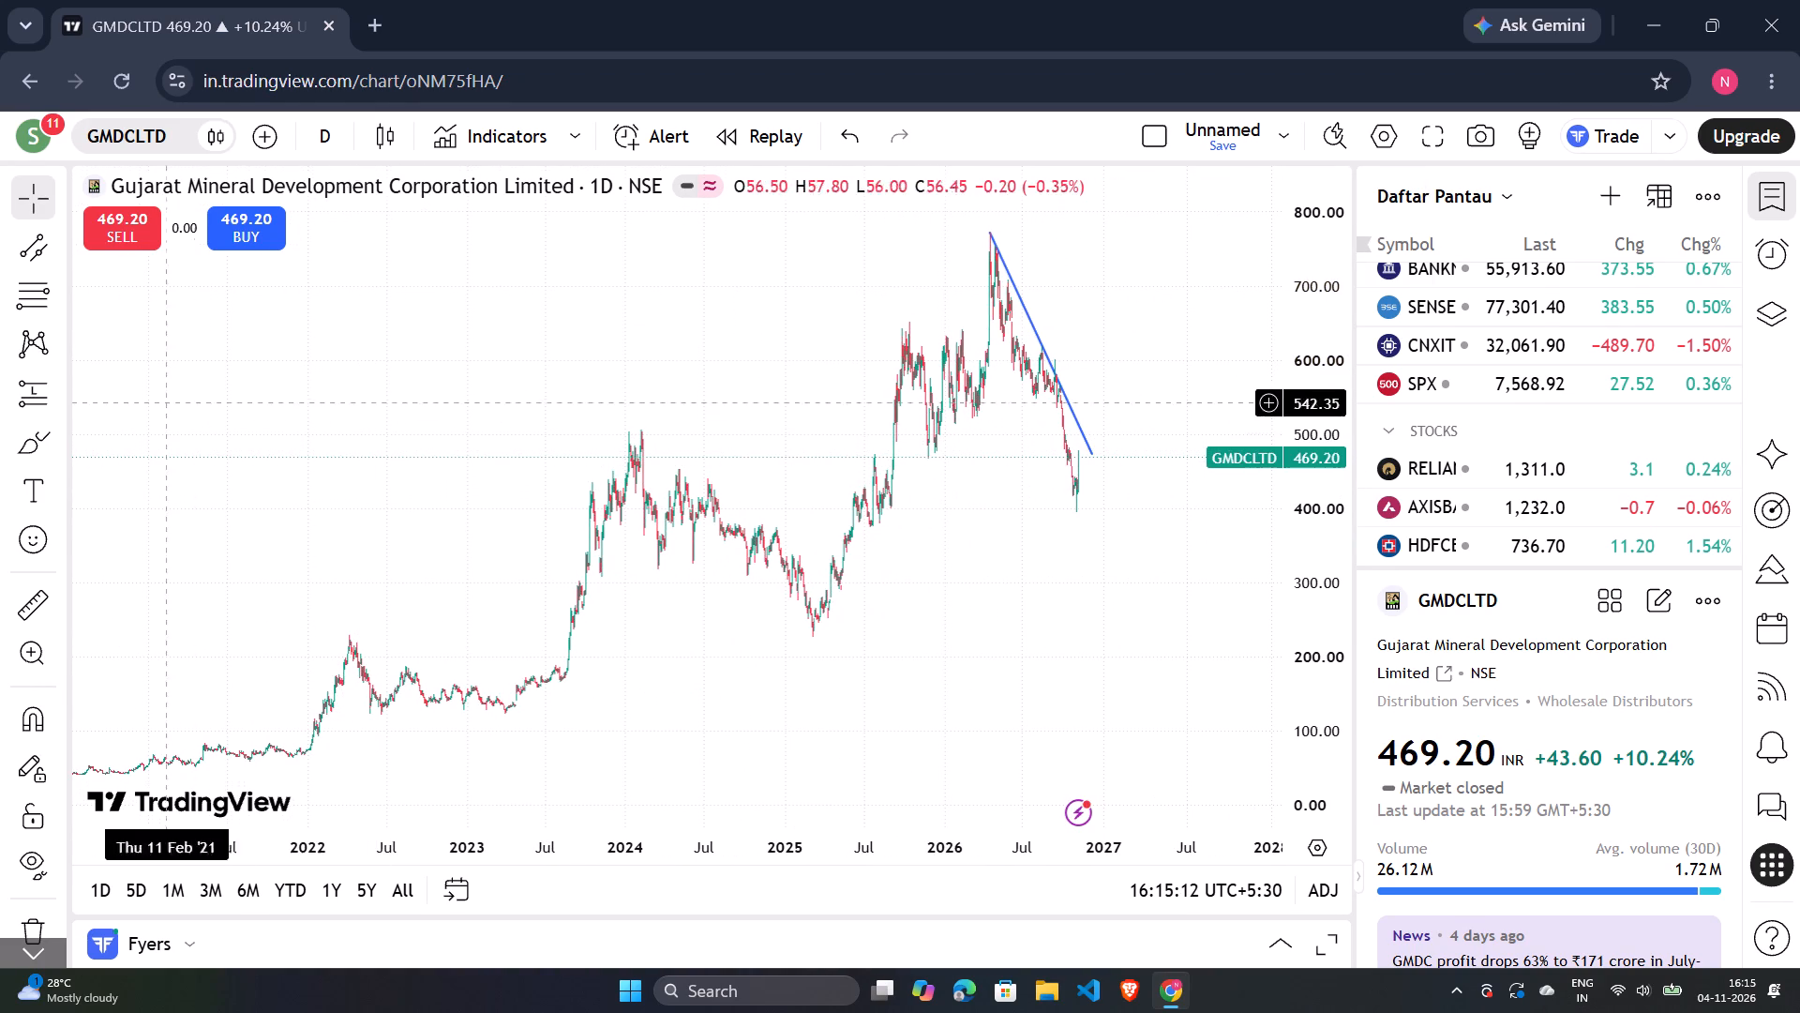
# Draw a rectangle zone from about 495.55 to 474.75, spanning about 8 Aug '23 to 4 Jan '27.
pyautogui.click(53, 443)
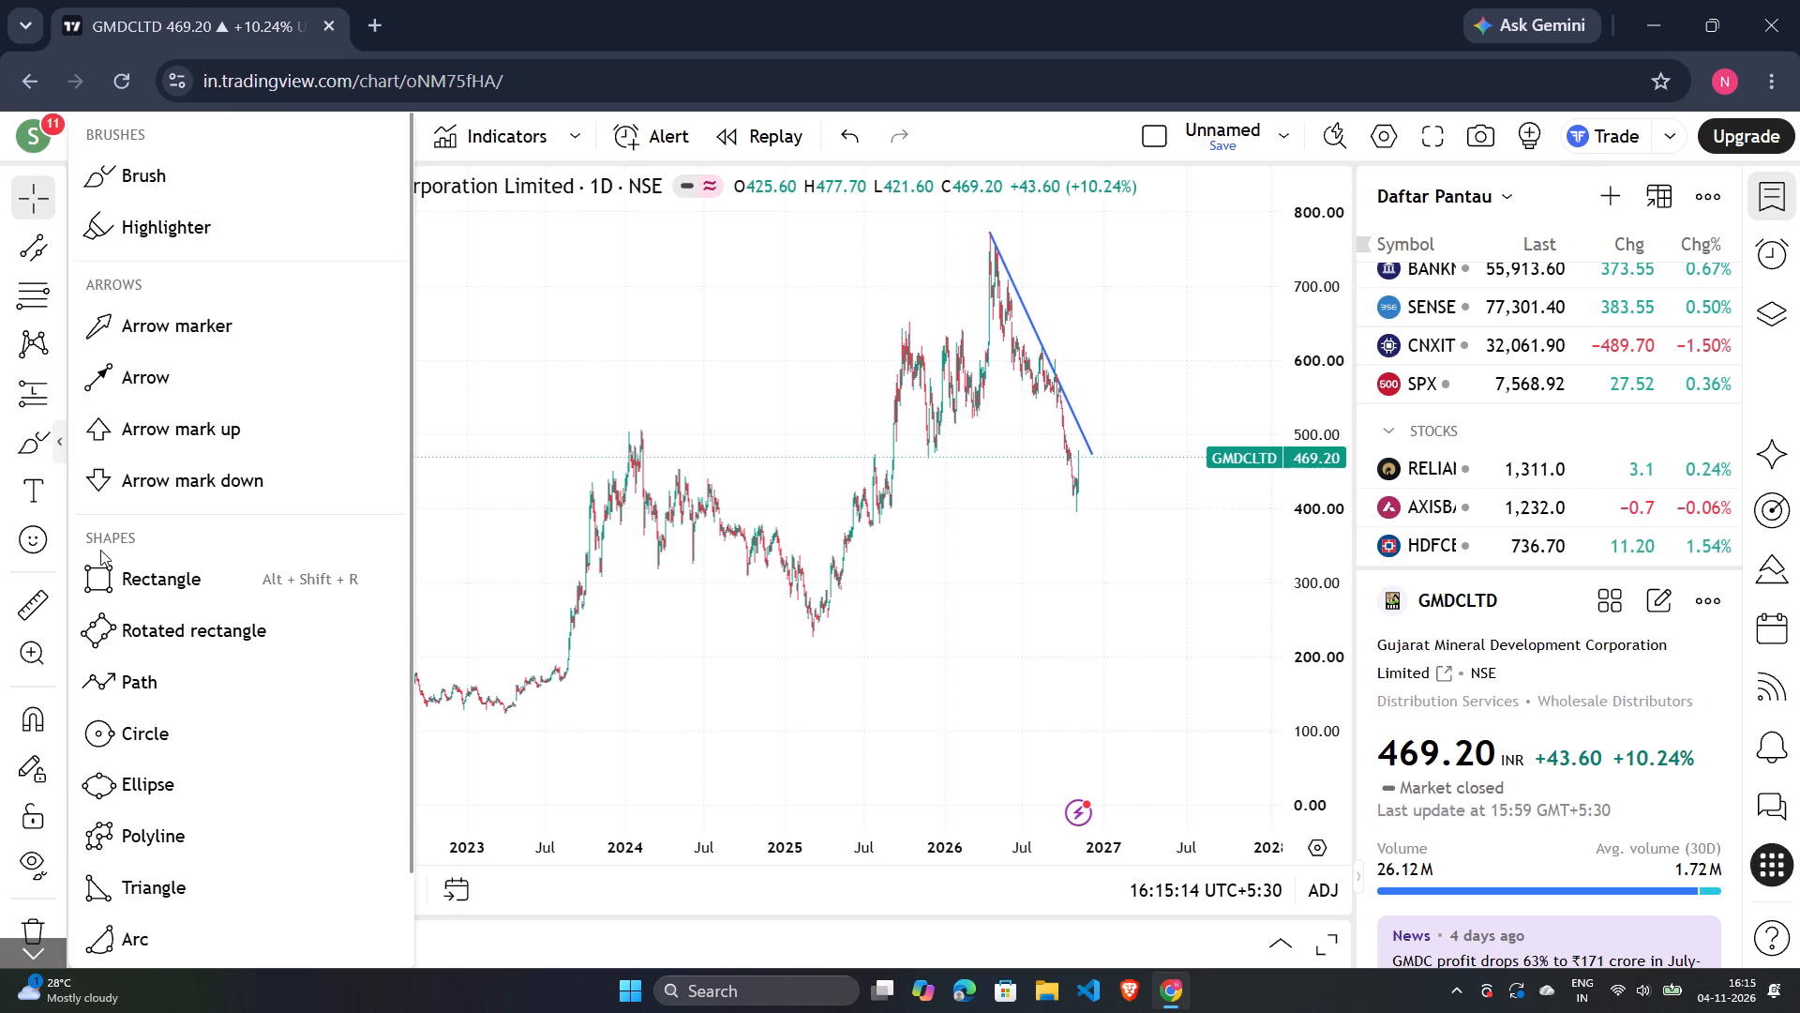
pyautogui.click(110, 567)
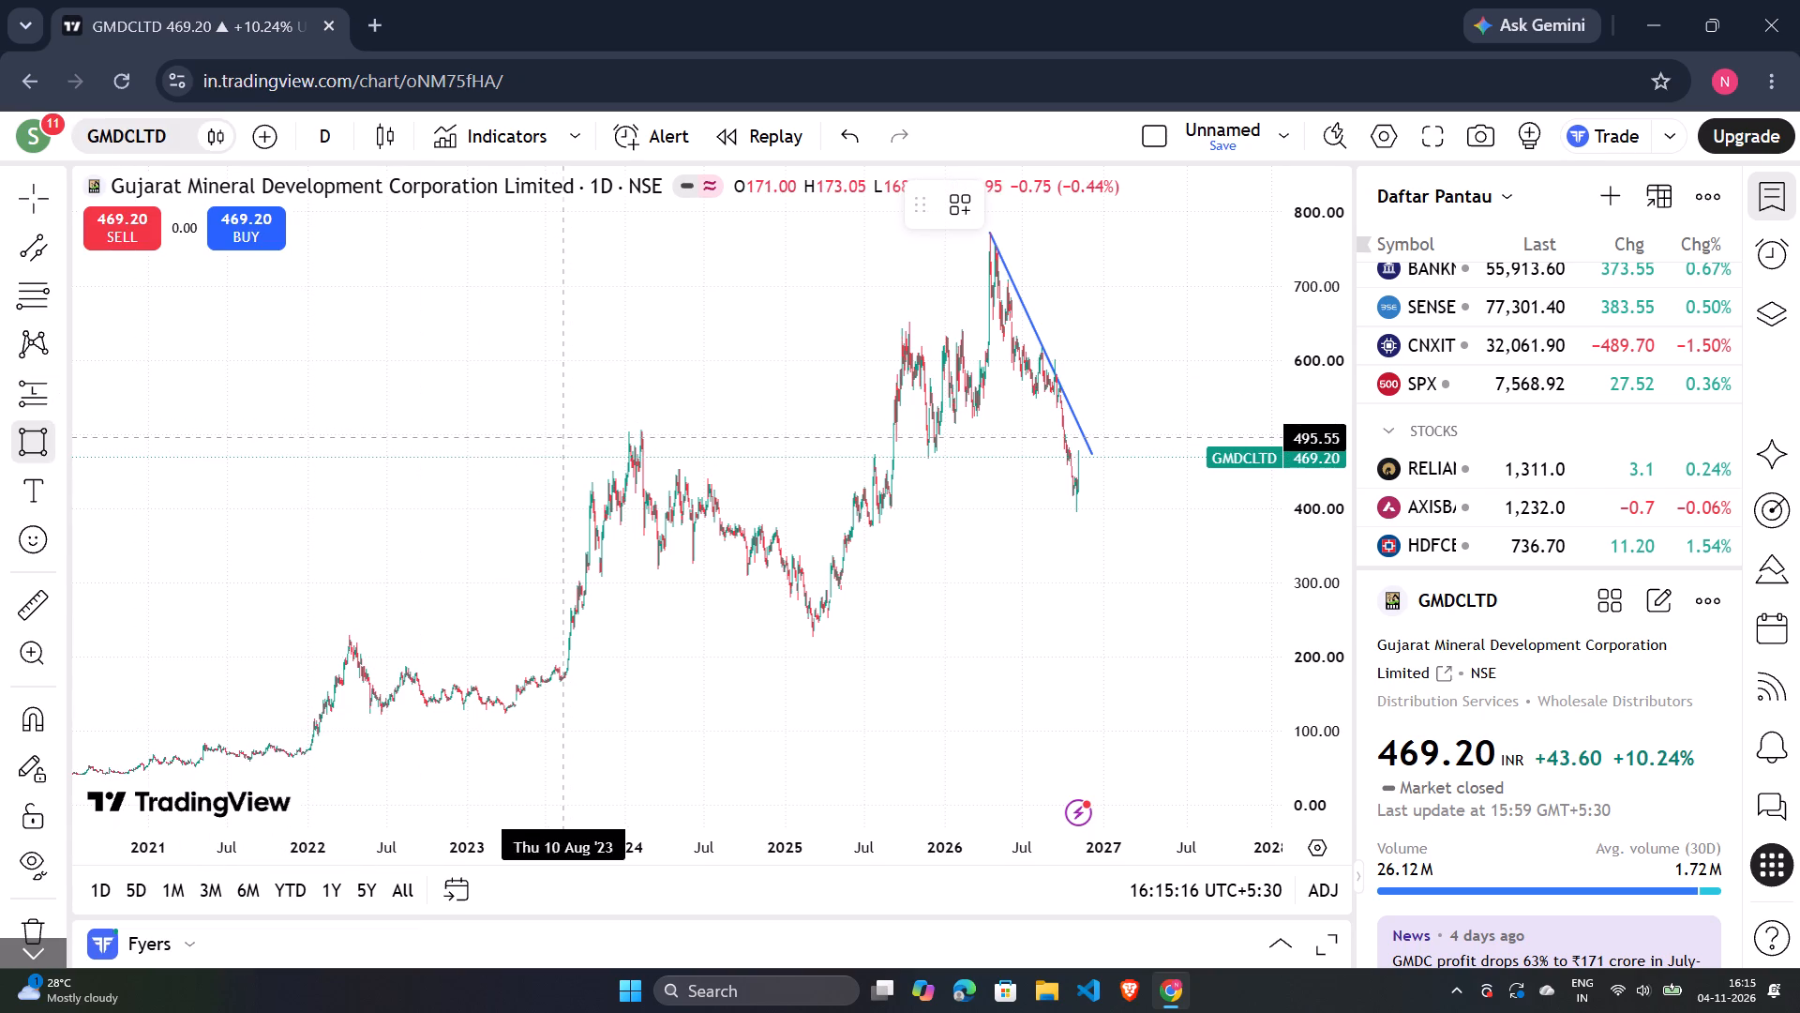
pyautogui.moveTo(567, 437); pyautogui.dragTo(701, 451)
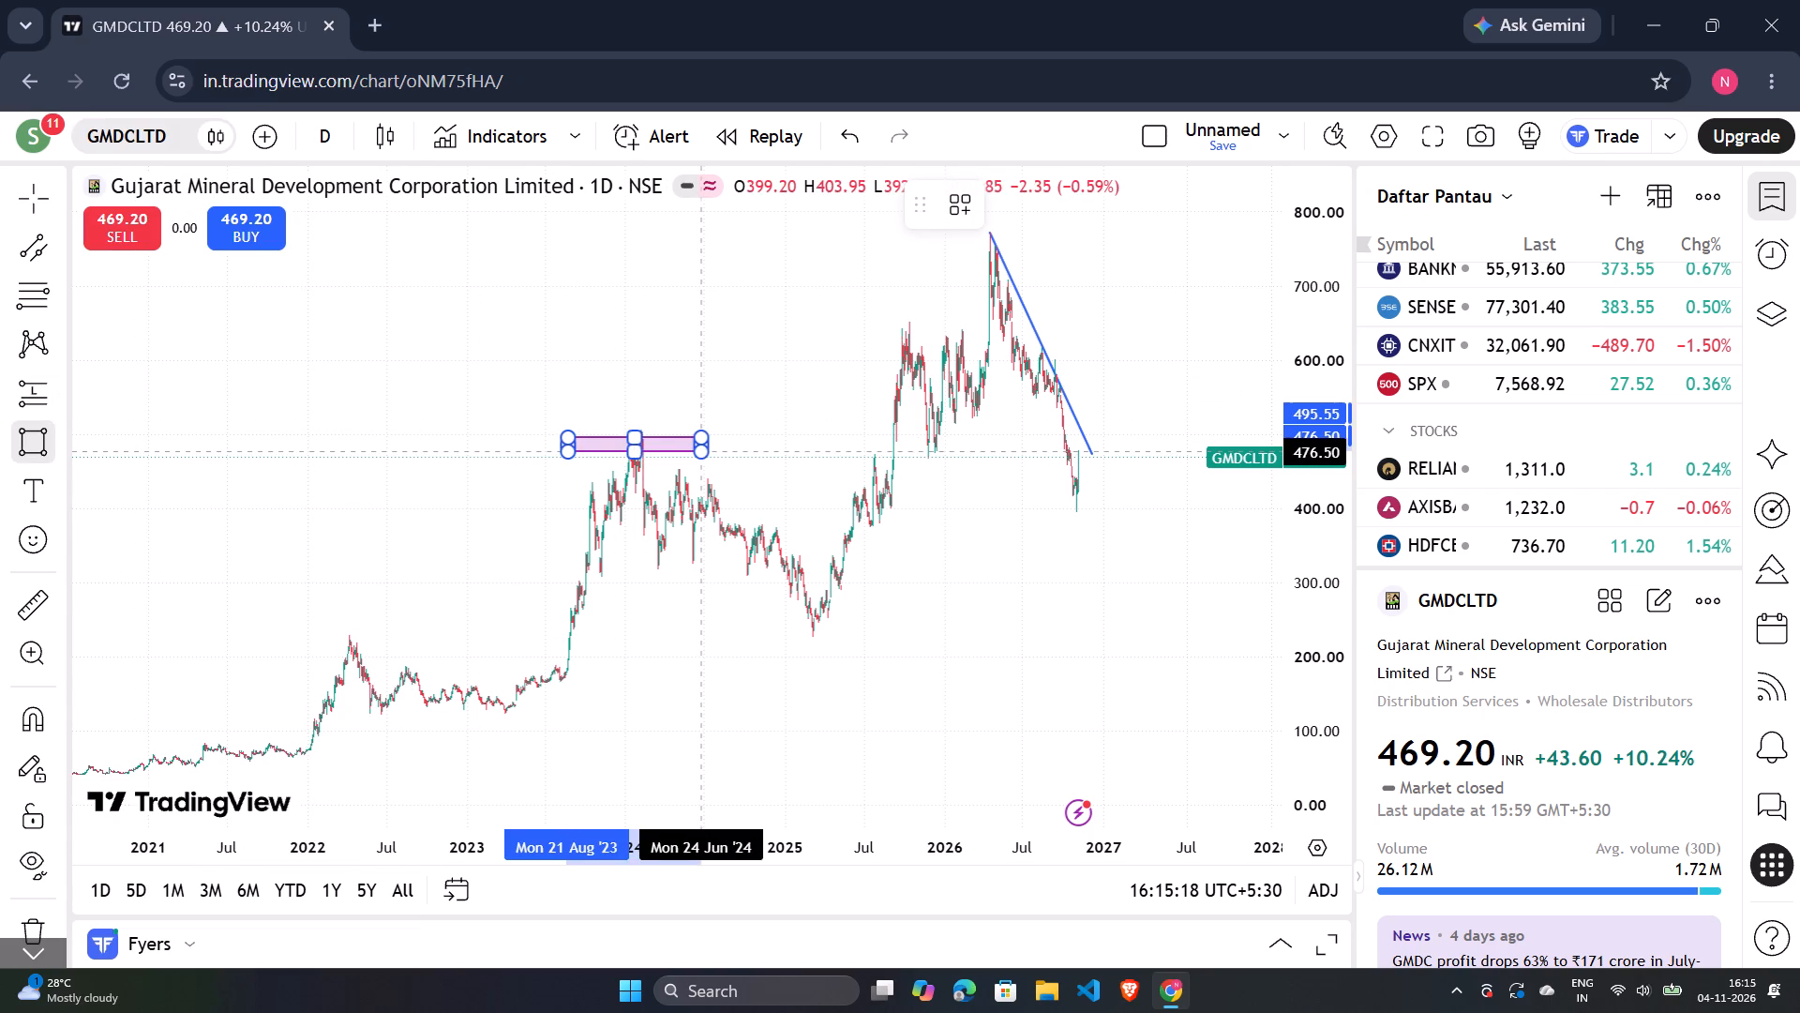
pyautogui.moveTo(701, 451); pyautogui.dragTo(900, 457)
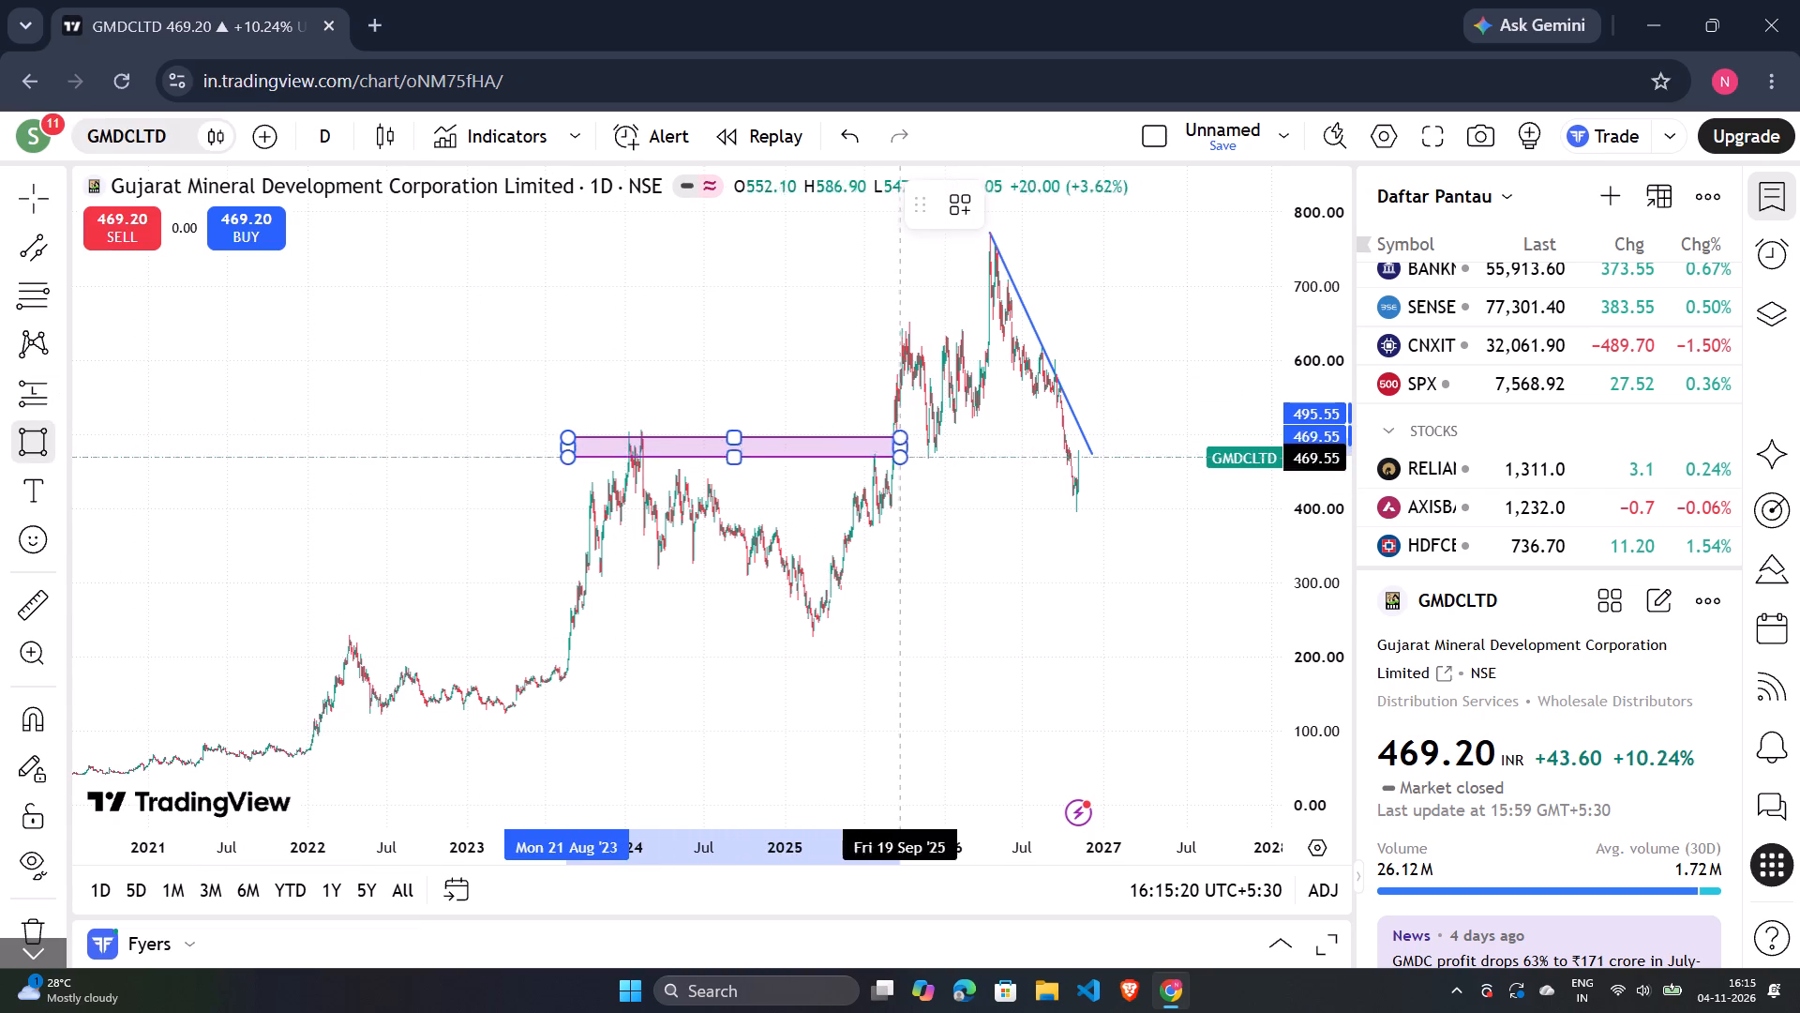
pyautogui.moveTo(900, 457); pyautogui.dragTo(1035, 460)
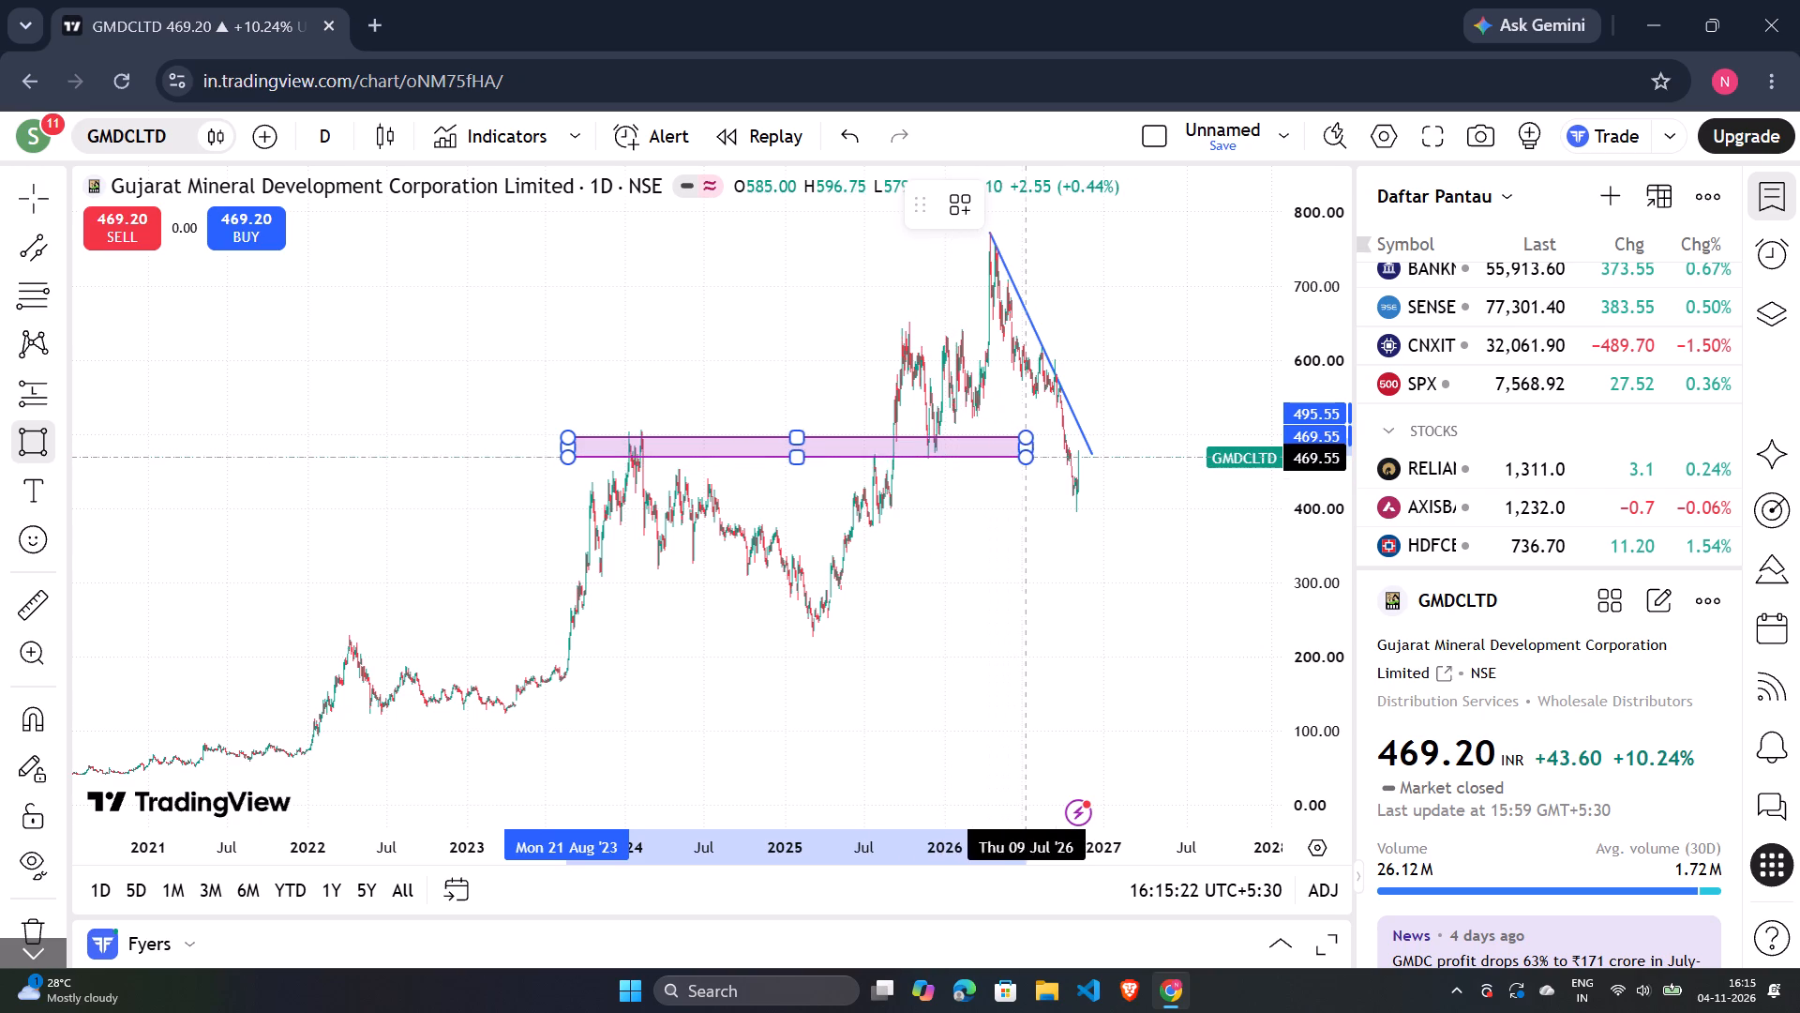
pyautogui.moveTo(1035, 460); pyautogui.dragTo(1103, 453)
pyautogui.click(1103, 453)
pyautogui.click(1103, 453)
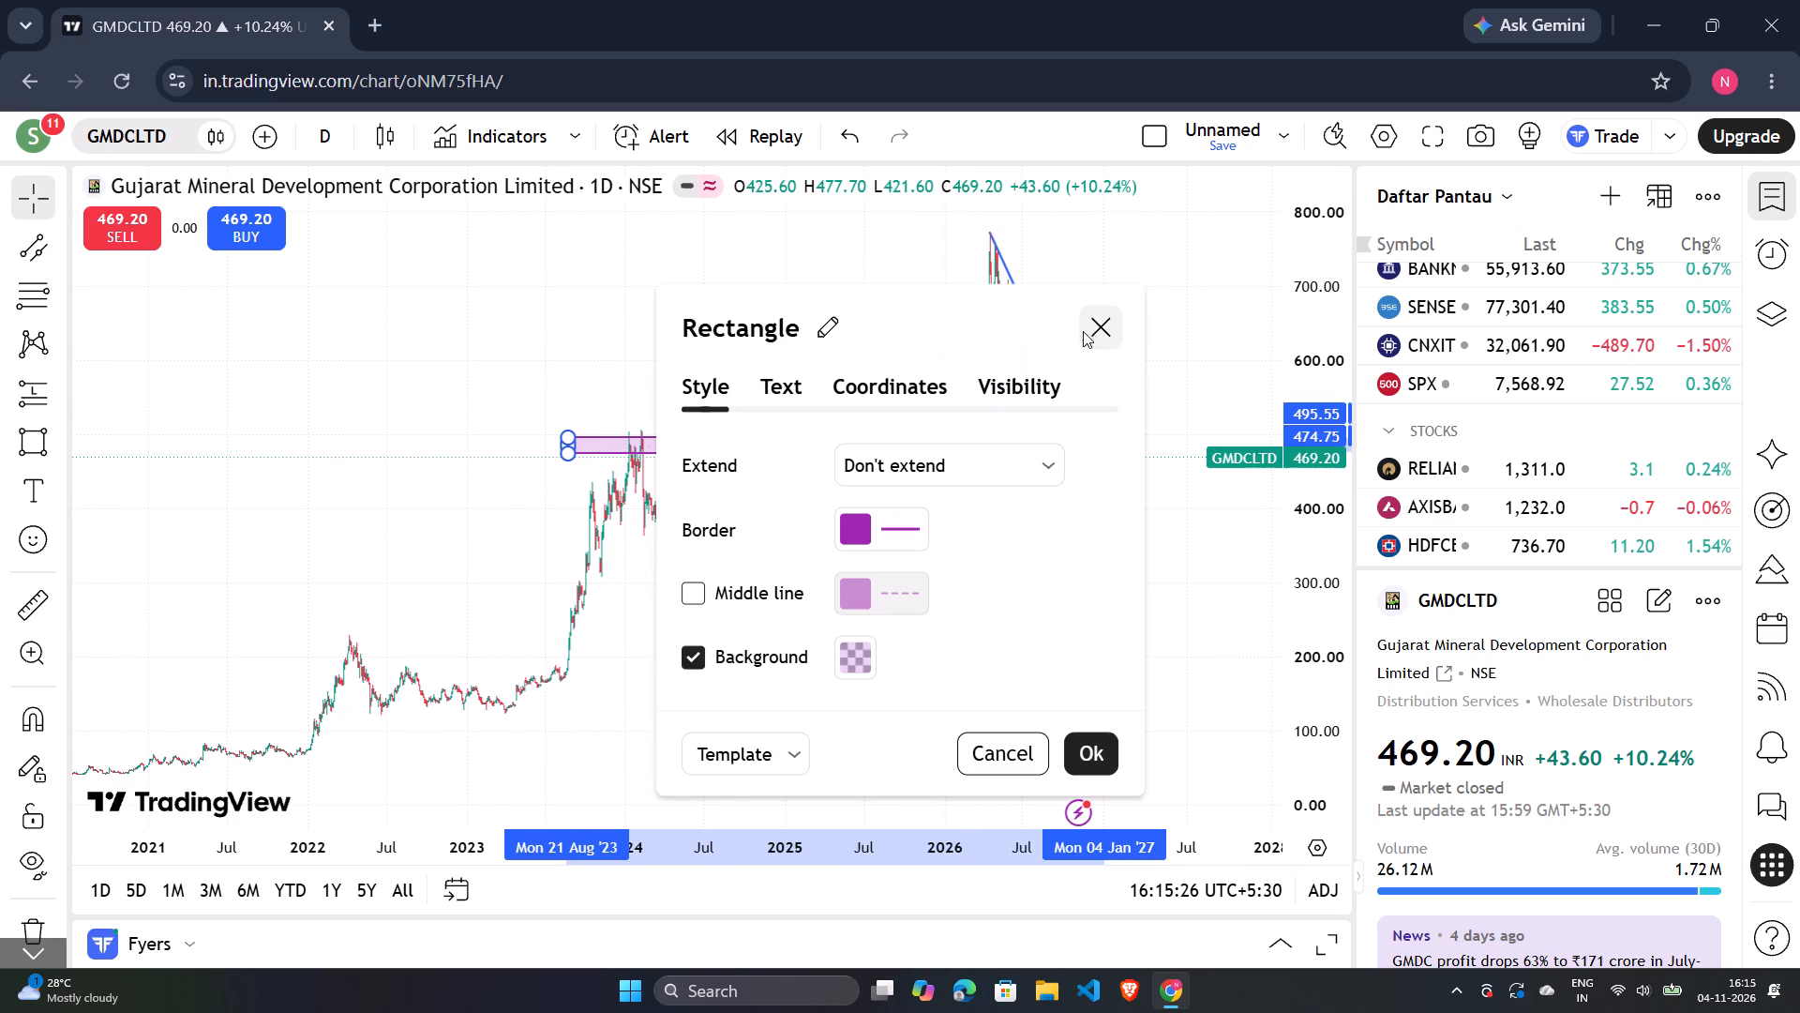
pyautogui.click(1089, 334)
pyautogui.moveTo(577, 445); pyautogui.dragTo(562, 425)
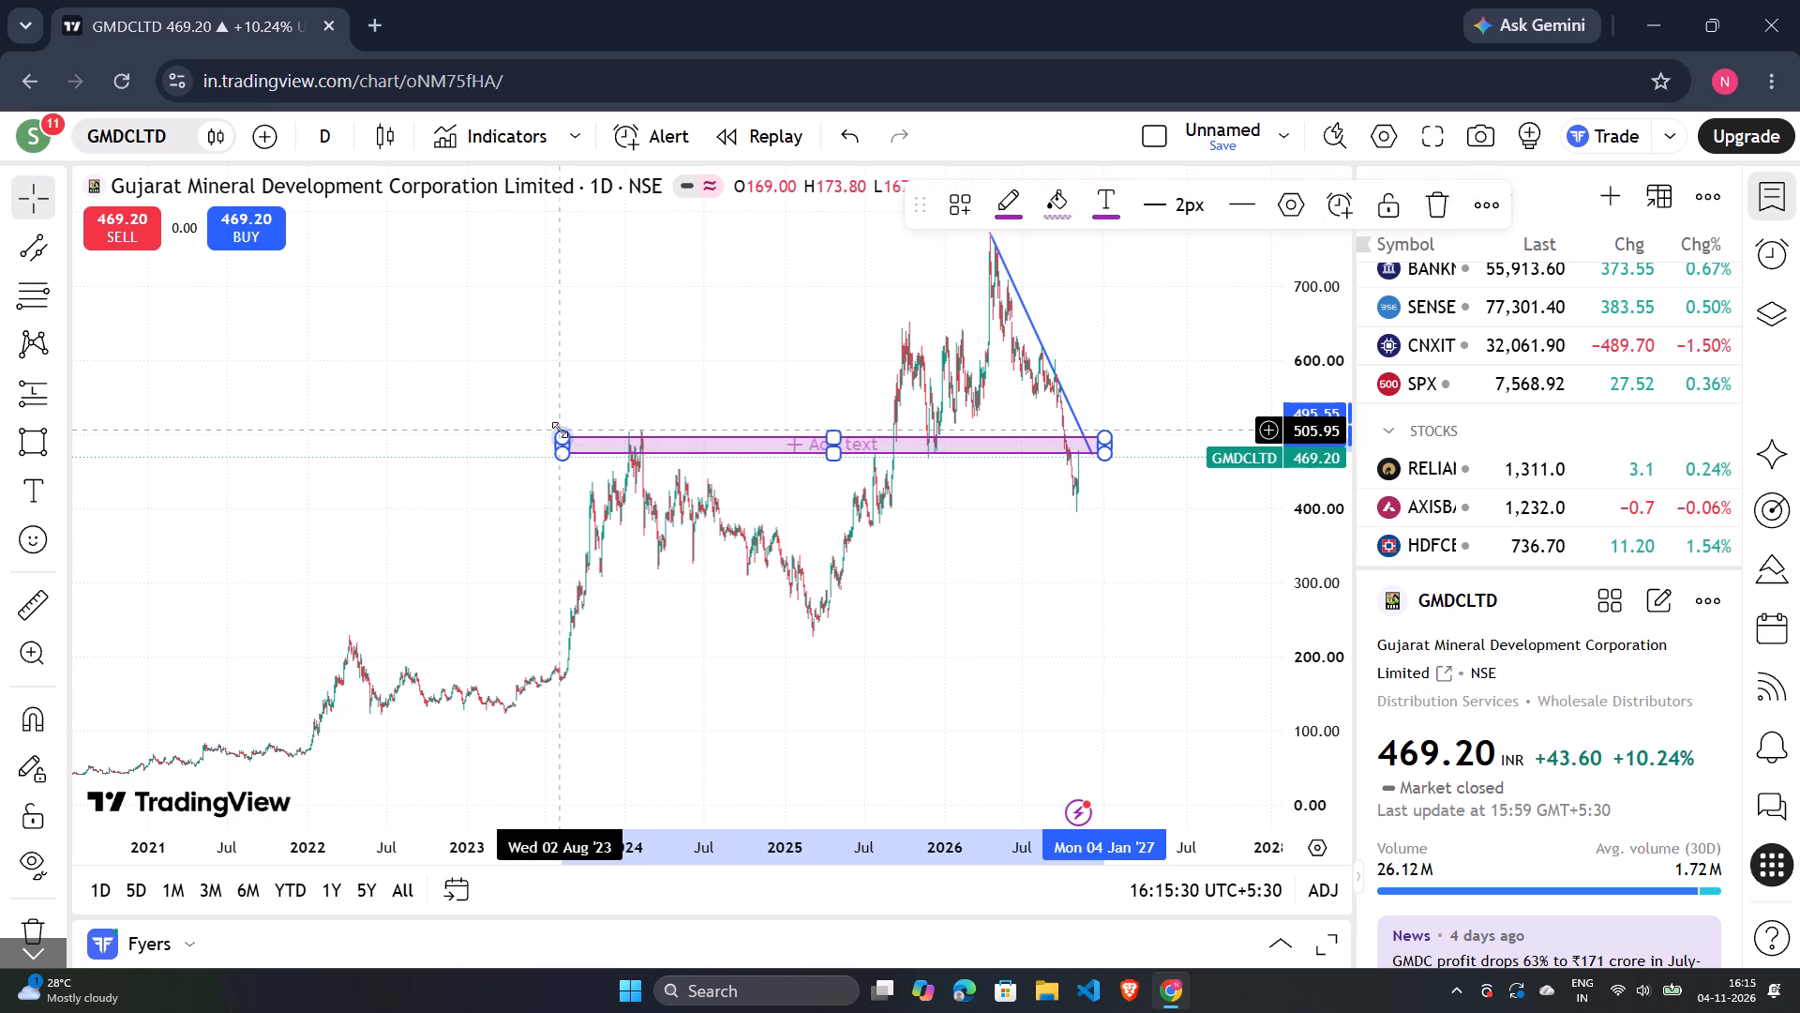
# Delete the falling line drawn across the 2026 highs.
pyautogui.scroll(-5, 755, 371)
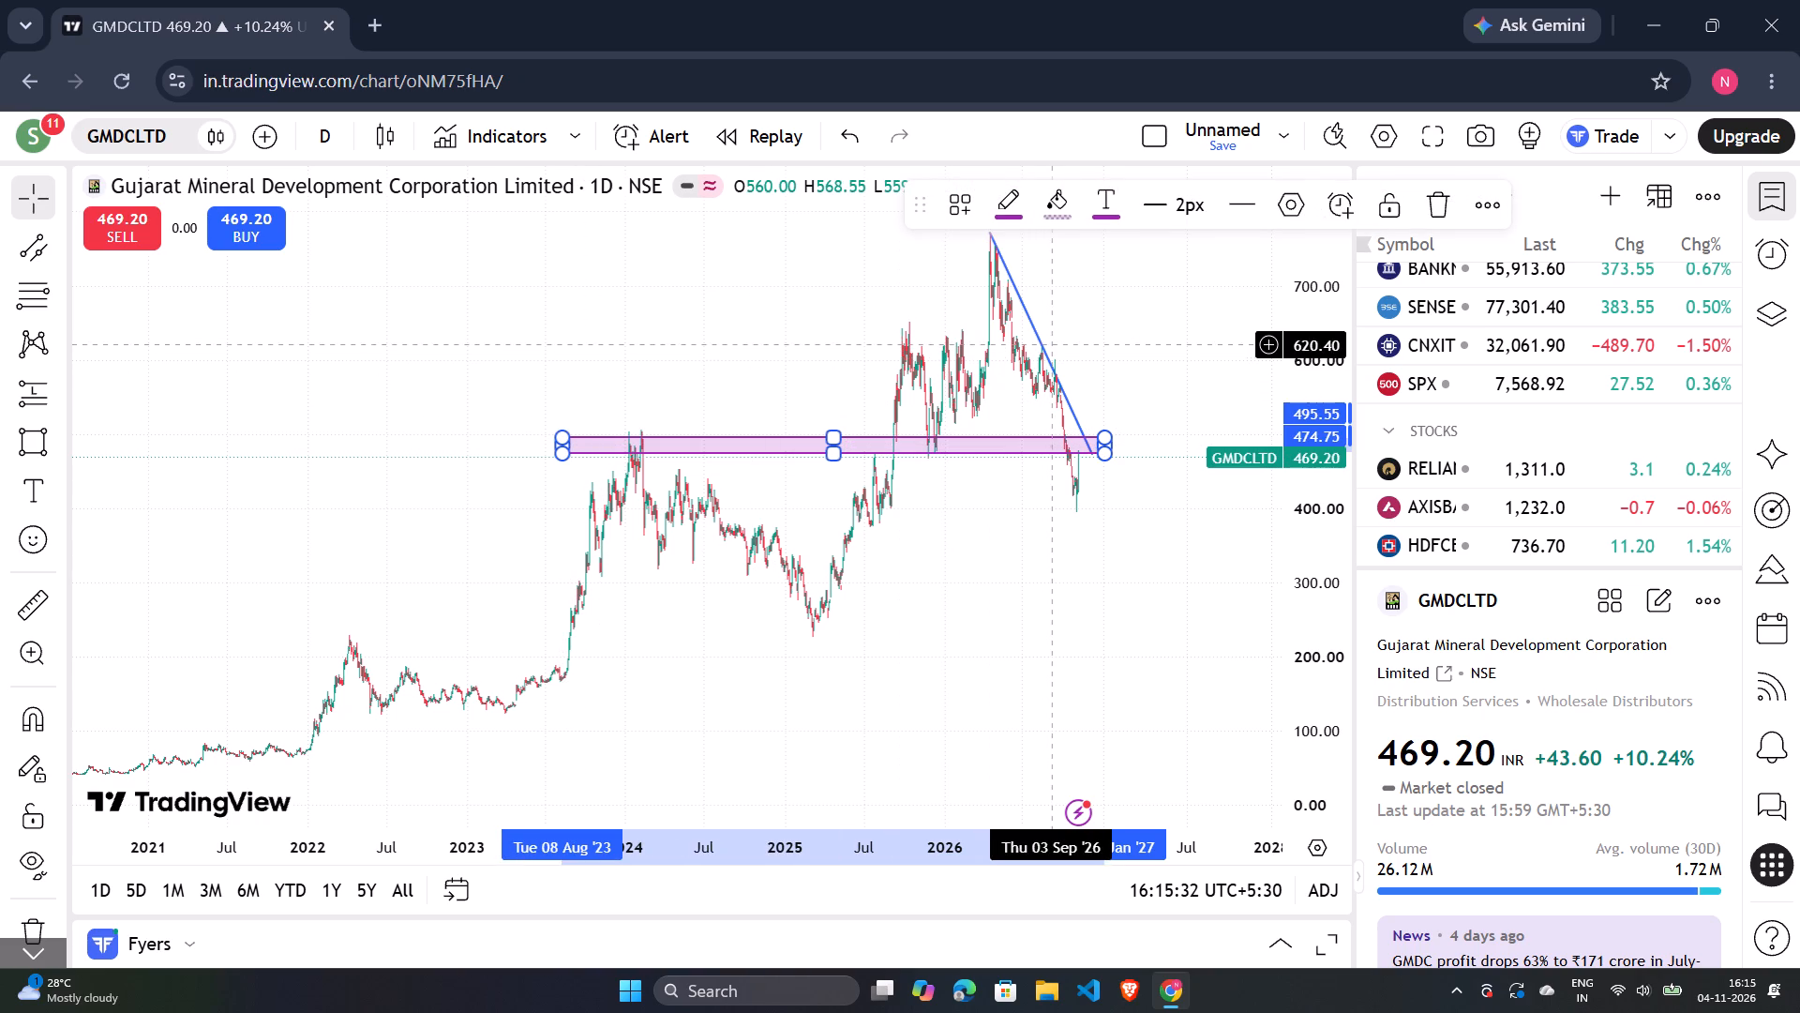
pyautogui.click(1047, 349)
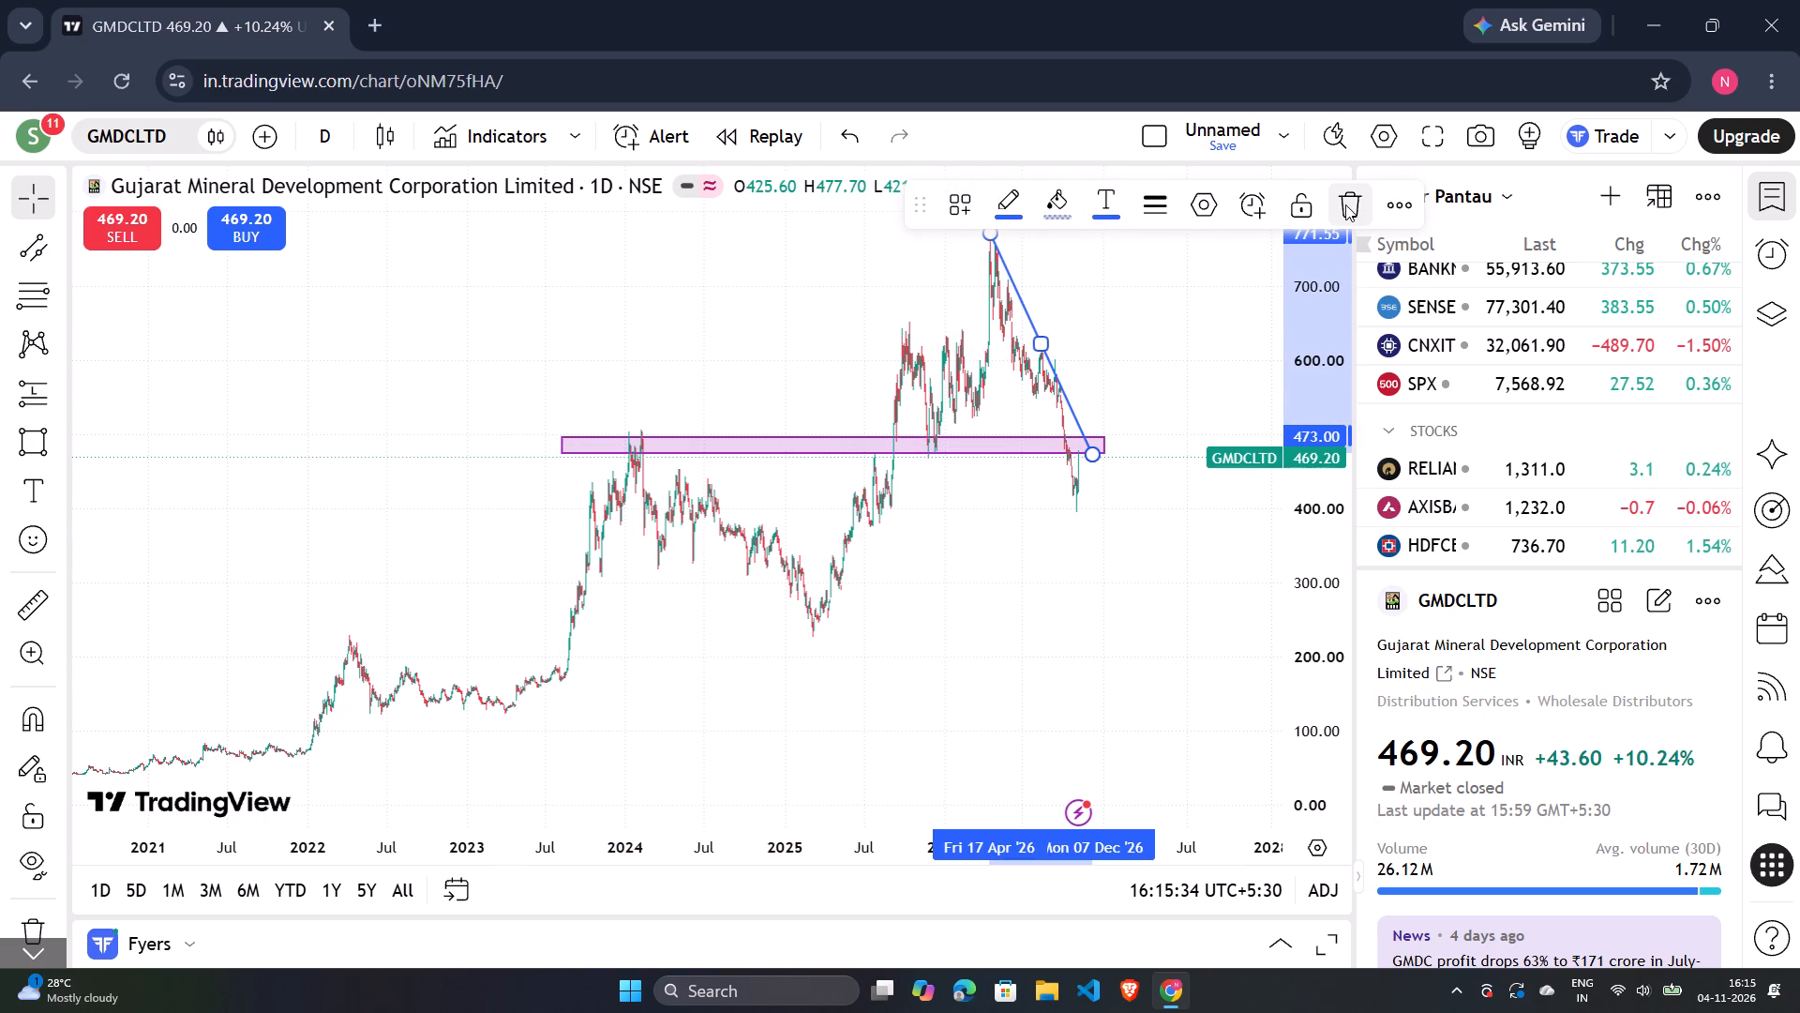
pyautogui.click(1345, 204)
# Reset the chart view and examine GMDCLTD's daily candles around the rectangle zone, with space after the latest candle.
pyautogui.scroll(9, 1086, 386)
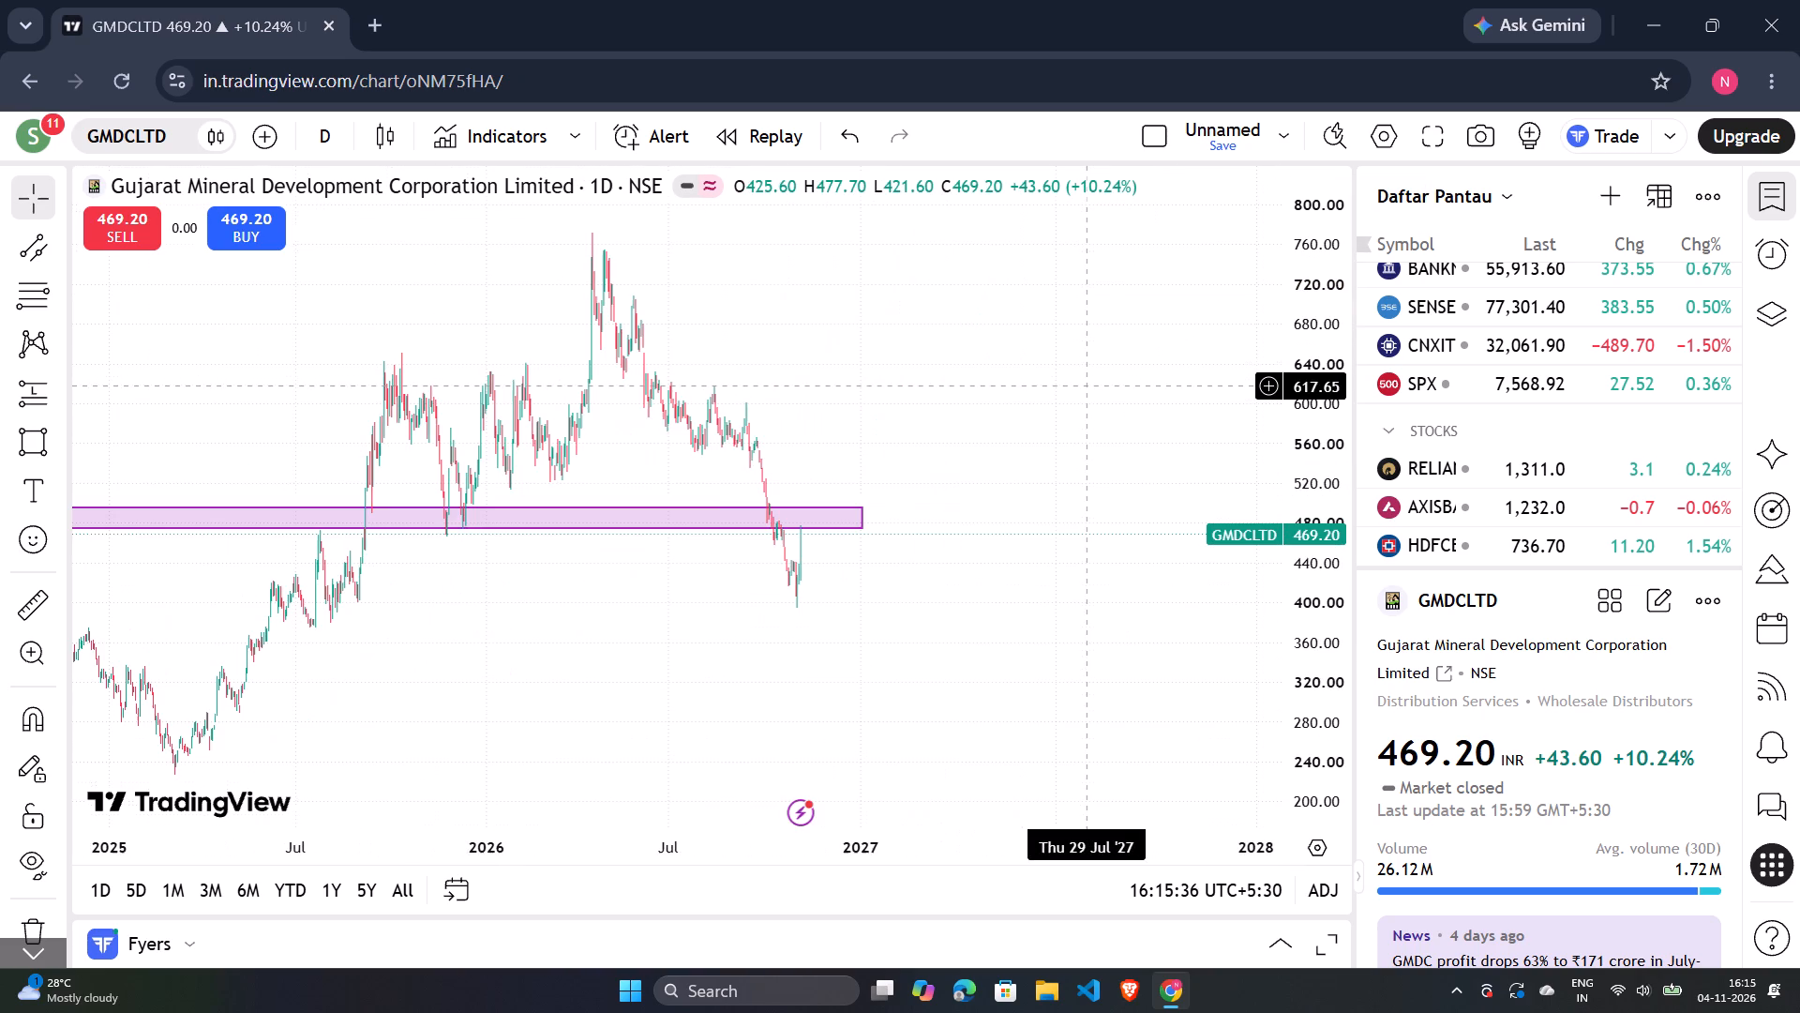
pyautogui.scroll(8, 1086, 386)
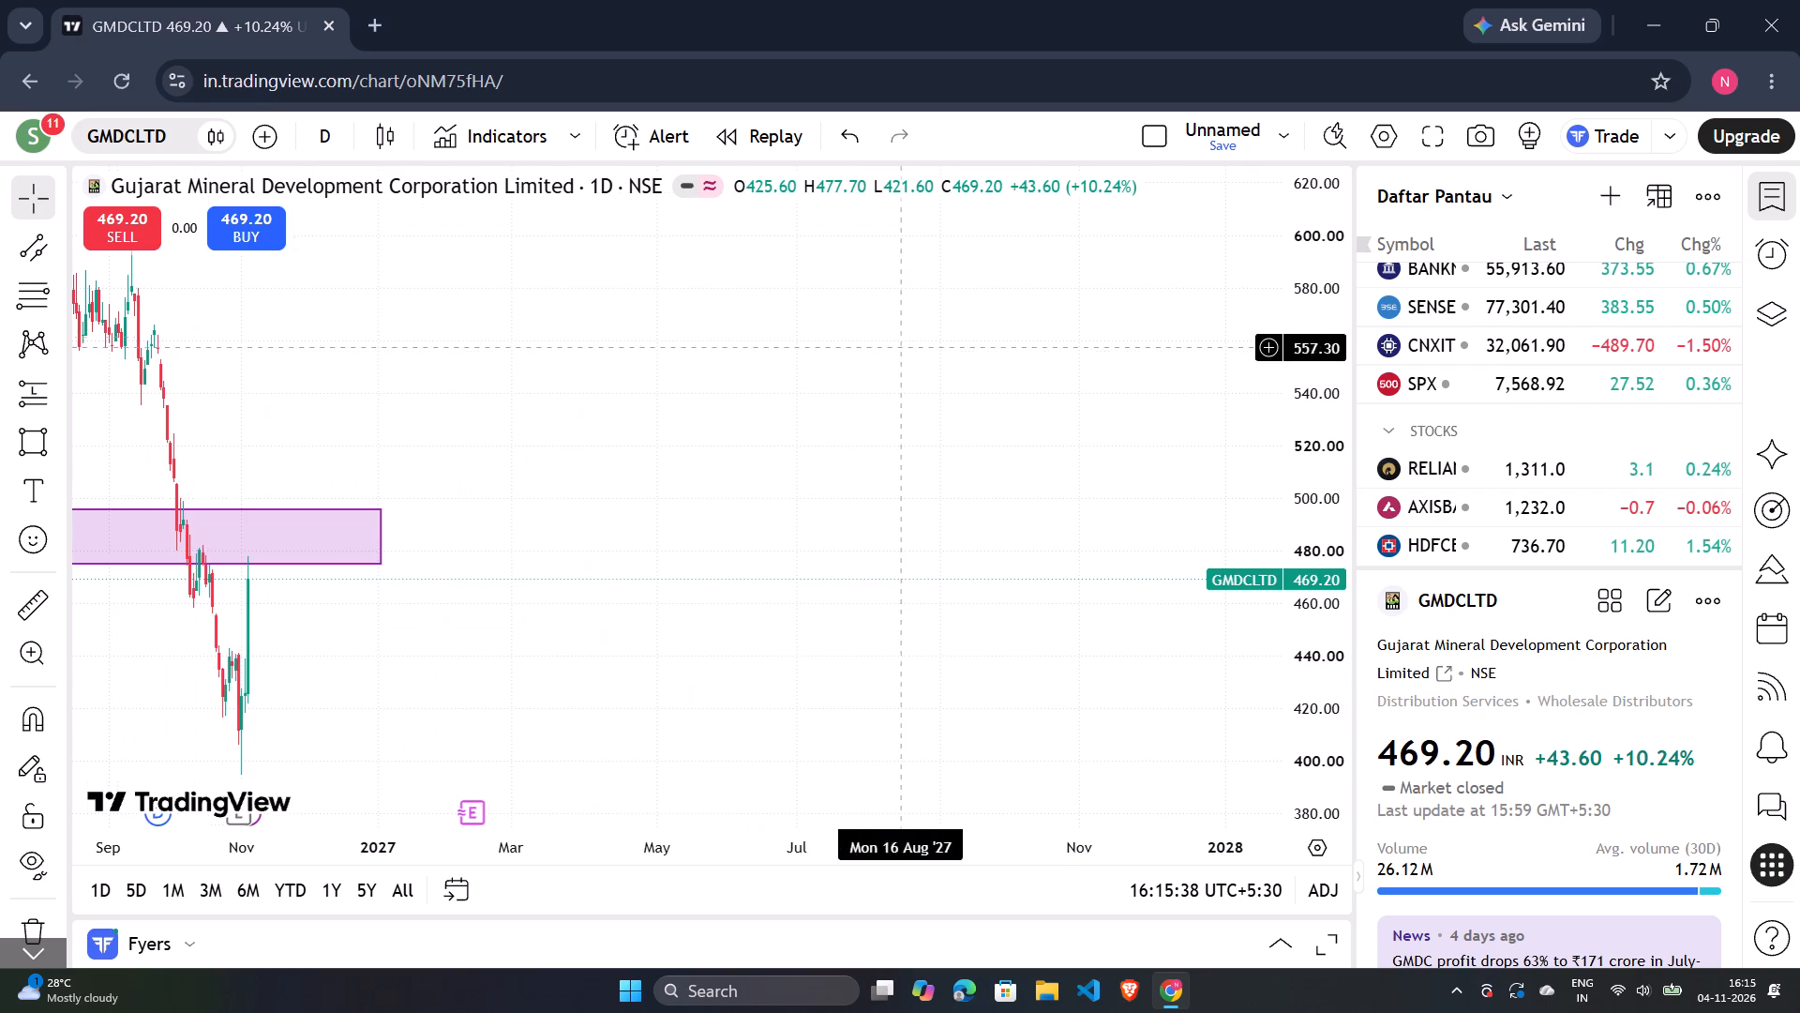
pyautogui.rightClick(865, 381)
pyautogui.click(937, 300)
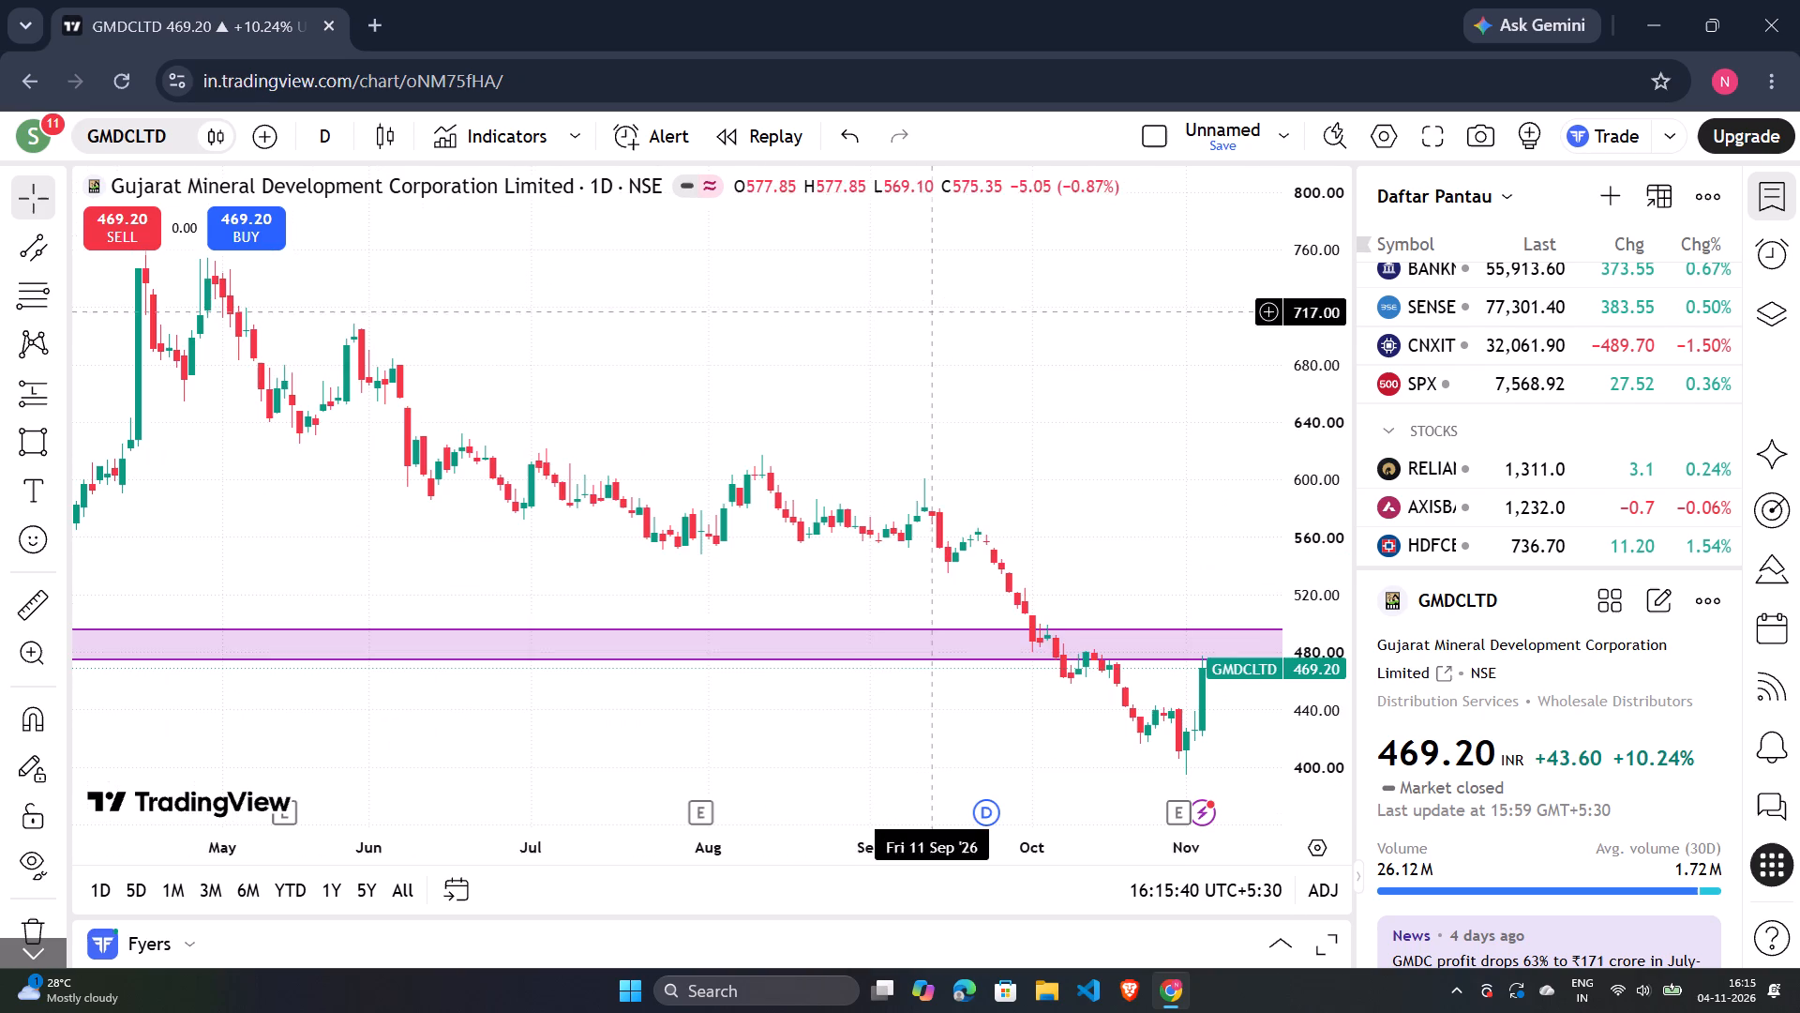
pyautogui.scroll(-10, 741, 446)
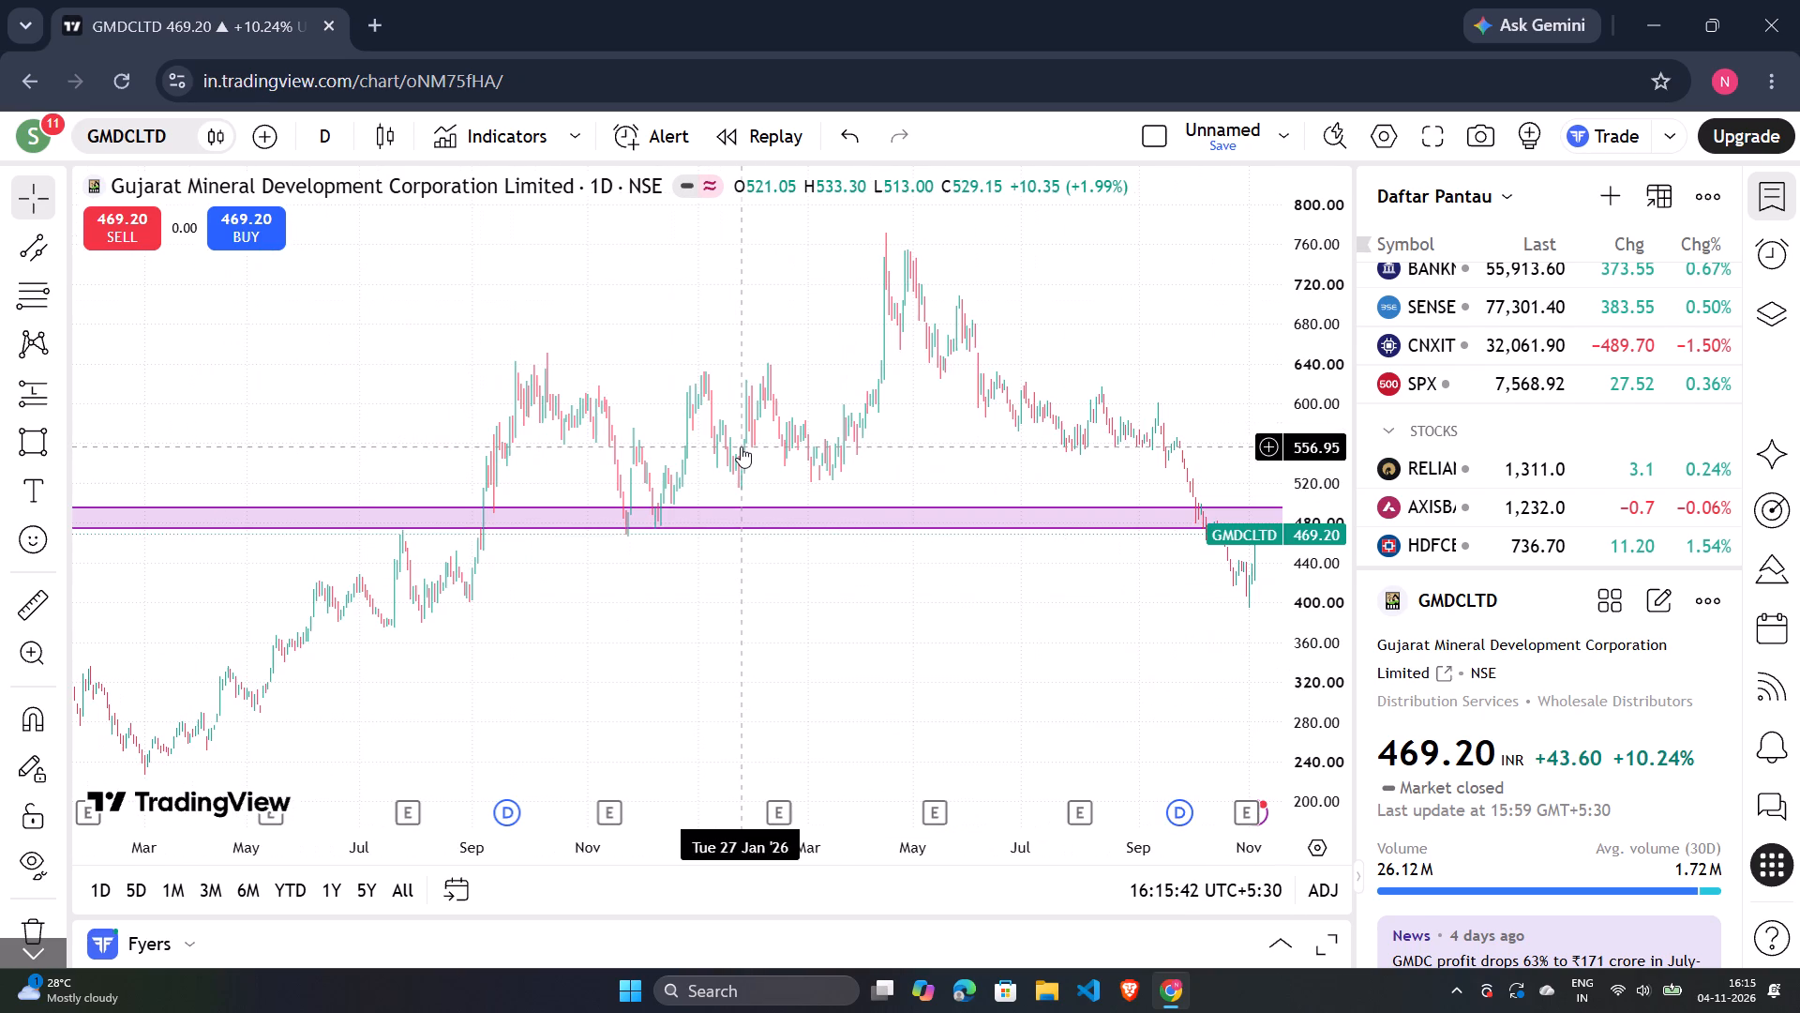
pyautogui.scroll(8, 741, 446)
pyautogui.moveTo(861, 353); pyautogui.dragTo(861, 351)
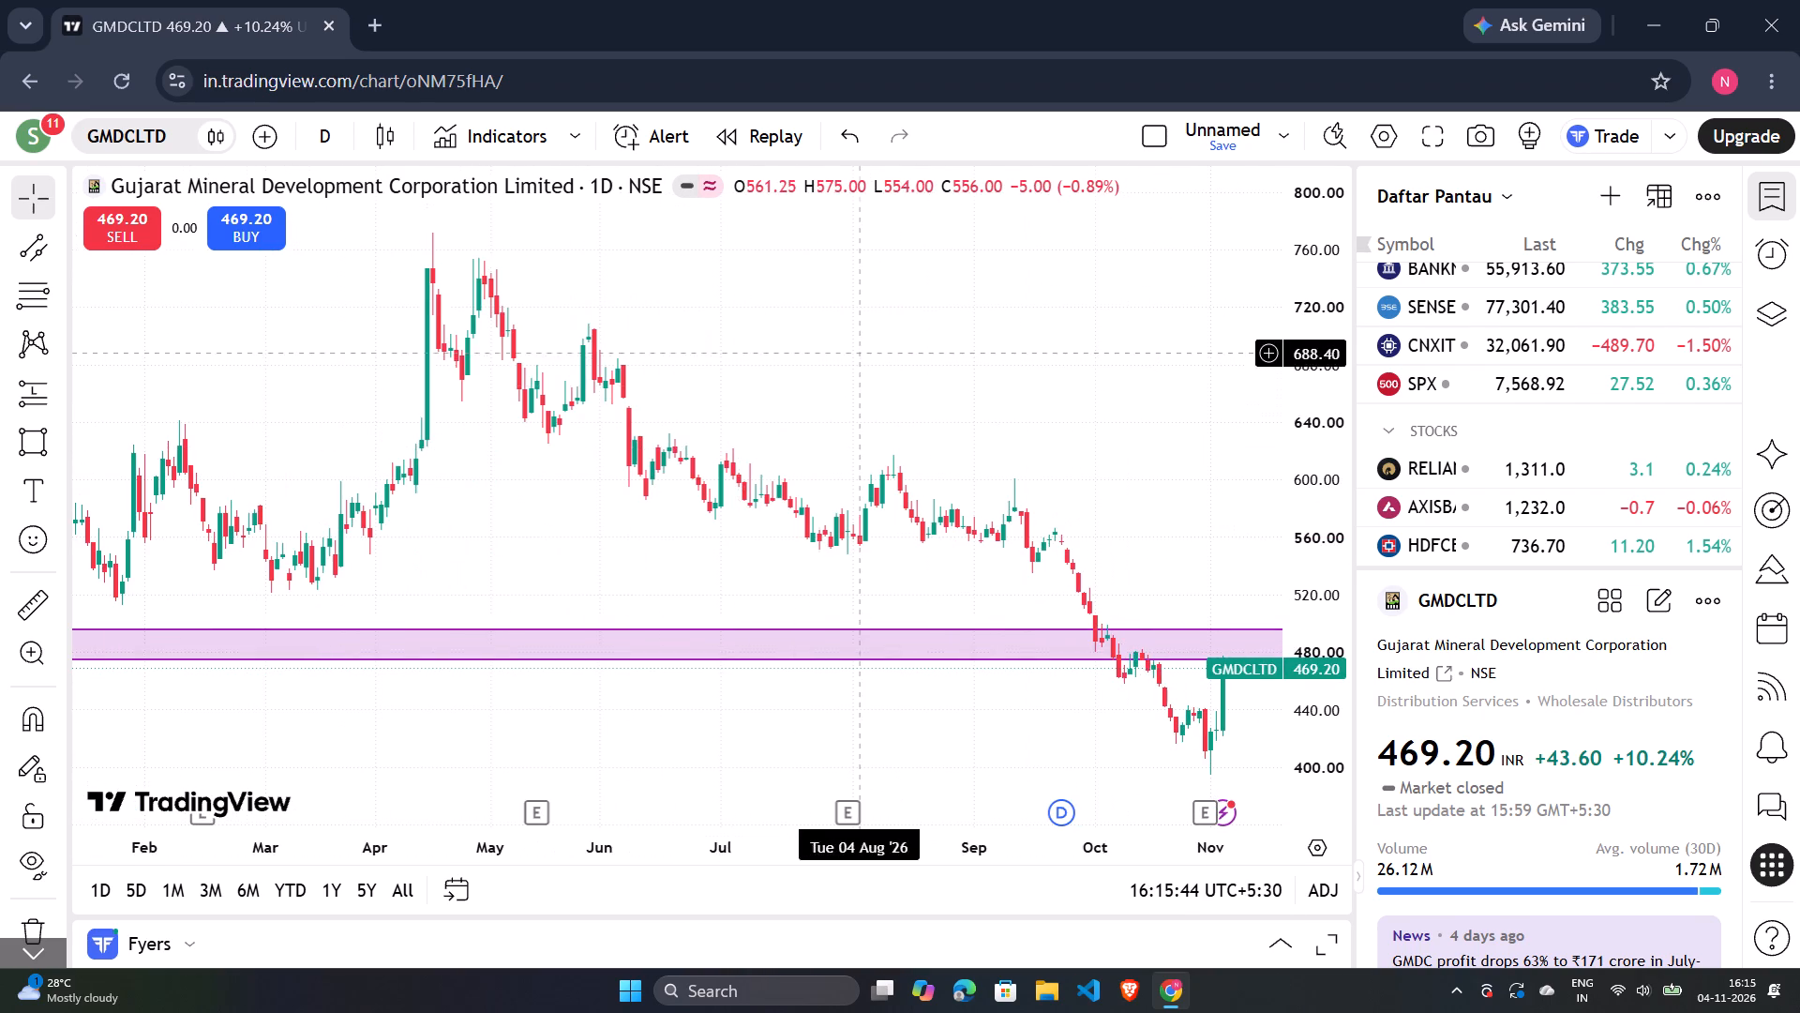
pyautogui.moveTo(861, 351); pyautogui.dragTo(709, 316)
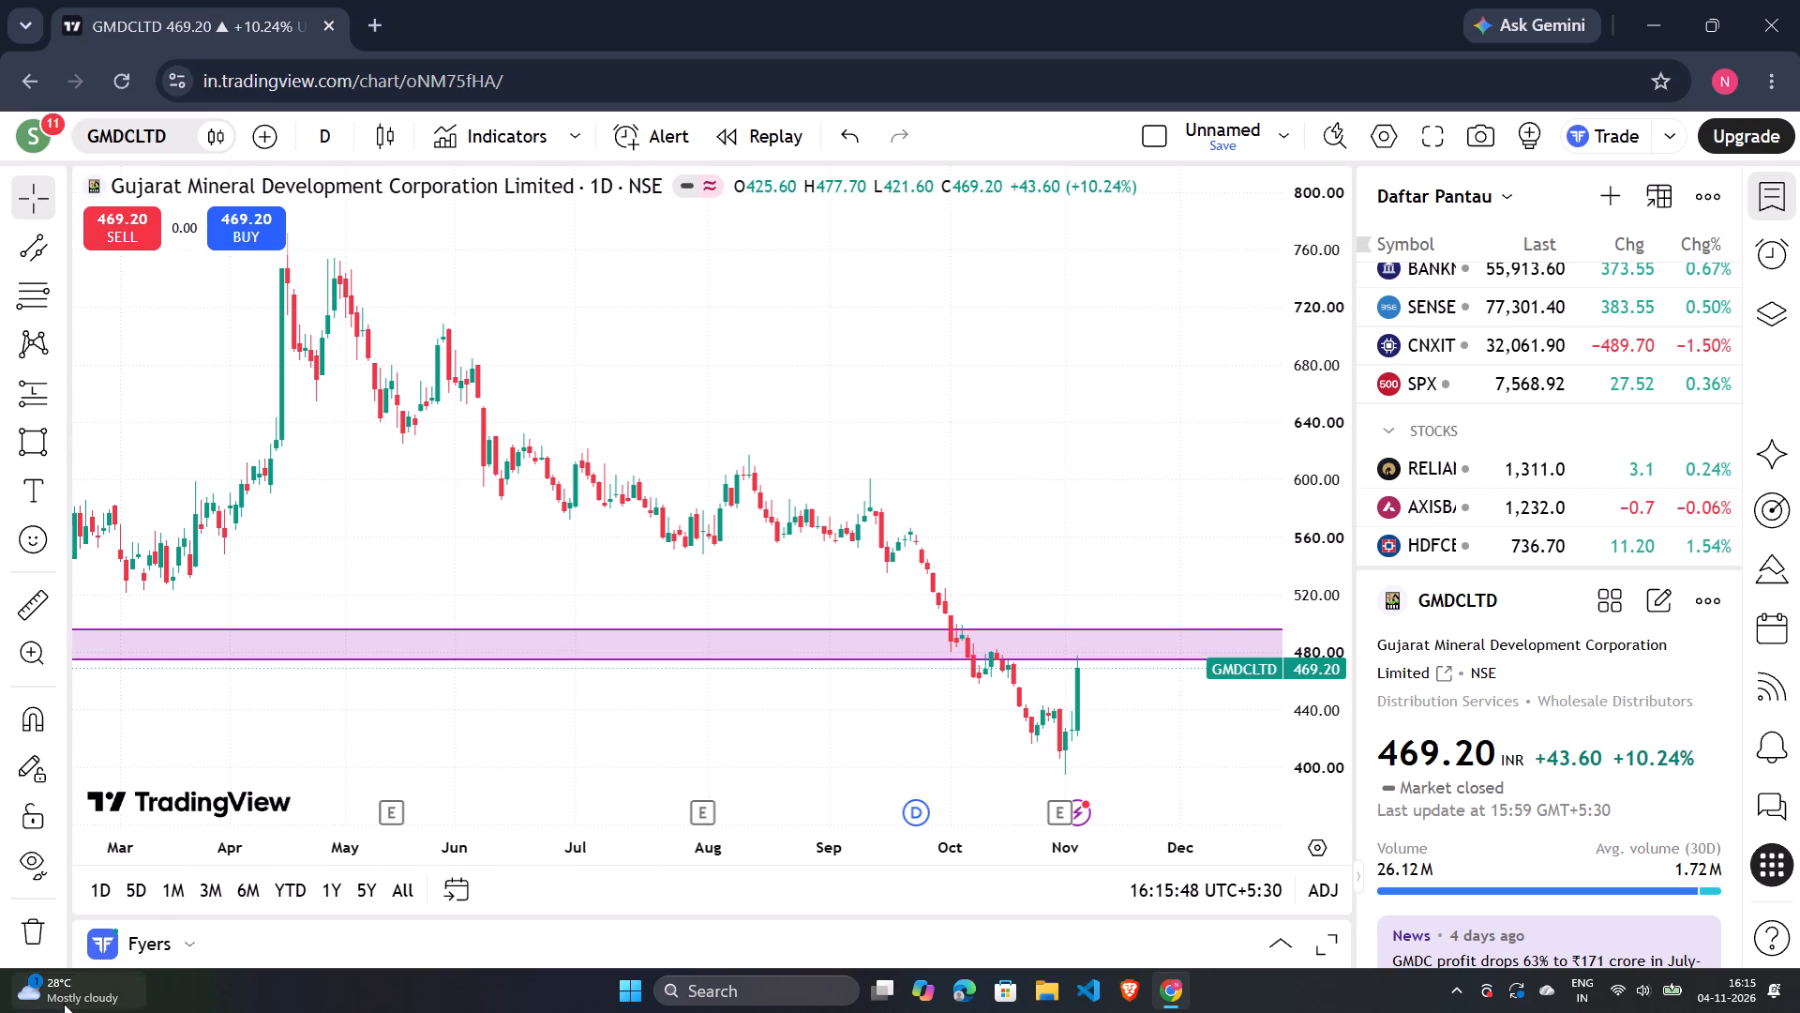
# Switch the GMDCLTD chart style to Line and examine the 2026 price swings against the rectangle zone.
pyautogui.click(408, 150)
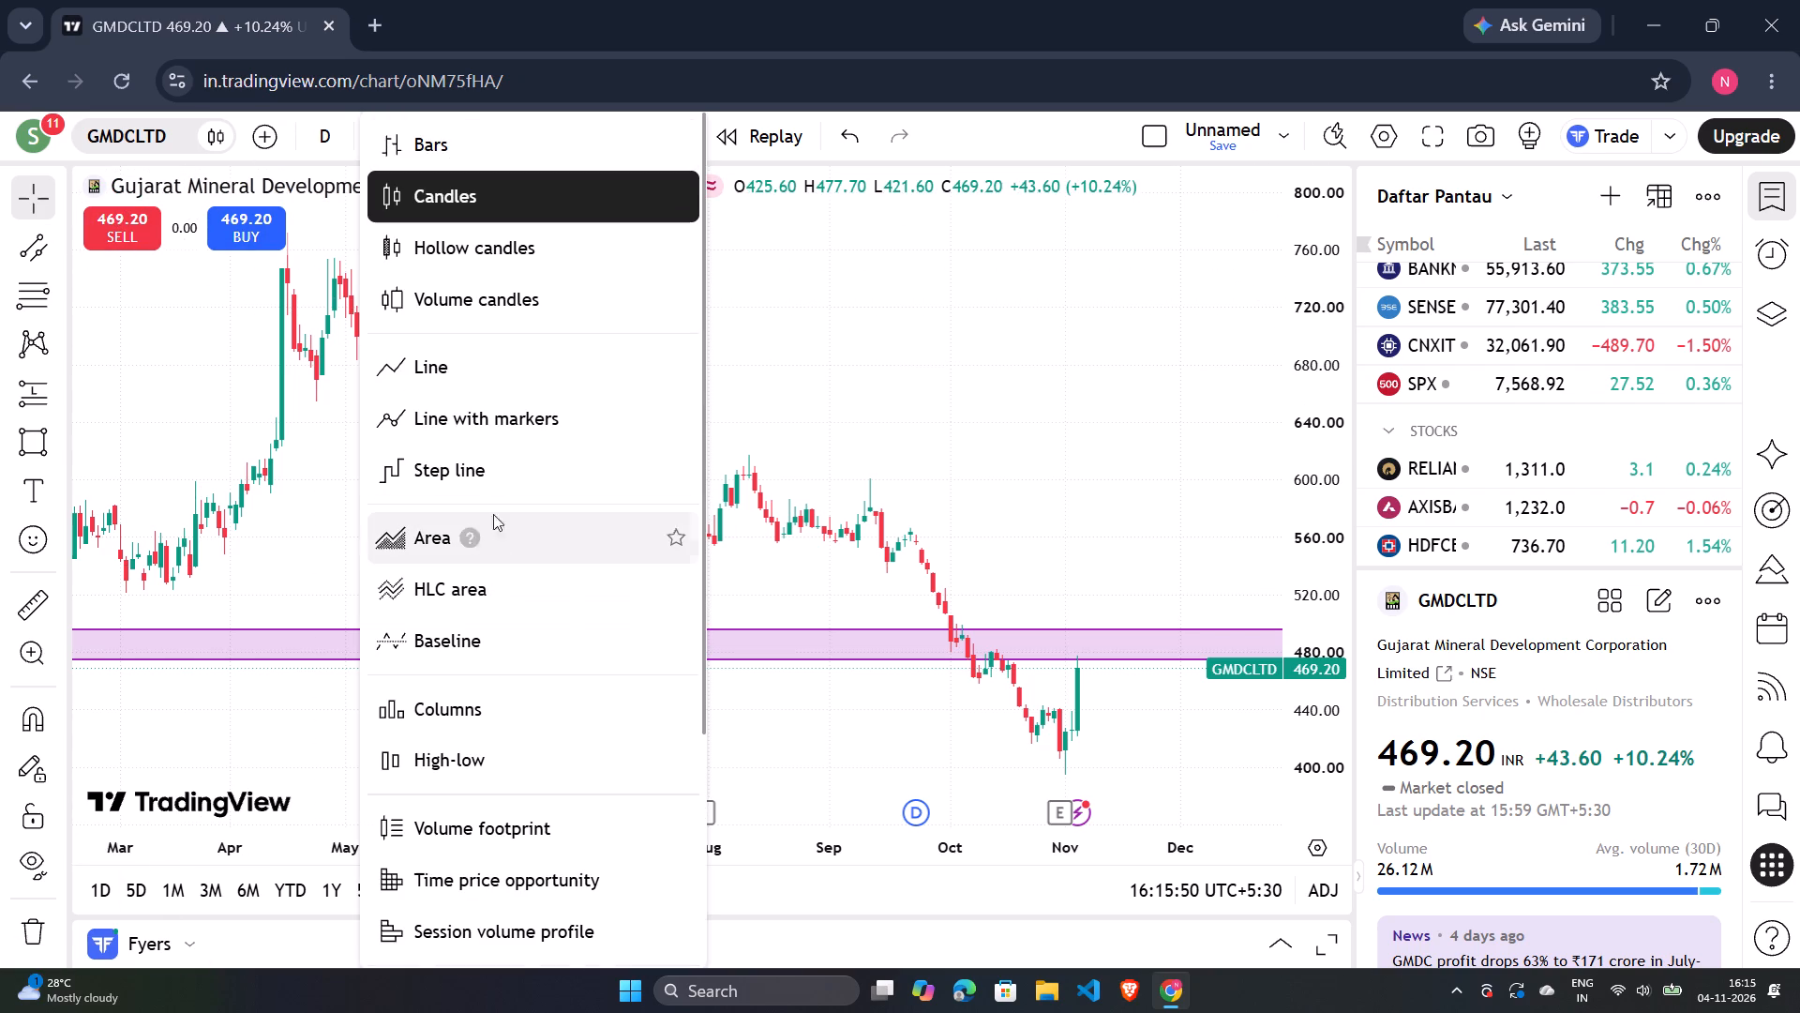
pyautogui.click(497, 371)
pyautogui.scroll(4, 497, 371)
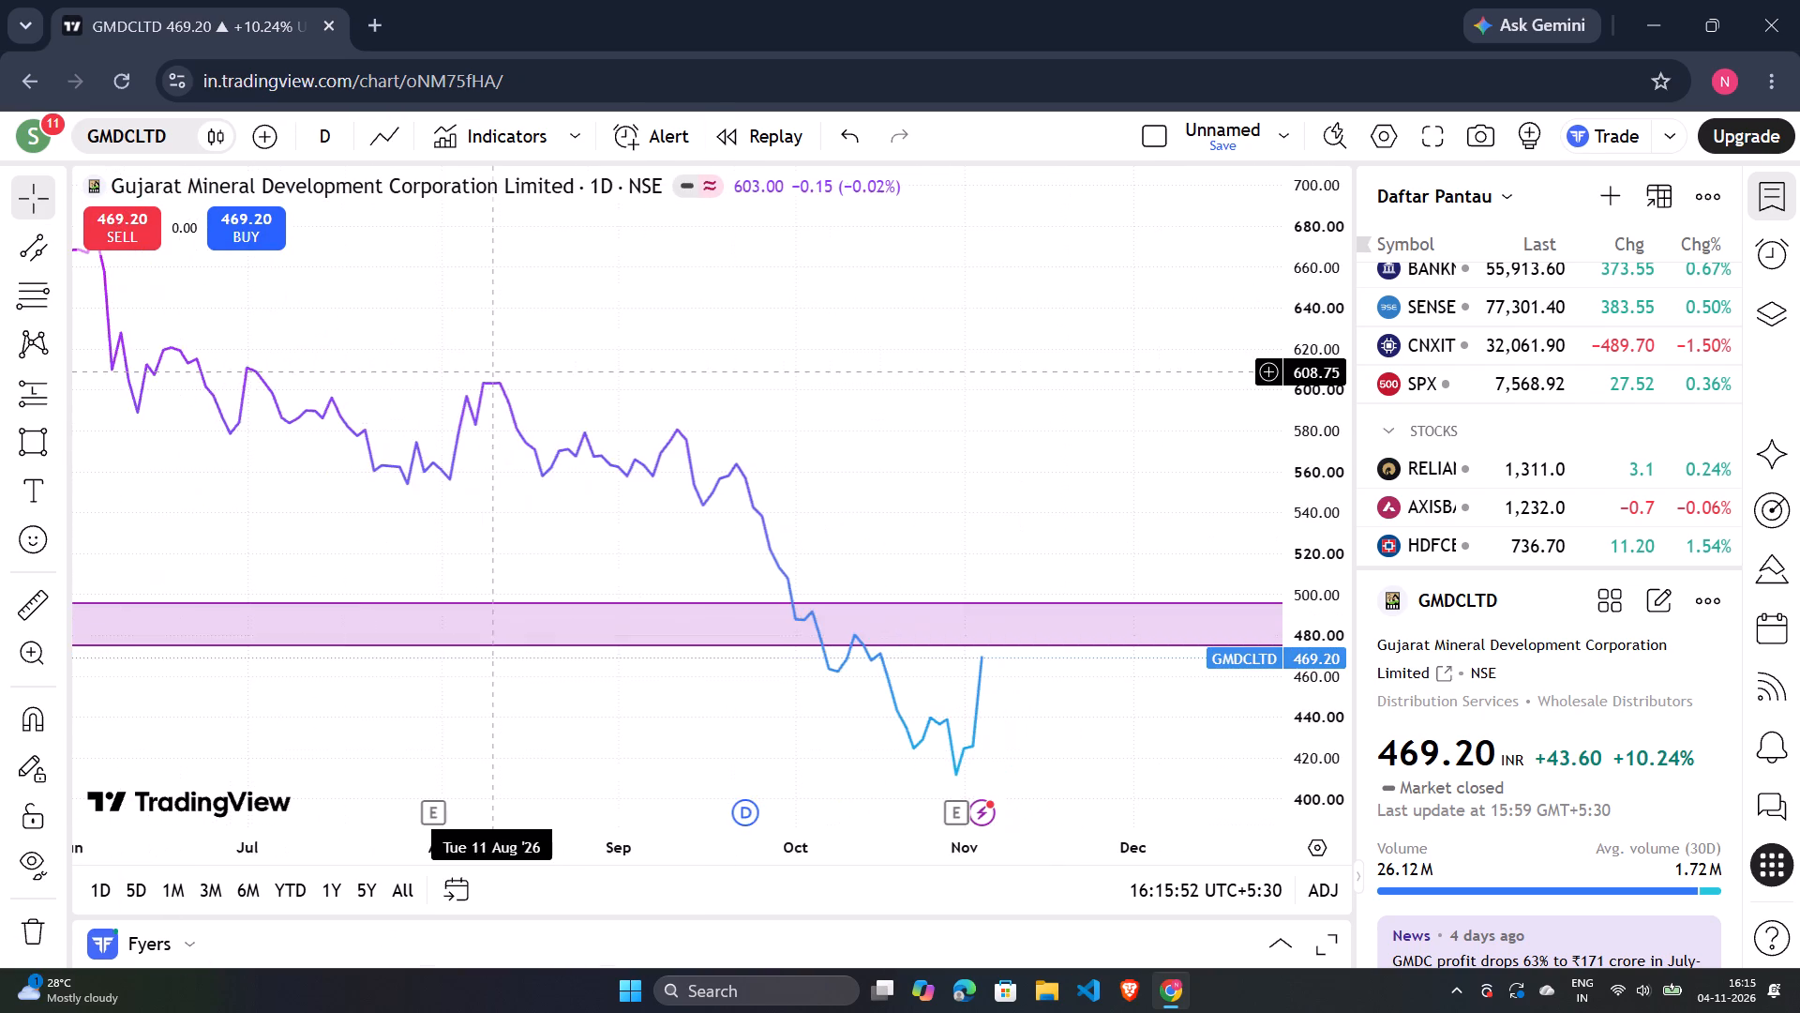
pyautogui.scroll(4, 497, 371)
pyautogui.scroll(-5, 497, 371)
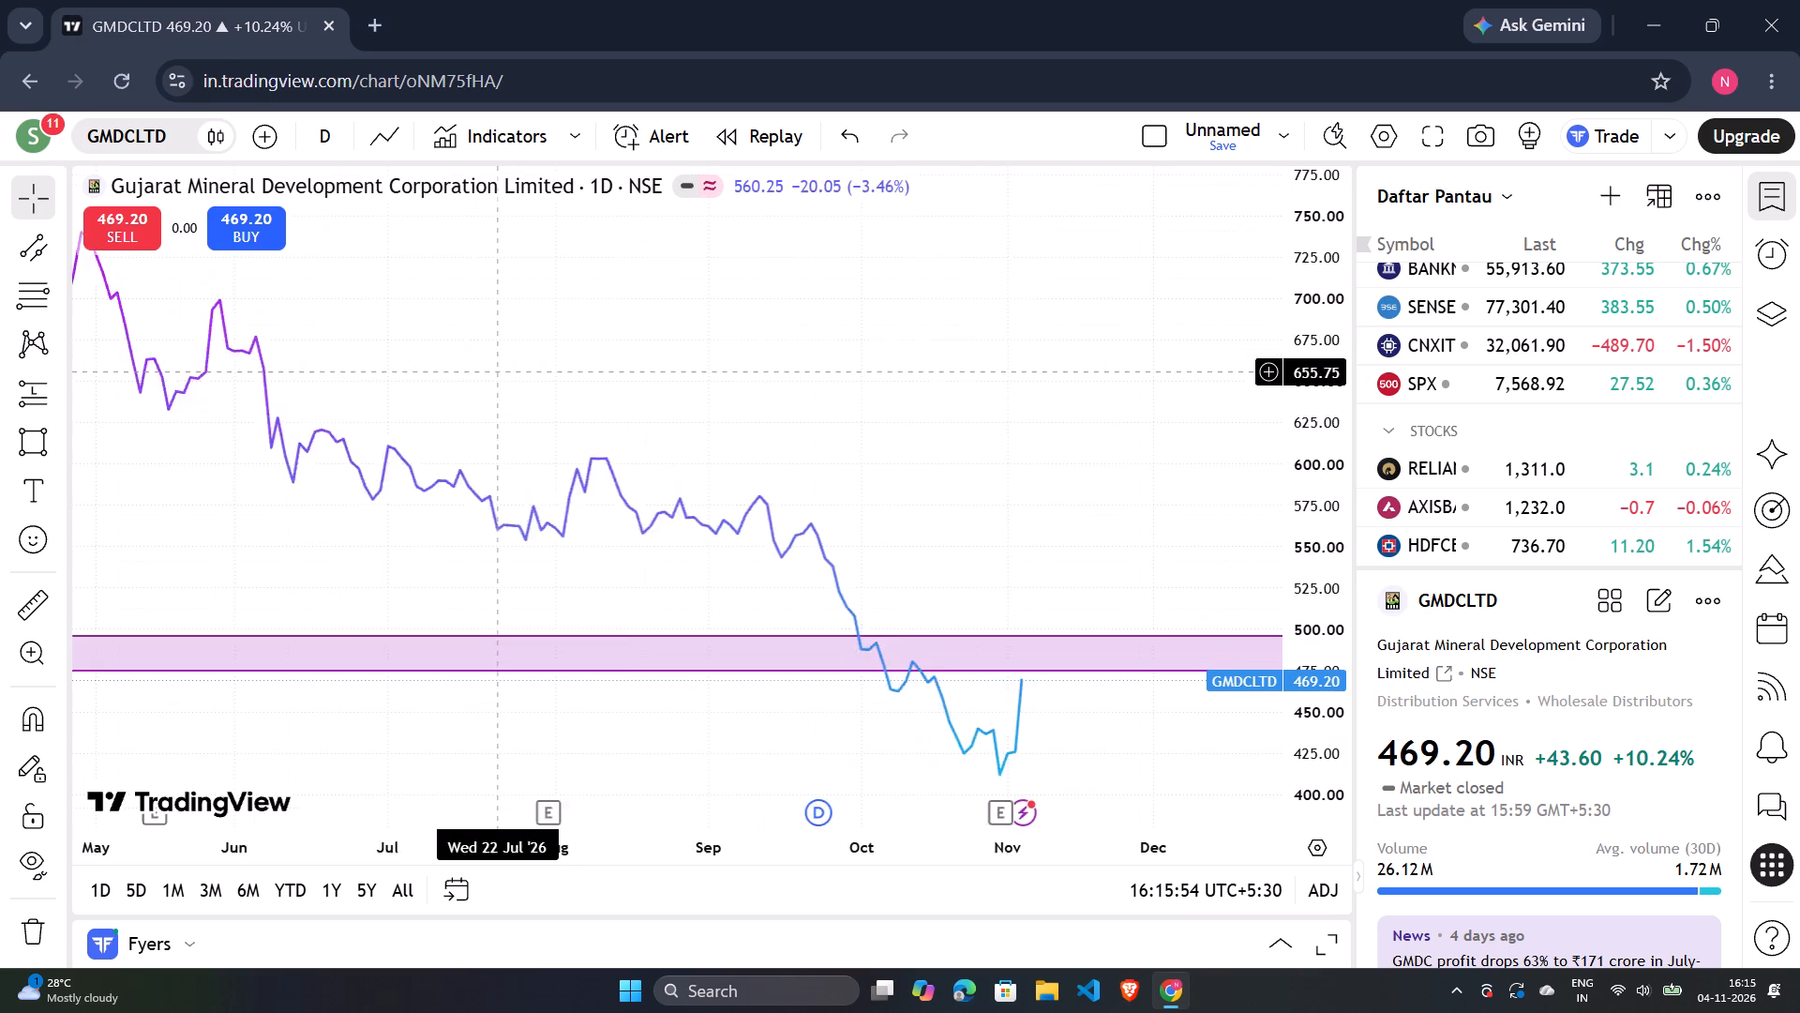
pyautogui.scroll(-3, 497, 371)
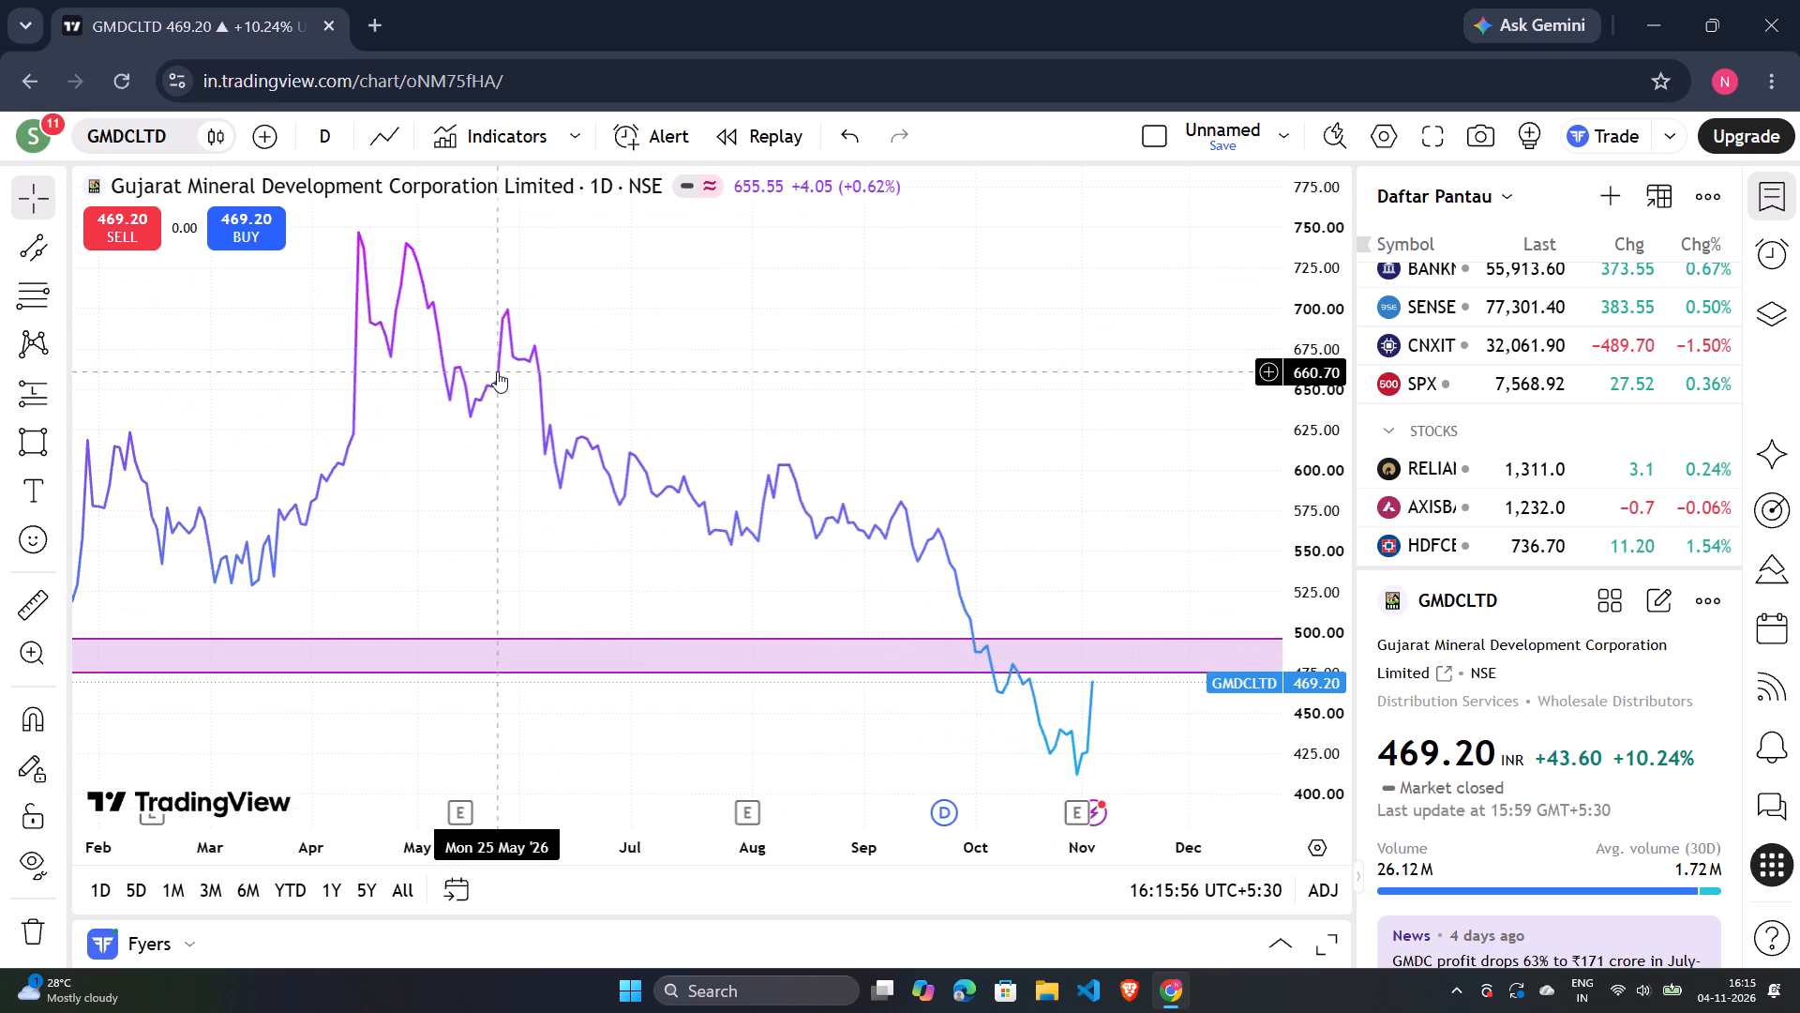
pyautogui.scroll(-4, 497, 371)
# Switch the GMDCLTD chart style back to Candles.
pyautogui.click(375, 140)
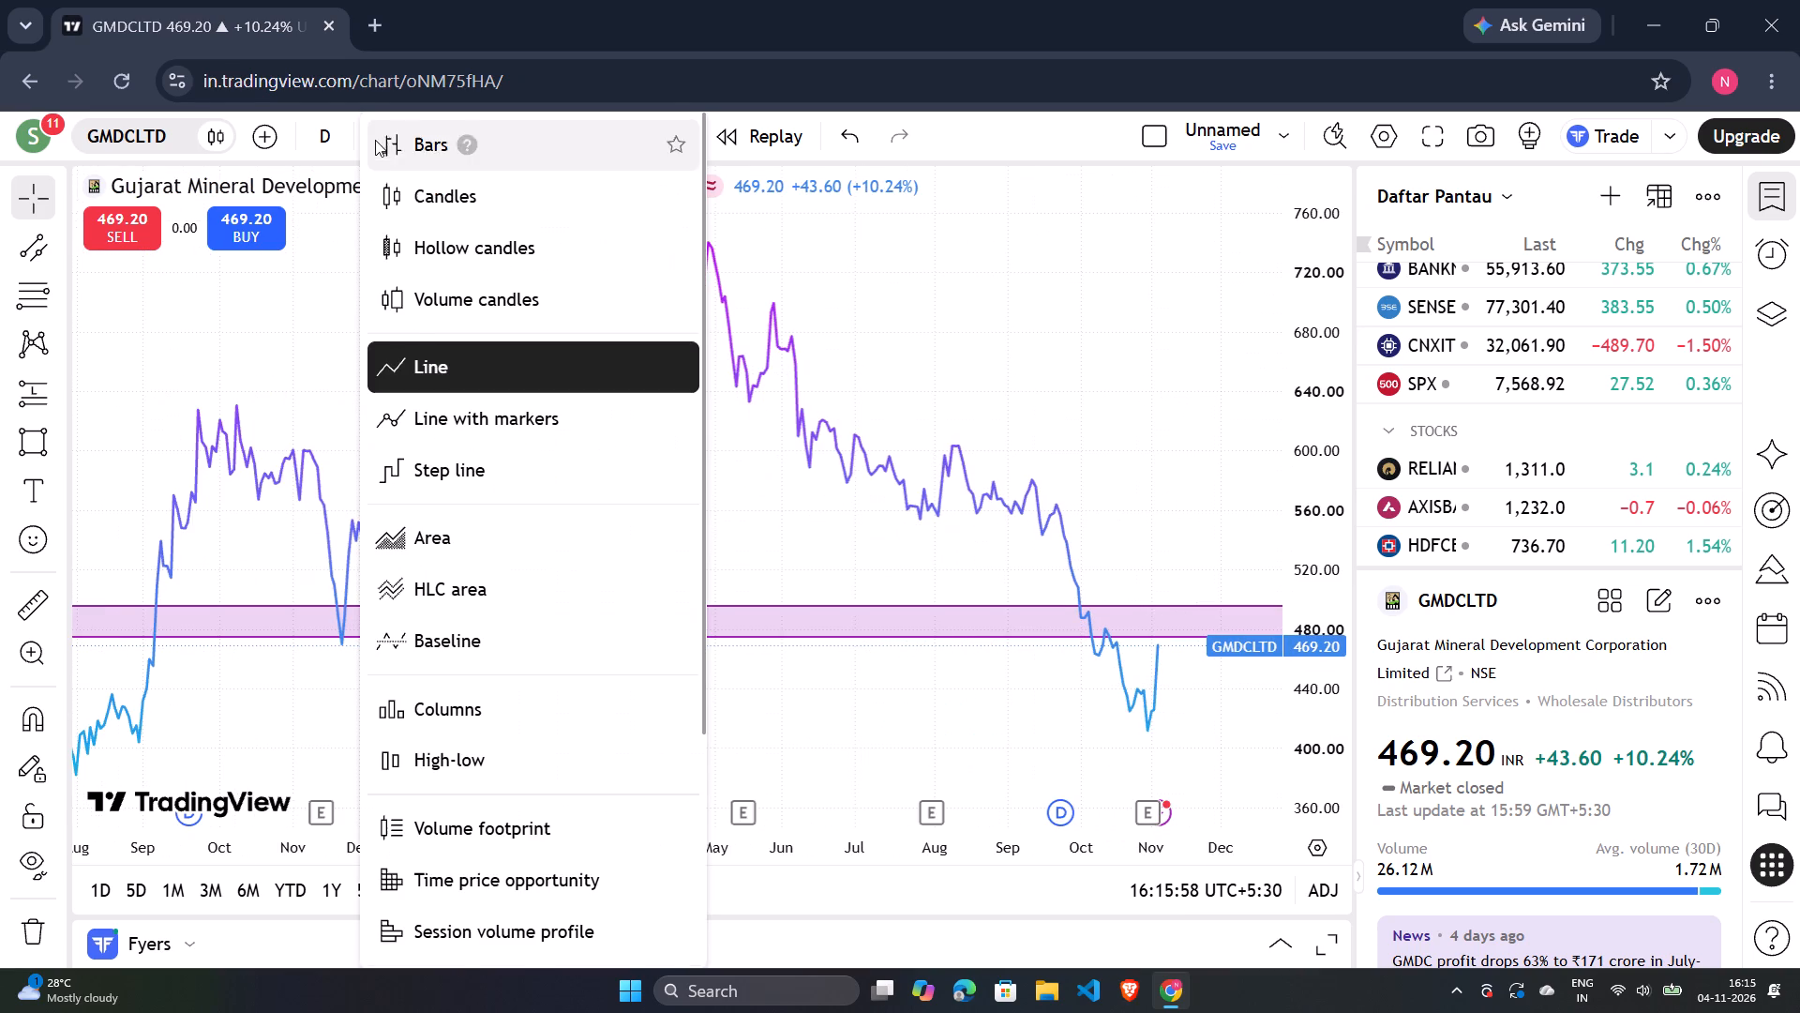
pyautogui.click(440, 195)
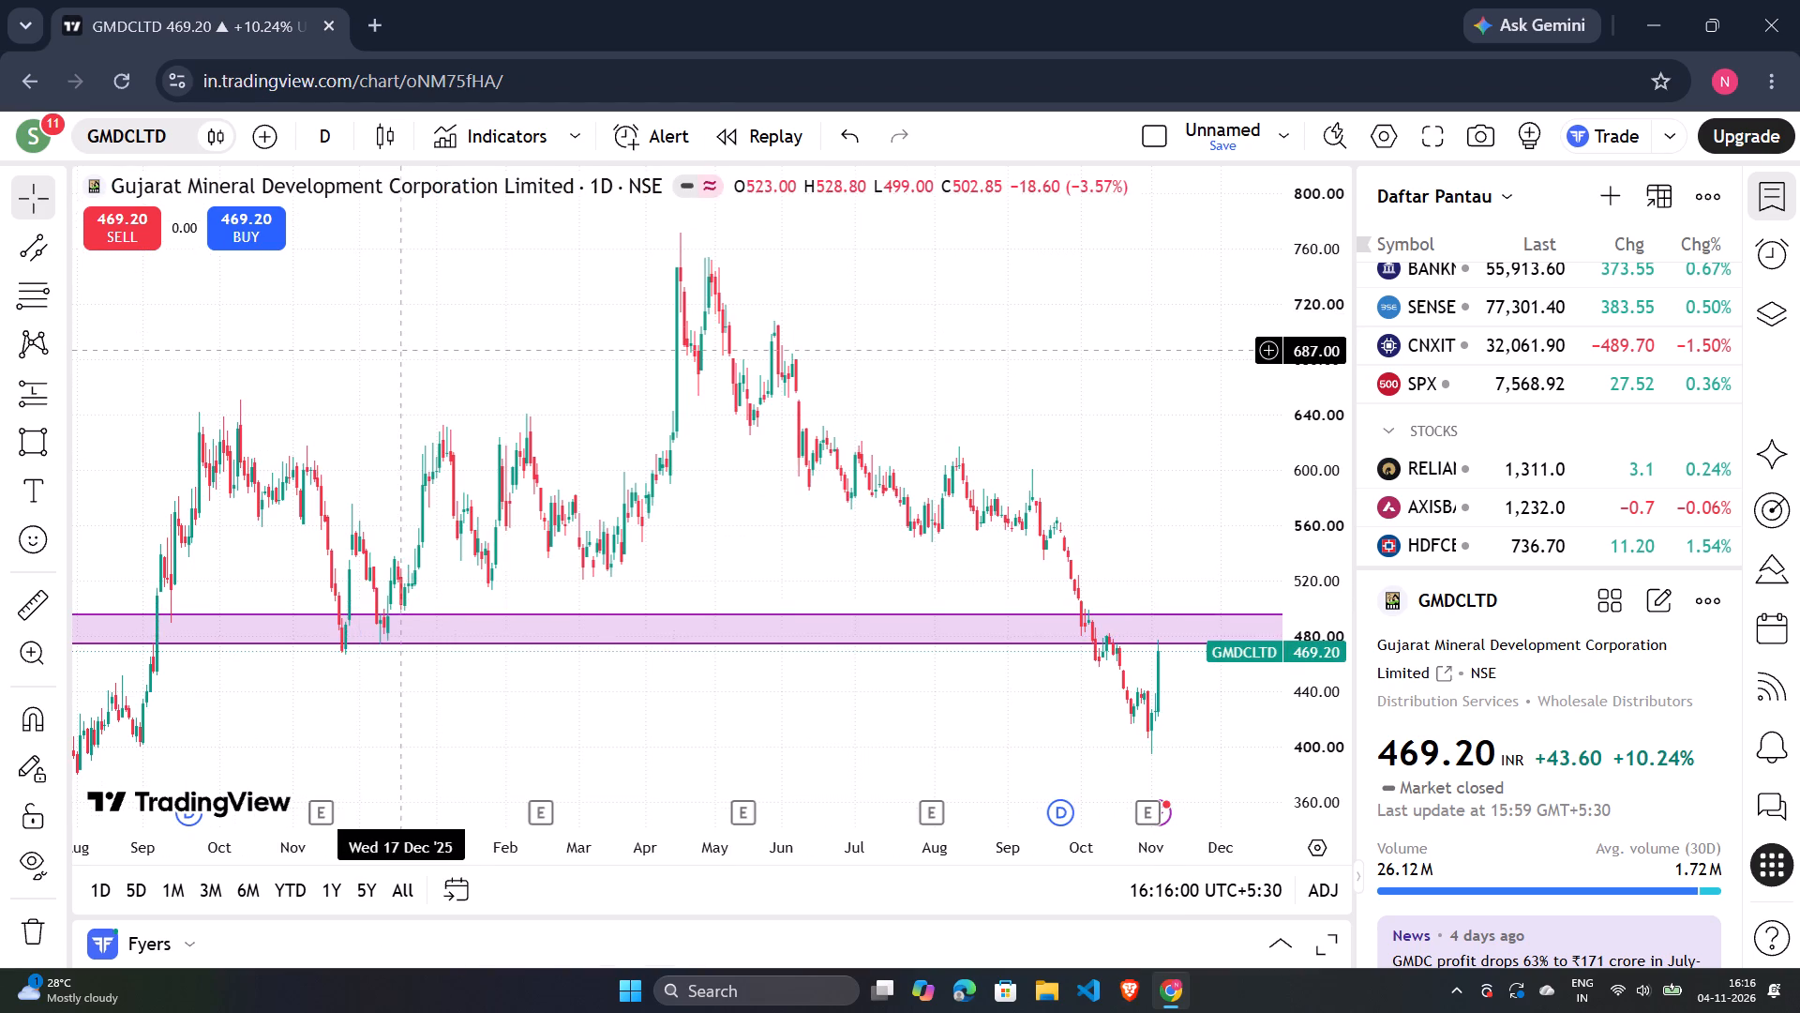
# Examine GMDCLTD's daily candles around the rectangle zone, both at close range and across the price history since 2019.
pyautogui.scroll(-7, 403, 350)
pyautogui.scroll(2, 403, 348)
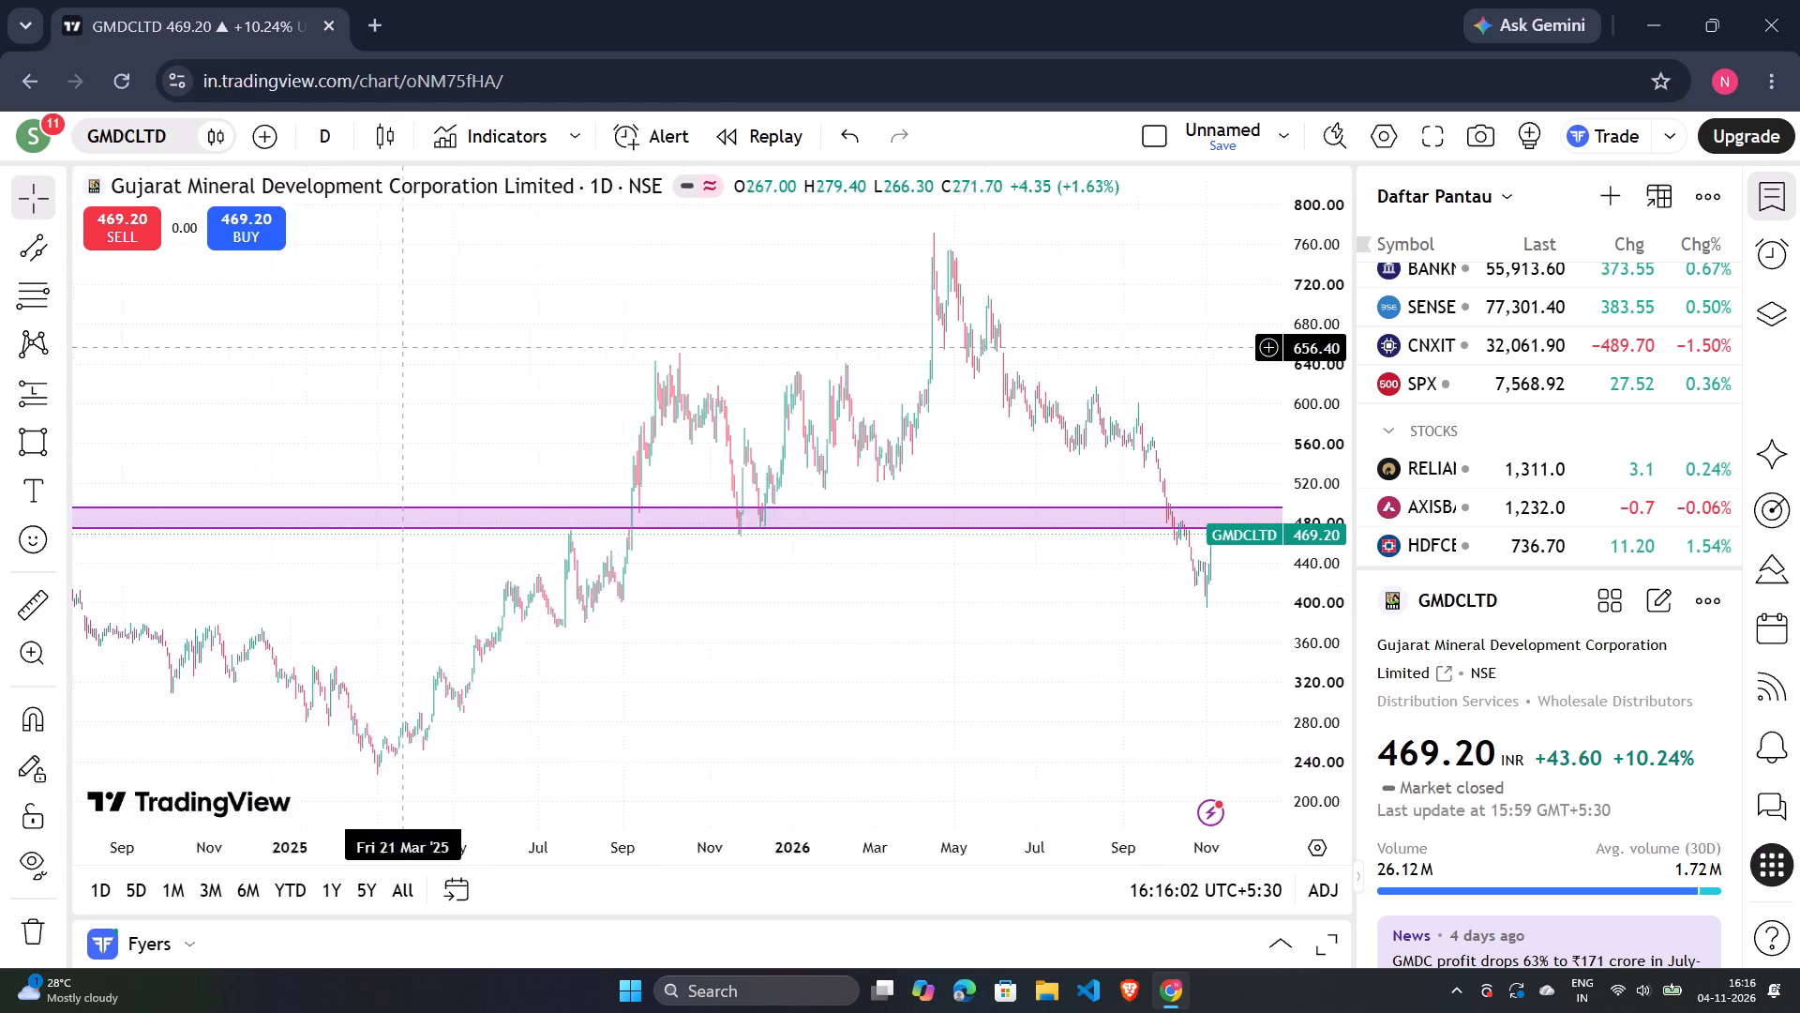
pyautogui.scroll(12, 403, 348)
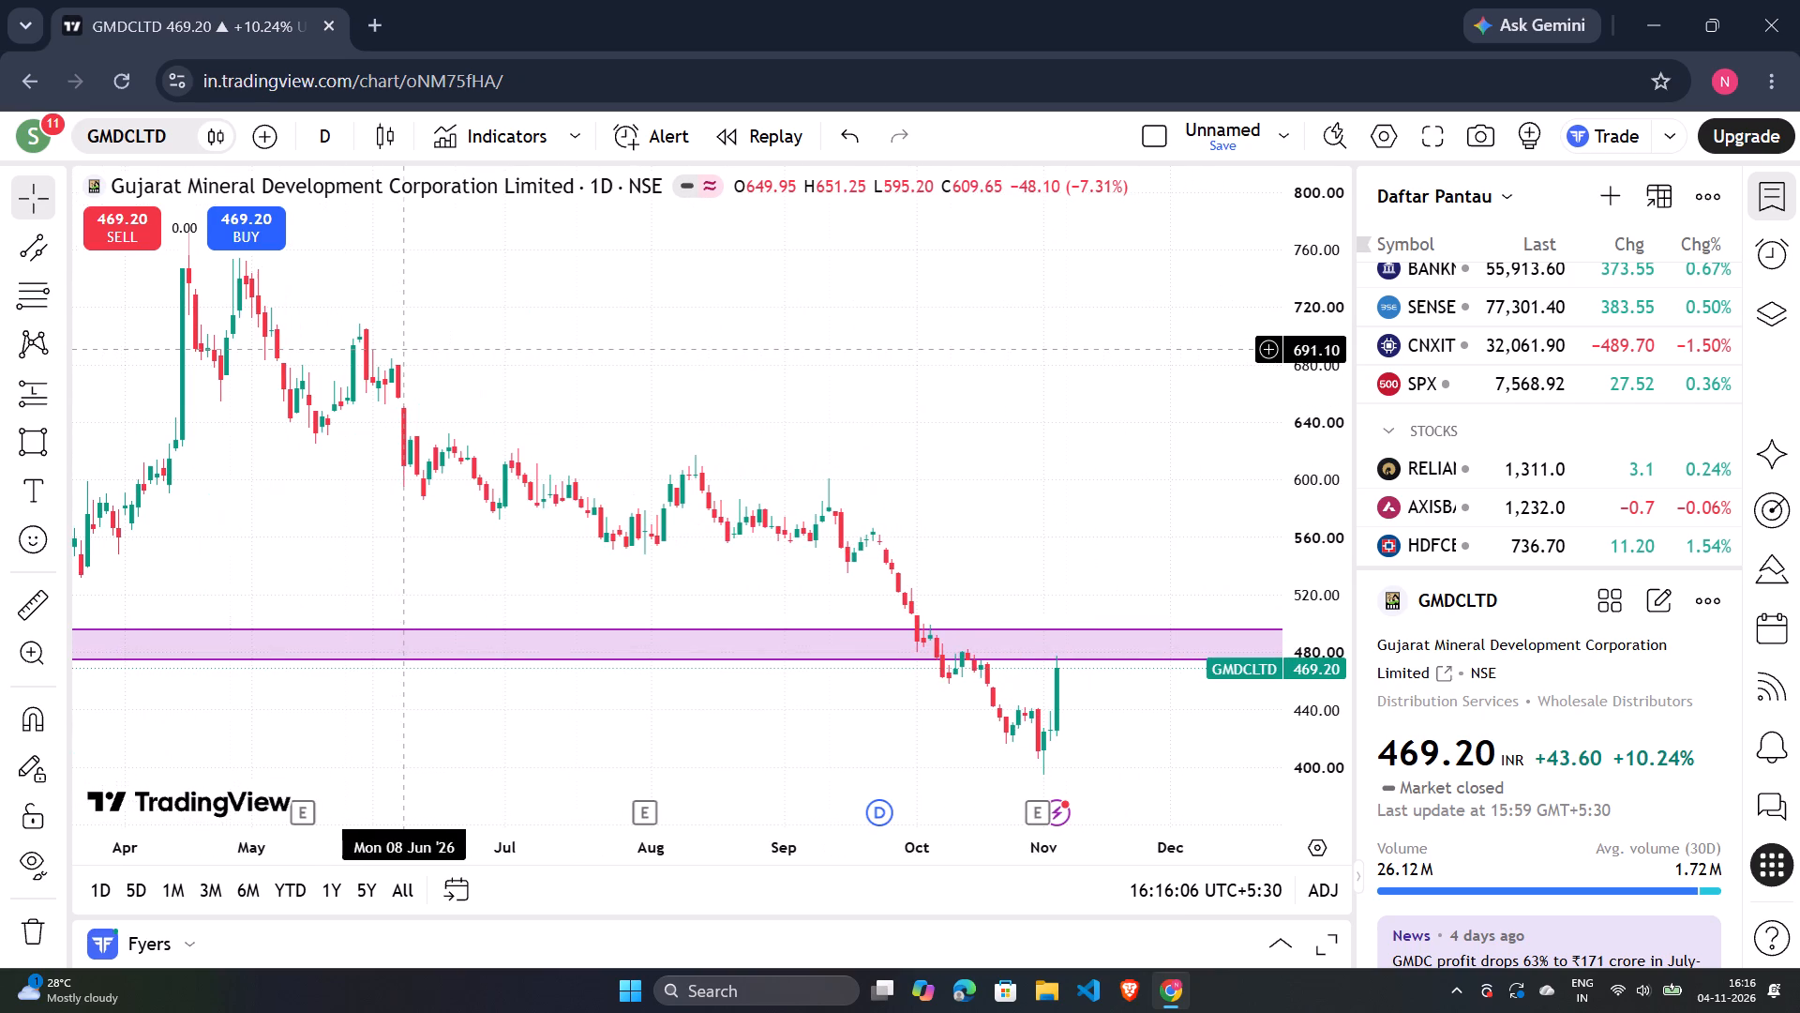
pyautogui.scroll(-8, 403, 349)
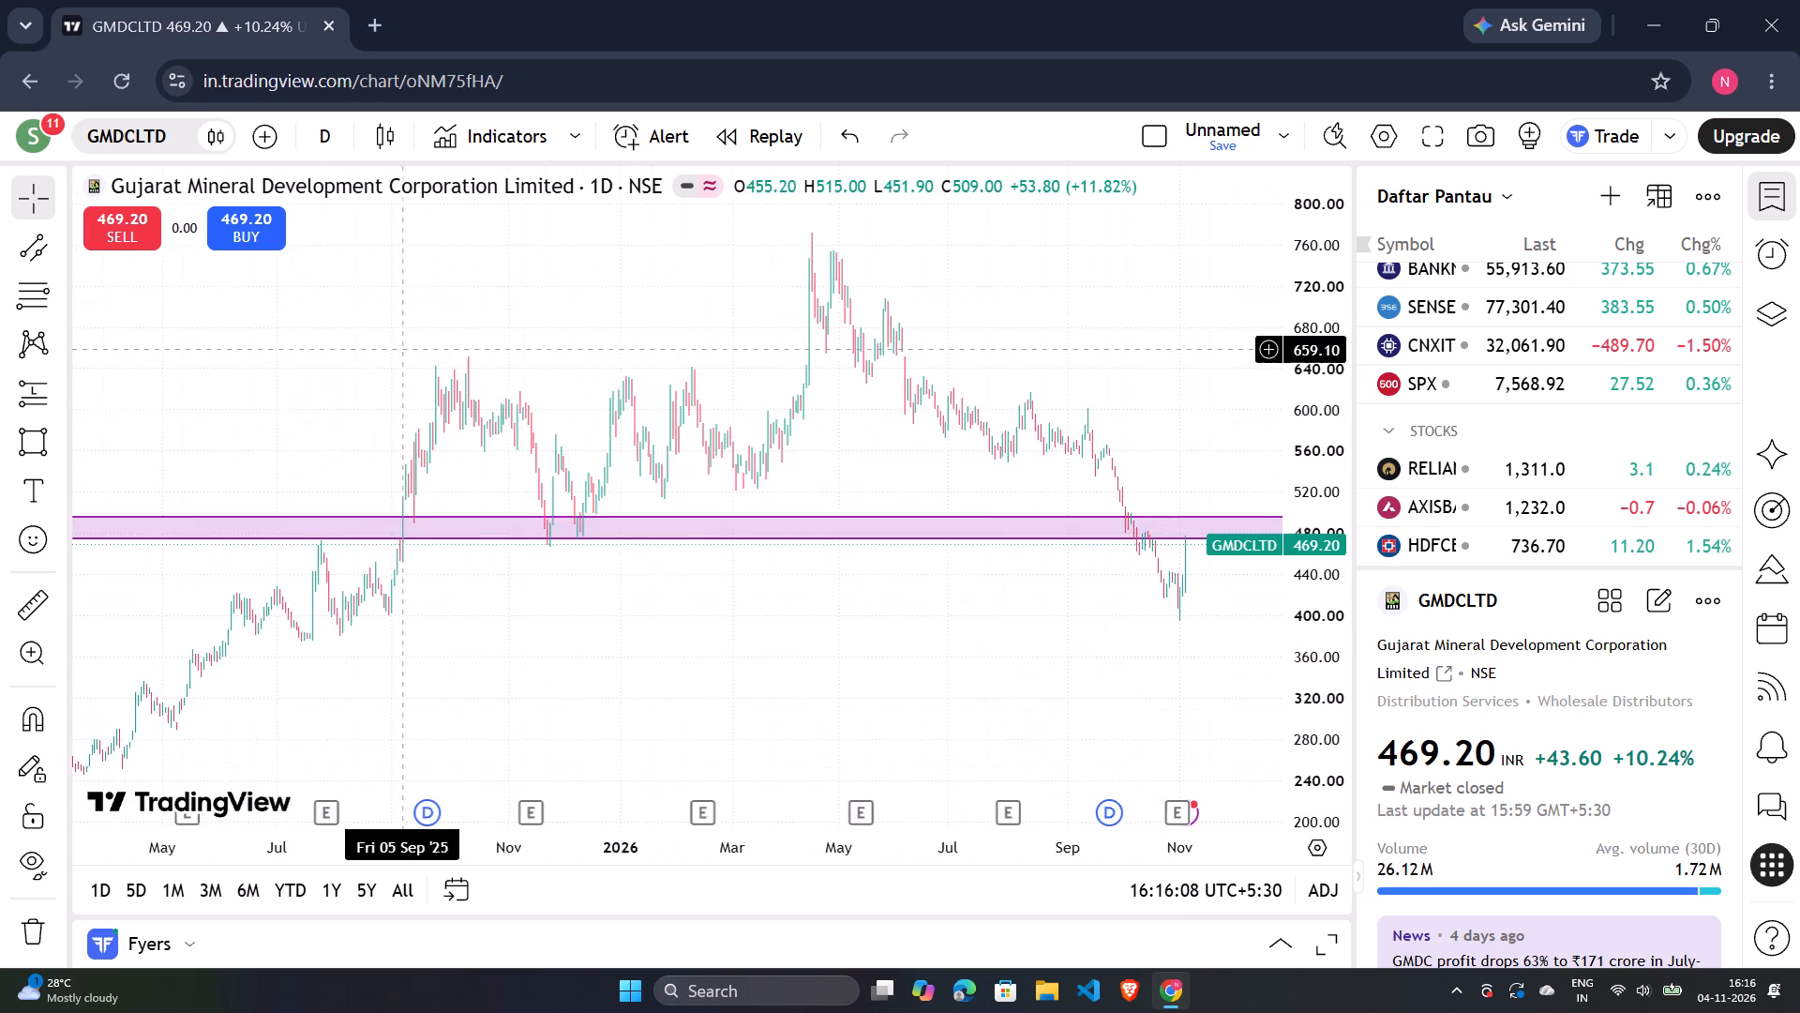
pyautogui.scroll(-18, 403, 349)
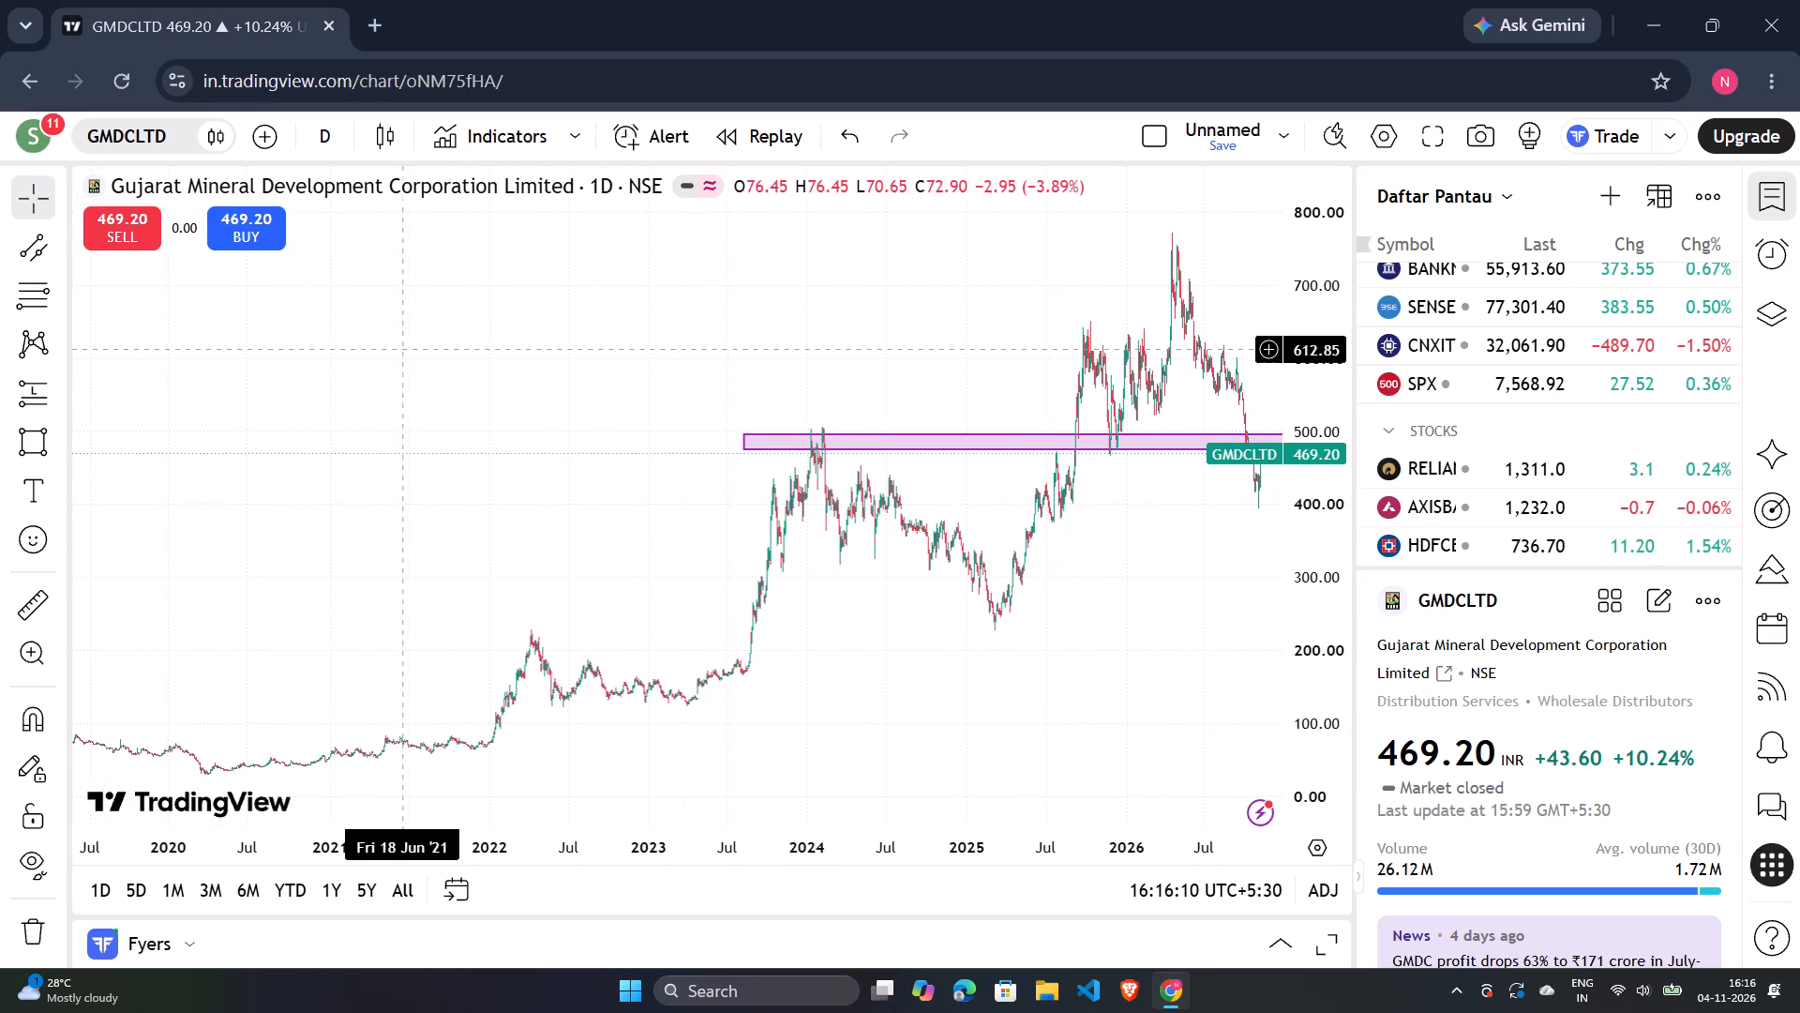
# Look back through GMDCLTD's older daily price history to its earliest candles in 1999.
pyautogui.moveTo(298, 472); pyautogui.dragTo(841, 413)
pyautogui.moveTo(543, 440); pyautogui.dragTo(786, 436)
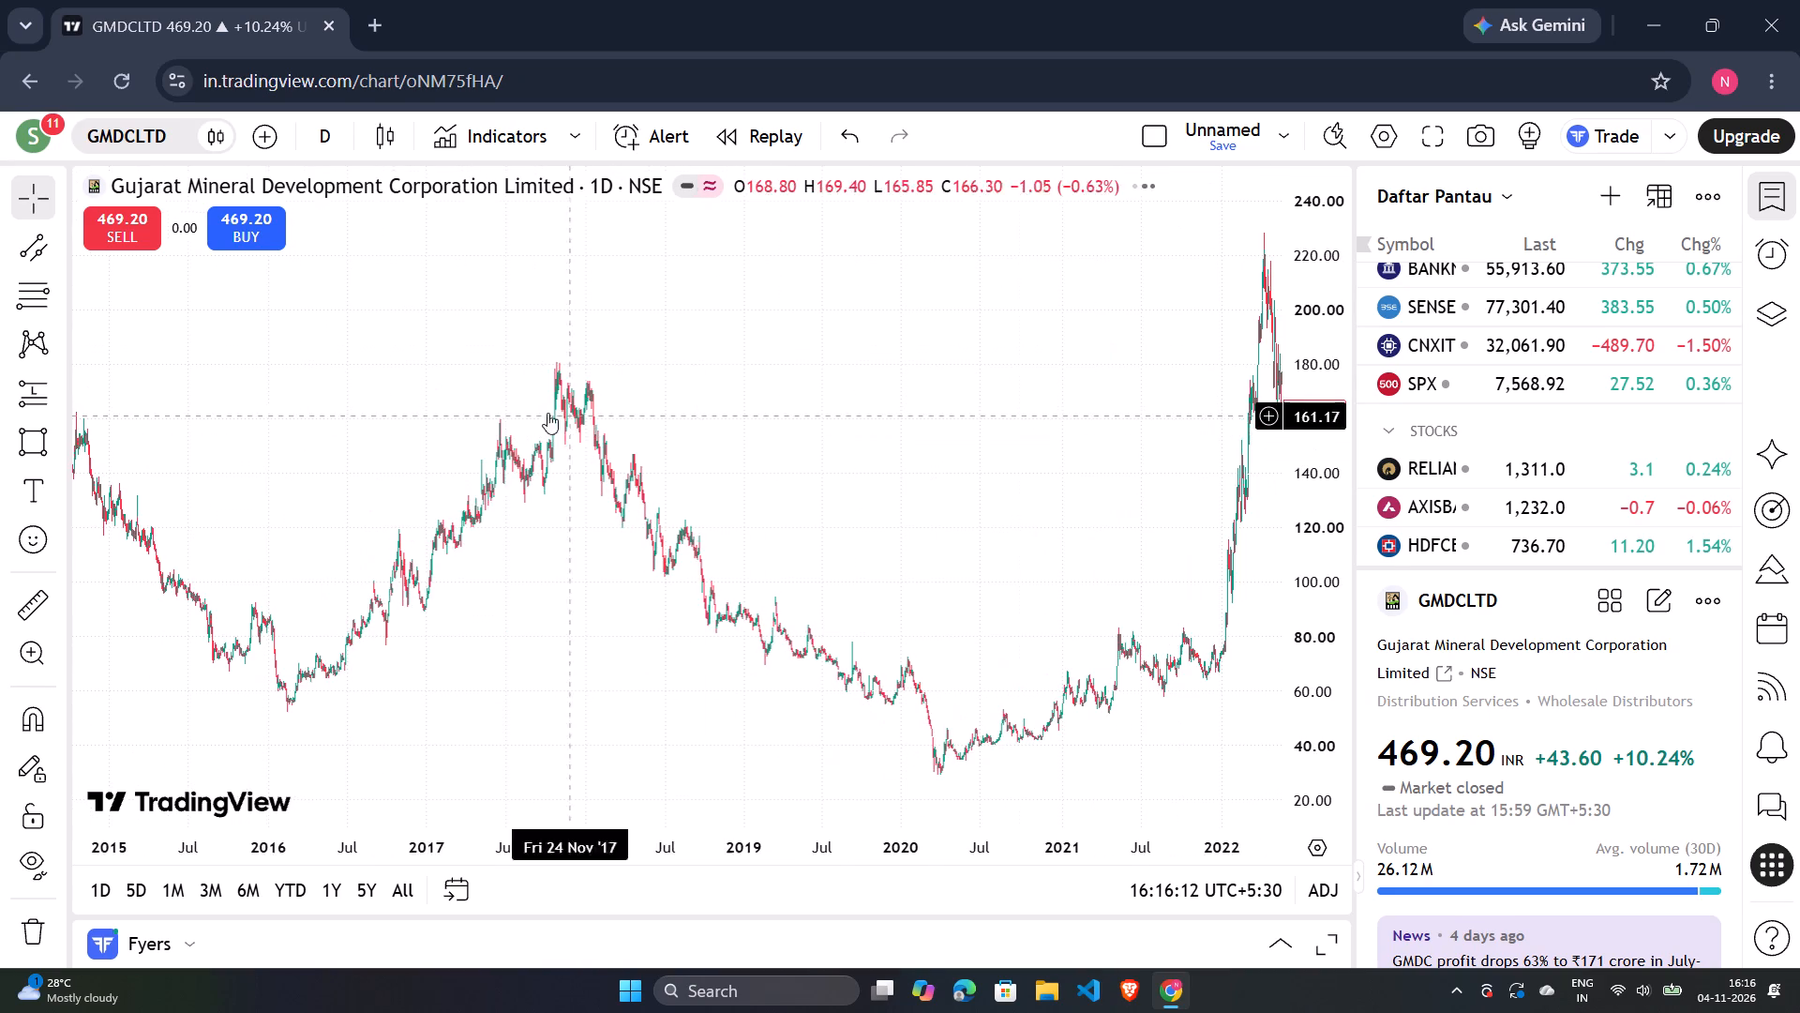
pyautogui.moveTo(327, 381); pyautogui.dragTo(654, 391)
pyautogui.moveTo(515, 395); pyautogui.dragTo(1001, 395)
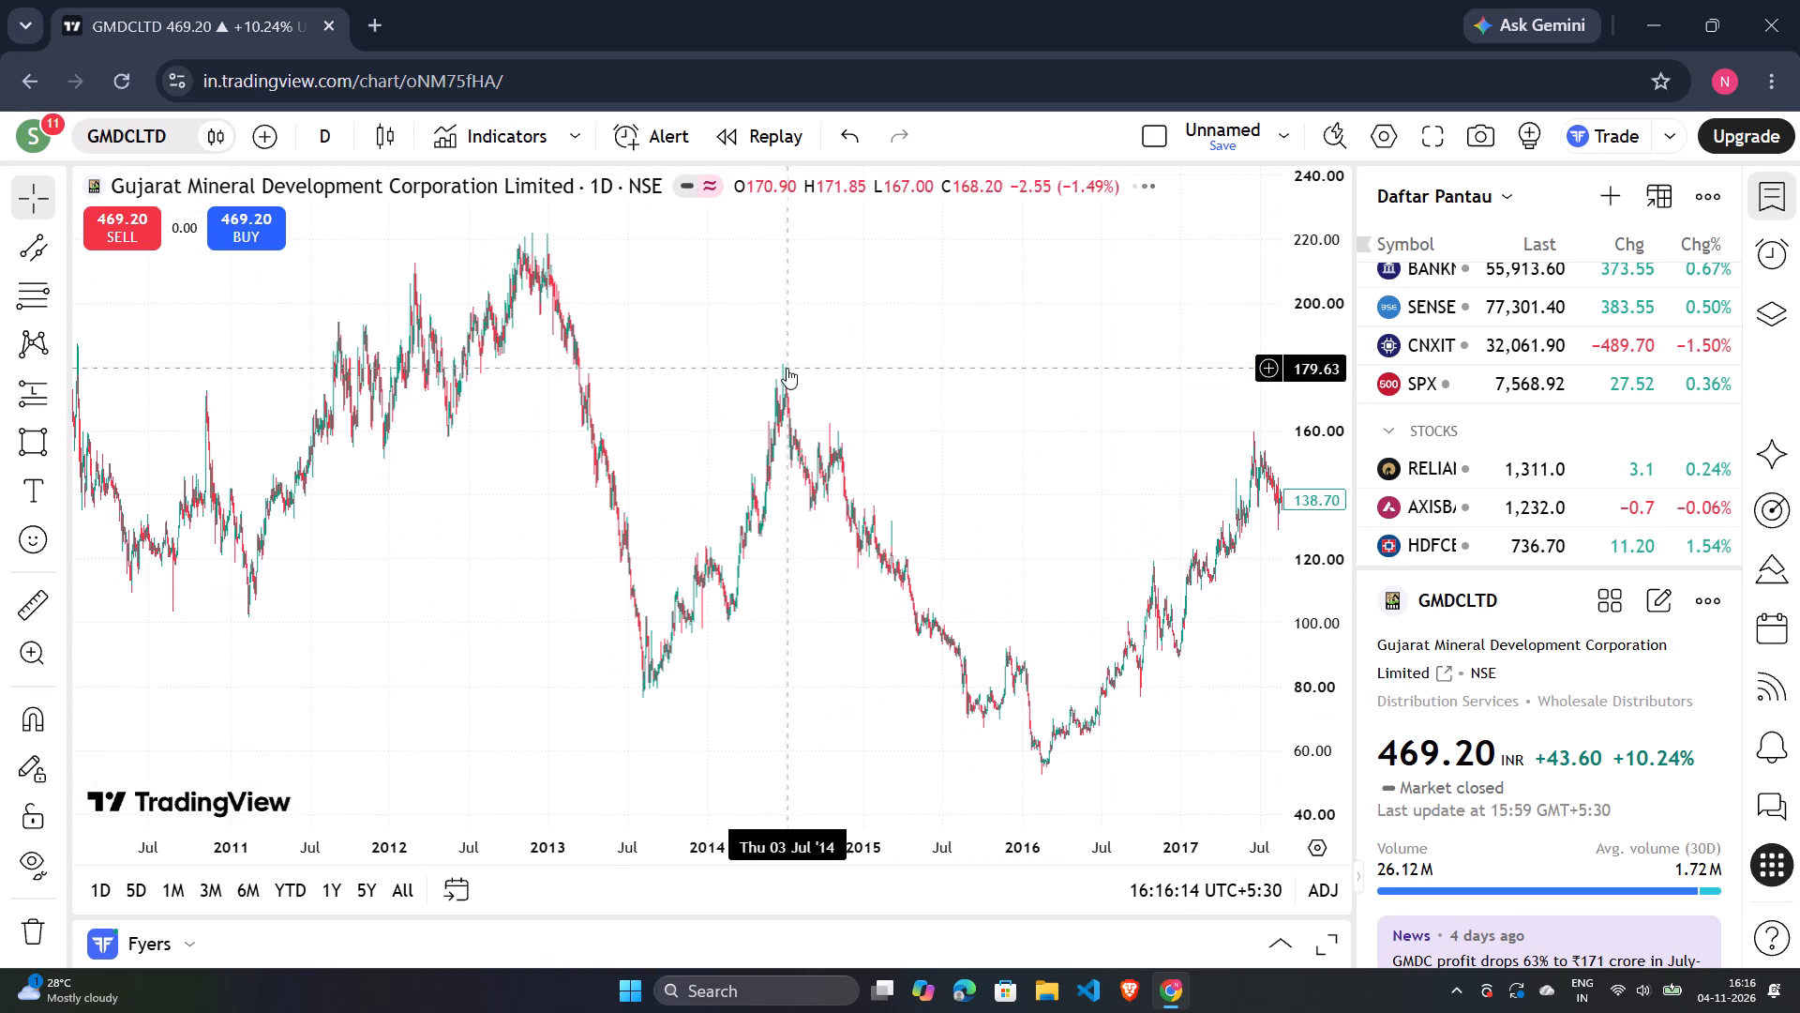
pyautogui.moveTo(708, 328); pyautogui.dragTo(712, 539)
pyautogui.moveTo(654, 371); pyautogui.dragTo(599, 569)
pyautogui.moveTo(307, 478); pyautogui.dragTo(457, 497)
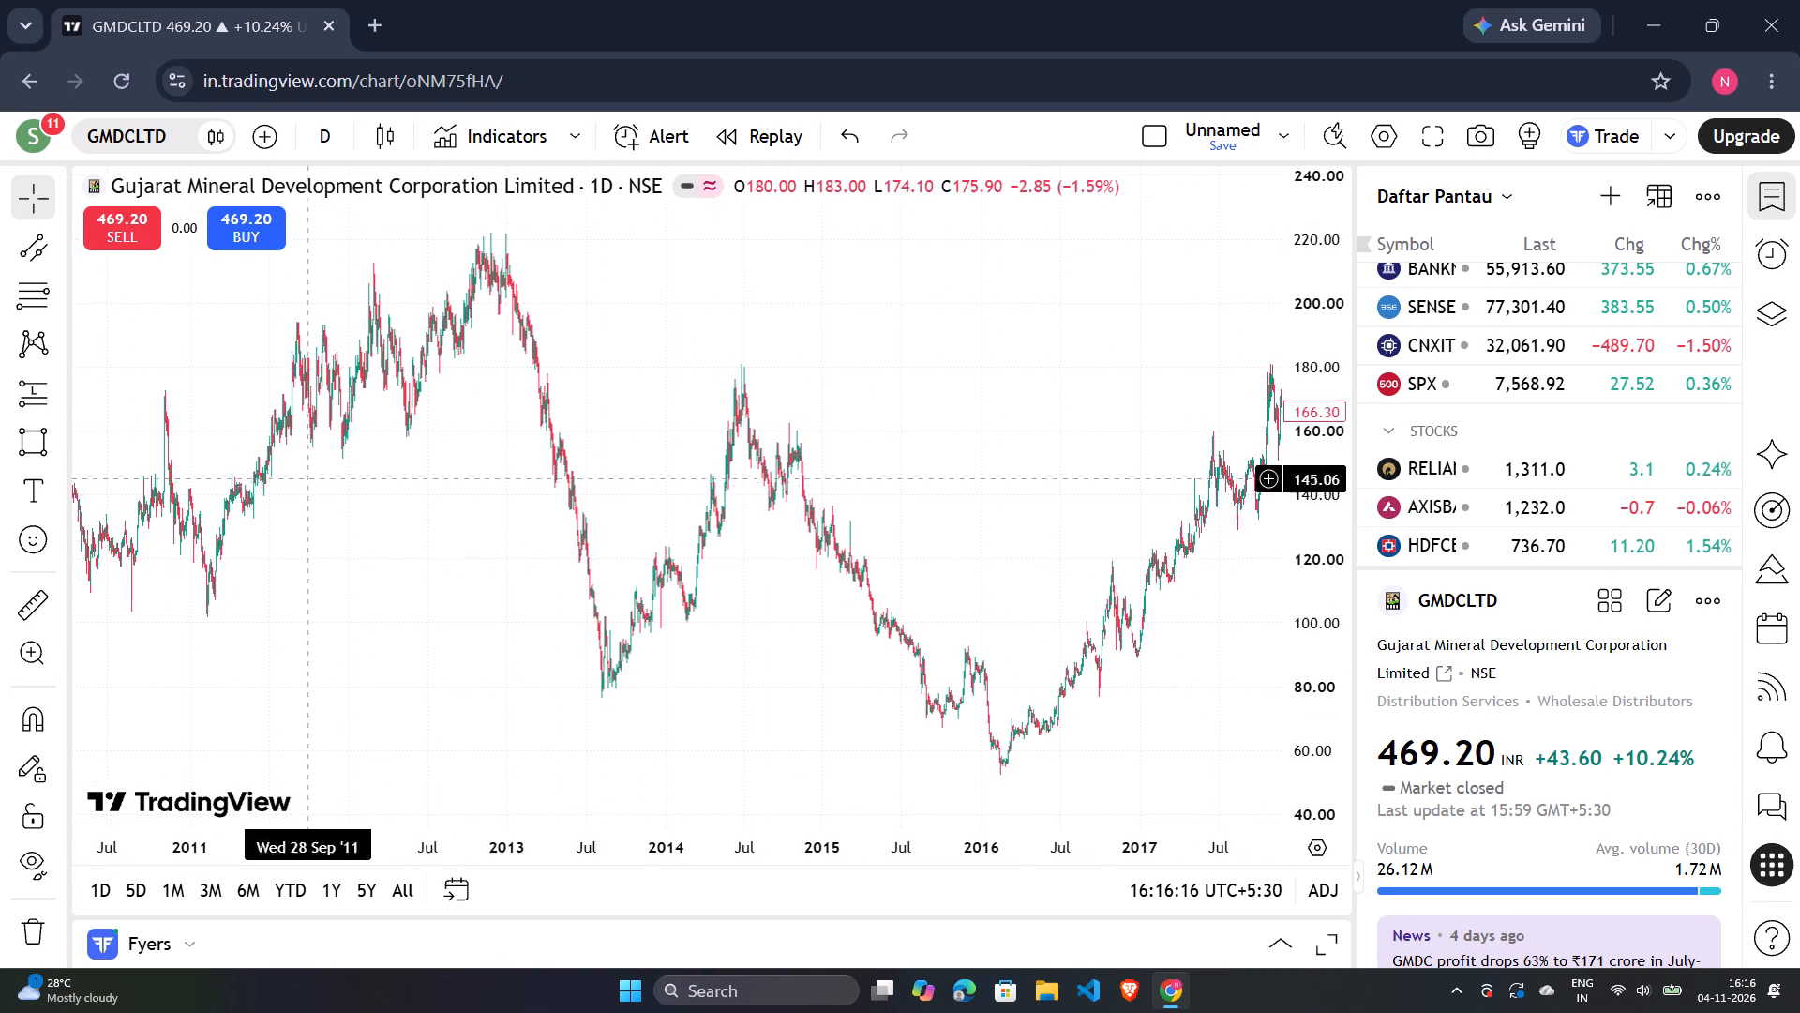
pyautogui.moveTo(457, 497); pyautogui.dragTo(612, 497)
pyautogui.moveTo(208, 499); pyautogui.dragTo(593, 499)
pyautogui.moveTo(327, 496); pyautogui.dragTo(692, 496)
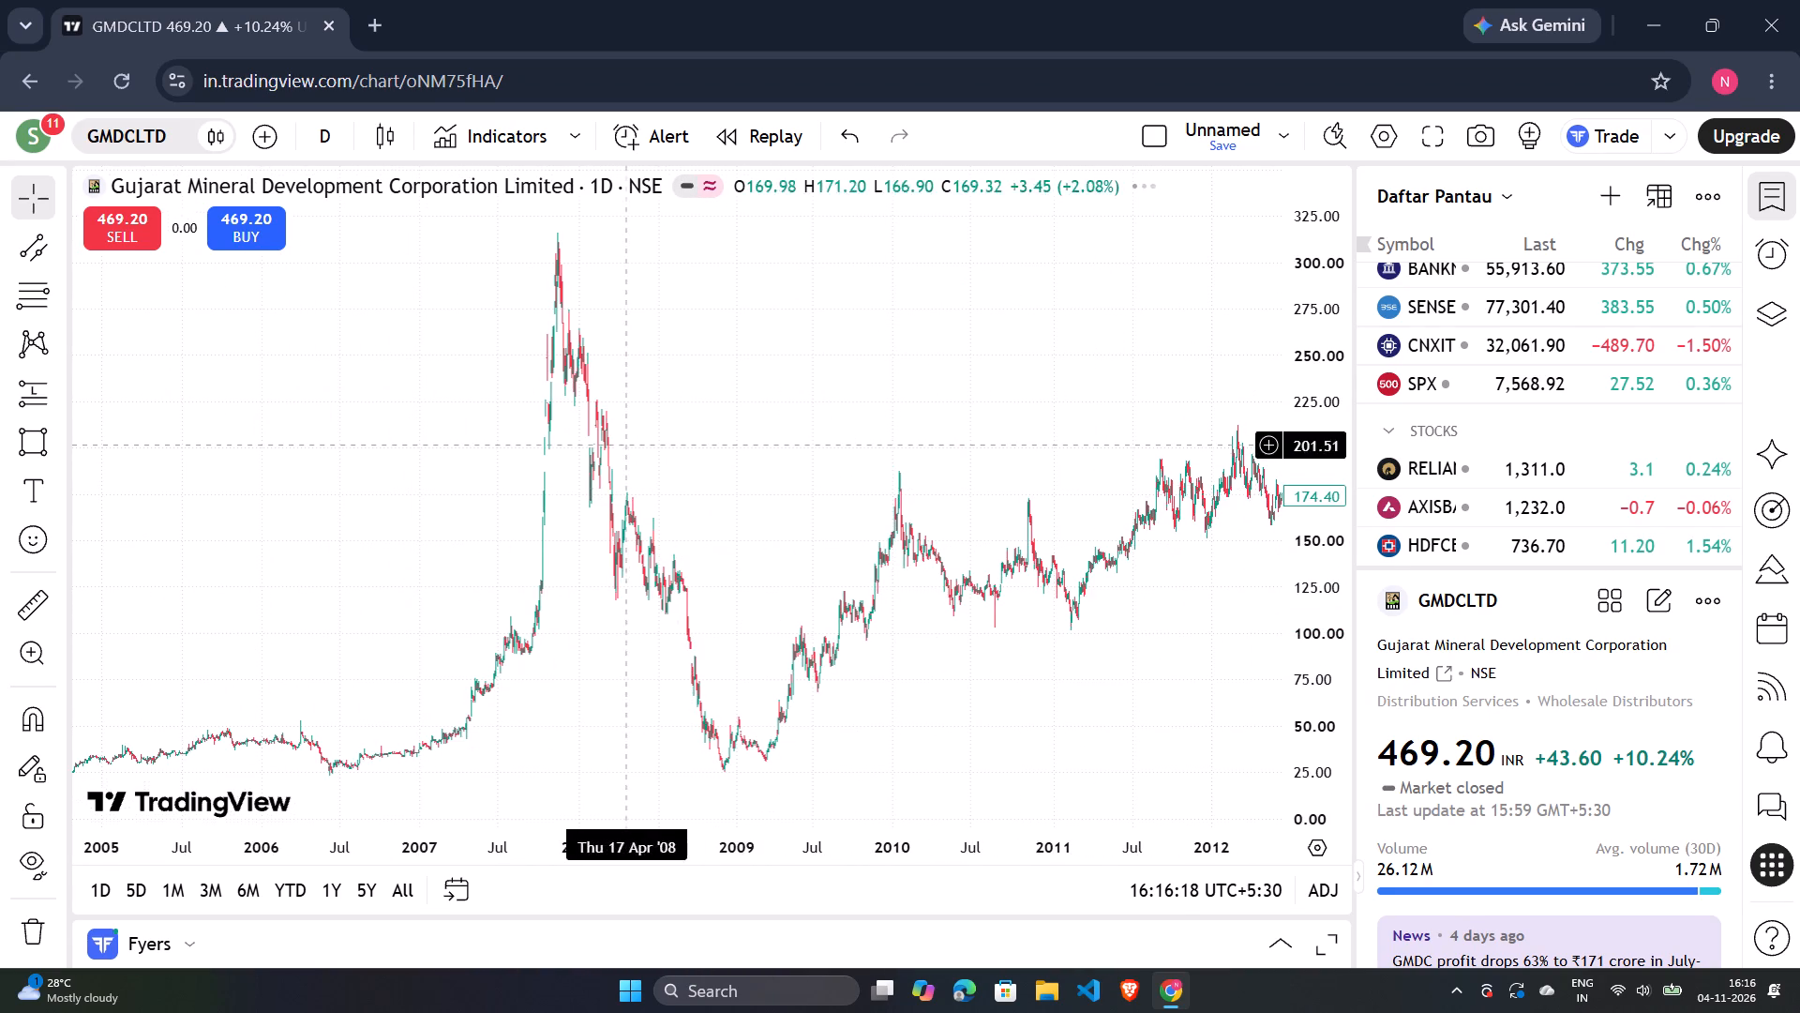
pyautogui.moveTo(428, 445); pyautogui.dragTo(635, 445)
pyautogui.moveTo(241, 445); pyautogui.dragTo(671, 445)
pyautogui.moveTo(363, 442); pyautogui.dragTo(1000, 413)
pyautogui.moveTo(239, 435); pyautogui.dragTo(697, 435)
pyautogui.moveTo(343, 449); pyautogui.dragTo(638, 446)
pyautogui.moveTo(403, 446); pyautogui.dragTo(628, 436)
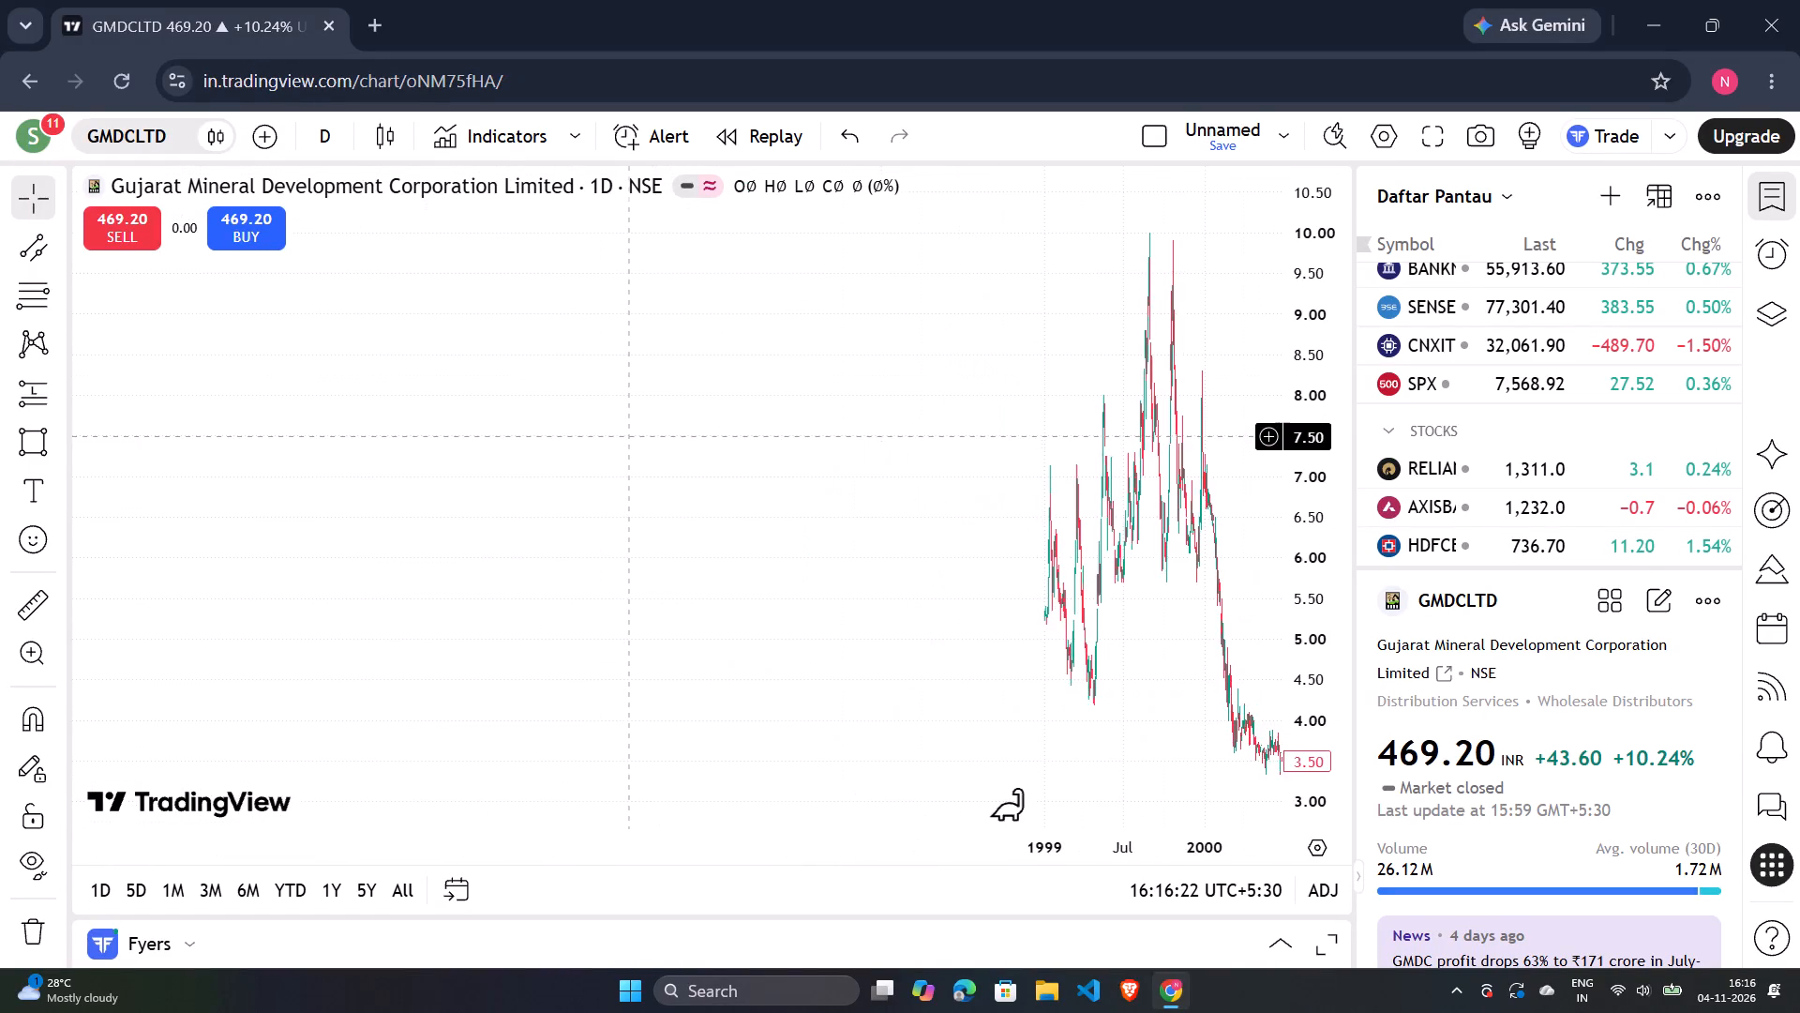
# Review GMDCLTD's daily price history from 1999 forward to the latest candles, leaving space after them.
pyautogui.moveTo(628, 436); pyautogui.dragTo(0, 660)
pyautogui.moveTo(750, 594); pyautogui.dragTo(53, 704)
pyautogui.moveTo(440, 663); pyautogui.dragTo(61, 737)
pyautogui.moveTo(247, 752); pyautogui.dragTo(107, 752)
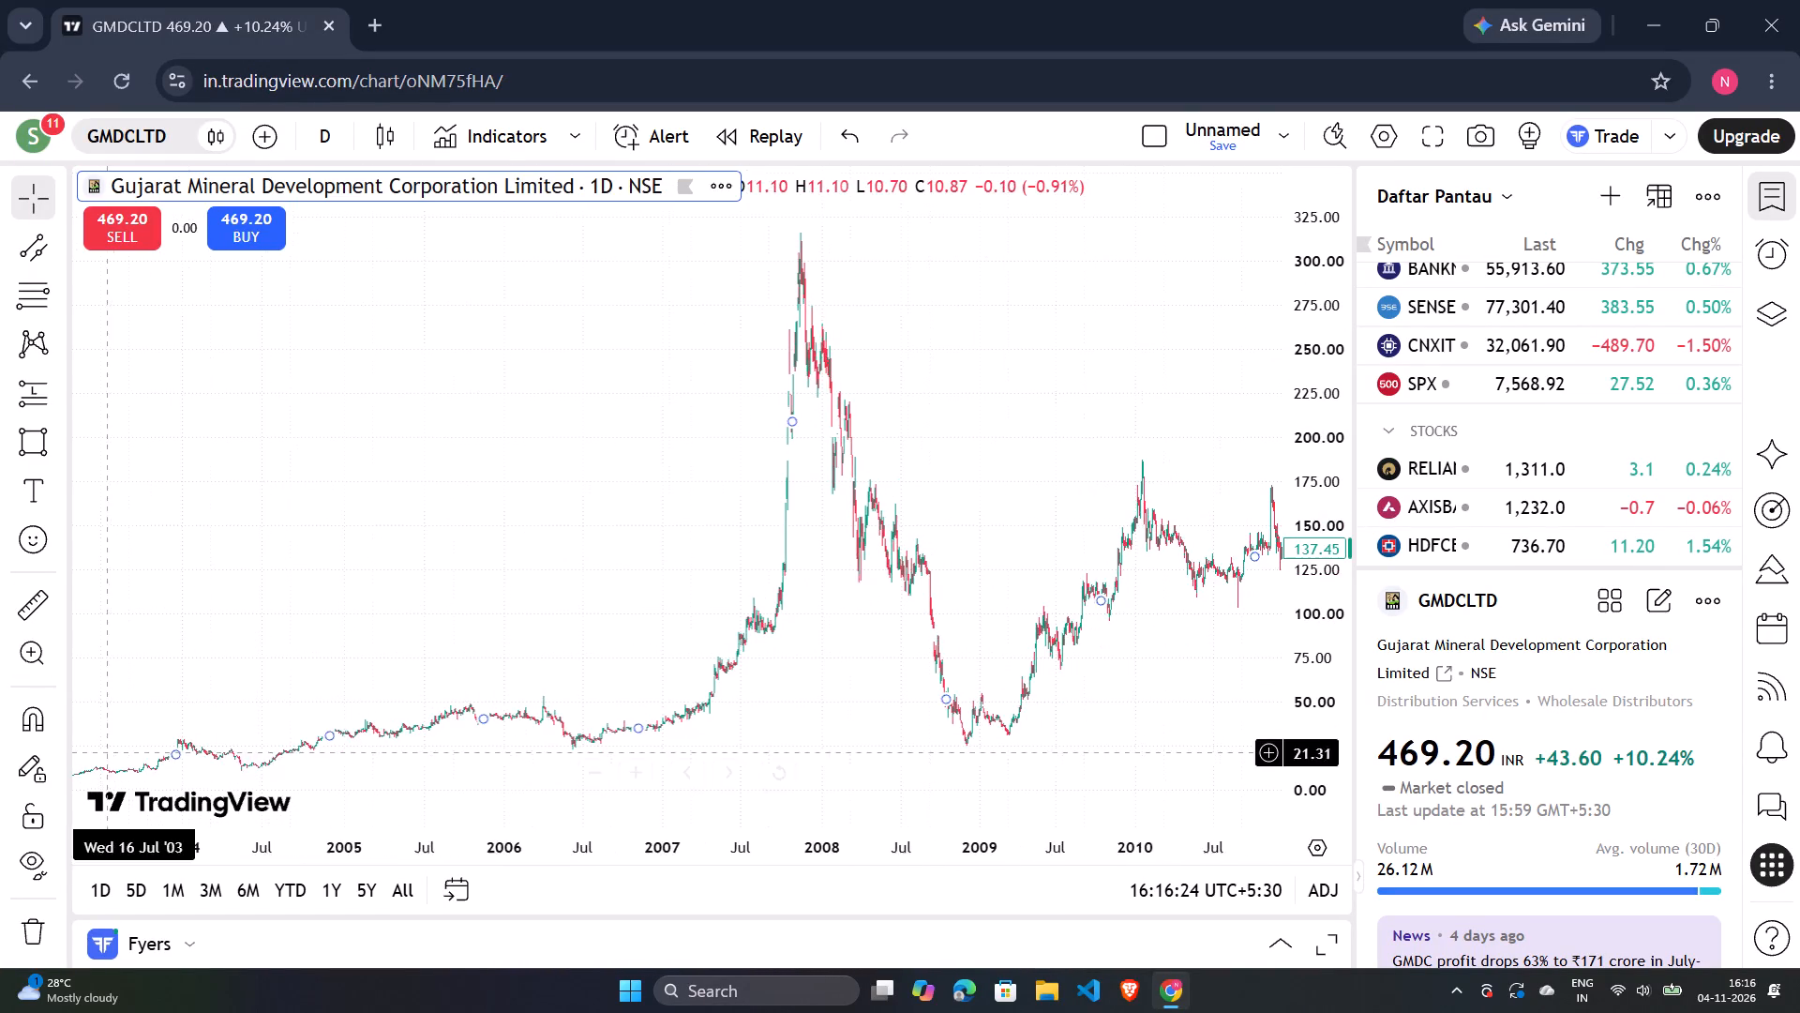
pyautogui.moveTo(107, 752); pyautogui.dragTo(107, 753)
pyautogui.moveTo(628, 586); pyautogui.dragTo(207, 688)
pyautogui.moveTo(624, 615); pyautogui.dragTo(140, 718)
pyautogui.moveTo(833, 559); pyautogui.dragTo(0, 764)
pyautogui.moveTo(406, 676); pyautogui.dragTo(0, 807)
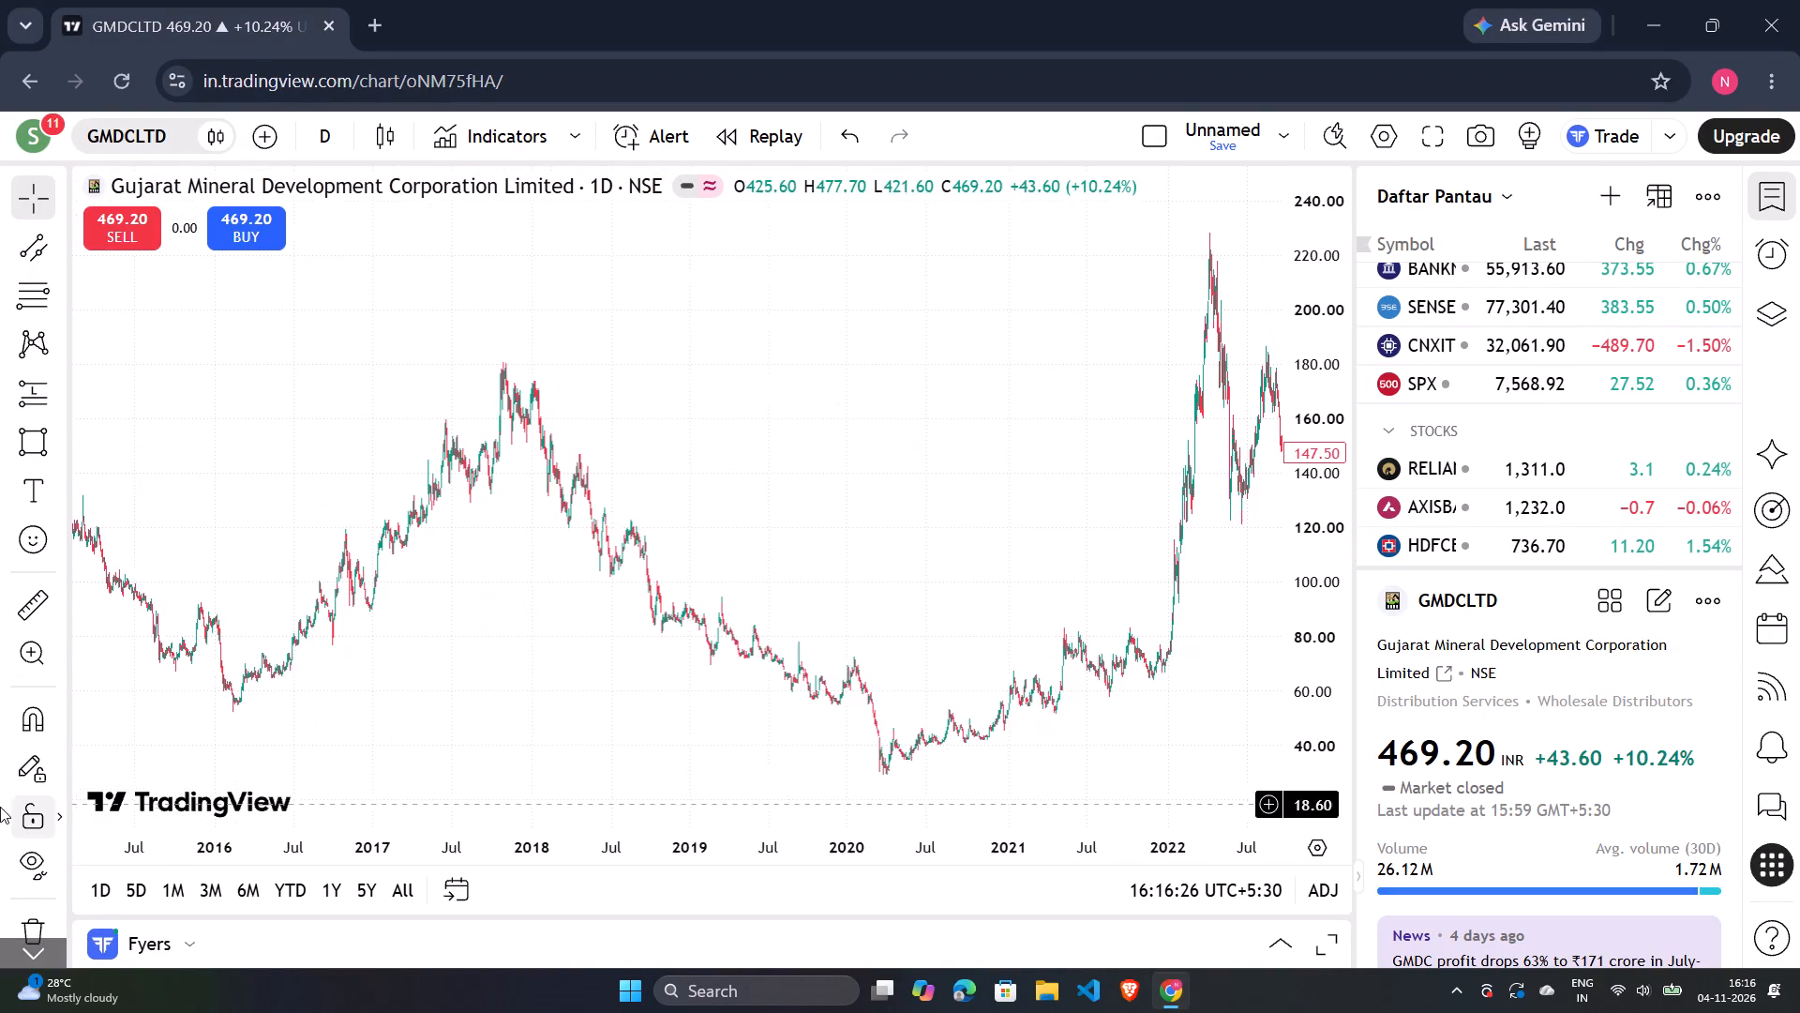
pyautogui.moveTo(0, 807); pyautogui.dragTo(0, 808)
pyautogui.moveTo(427, 740); pyautogui.dragTo(0, 840)
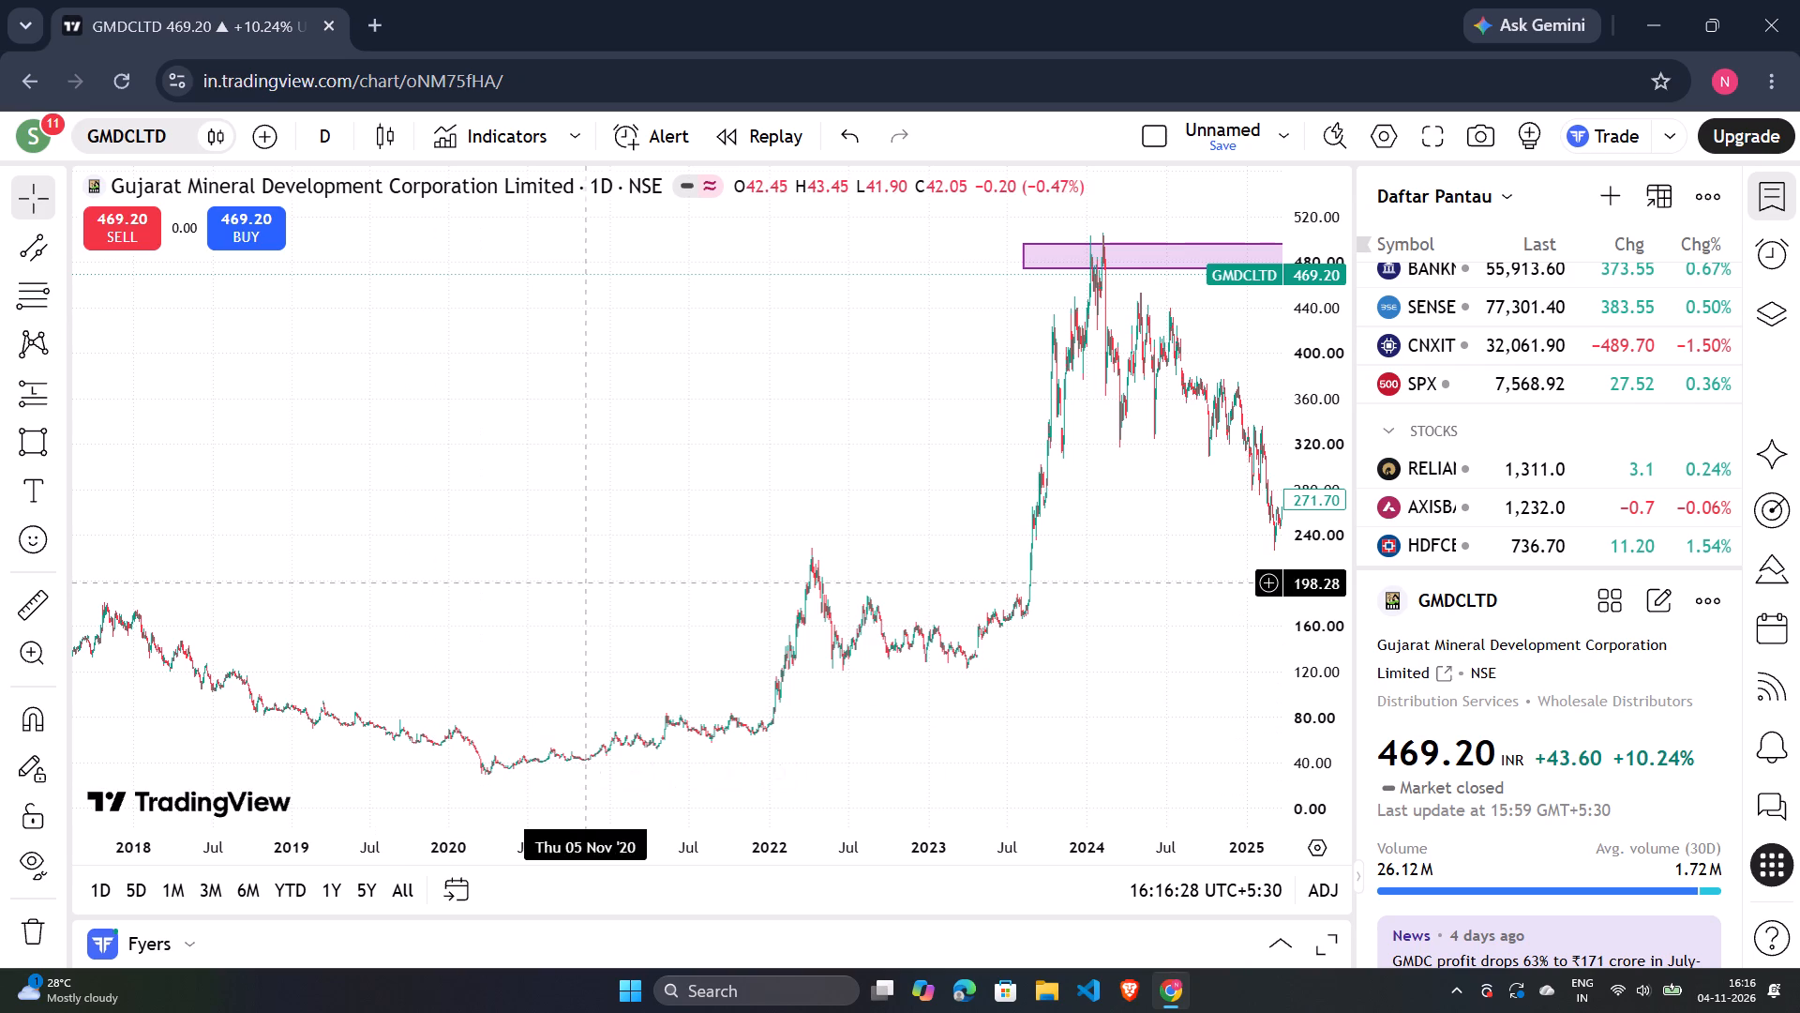
pyautogui.moveTo(585, 576); pyautogui.dragTo(149, 577)
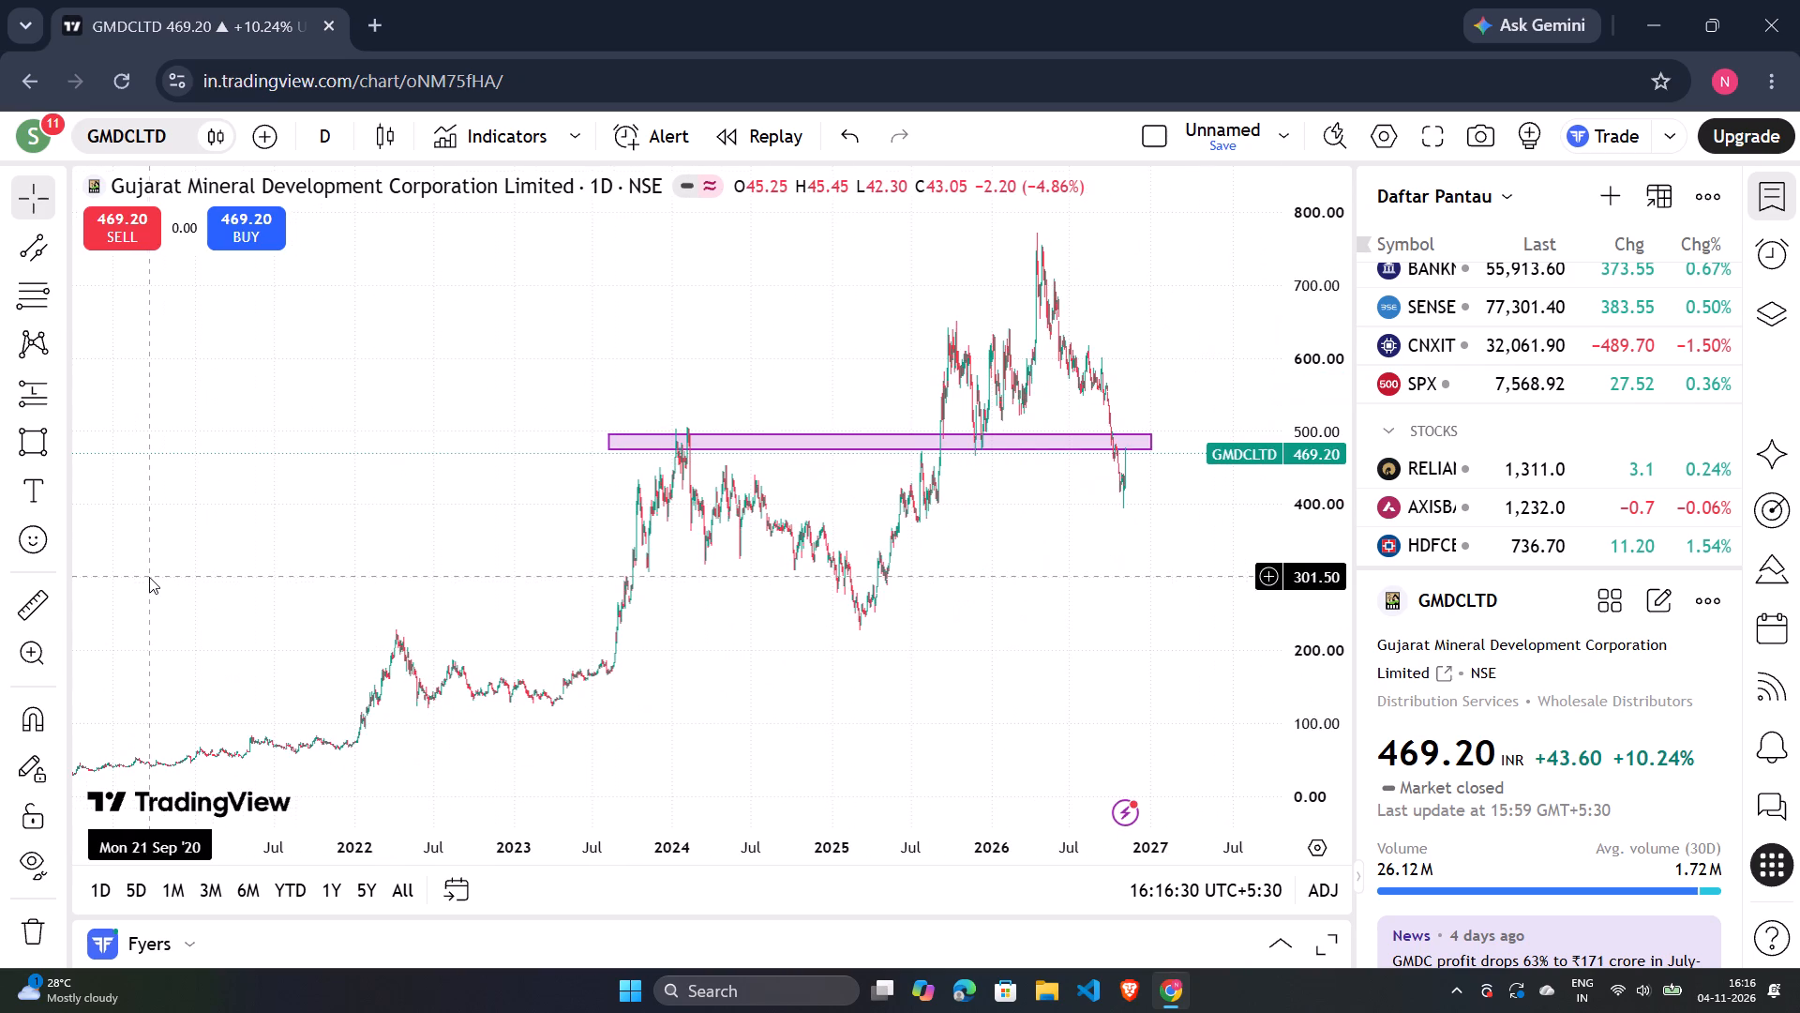
# Draw a rectangle zone from about 226 to 238, spanning the 2022 high and the 2025 low, from late 2021 to 1 April 2027.
pyautogui.click(28, 587)
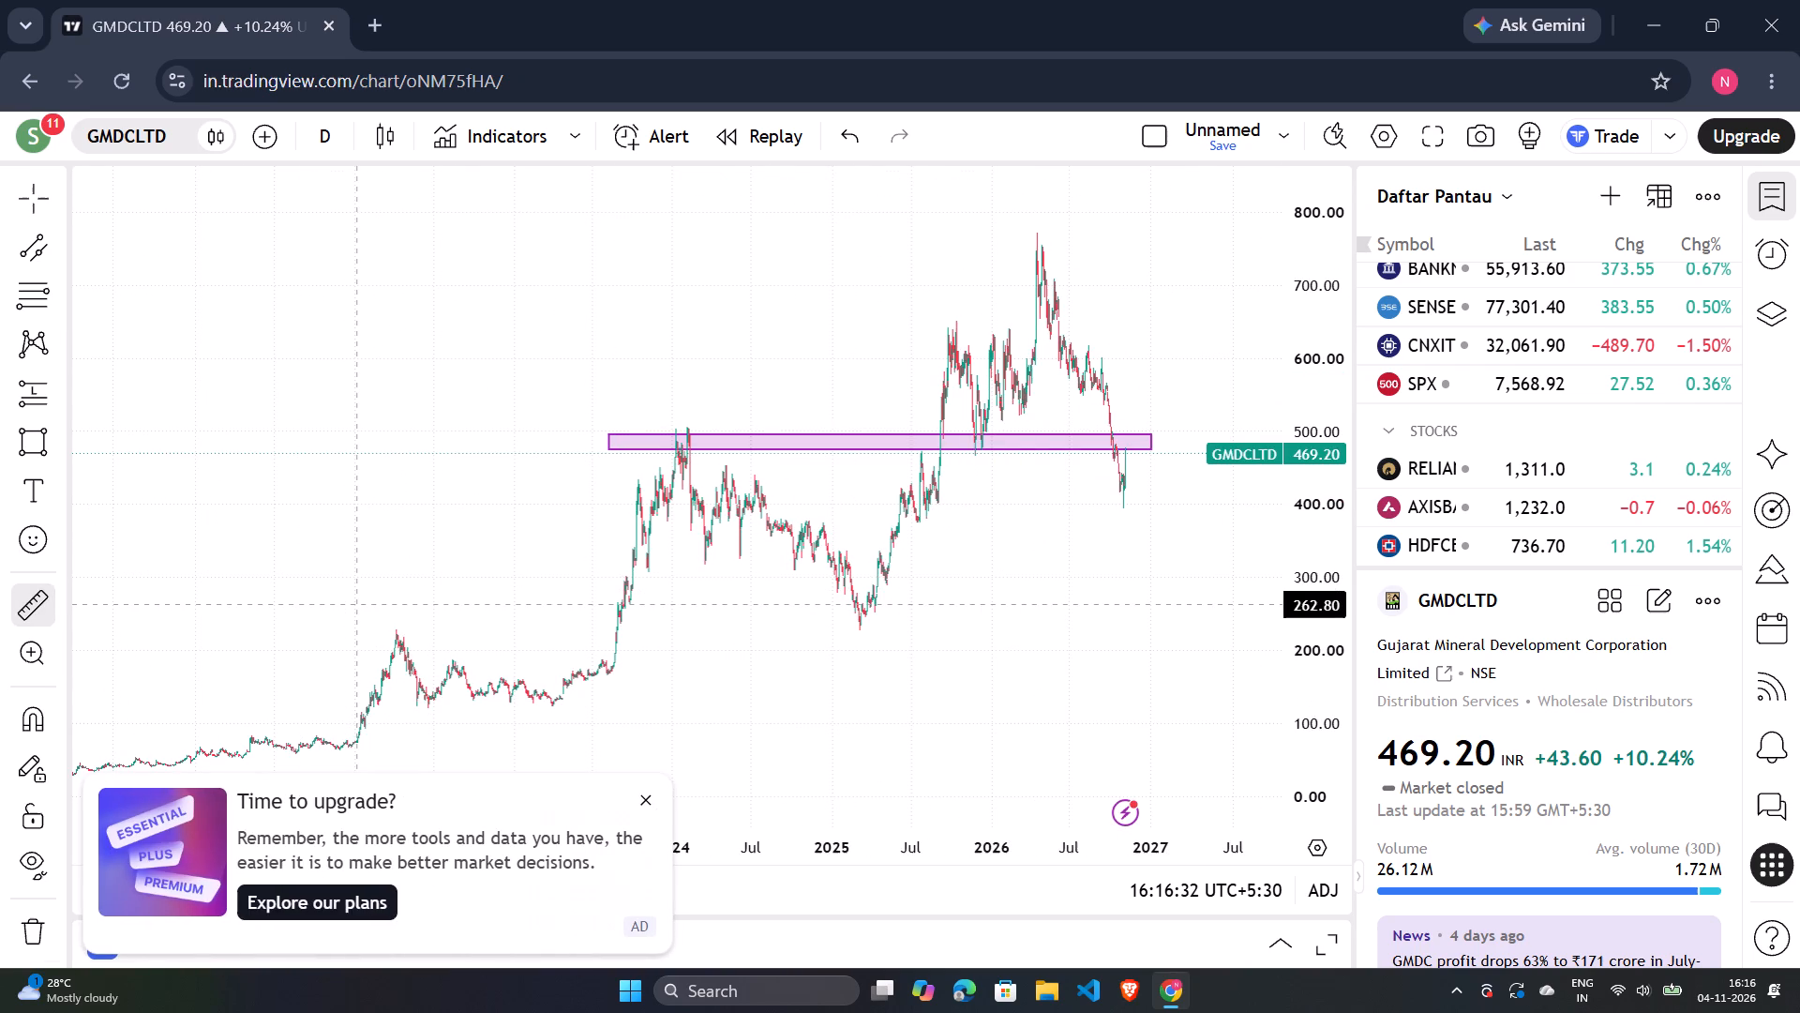
pyautogui.scroll(-3, 356, 622)
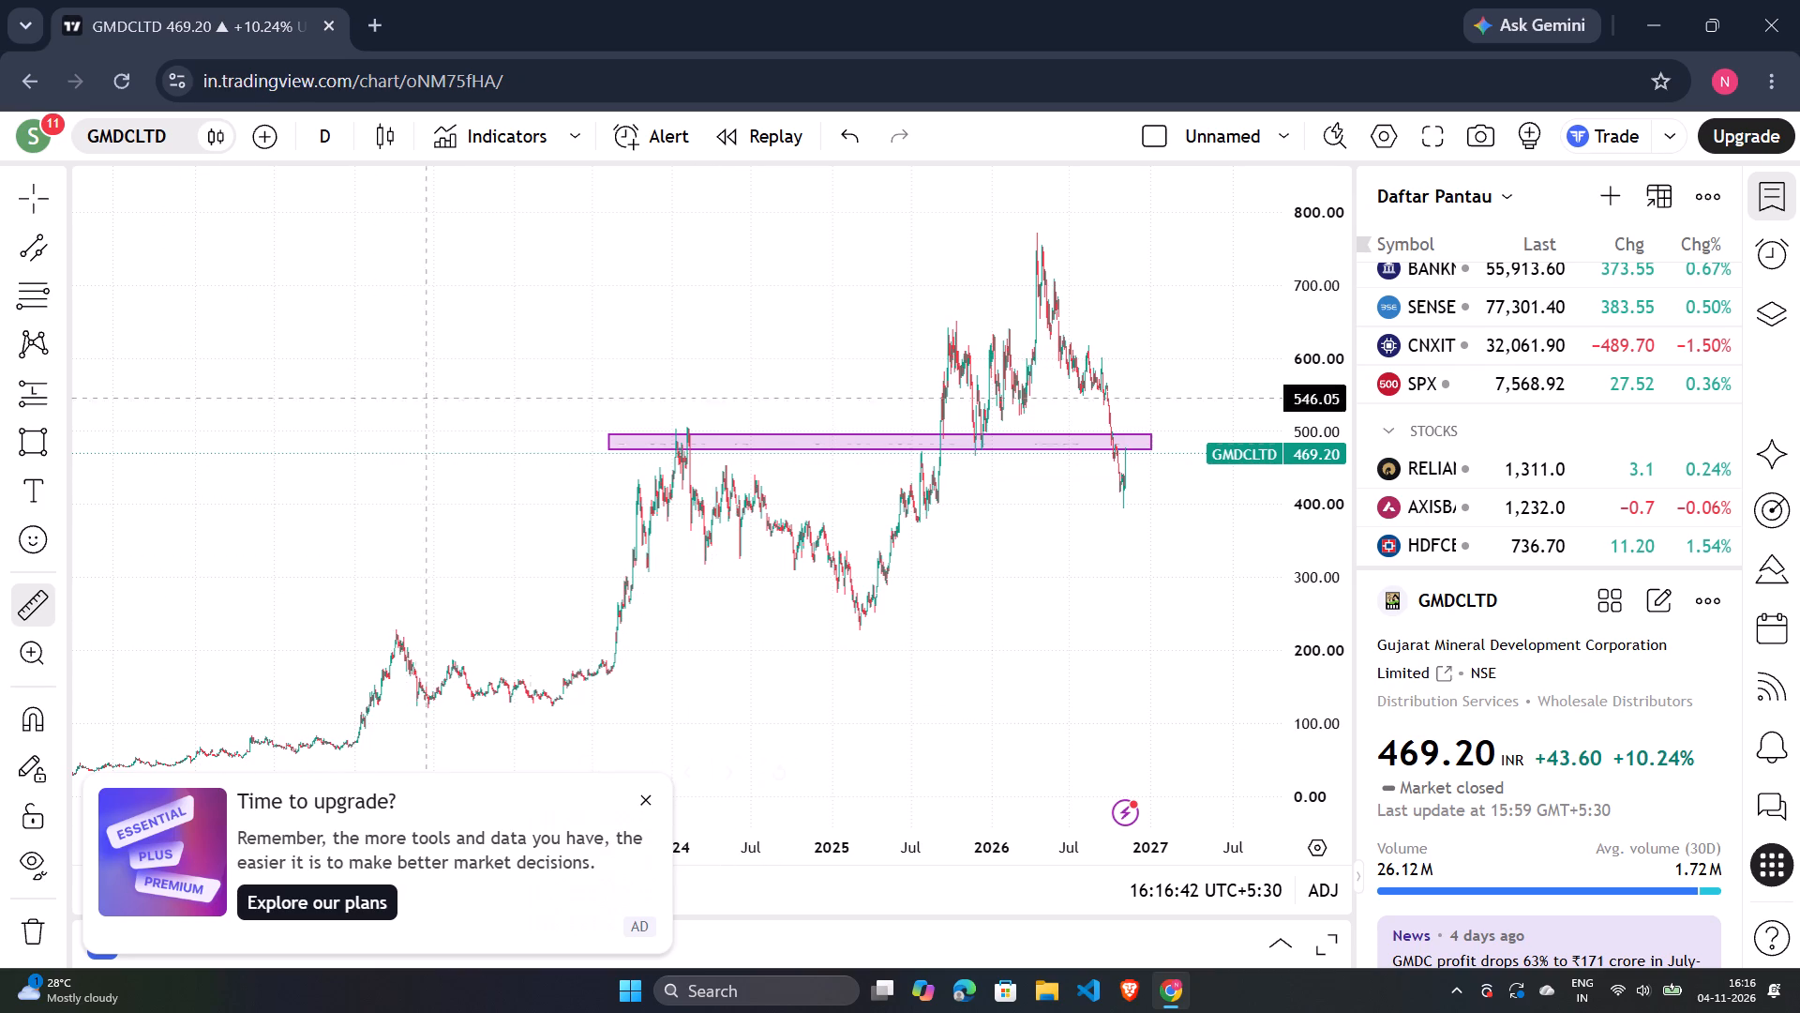
pyautogui.click(42, 446)
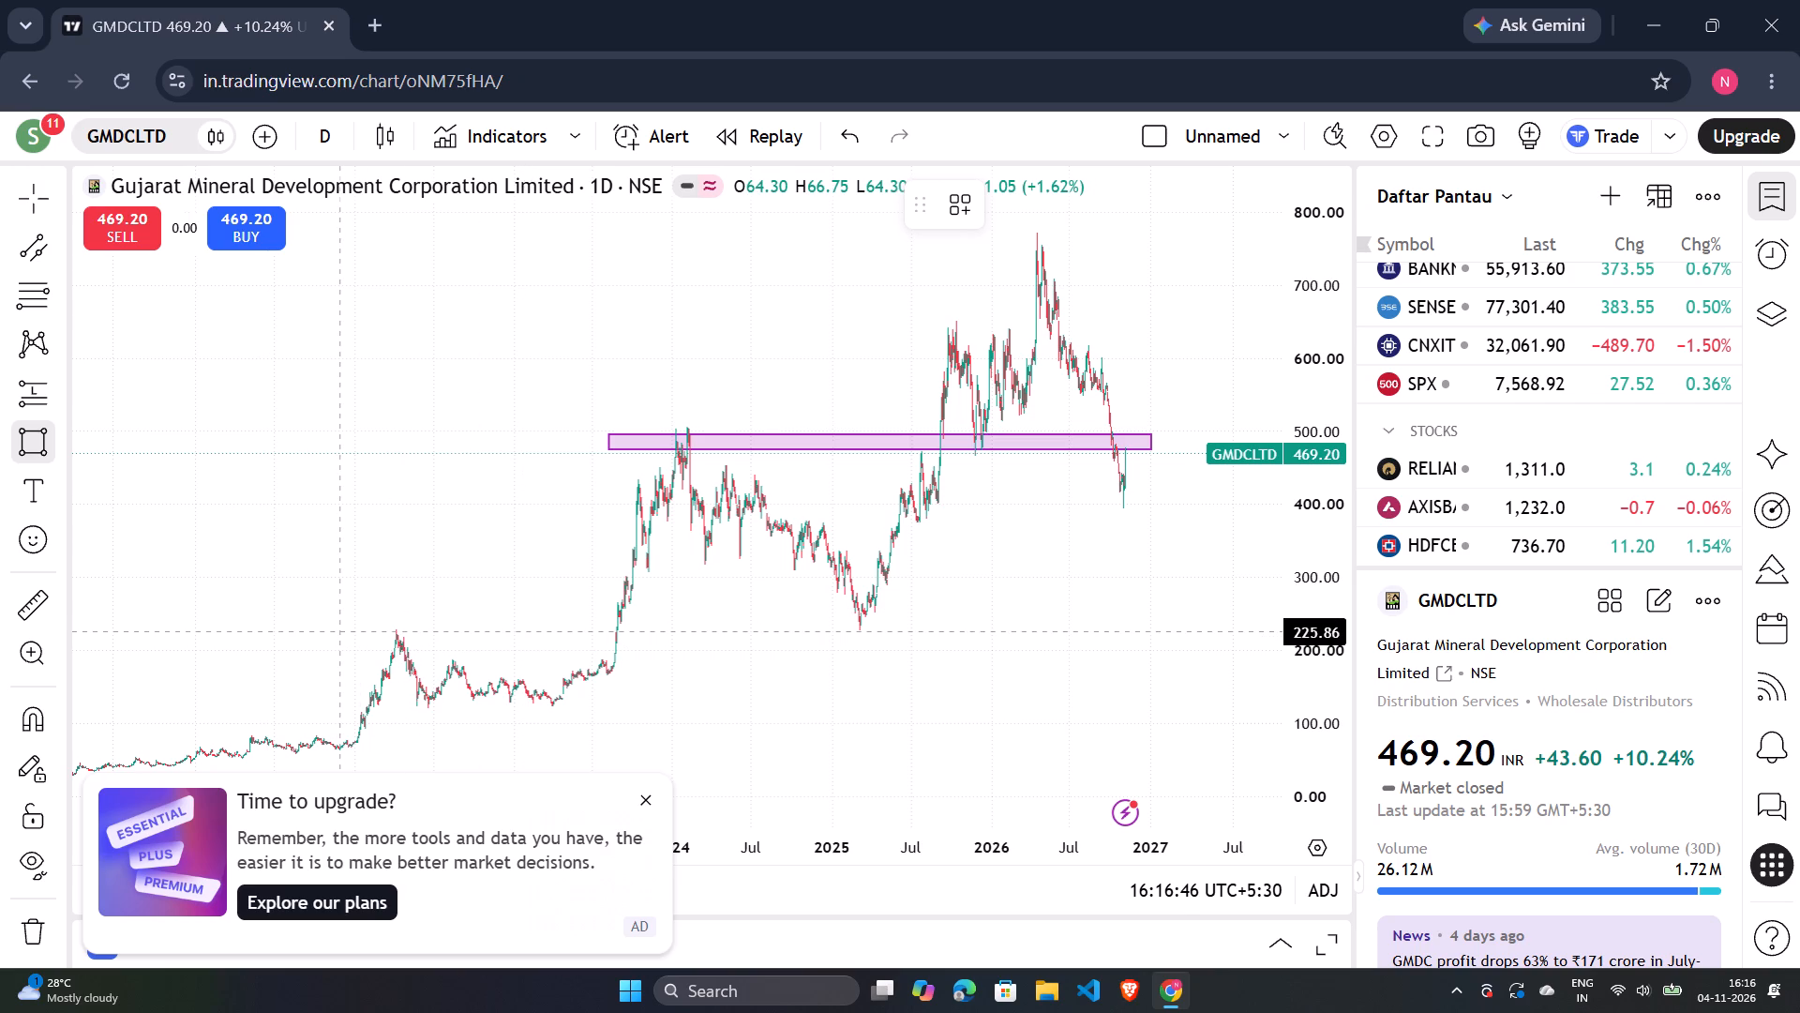
pyautogui.moveTo(340, 632); pyautogui.dragTo(986, 605)
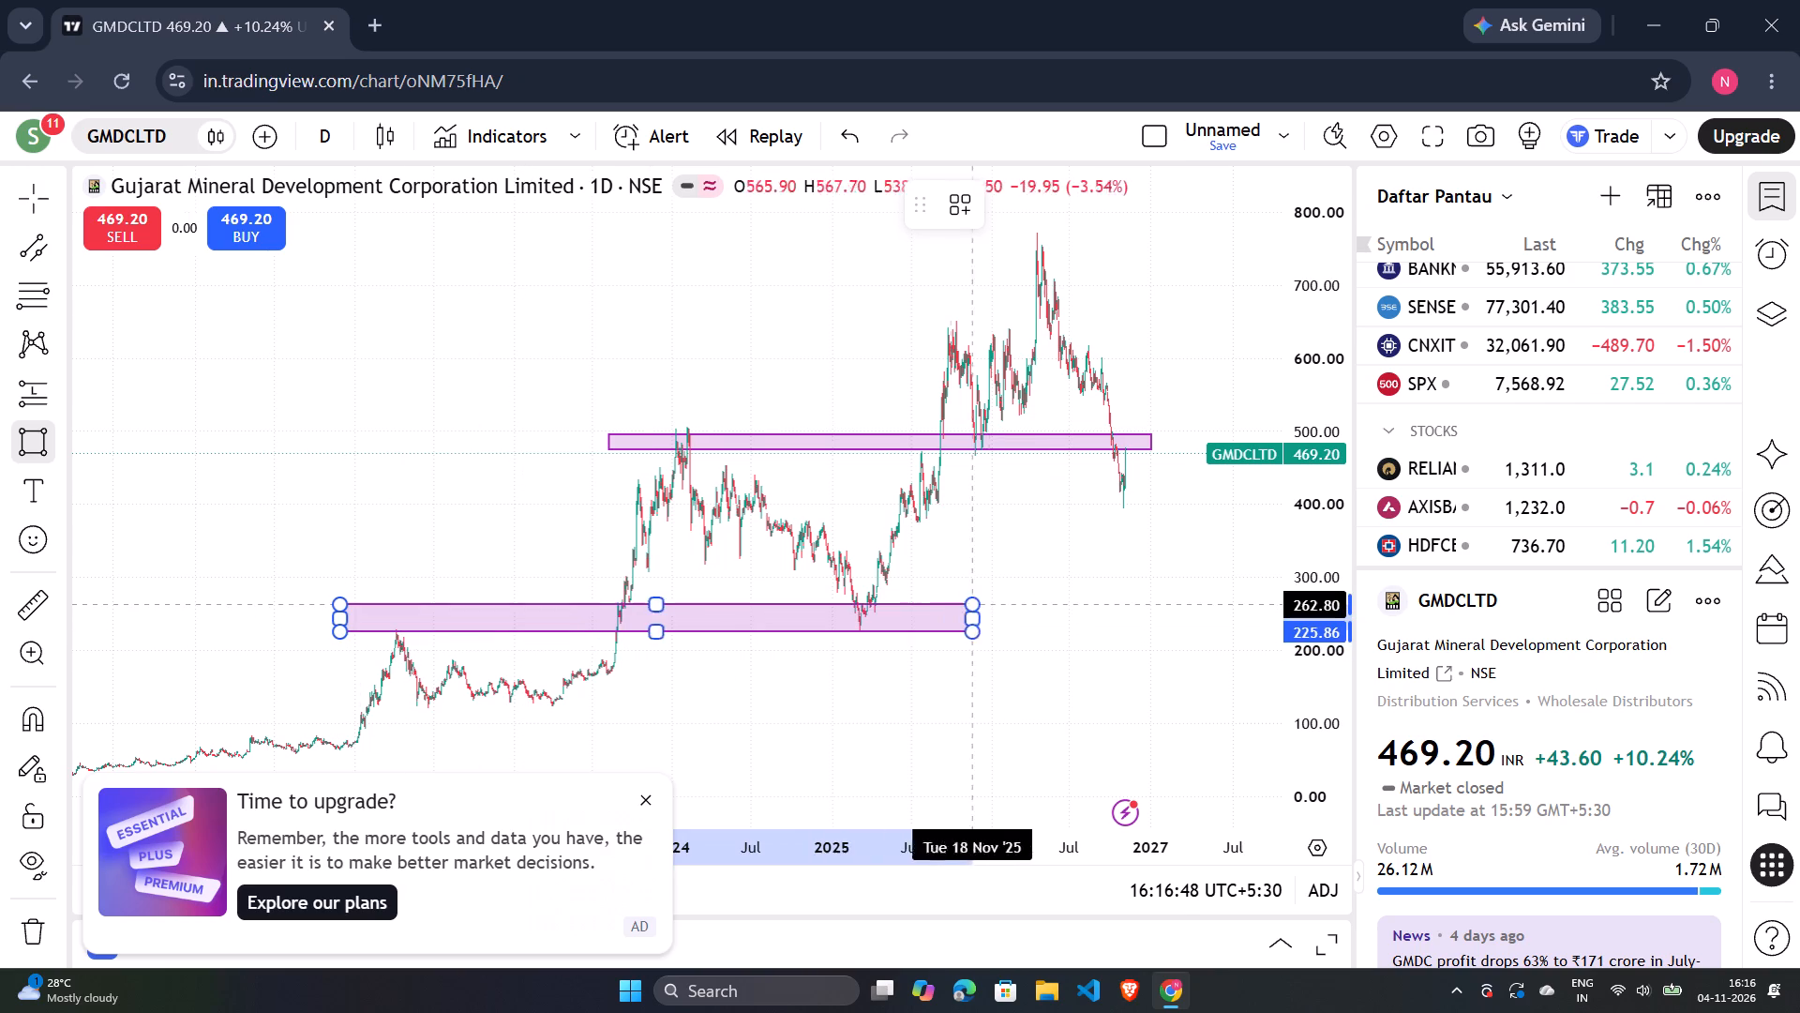
pyautogui.moveTo(986, 605); pyautogui.dragTo(1090, 616)
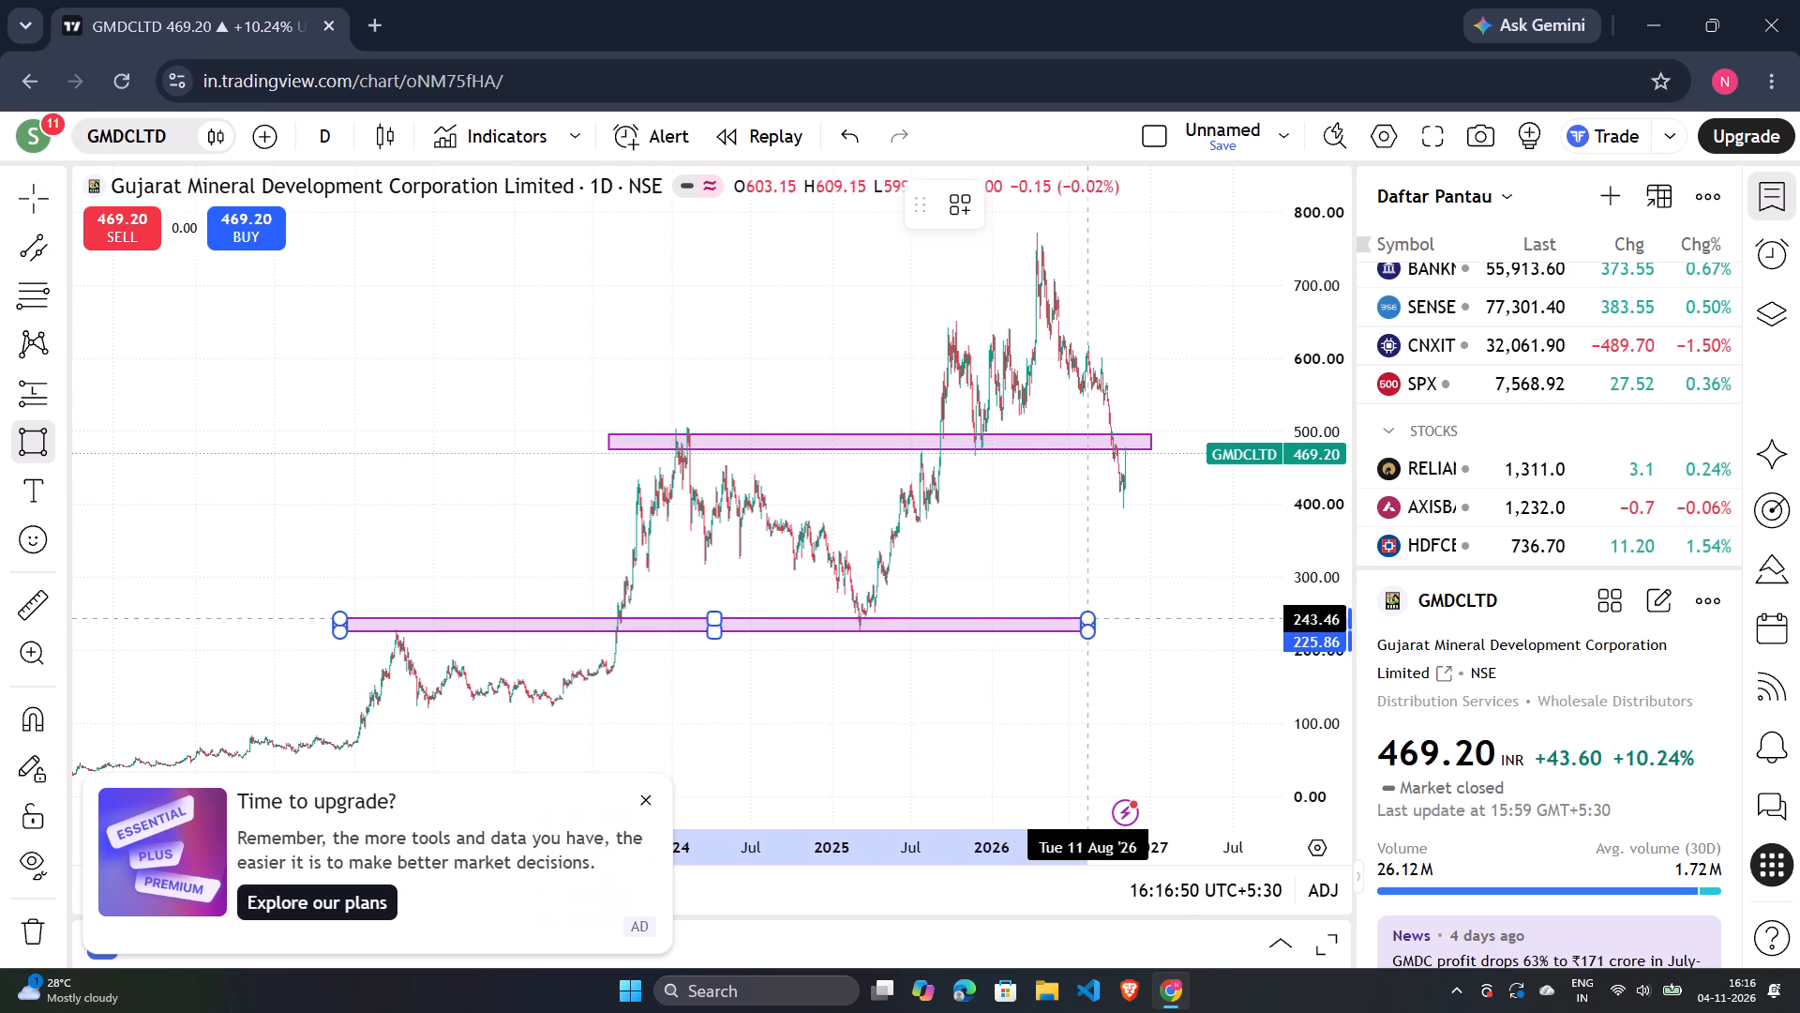
pyautogui.moveTo(1090, 616); pyautogui.dragTo(1129, 572)
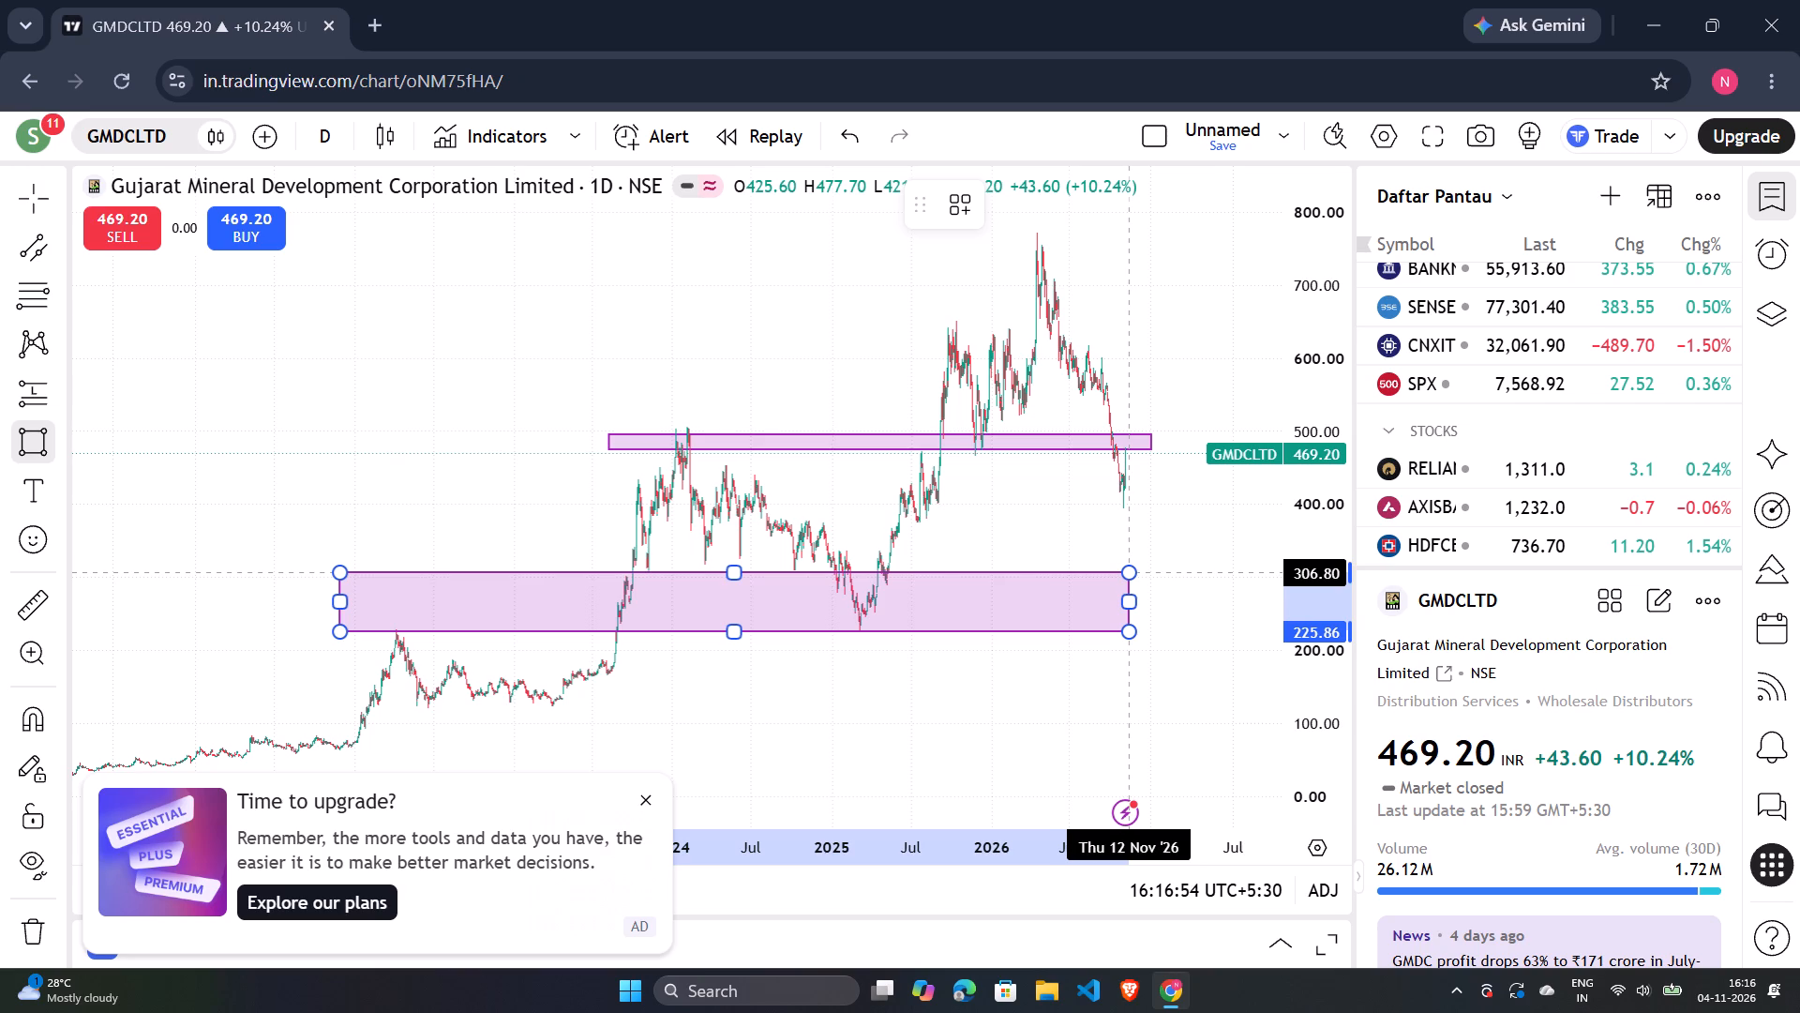
pyautogui.moveTo(1129, 572); pyautogui.dragTo(1163, 628)
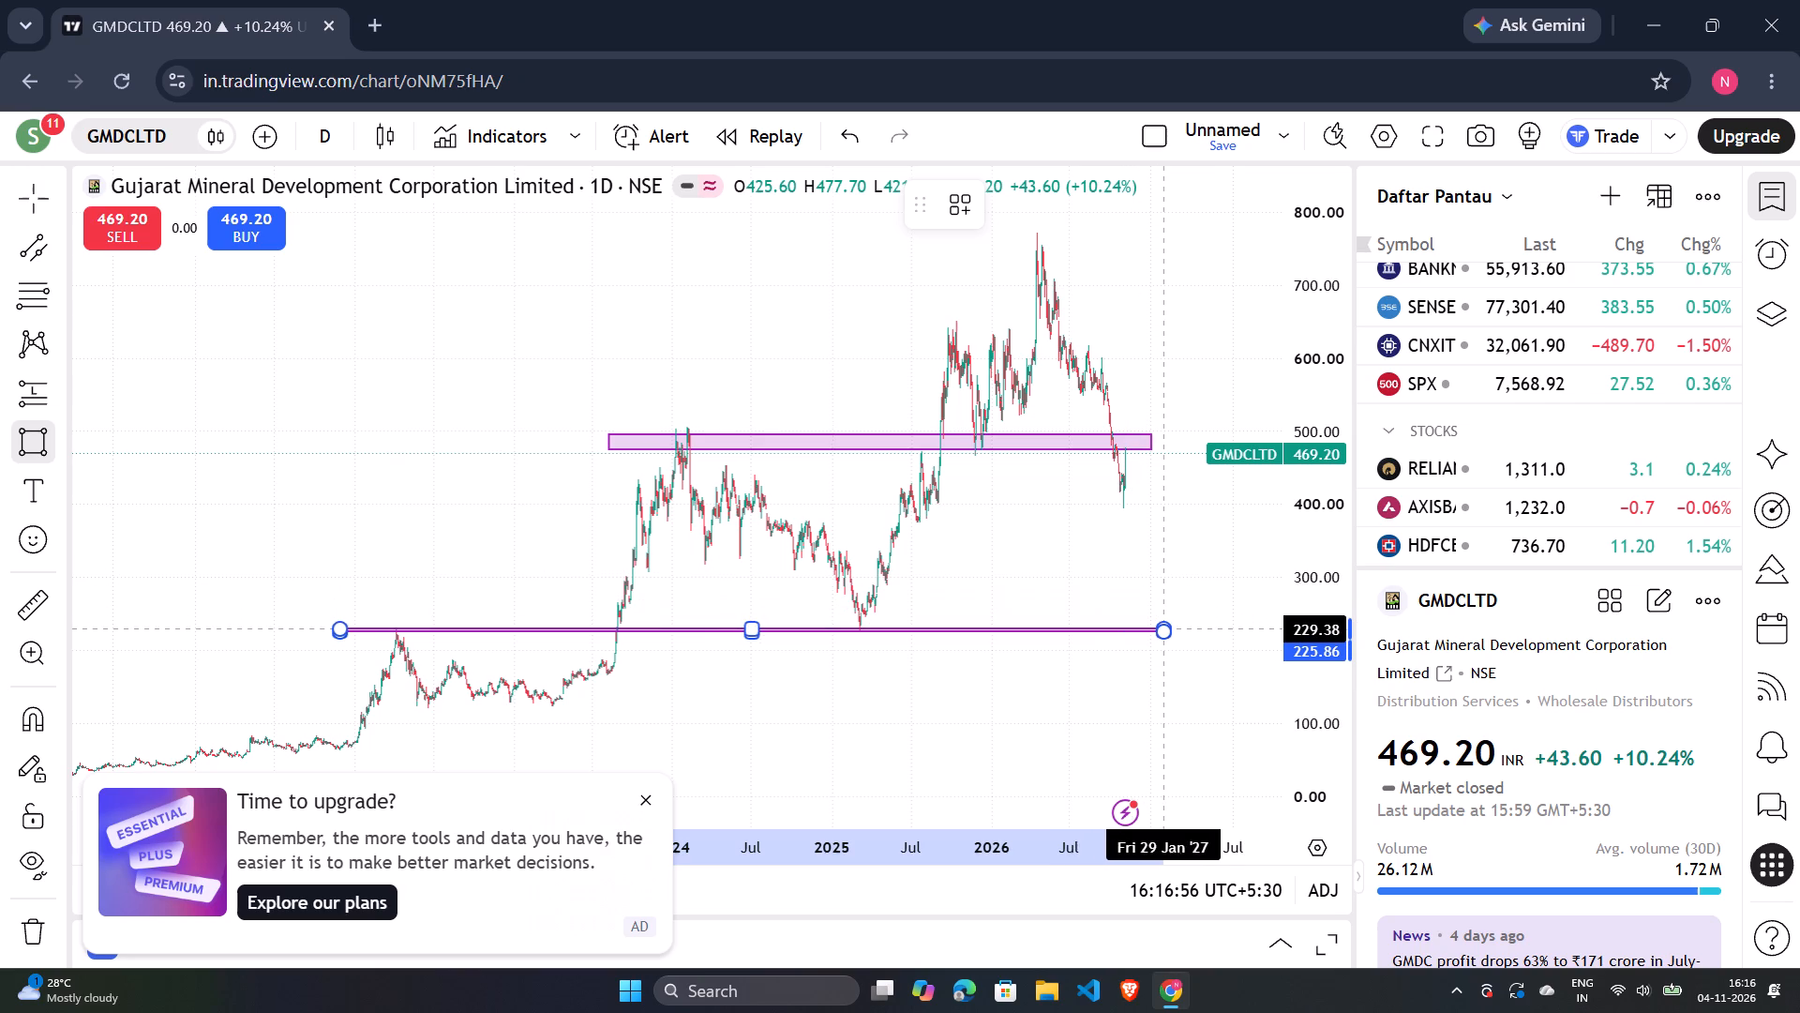
pyautogui.moveTo(1163, 628); pyautogui.dragTo(1177, 564)
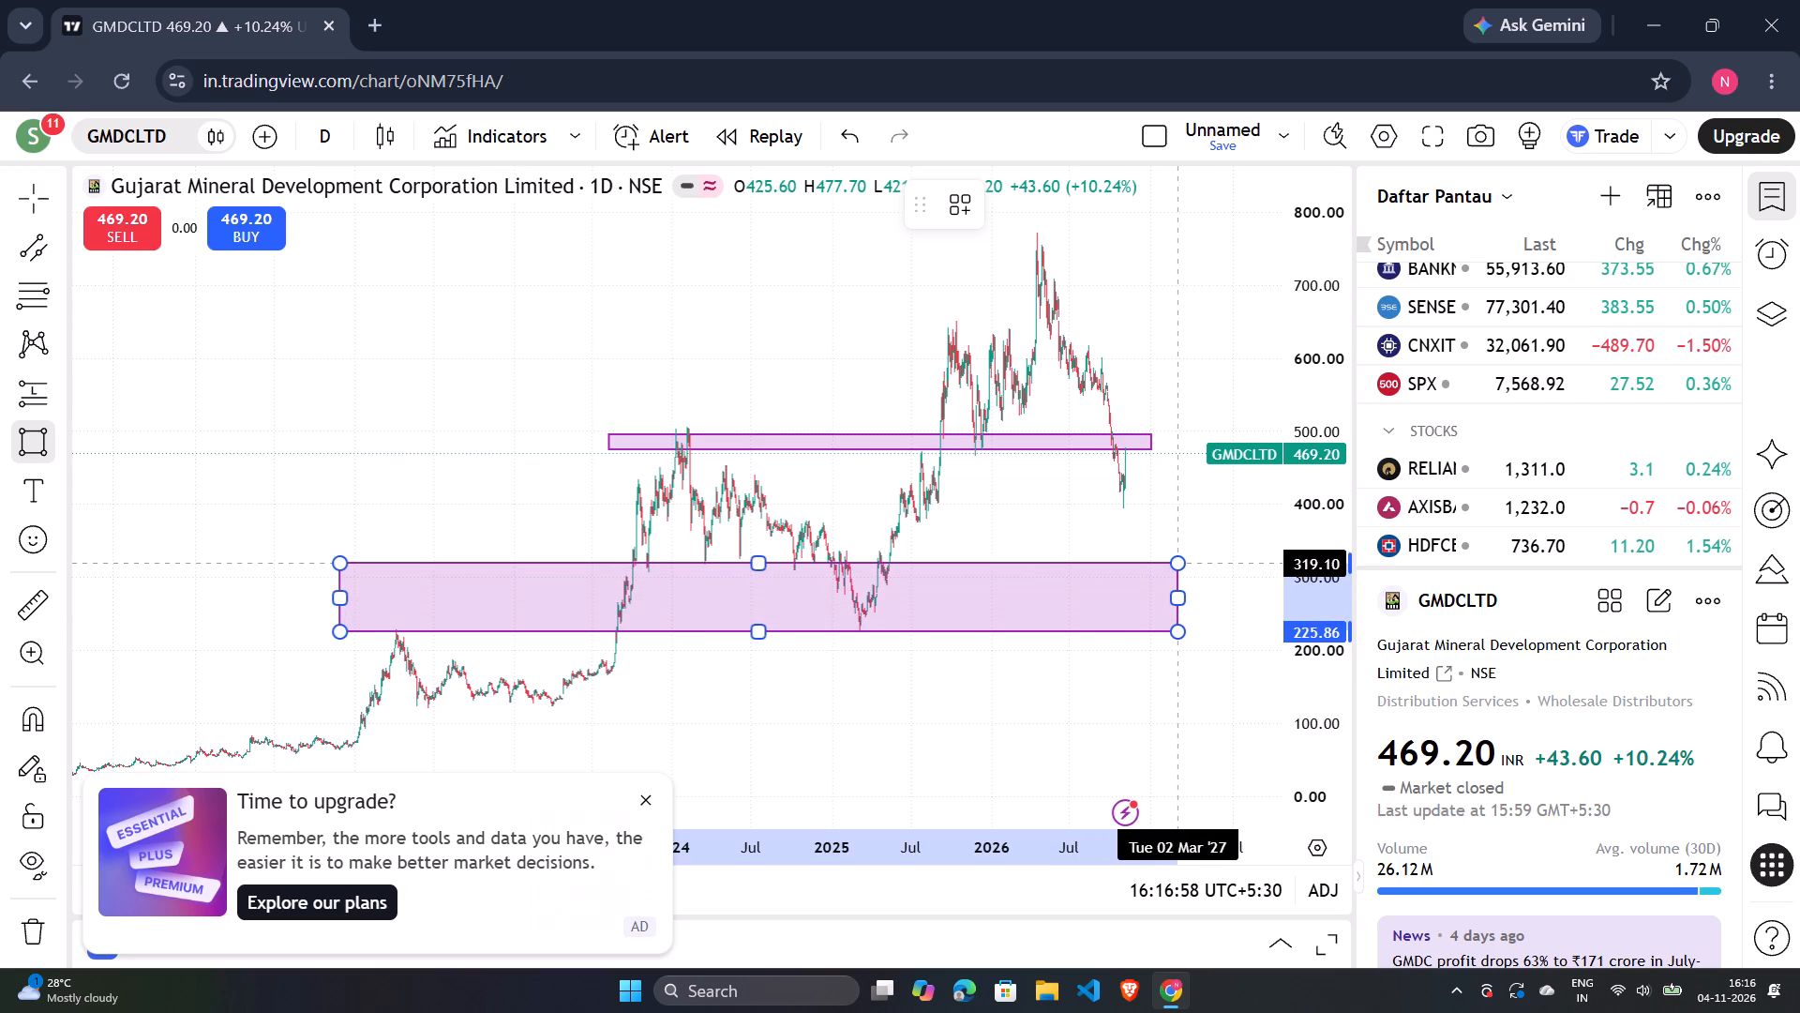
pyautogui.moveTo(1177, 564); pyautogui.dragTo(1183, 565)
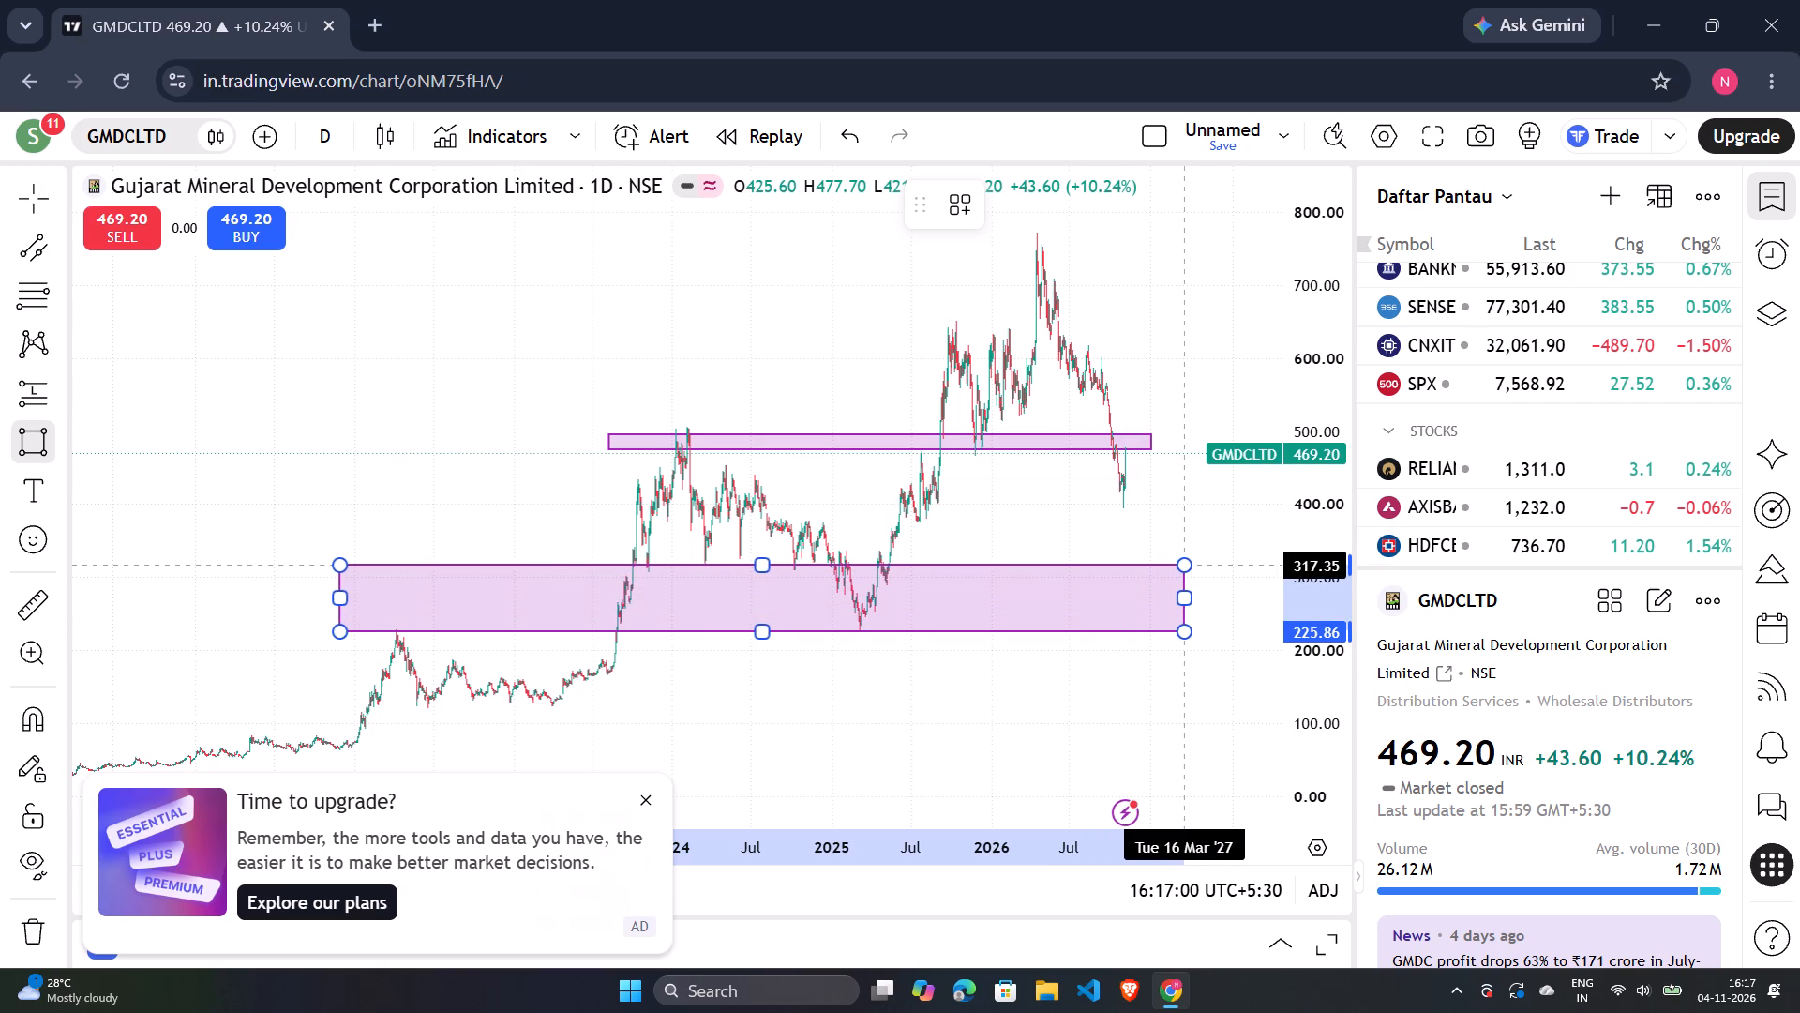
pyautogui.moveTo(1183, 565); pyautogui.dragTo(1185, 566)
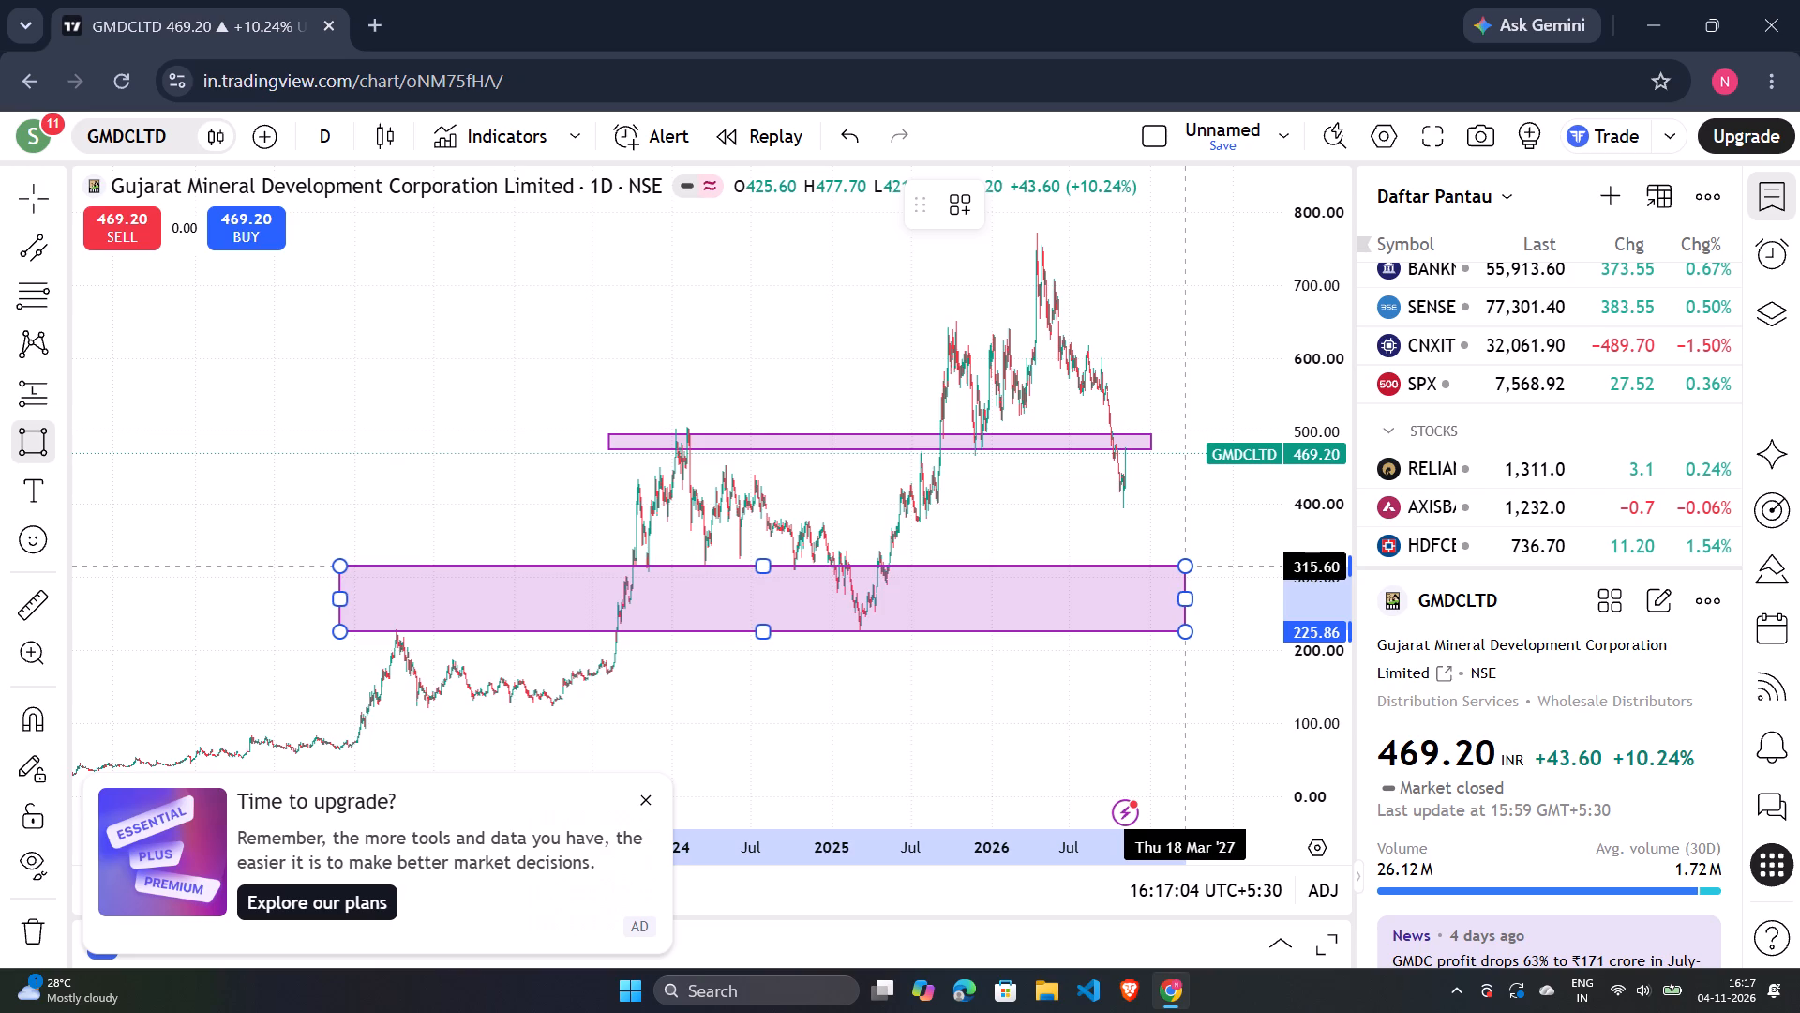
pyautogui.moveTo(1185, 566); pyautogui.dragTo(1192, 622)
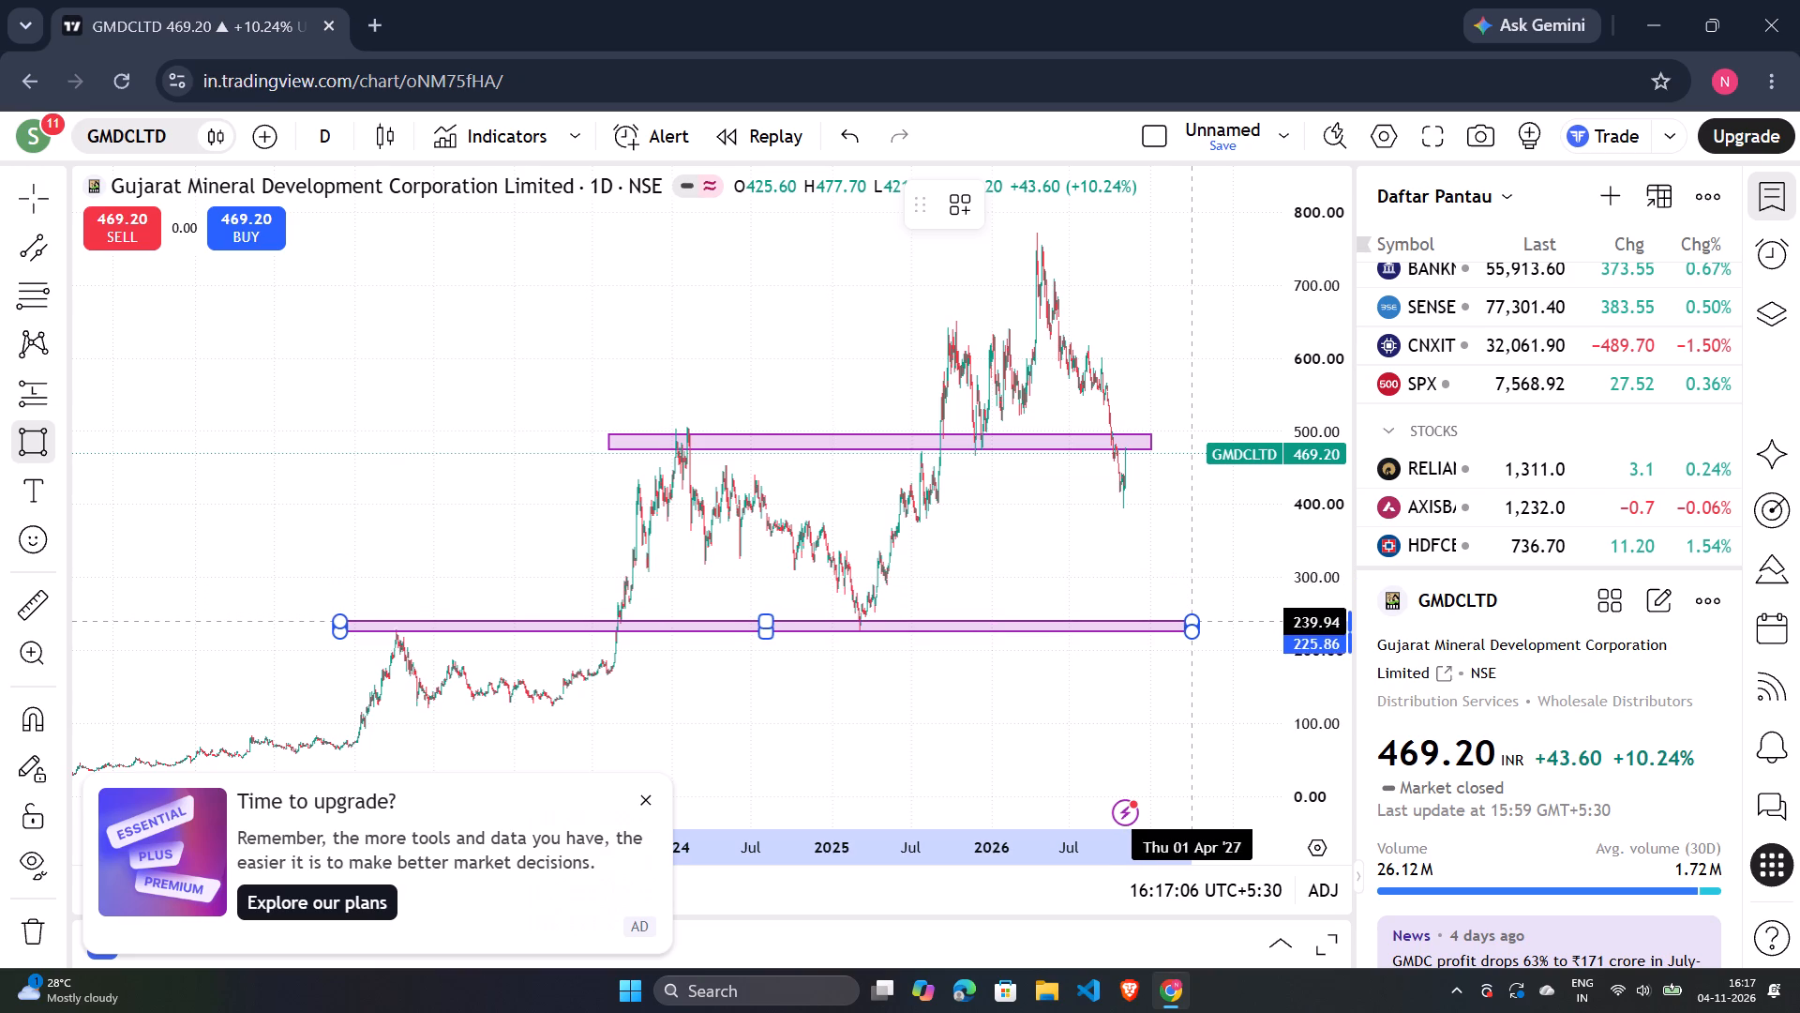
pyautogui.moveTo(1192, 622); pyautogui.dragTo(1192, 623)
pyautogui.click(1192, 623)
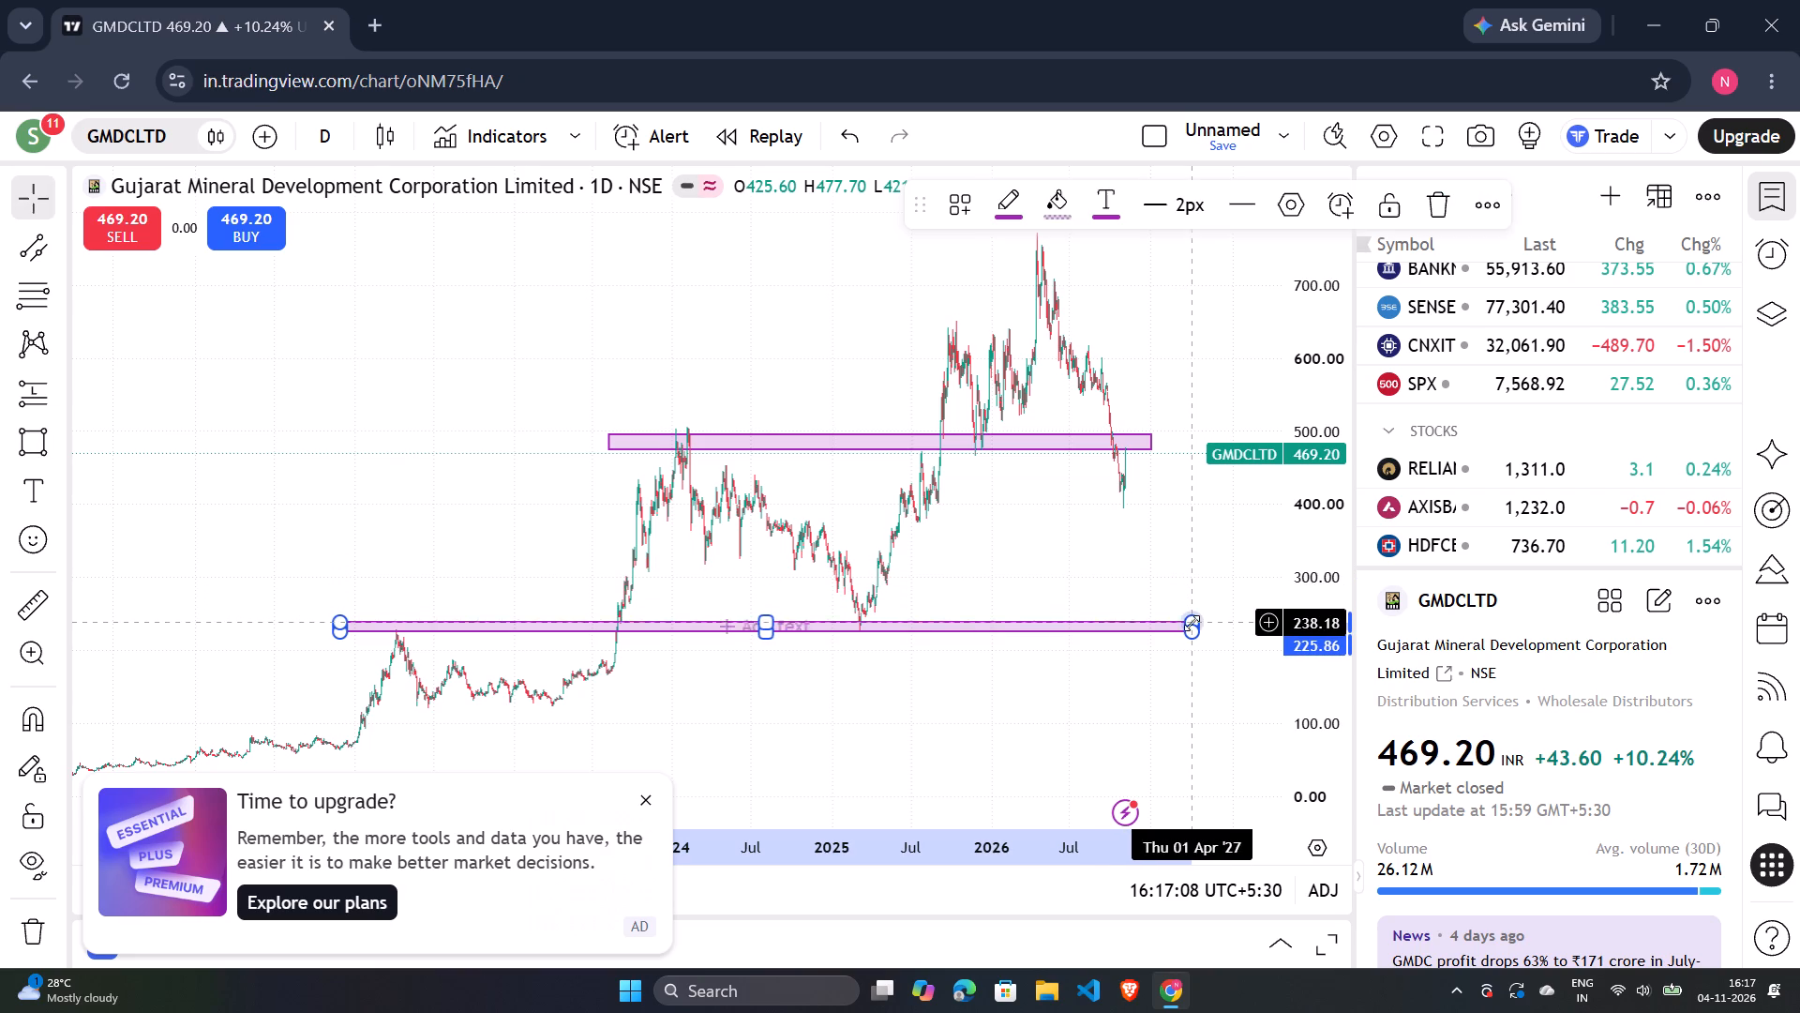
# Dismiss the upgrade offer and examine GMDCLTD's price swings from 2023 to 2026 between the two rectangle zones.
pyautogui.scroll(7, 1154, 582)
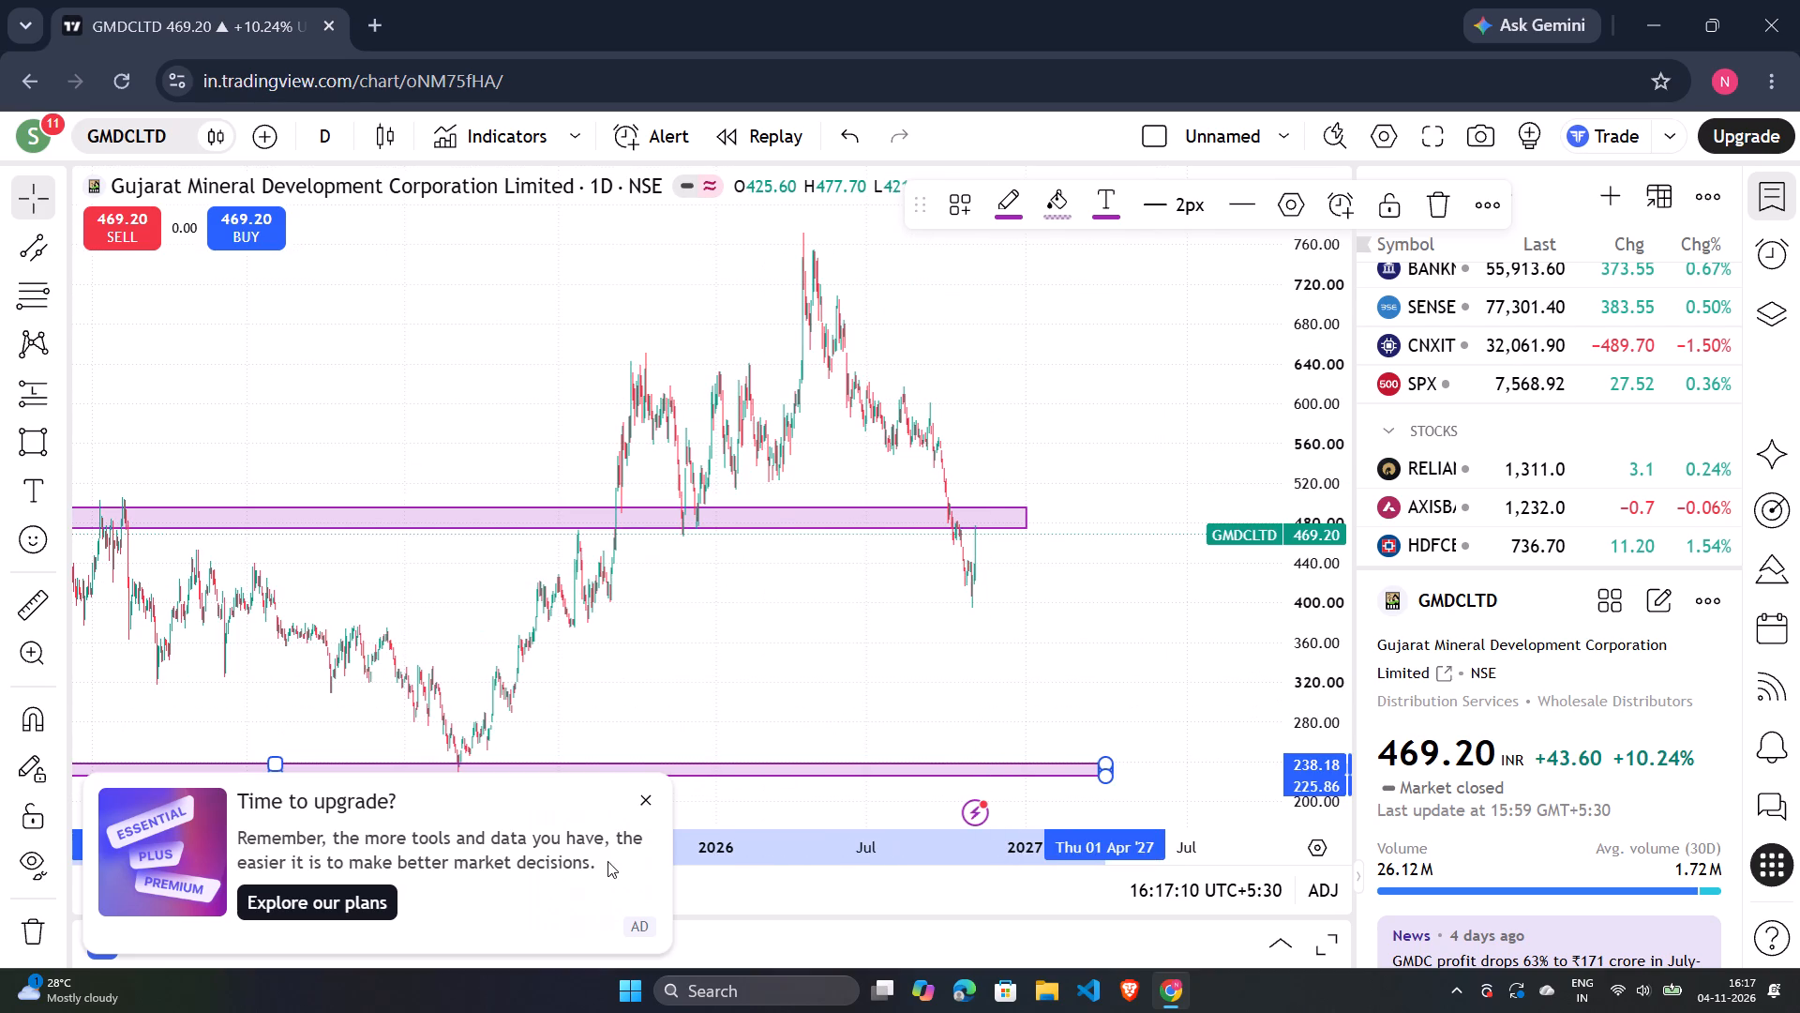
pyautogui.click(650, 799)
pyautogui.scroll(3, 654, 636)
pyautogui.moveTo(618, 672); pyautogui.dragTo(642, 675)
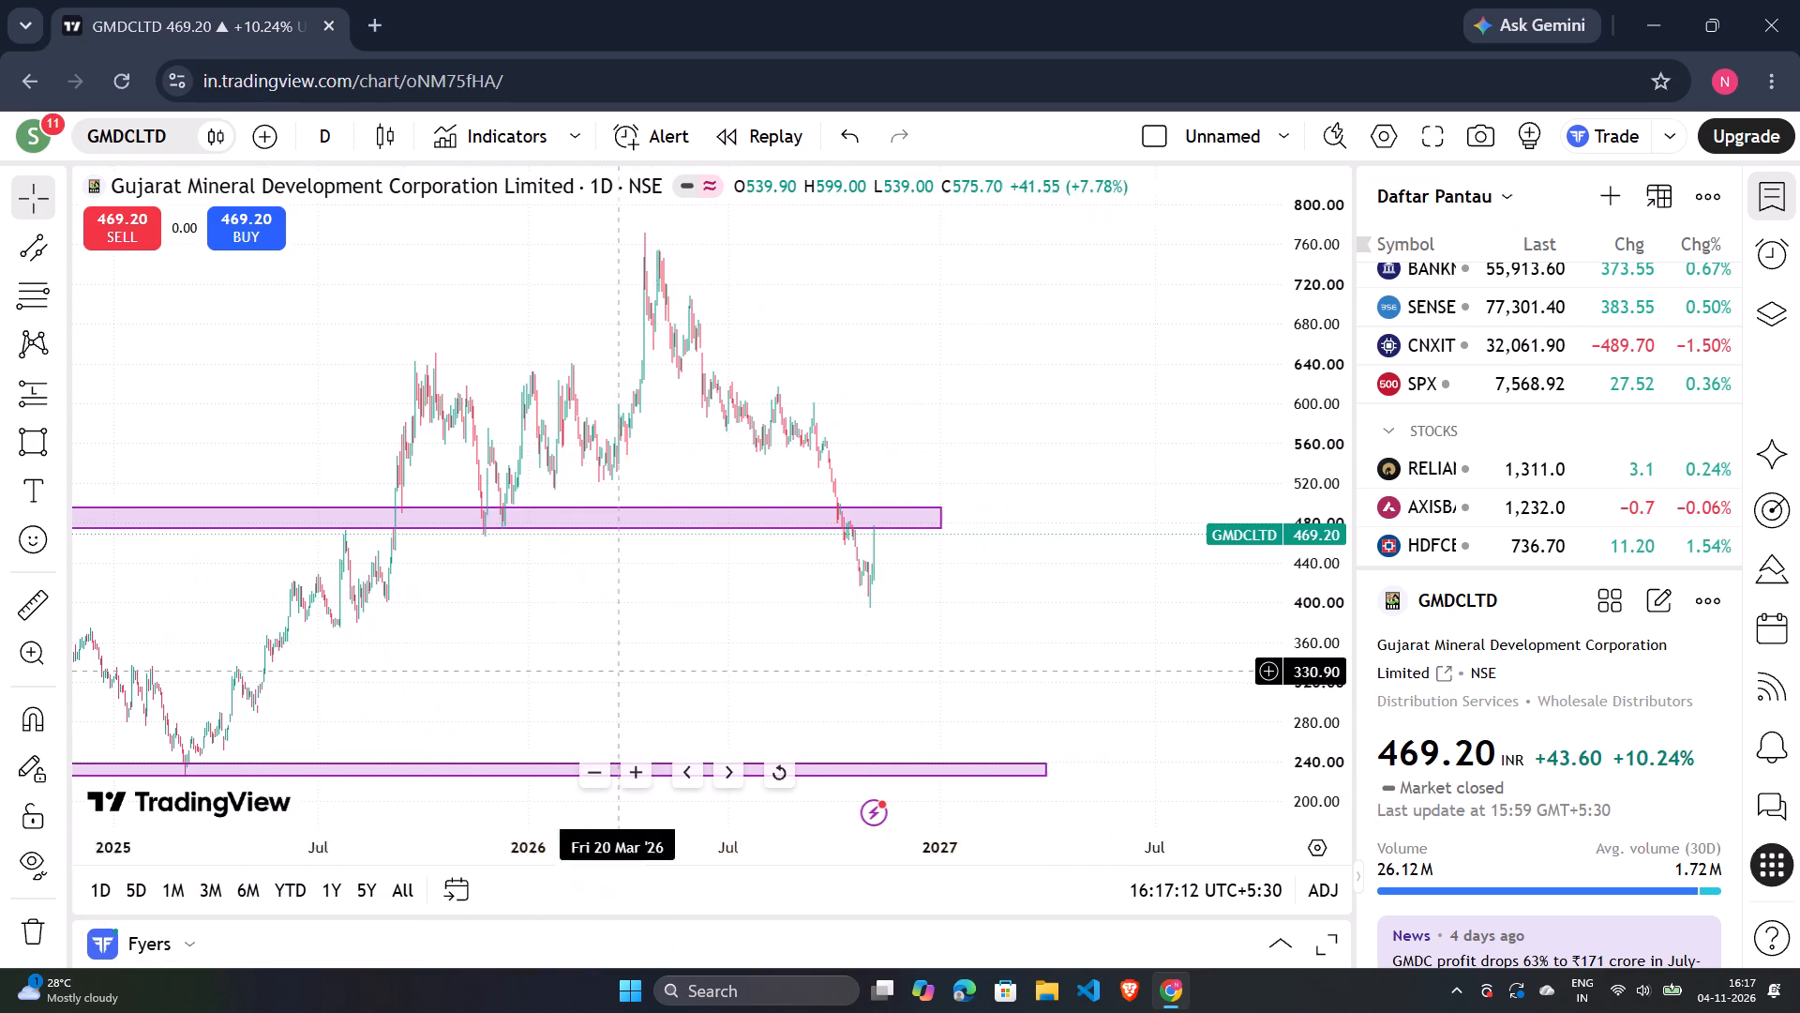
pyautogui.moveTo(642, 675); pyautogui.dragTo(1002, 612)
pyautogui.moveTo(994, 654); pyautogui.dragTo(1176, 671)
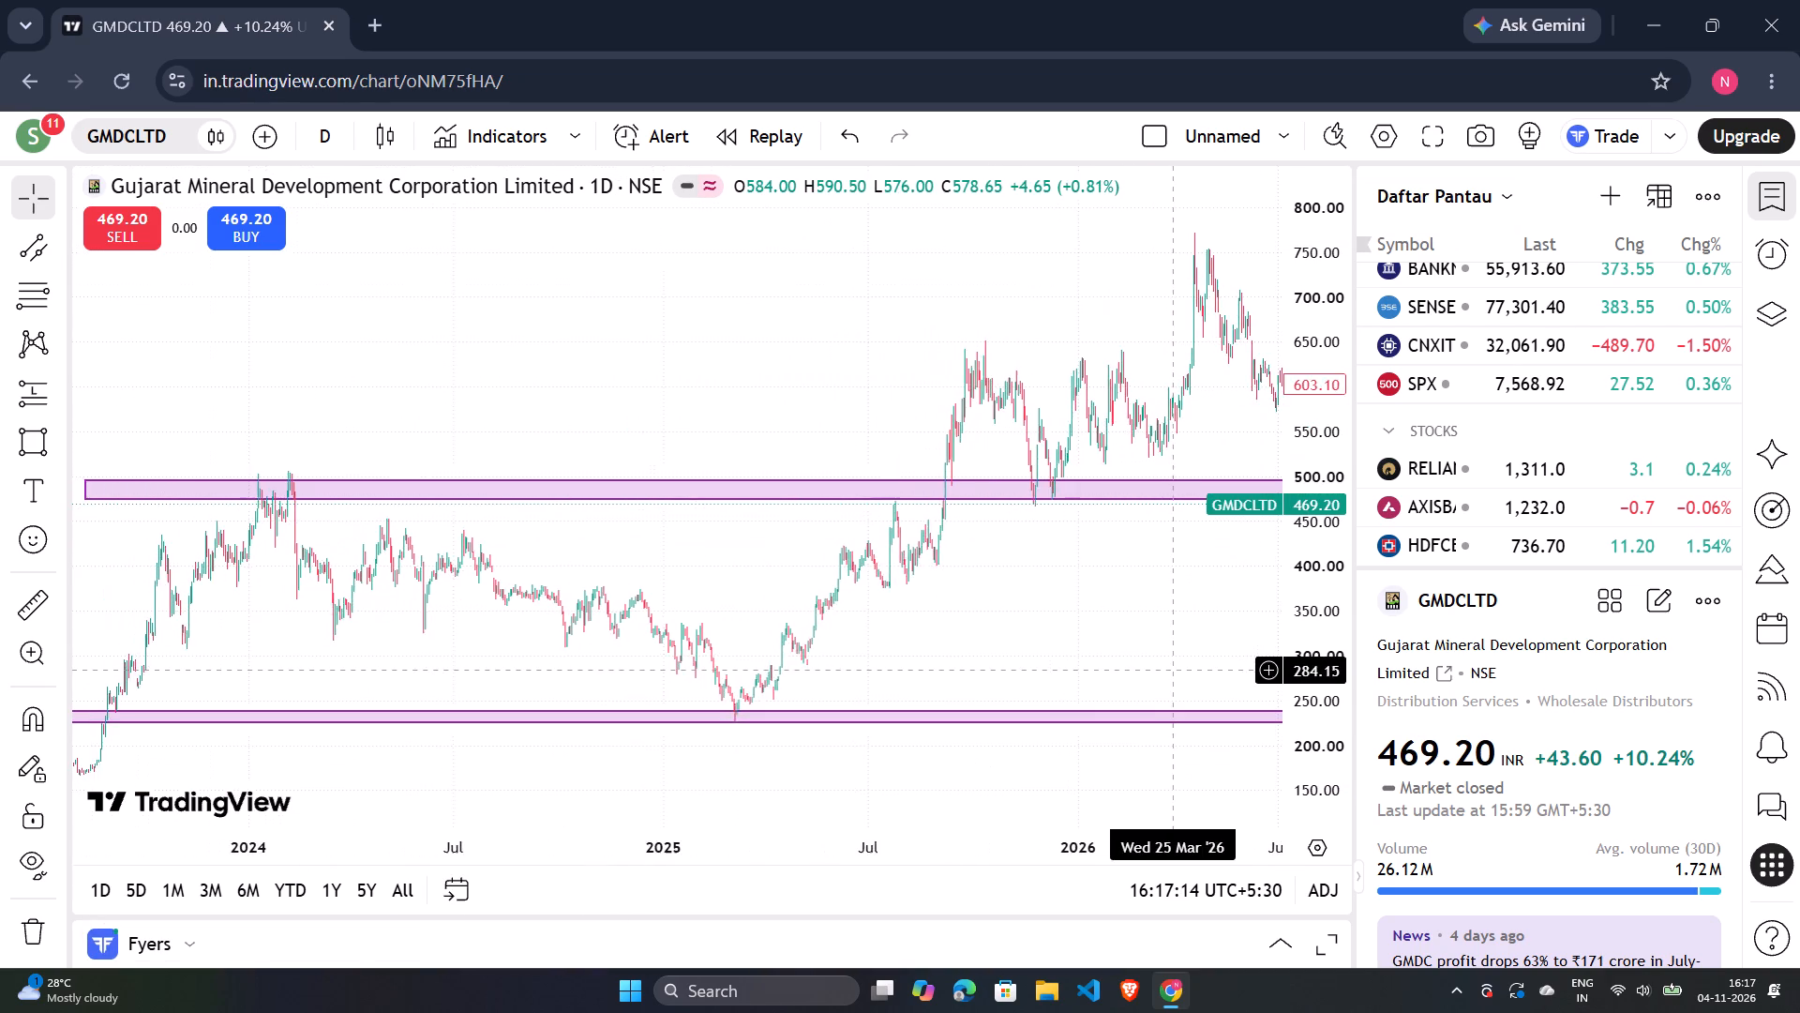
pyautogui.moveTo(1176, 671); pyautogui.dragTo(1194, 646)
pyautogui.click(1194, 646)
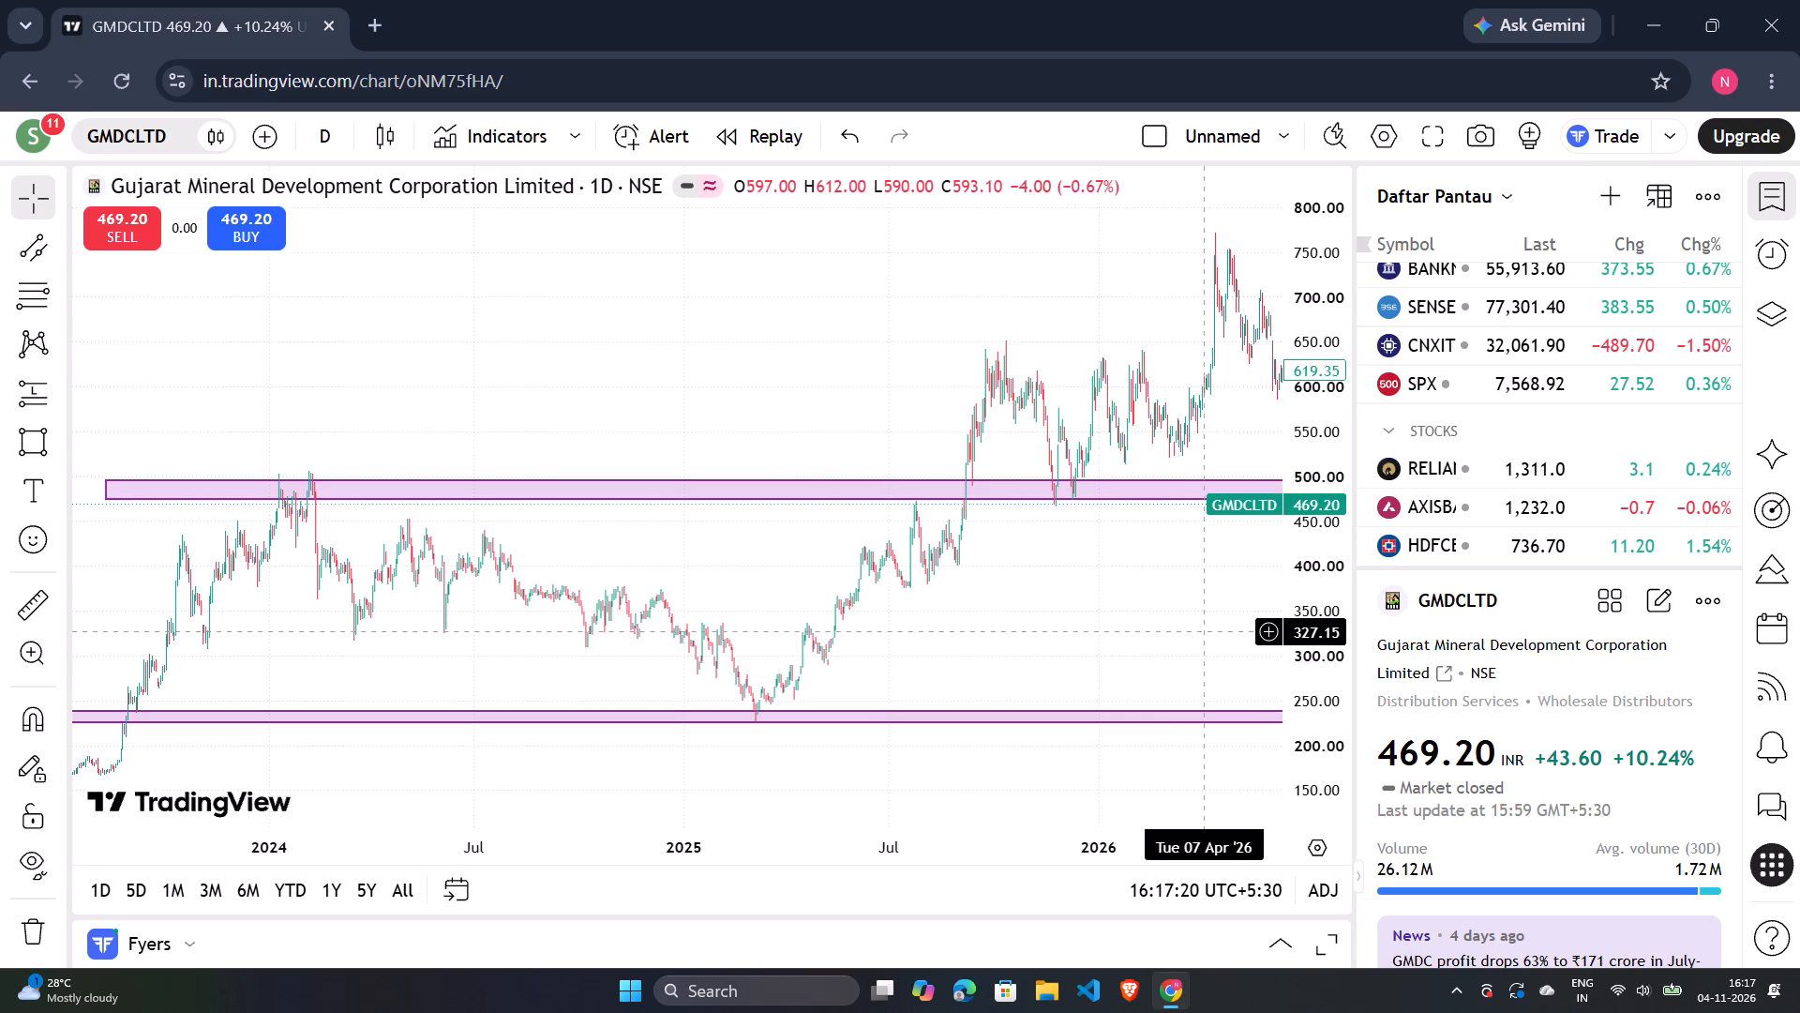
pyautogui.scroll(3, 1201, 633)
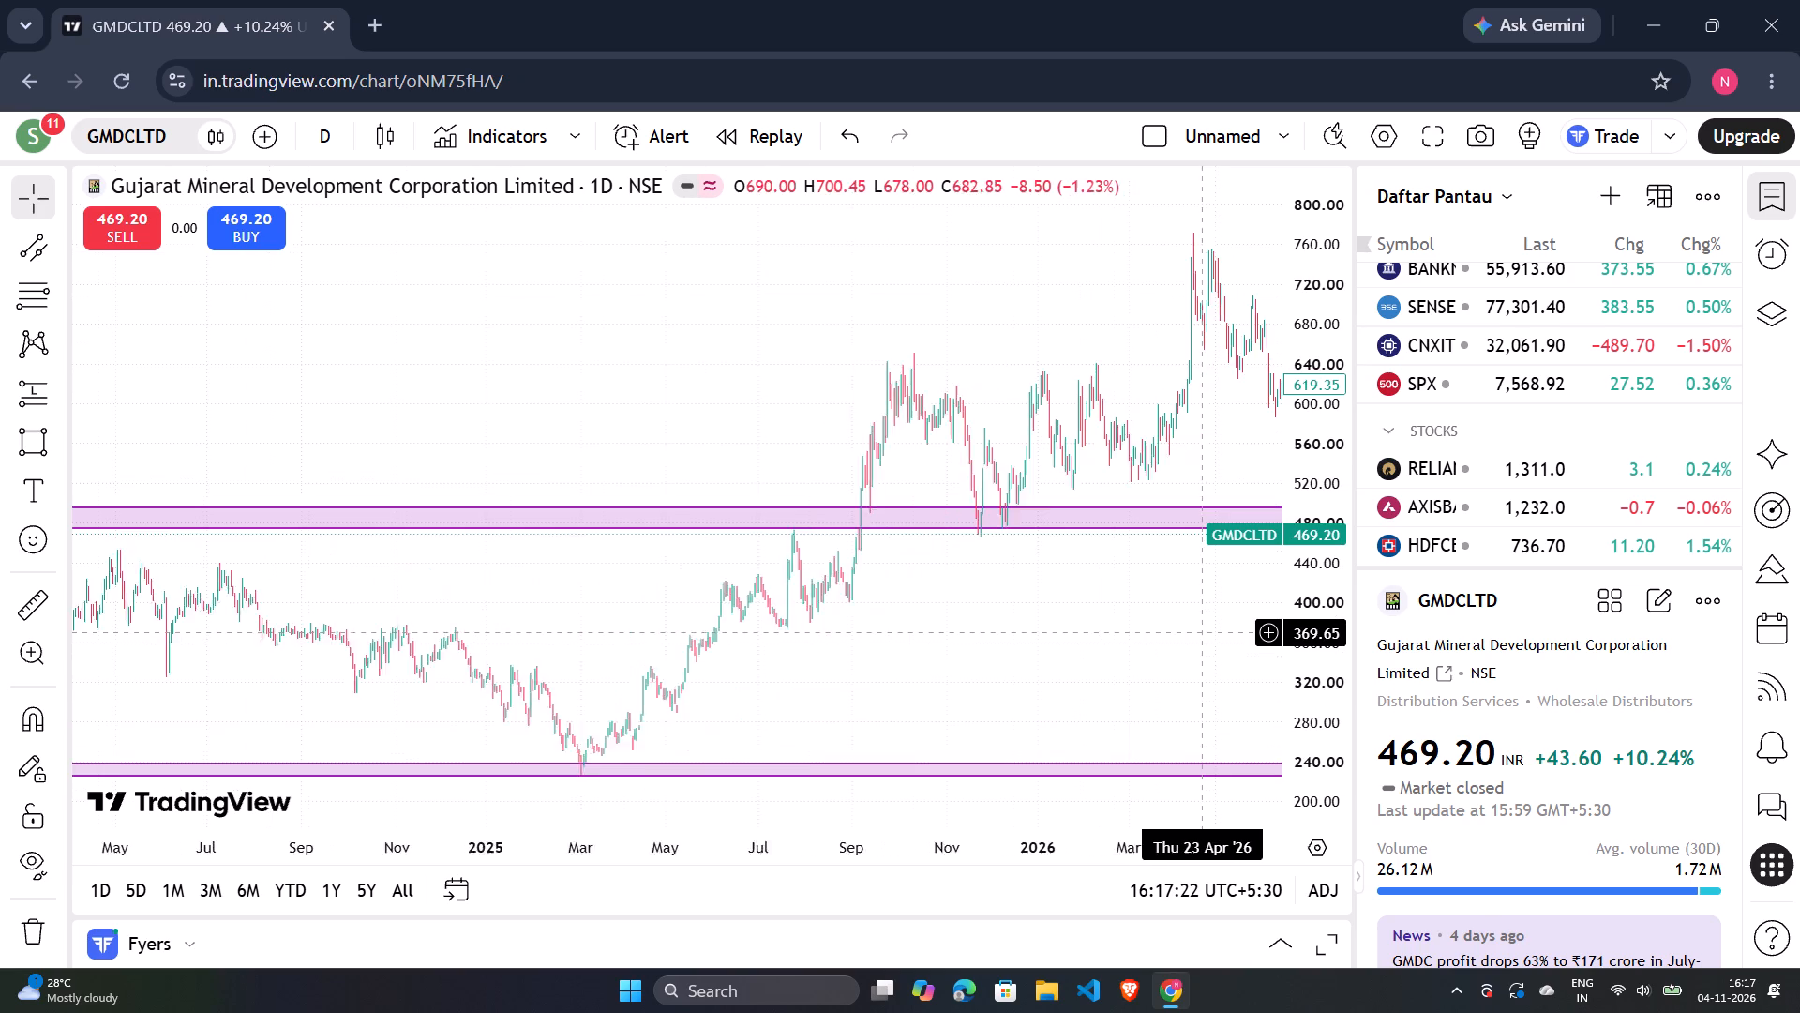
pyautogui.scroll(5, 1201, 633)
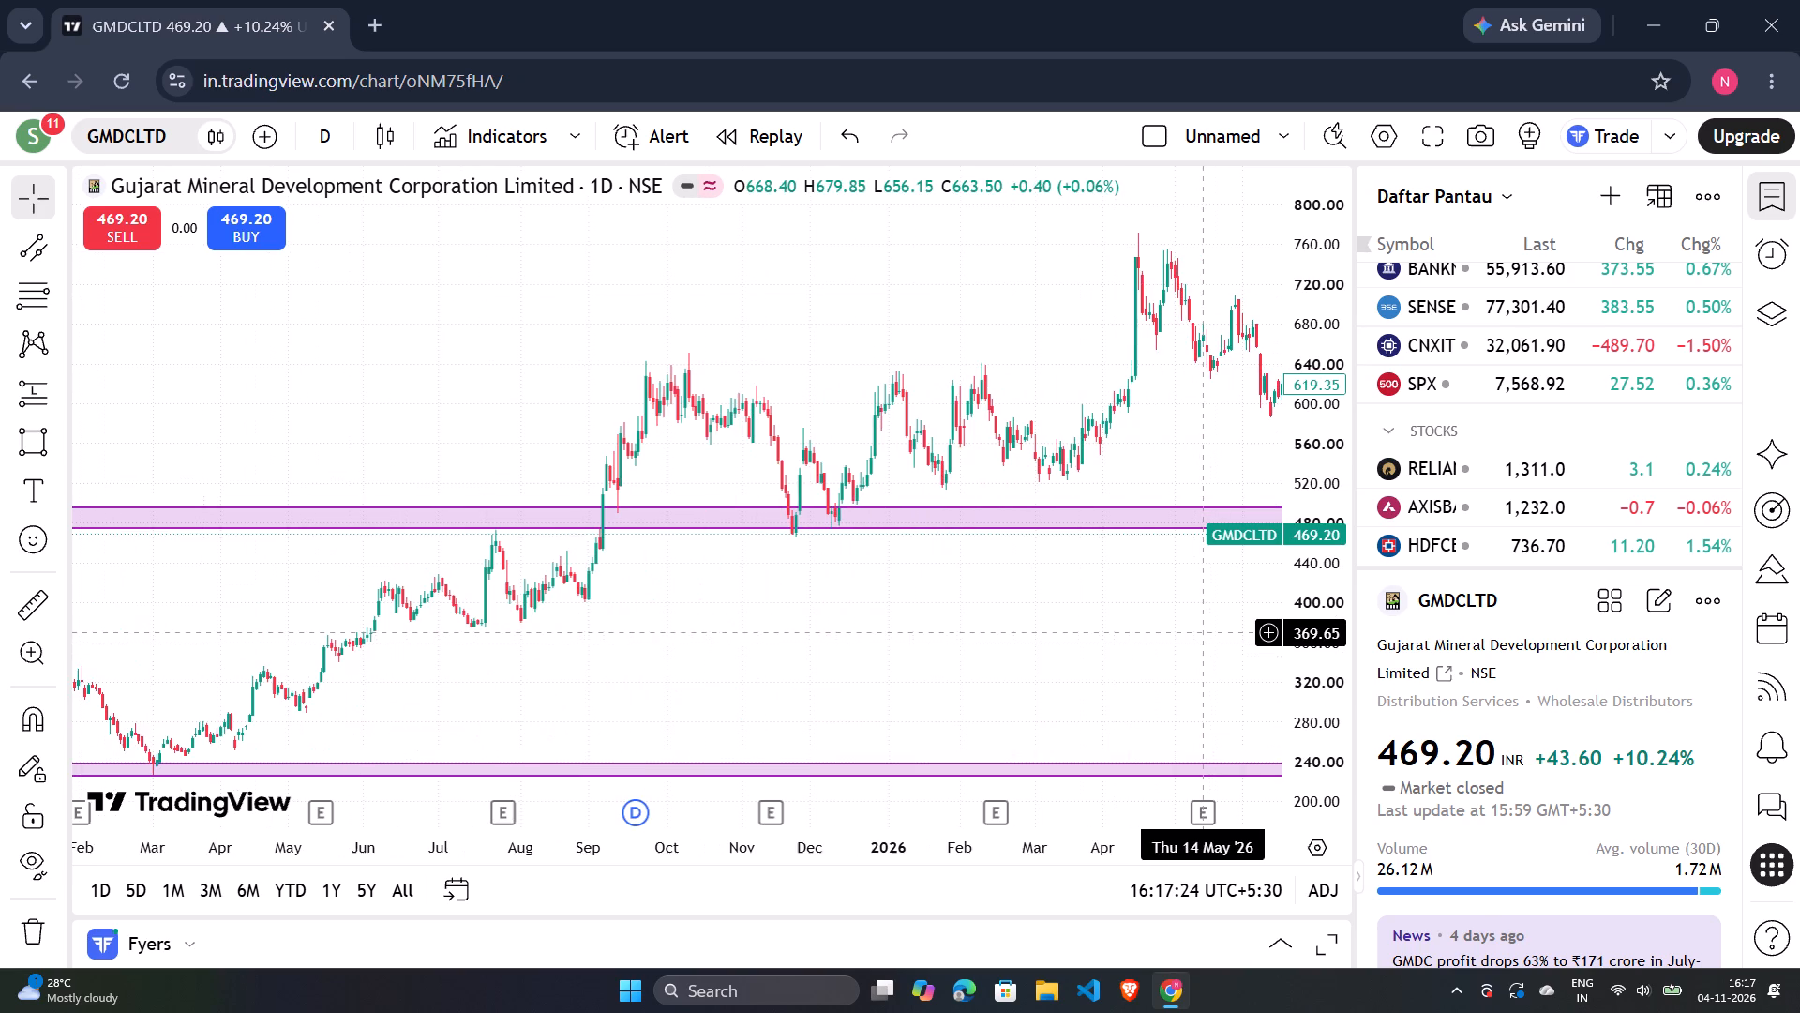
pyautogui.moveTo(956, 724); pyautogui.dragTo(1170, 689)
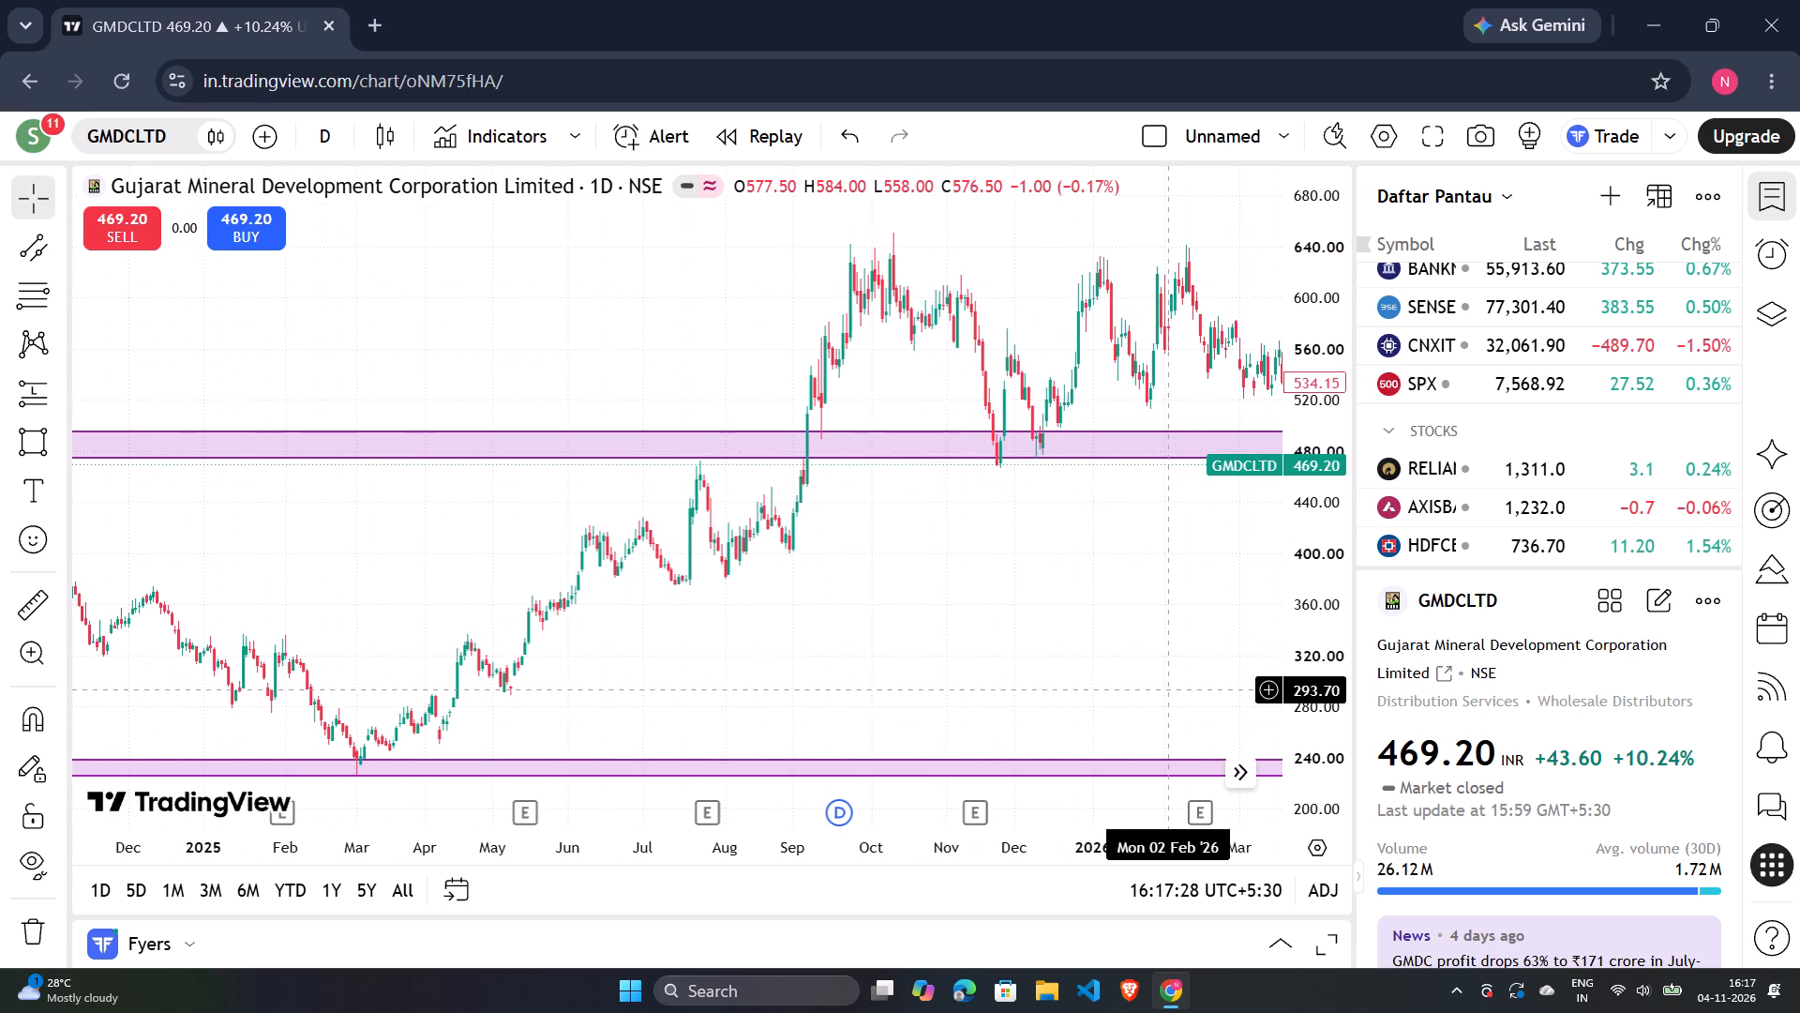
# Reset the chart view and examine GMDCLTD's latest candles against the upper rectangle zone, with space after the latest candle.
pyautogui.rightClick(881, 613)
pyautogui.click(989, 310)
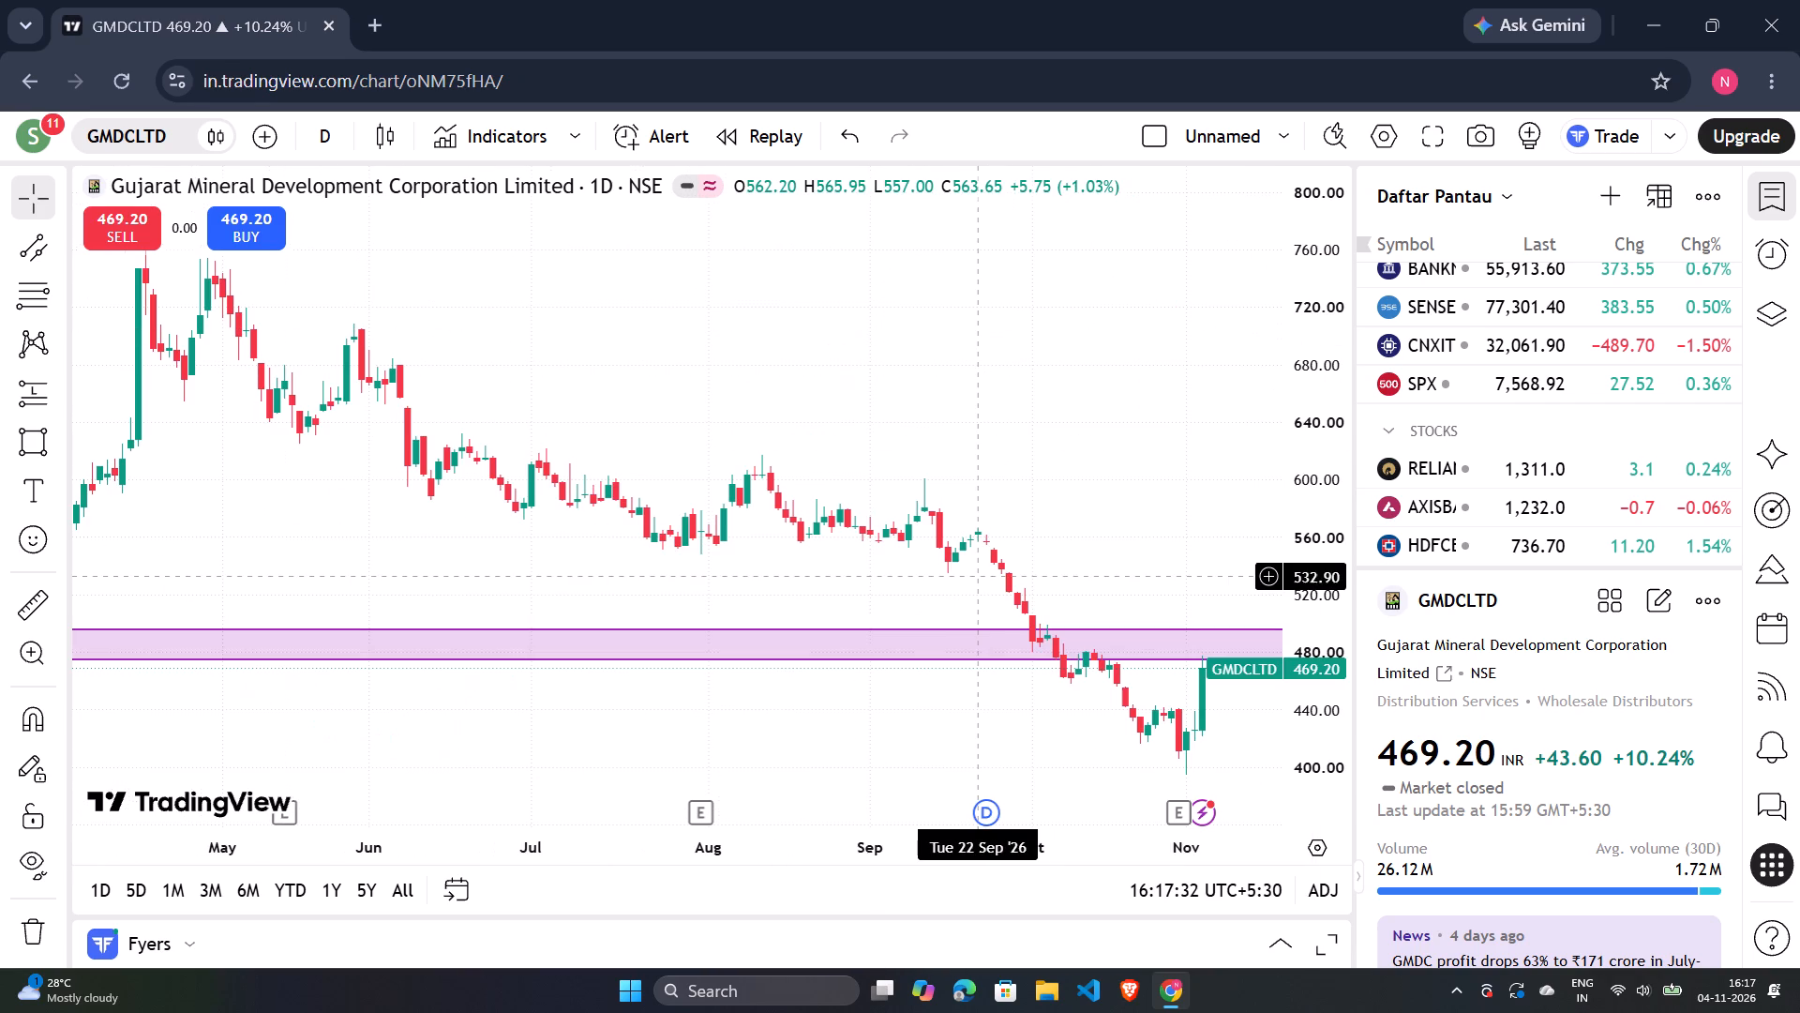
pyautogui.scroll(-7, 975, 588)
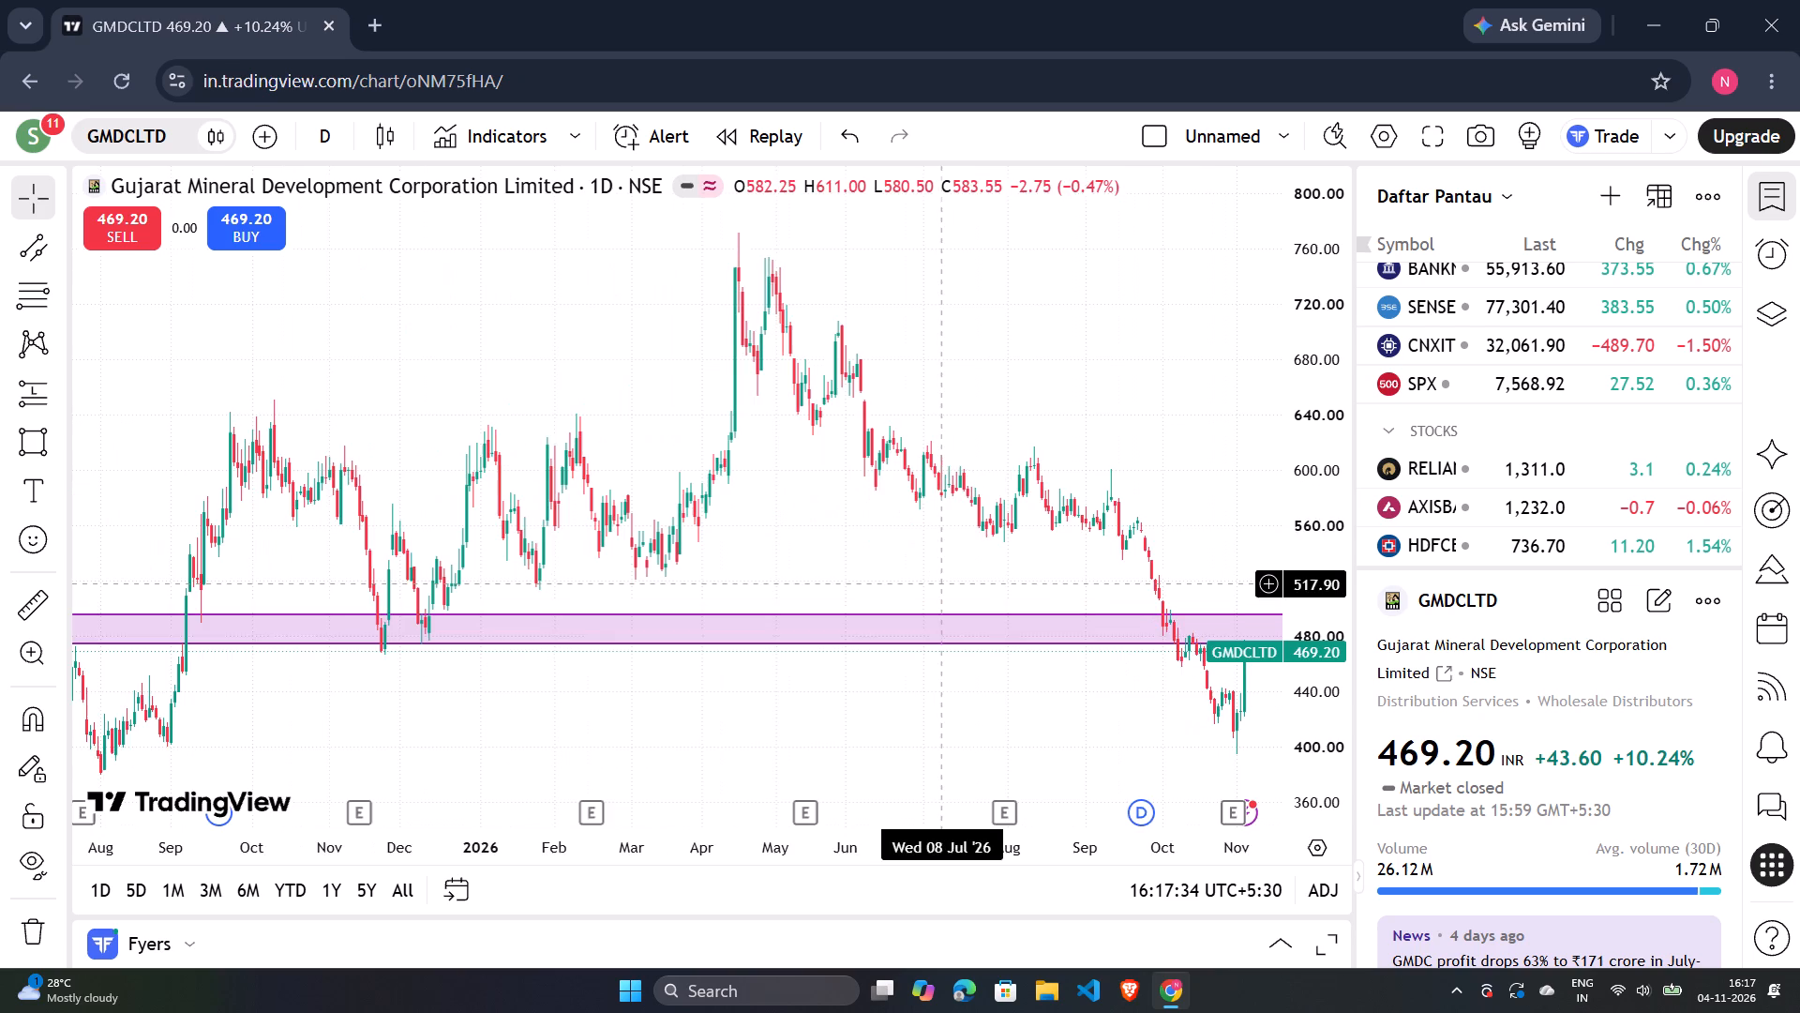
pyautogui.moveTo(909, 578); pyautogui.dragTo(542, 584)
pyautogui.scroll(3, 892, 546)
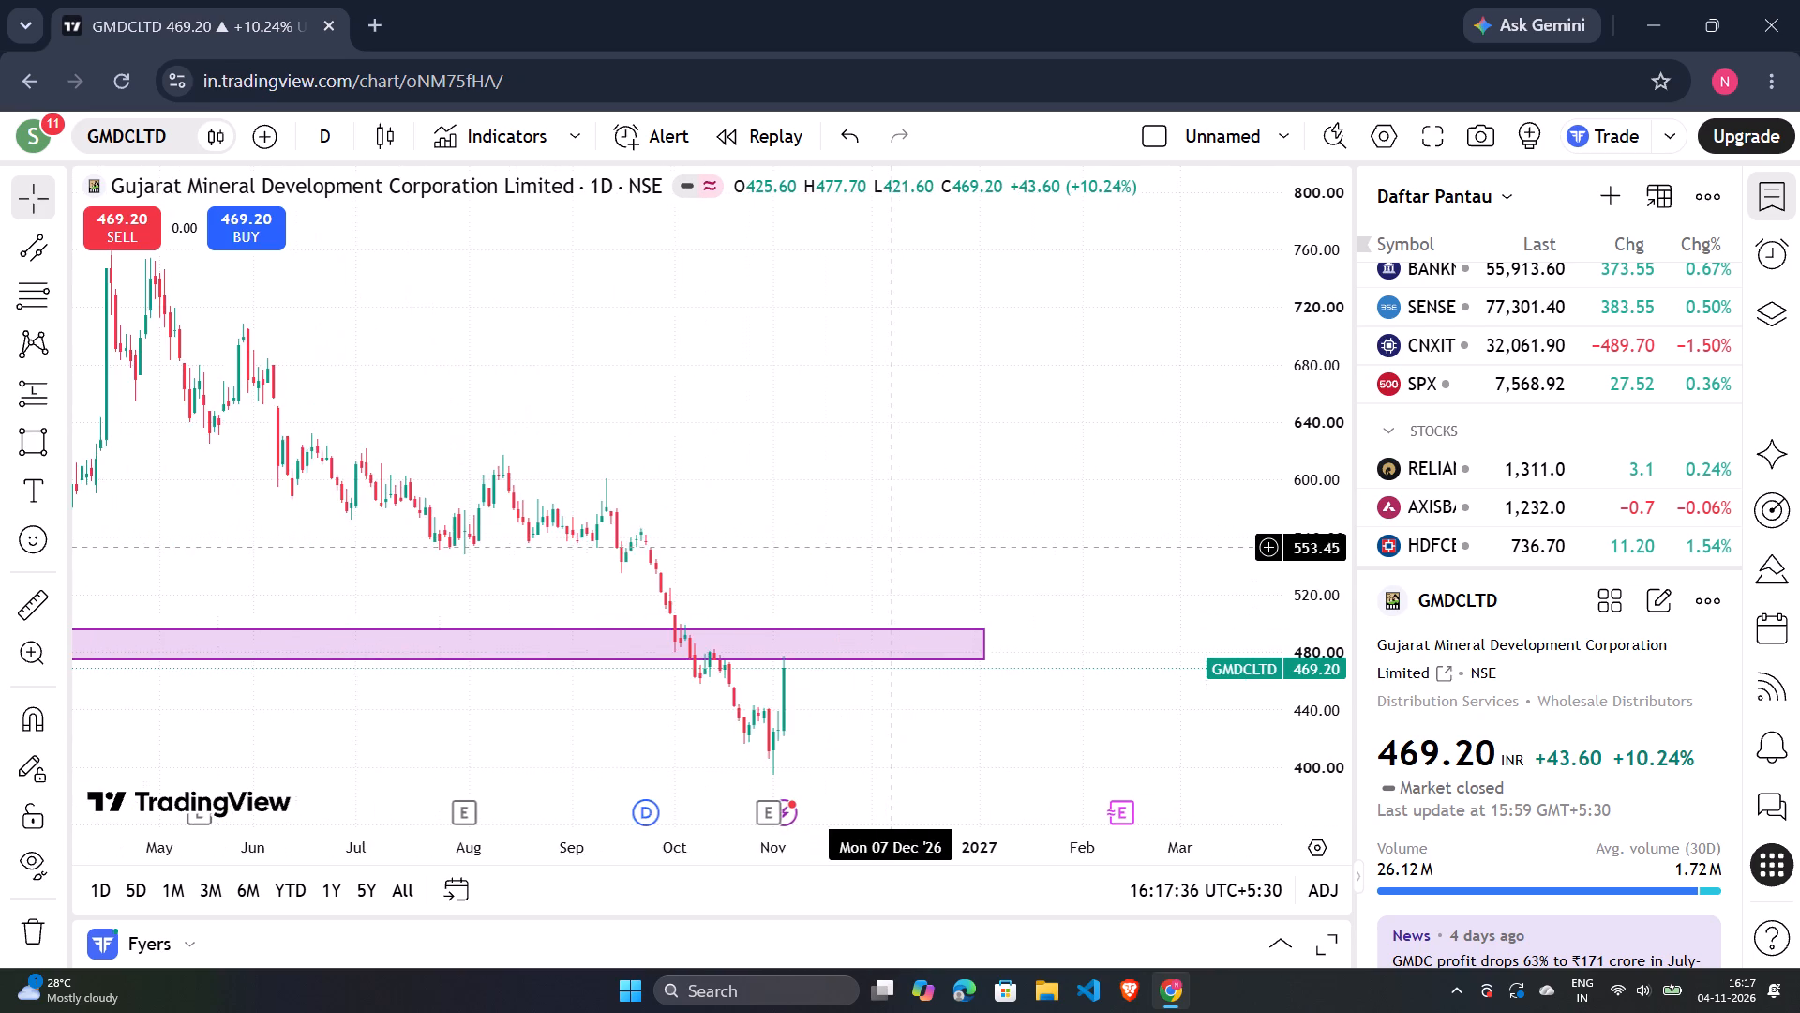
# Examine GMDCLTD's daily price history backward from the latest 2026 candles to 2006, including the 2007–2008 peak.
pyautogui.scroll(3, 892, 548)
pyautogui.scroll(-15, 892, 573)
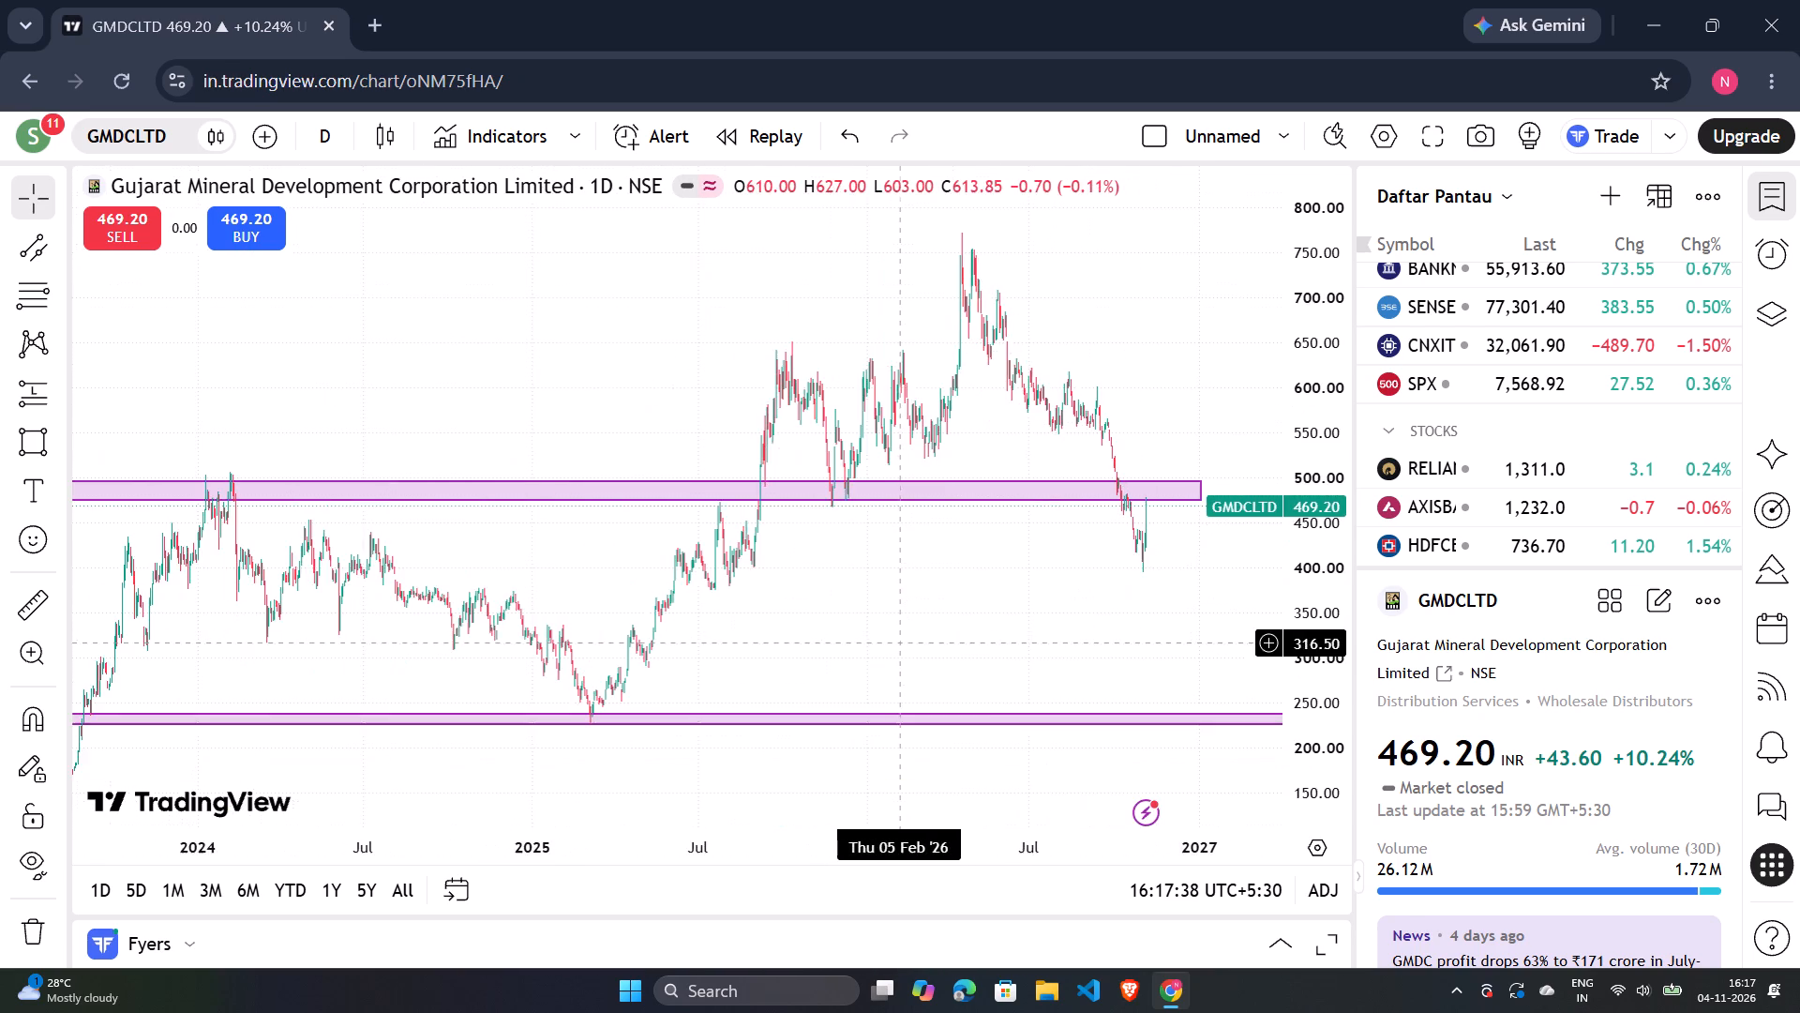
pyautogui.scroll(-10, 900, 651)
pyautogui.moveTo(367, 582); pyautogui.dragTo(418, 570)
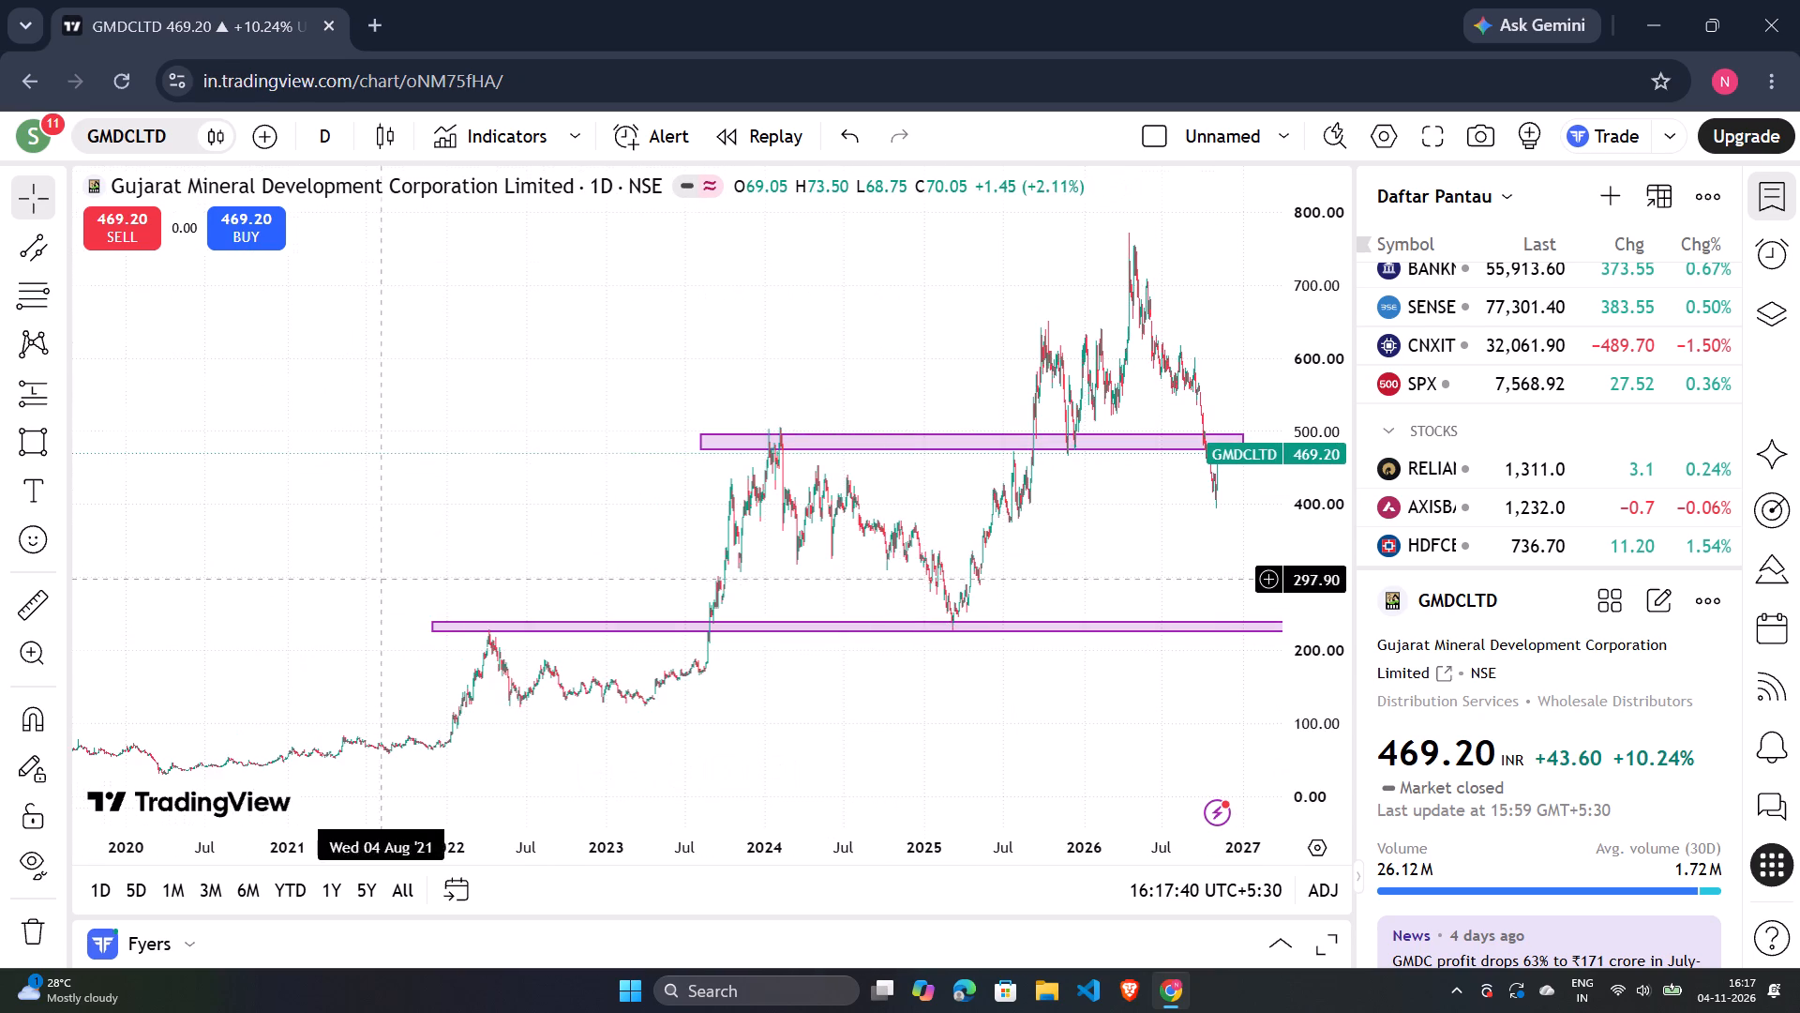
pyautogui.moveTo(418, 570); pyautogui.dragTo(1010, 429)
pyautogui.moveTo(811, 461); pyautogui.dragTo(445, 742)
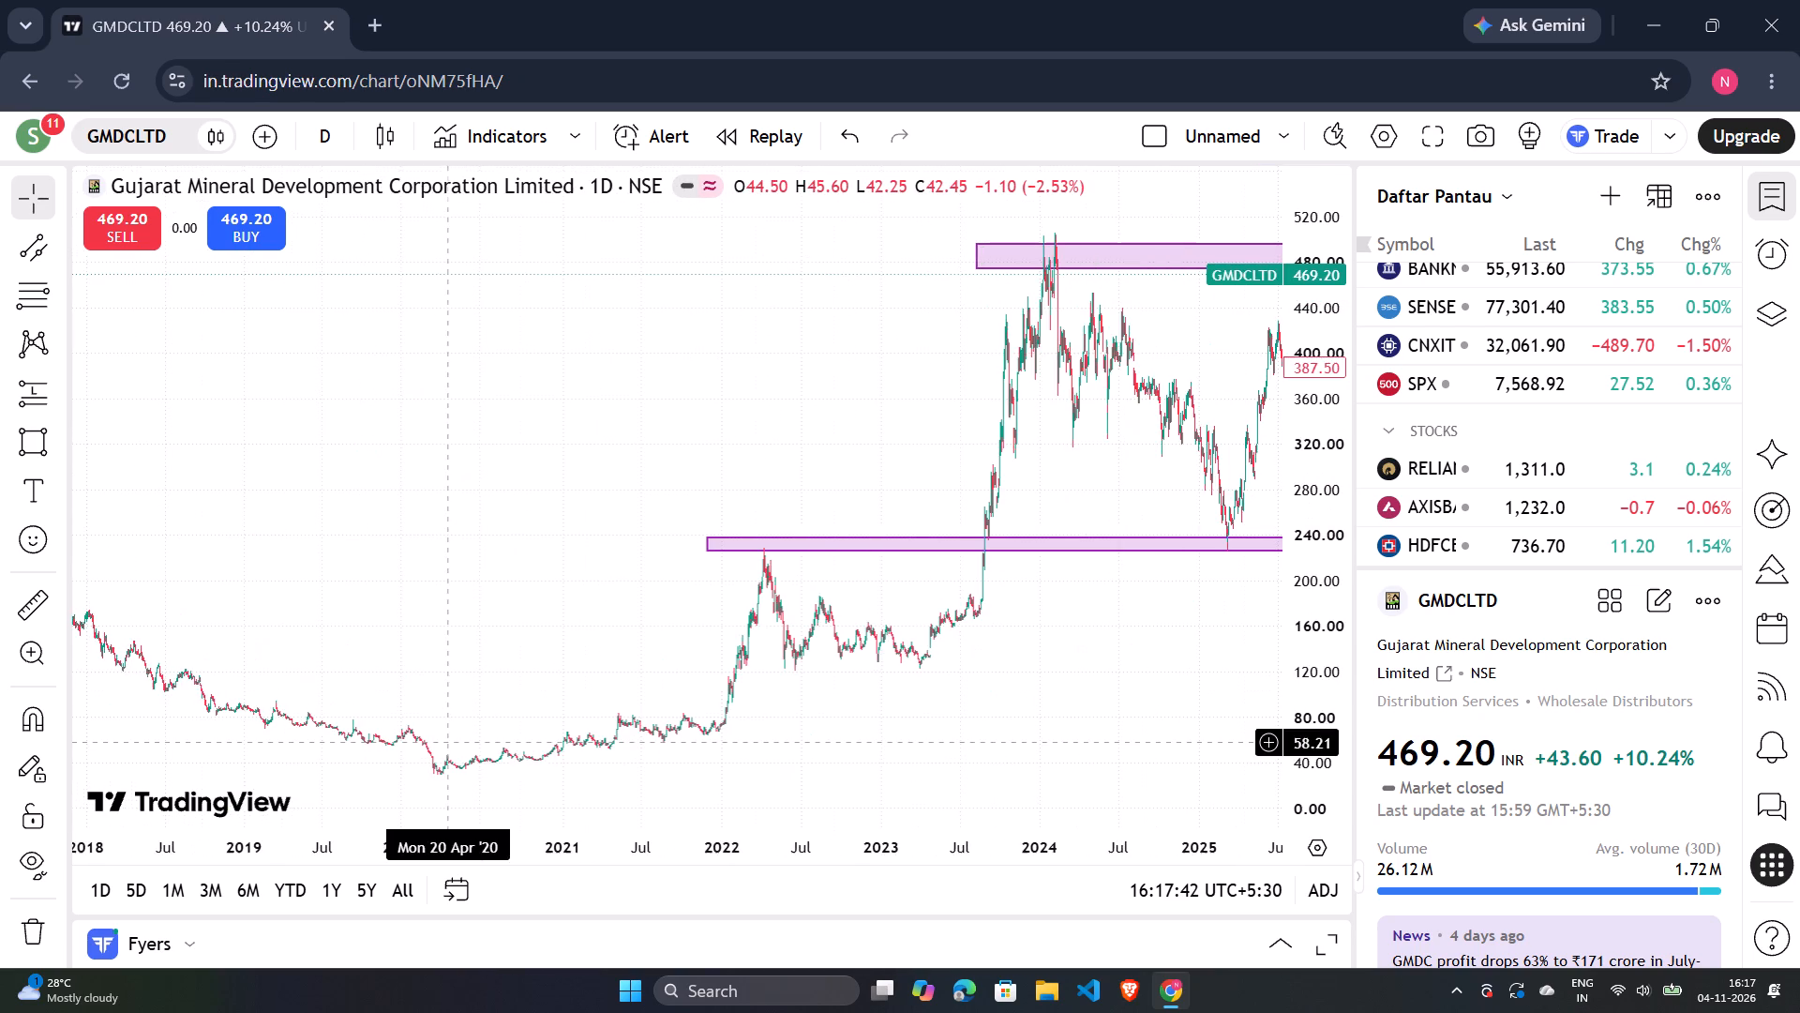
pyautogui.moveTo(445, 742); pyautogui.dragTo(685, 763)
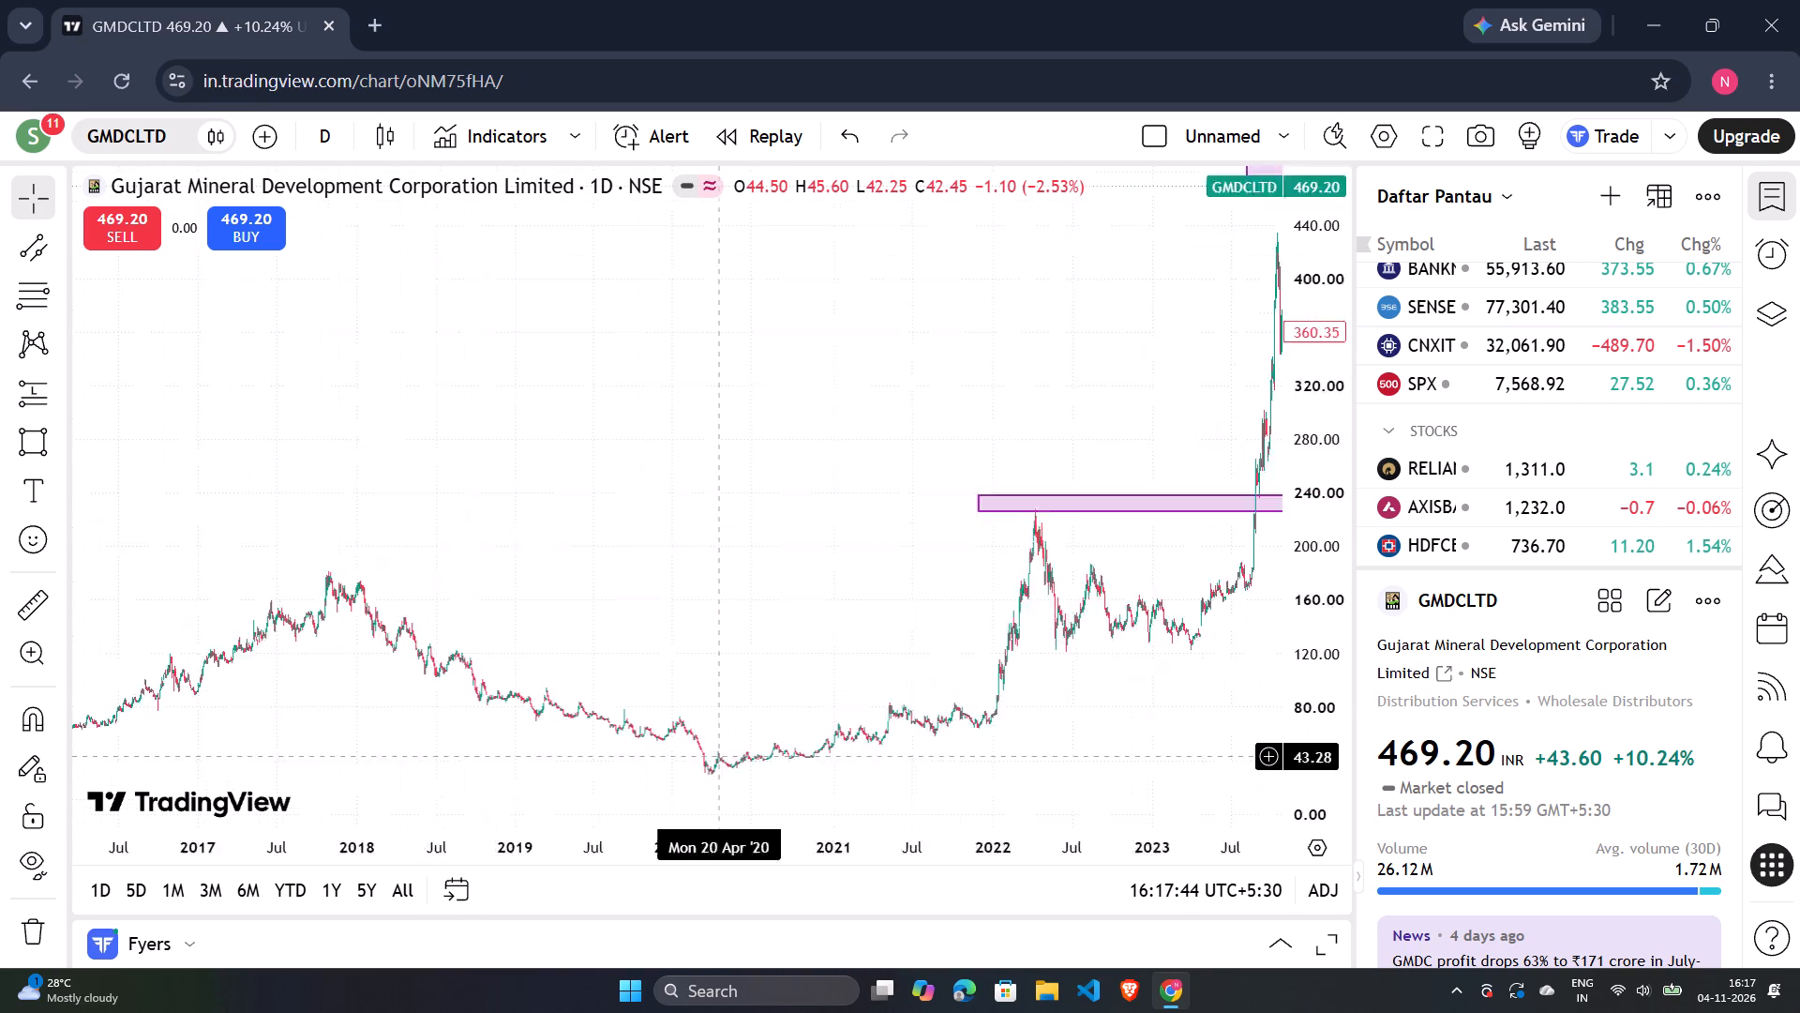
pyautogui.moveTo(685, 763); pyautogui.dragTo(1057, 691)
pyautogui.moveTo(595, 701); pyautogui.dragTo(833, 701)
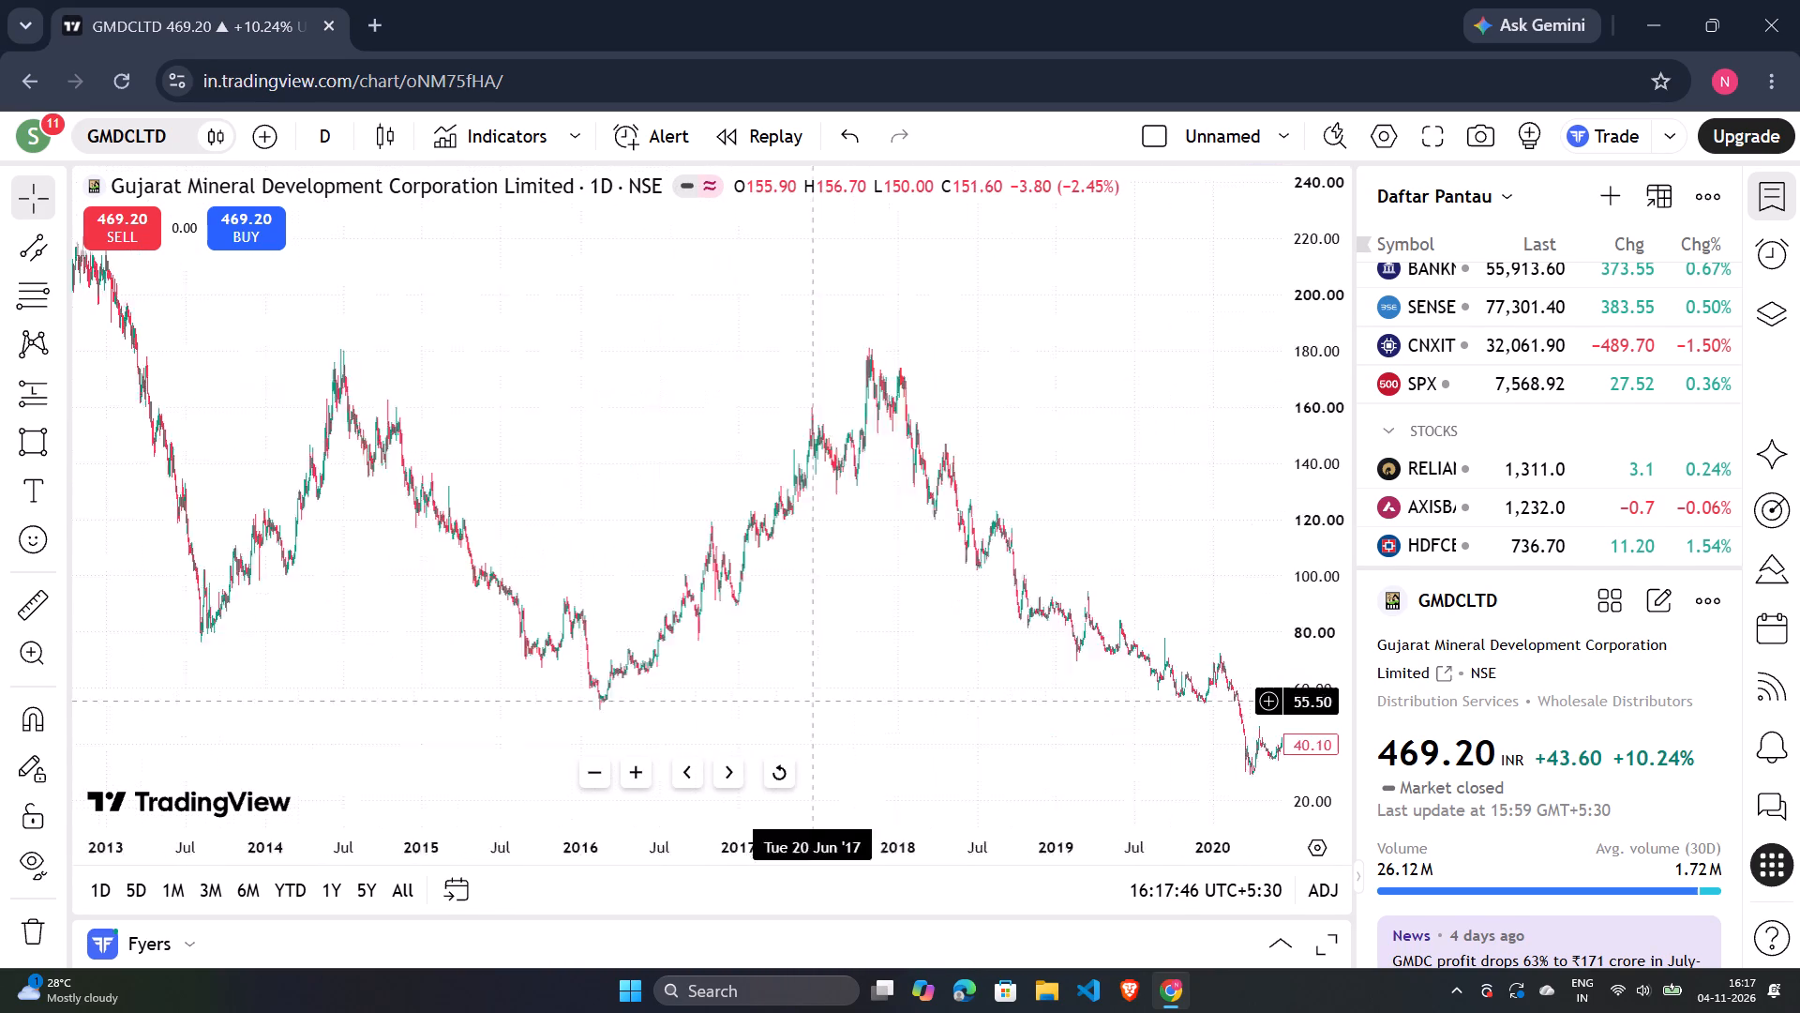
pyautogui.moveTo(833, 701); pyautogui.dragTo(921, 691)
pyautogui.moveTo(508, 653); pyautogui.dragTo(1128, 567)
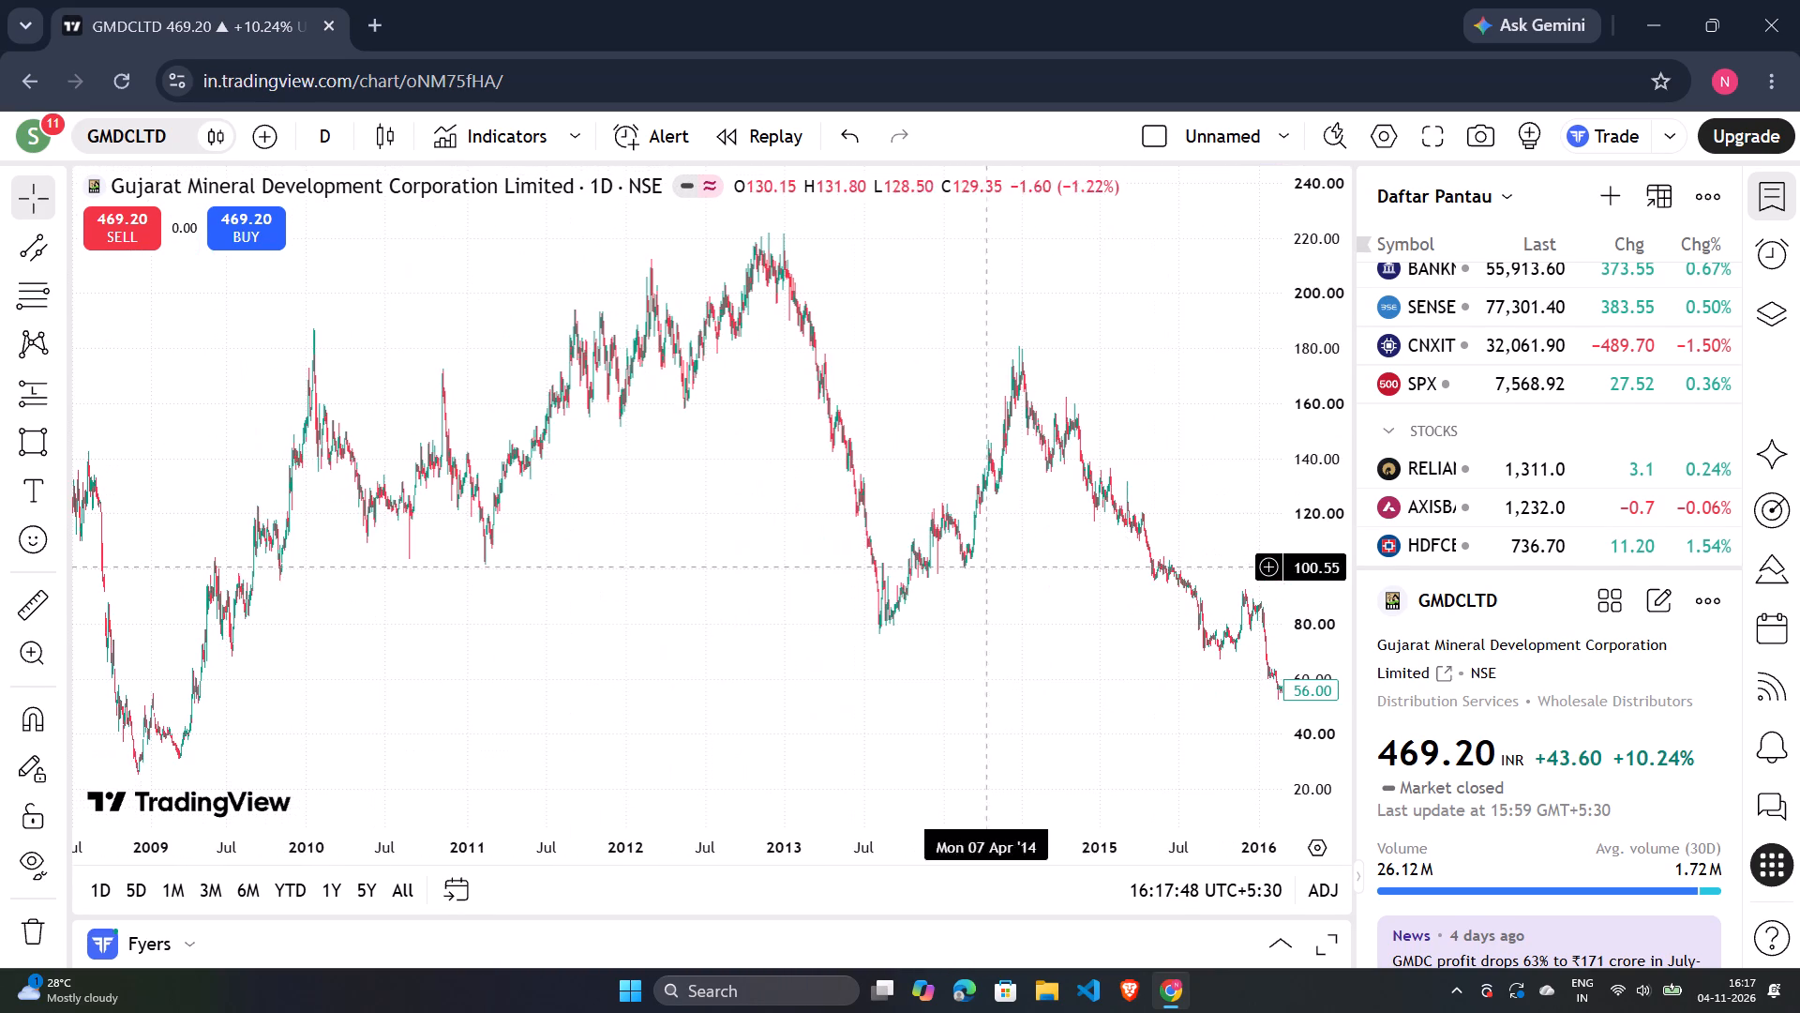
pyautogui.moveTo(891, 584); pyautogui.dragTo(534, 666)
pyautogui.moveTo(334, 653); pyautogui.dragTo(791, 552)
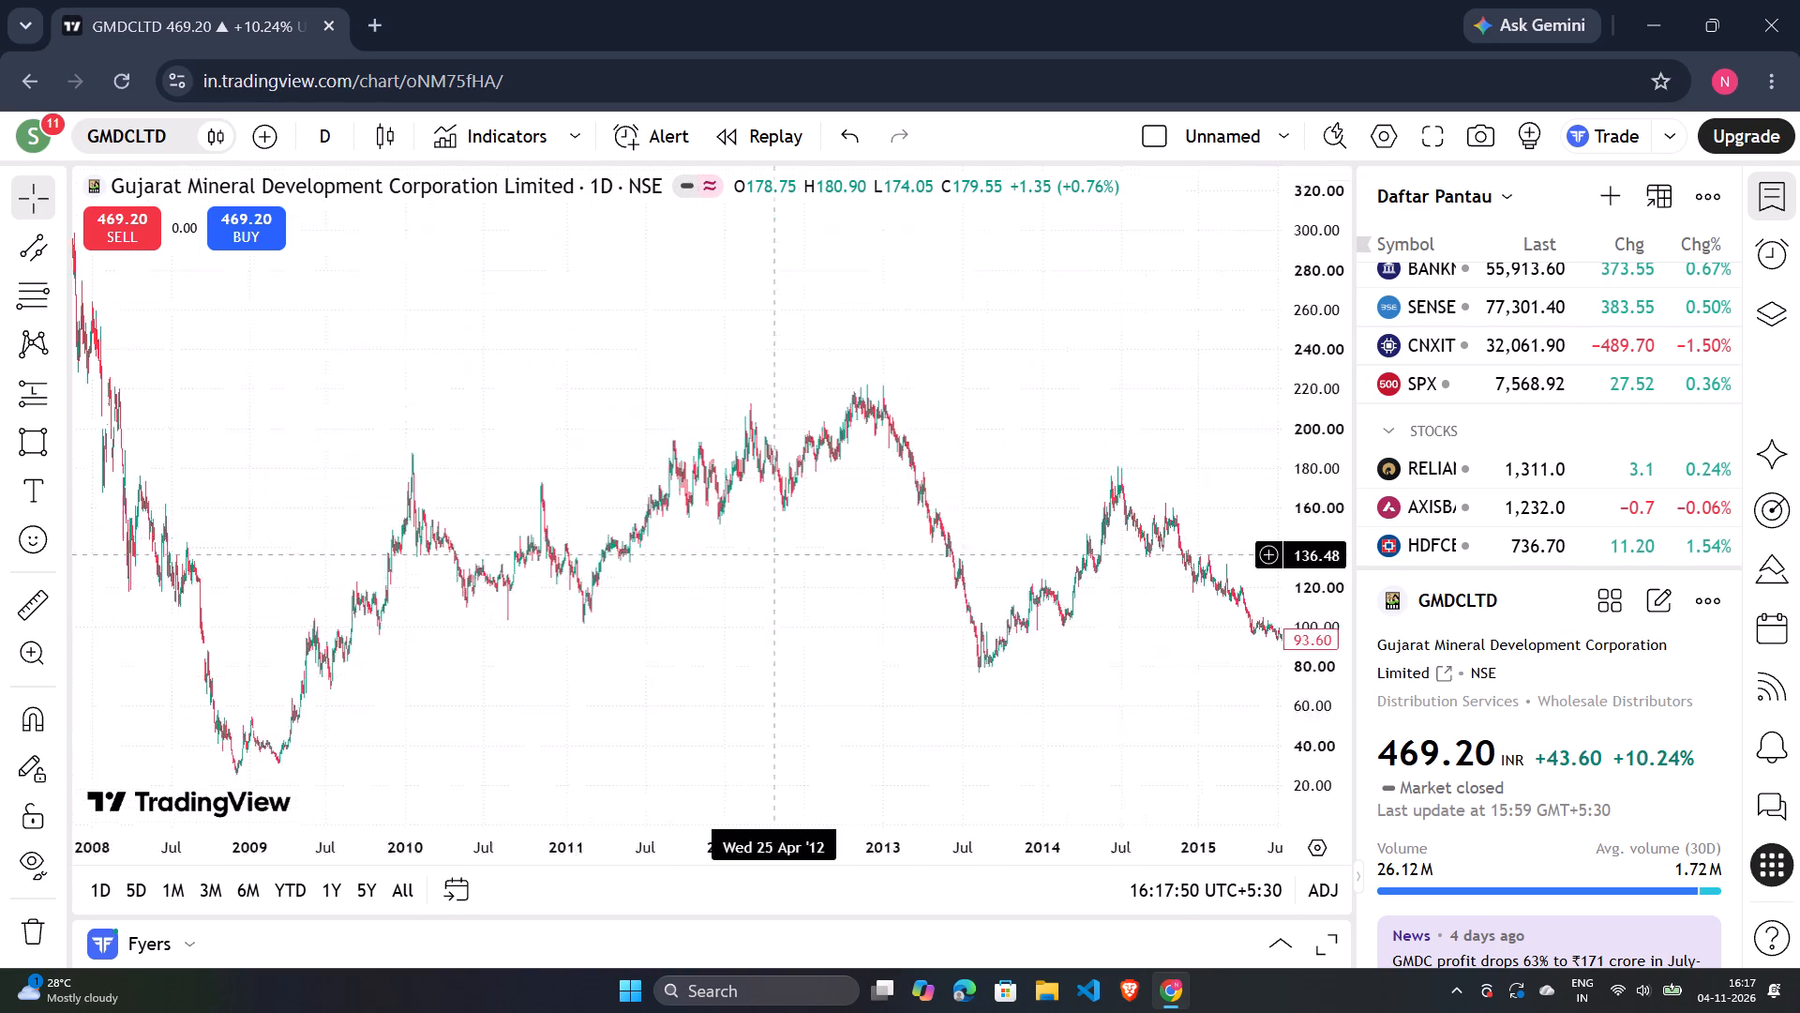
pyautogui.moveTo(791, 552); pyautogui.dragTo(1129, 581)
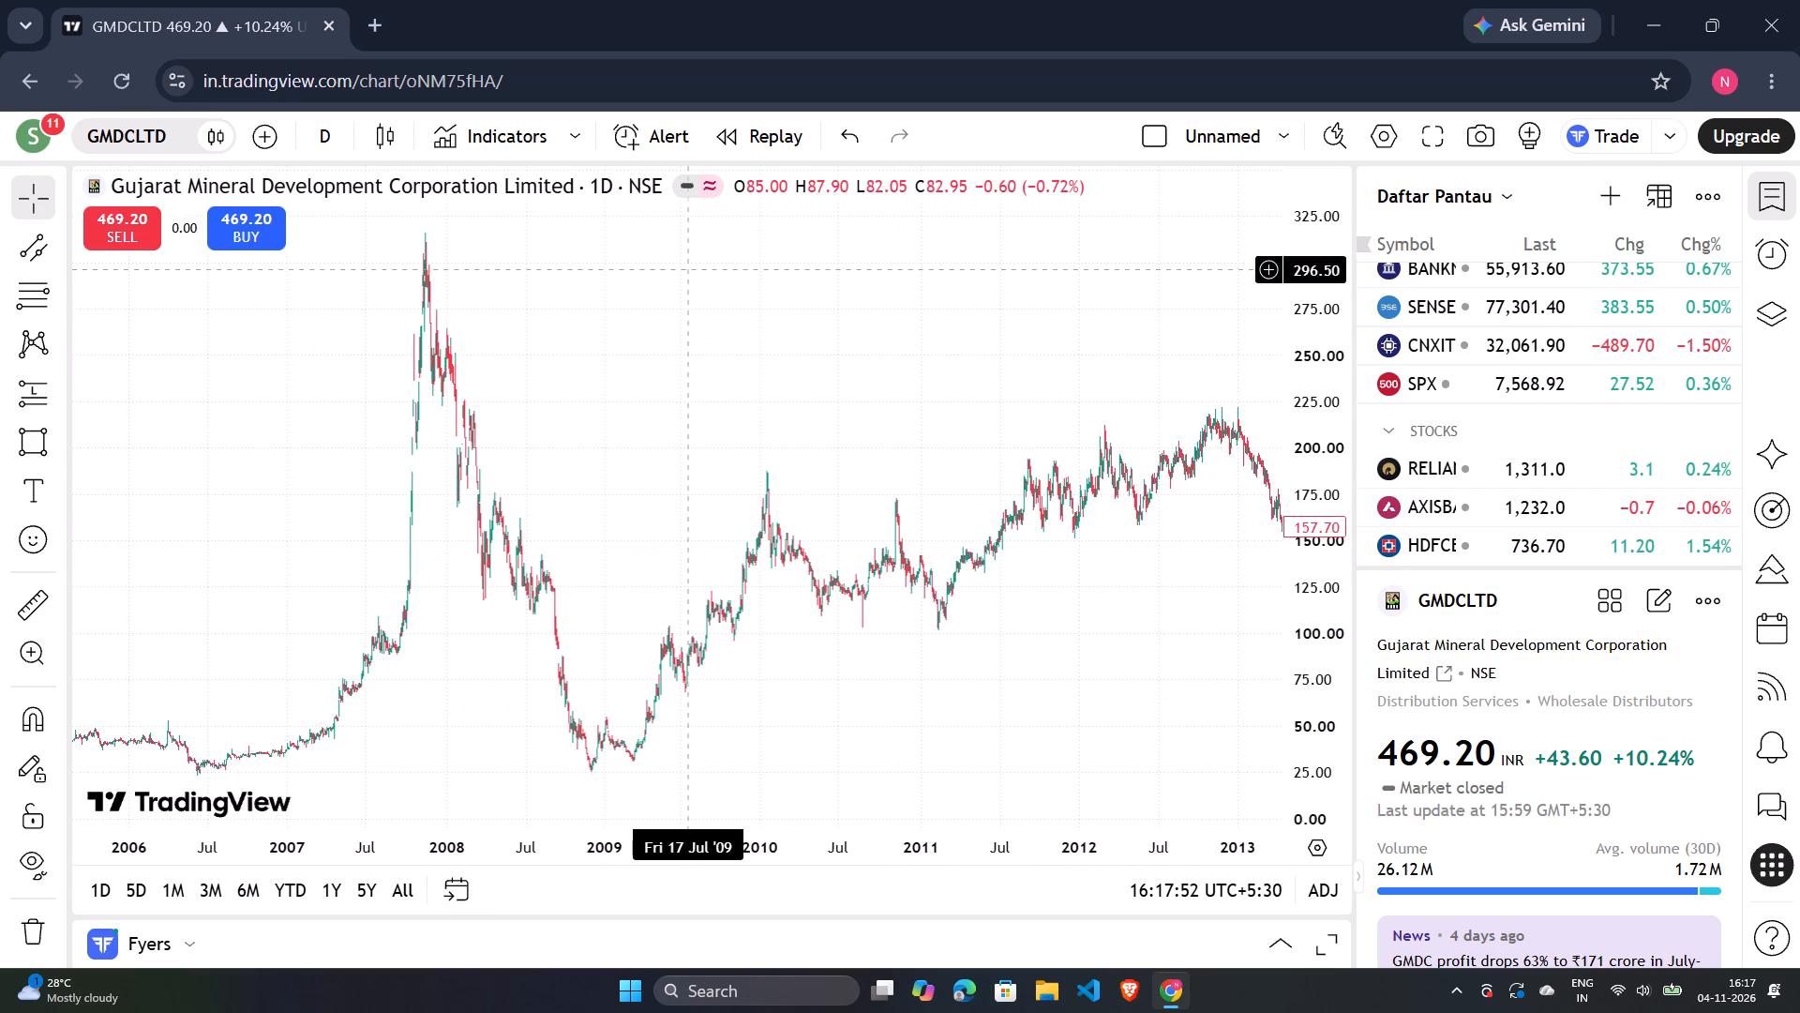
# Review GMDCLTD's daily swings from 2009 forward to the latest candles and the two rectangle zones.
pyautogui.moveTo(685, 234); pyautogui.dragTo(583, 253)
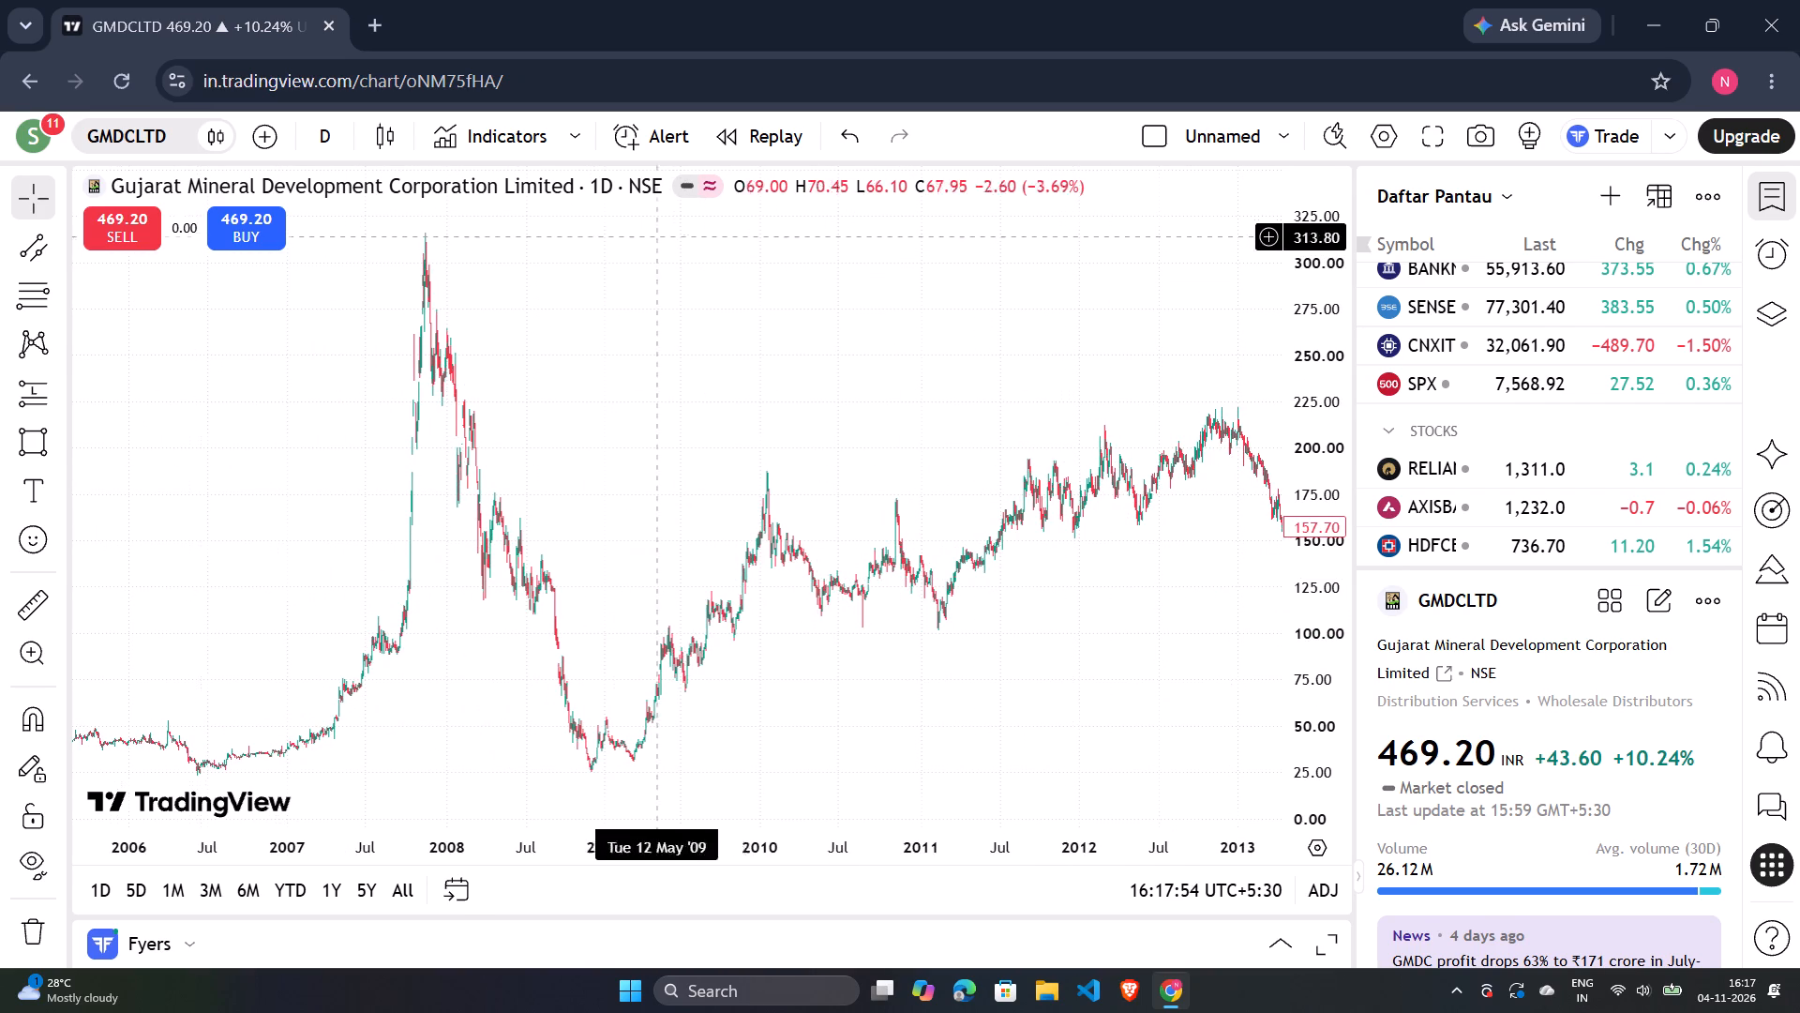
pyautogui.moveTo(583, 253); pyautogui.dragTo(116, 336)
pyautogui.moveTo(1149, 355); pyautogui.dragTo(478, 380)
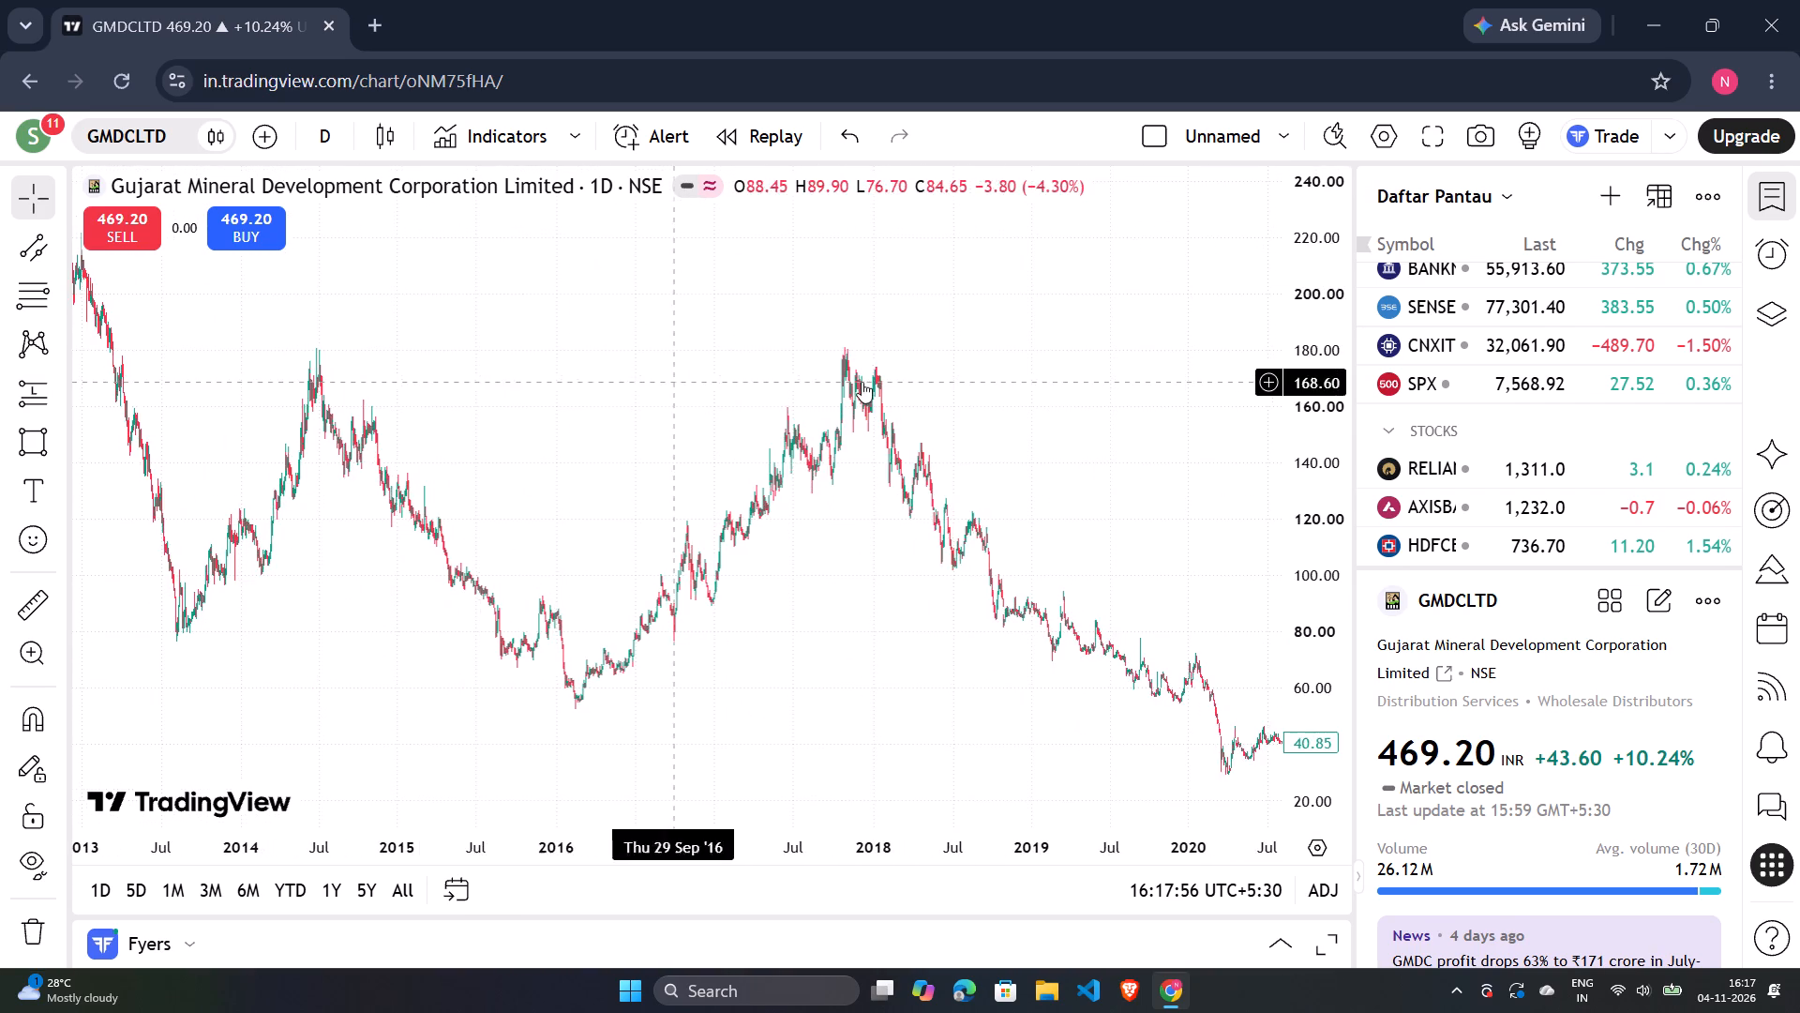
pyautogui.moveTo(1049, 344); pyautogui.dragTo(395, 391)
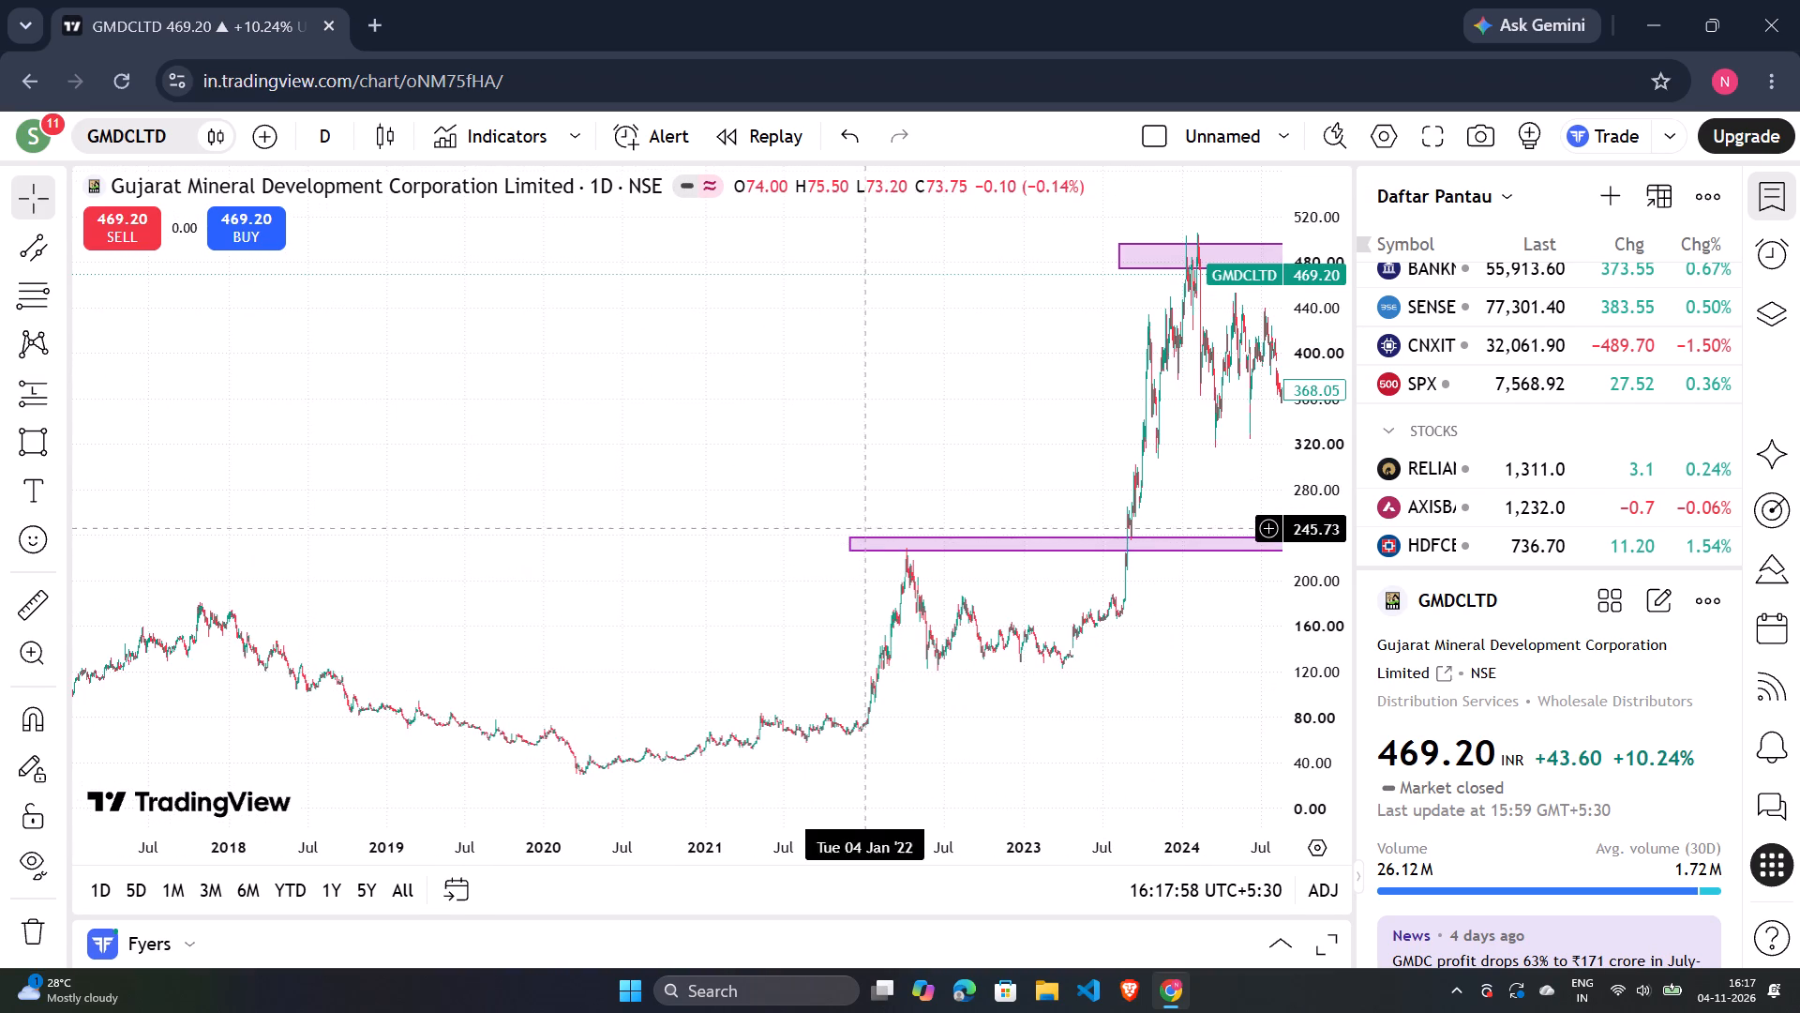
pyautogui.moveTo(682, 494); pyautogui.dragTo(112, 486)
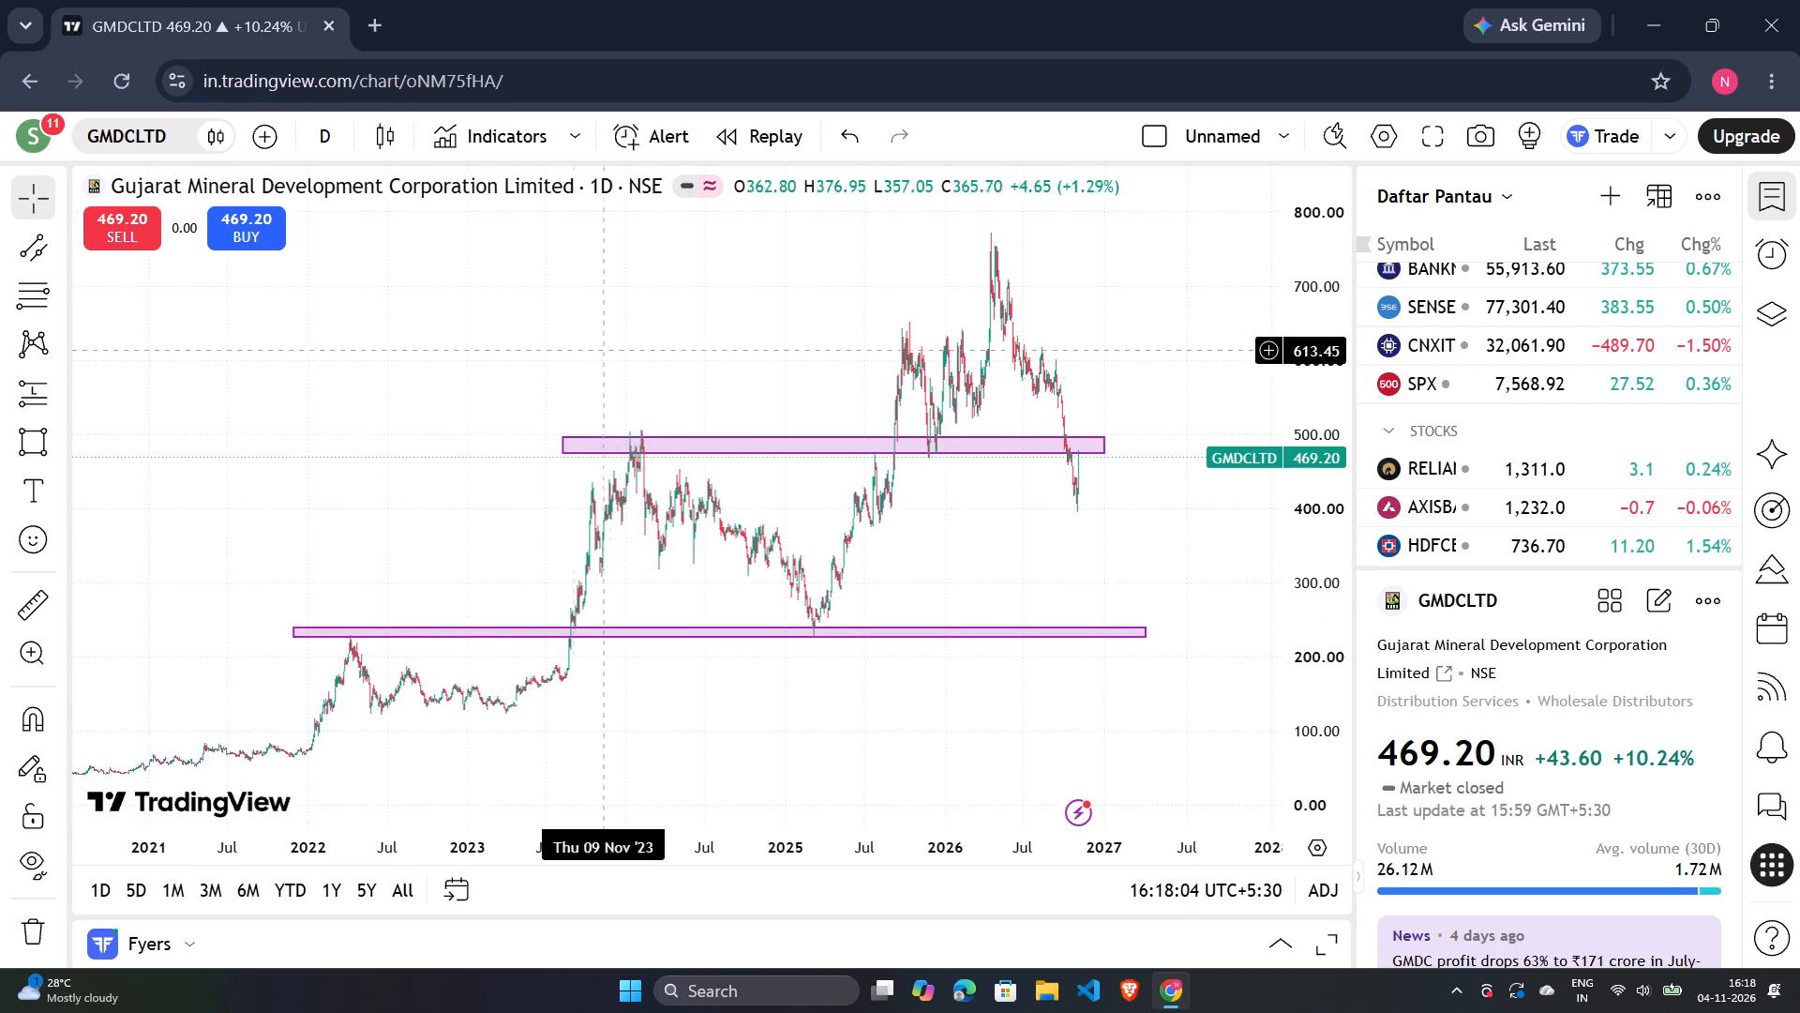
# Reset the chart view and examine GMDCLTD's May to November 2026 daily candles against the upper rectangle zone.
pyautogui.scroll(4, 738, 297)
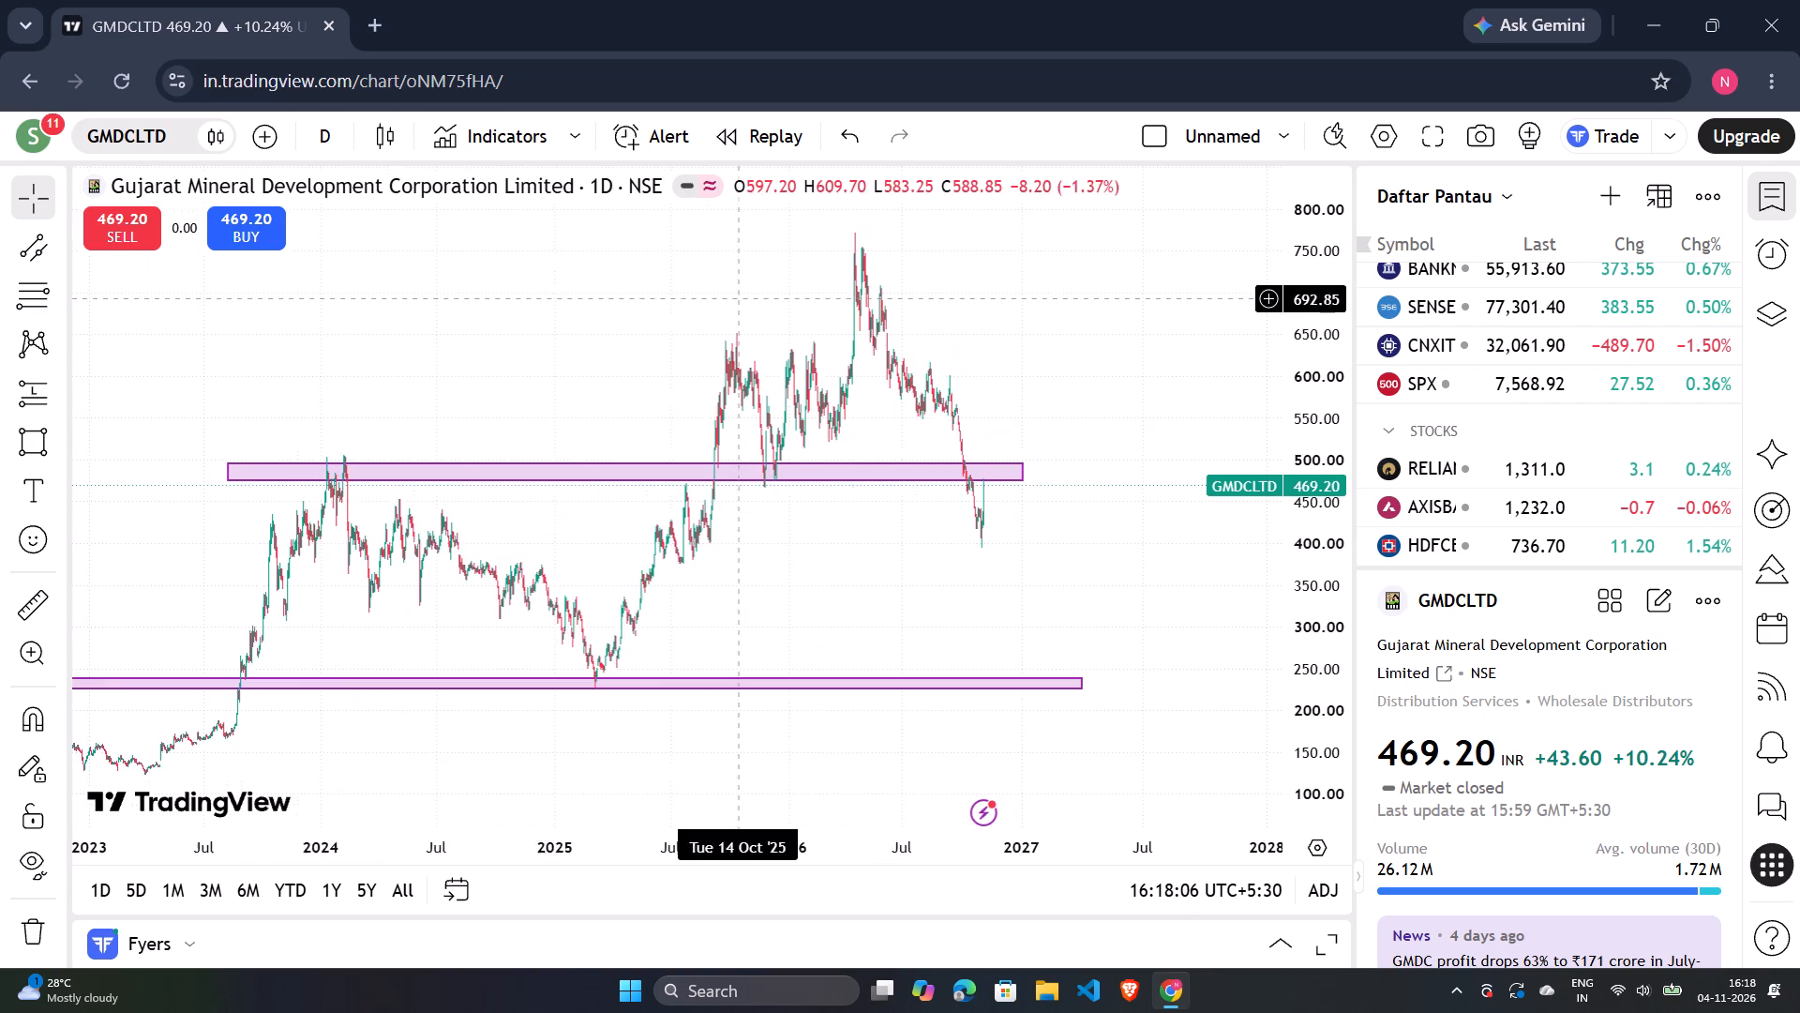
pyautogui.scroll(10, 738, 298)
pyautogui.rightClick(738, 299)
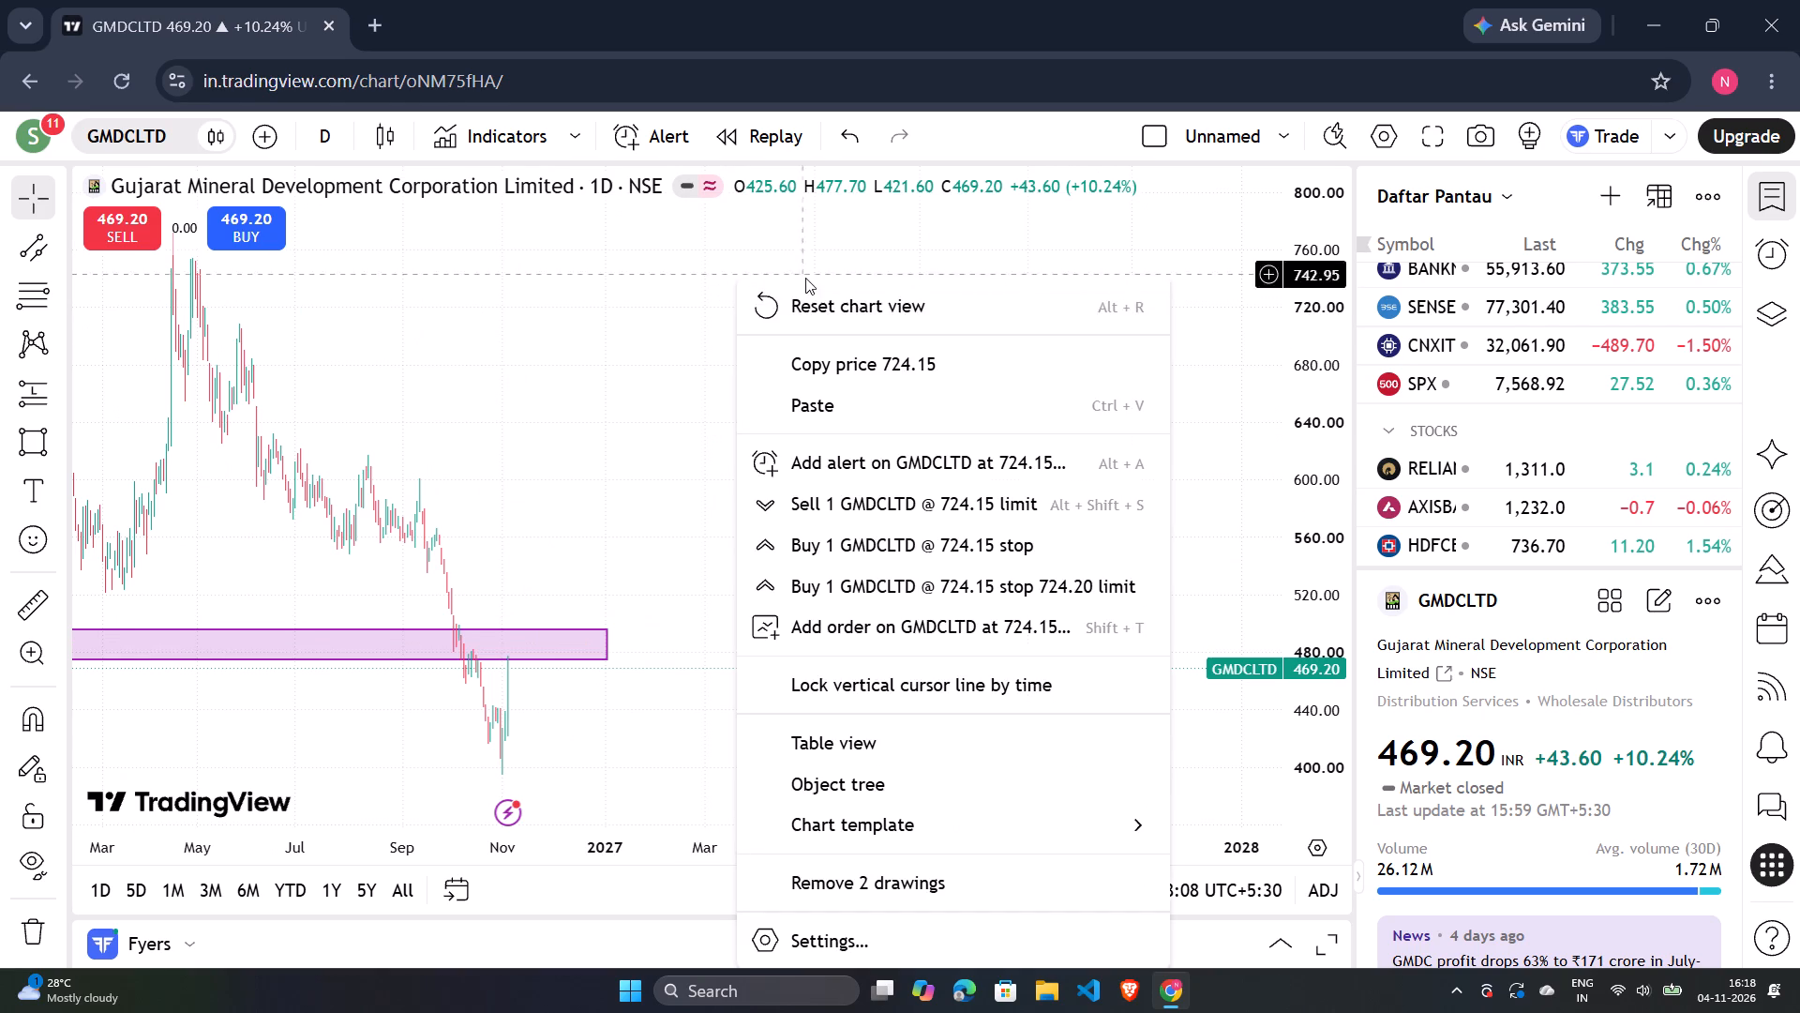
pyautogui.click(805, 299)
pyautogui.scroll(-10, 805, 300)
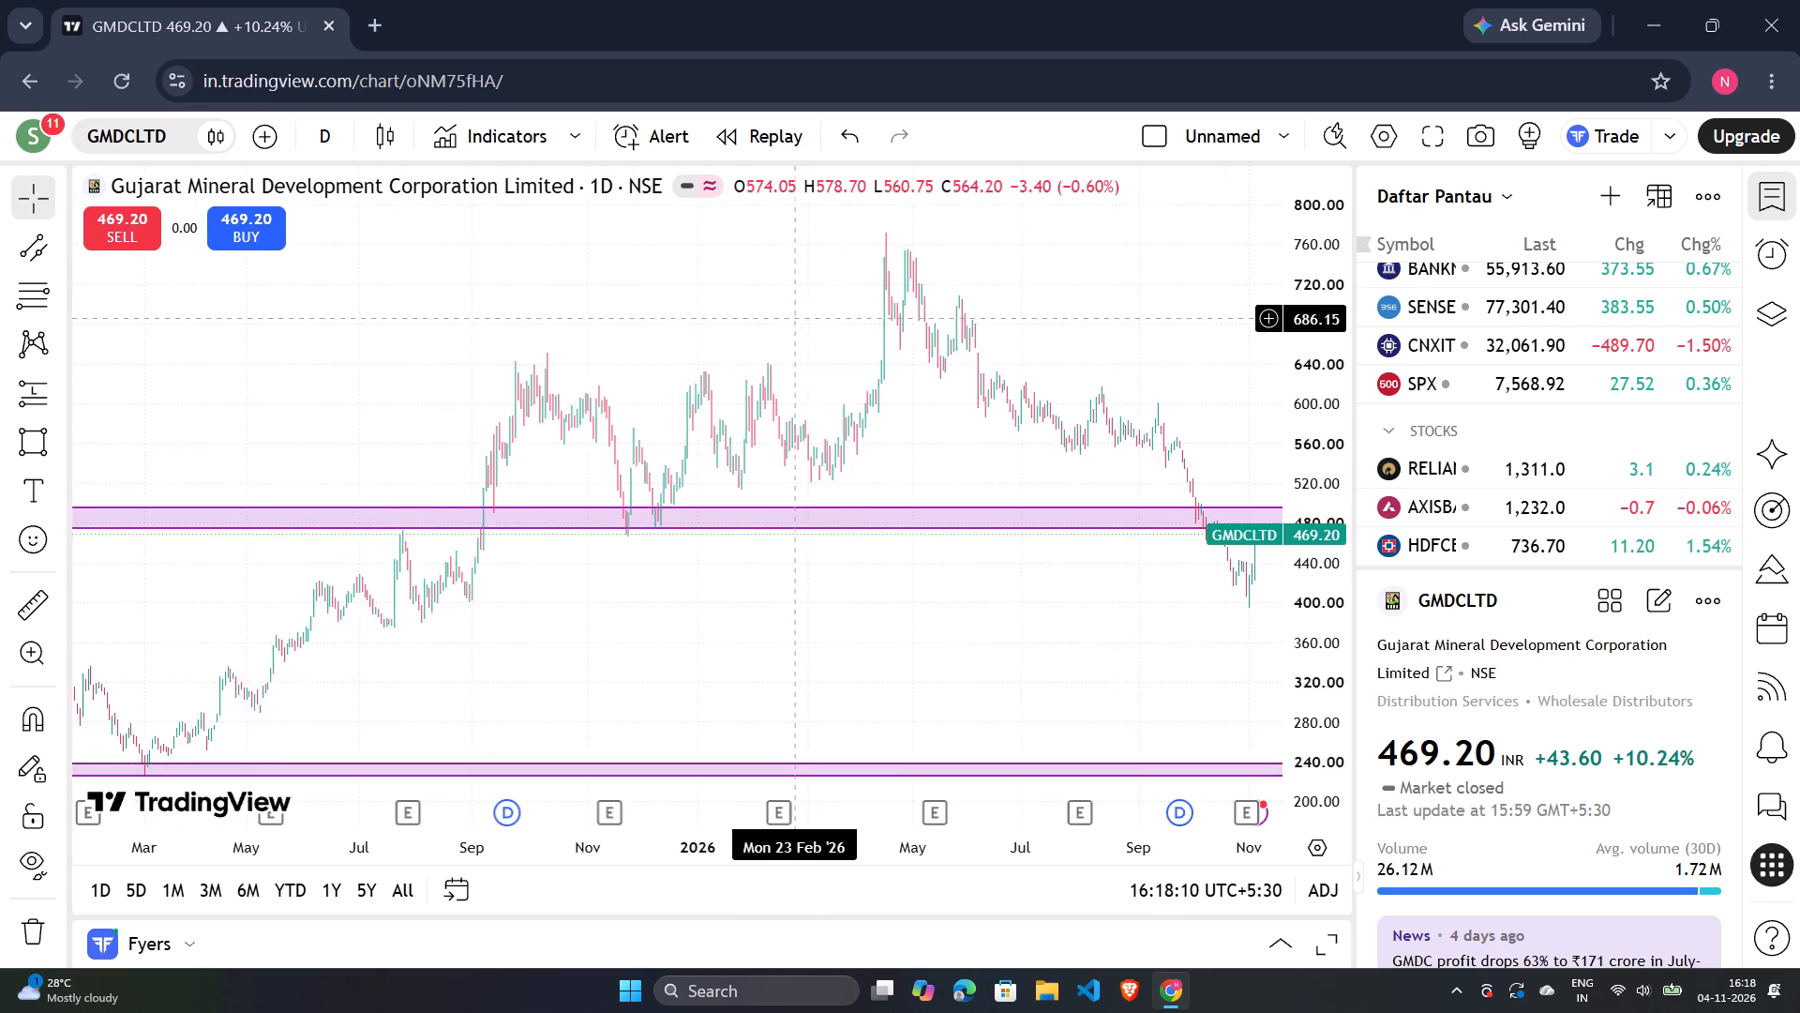
pyautogui.scroll(11, 795, 319)
pyautogui.moveTo(795, 319); pyautogui.dragTo(645, 384)
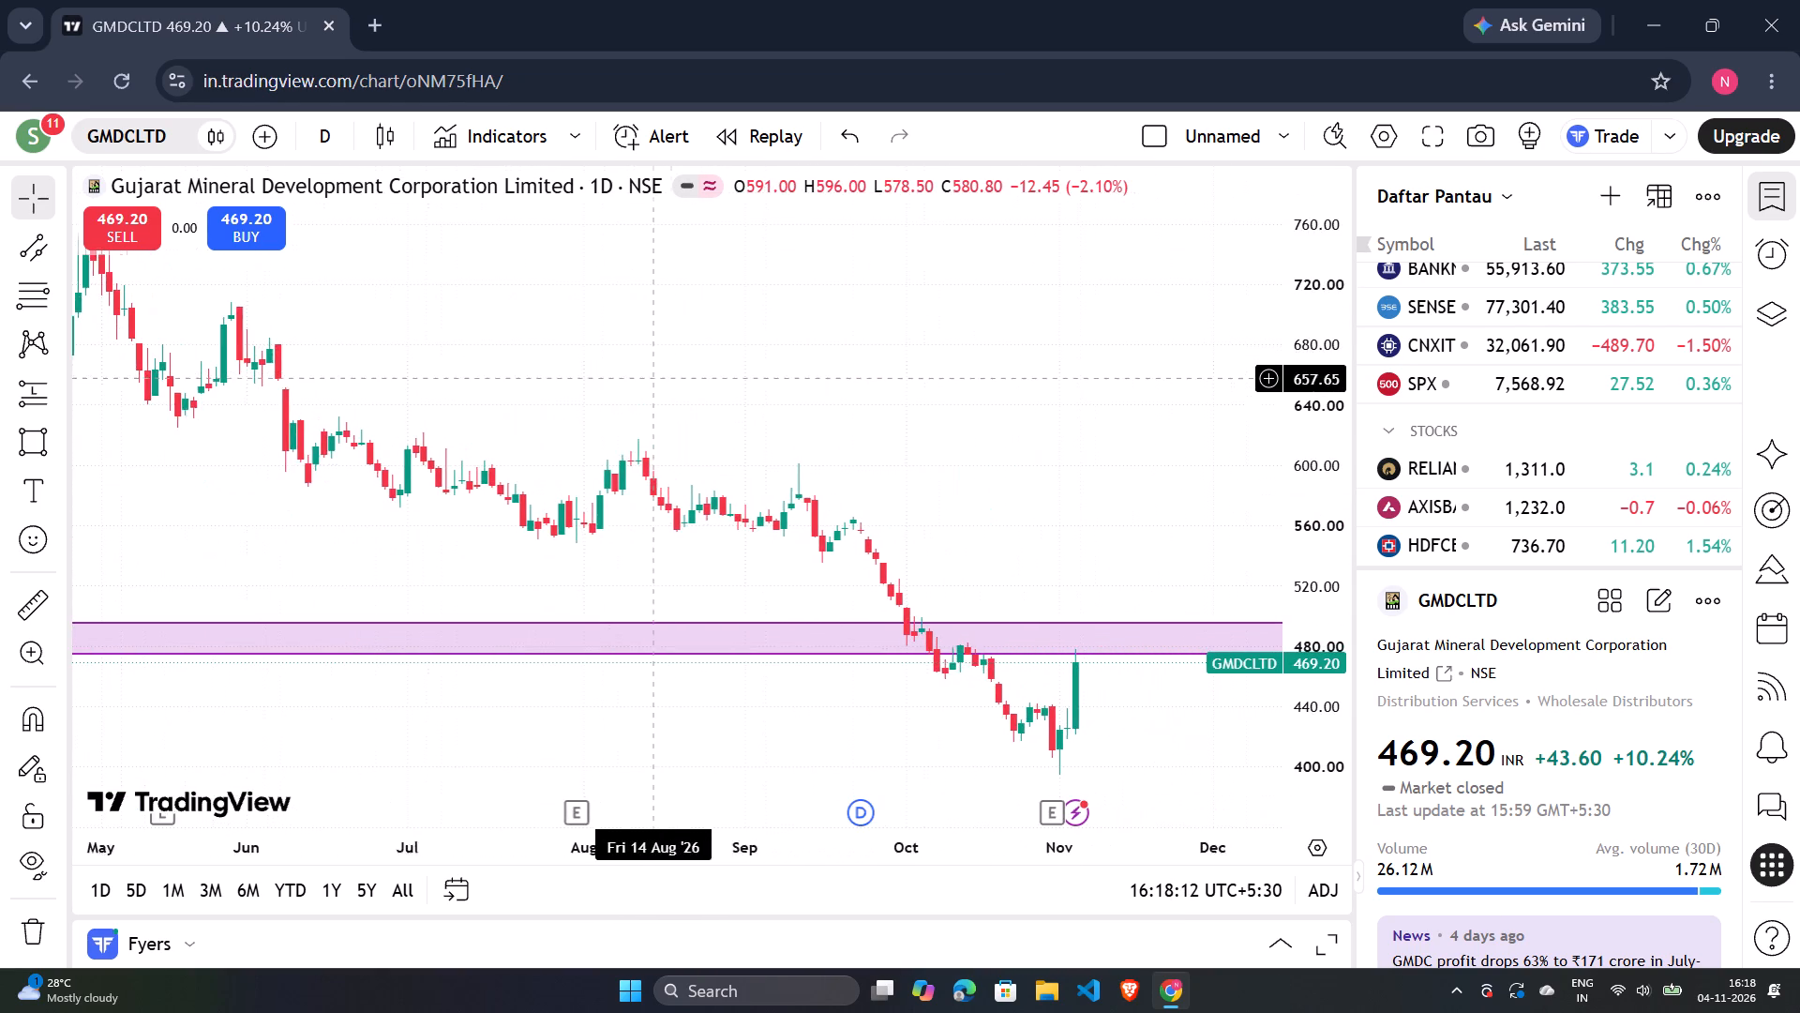
pyautogui.moveTo(645, 384); pyautogui.dragTo(628, 393)
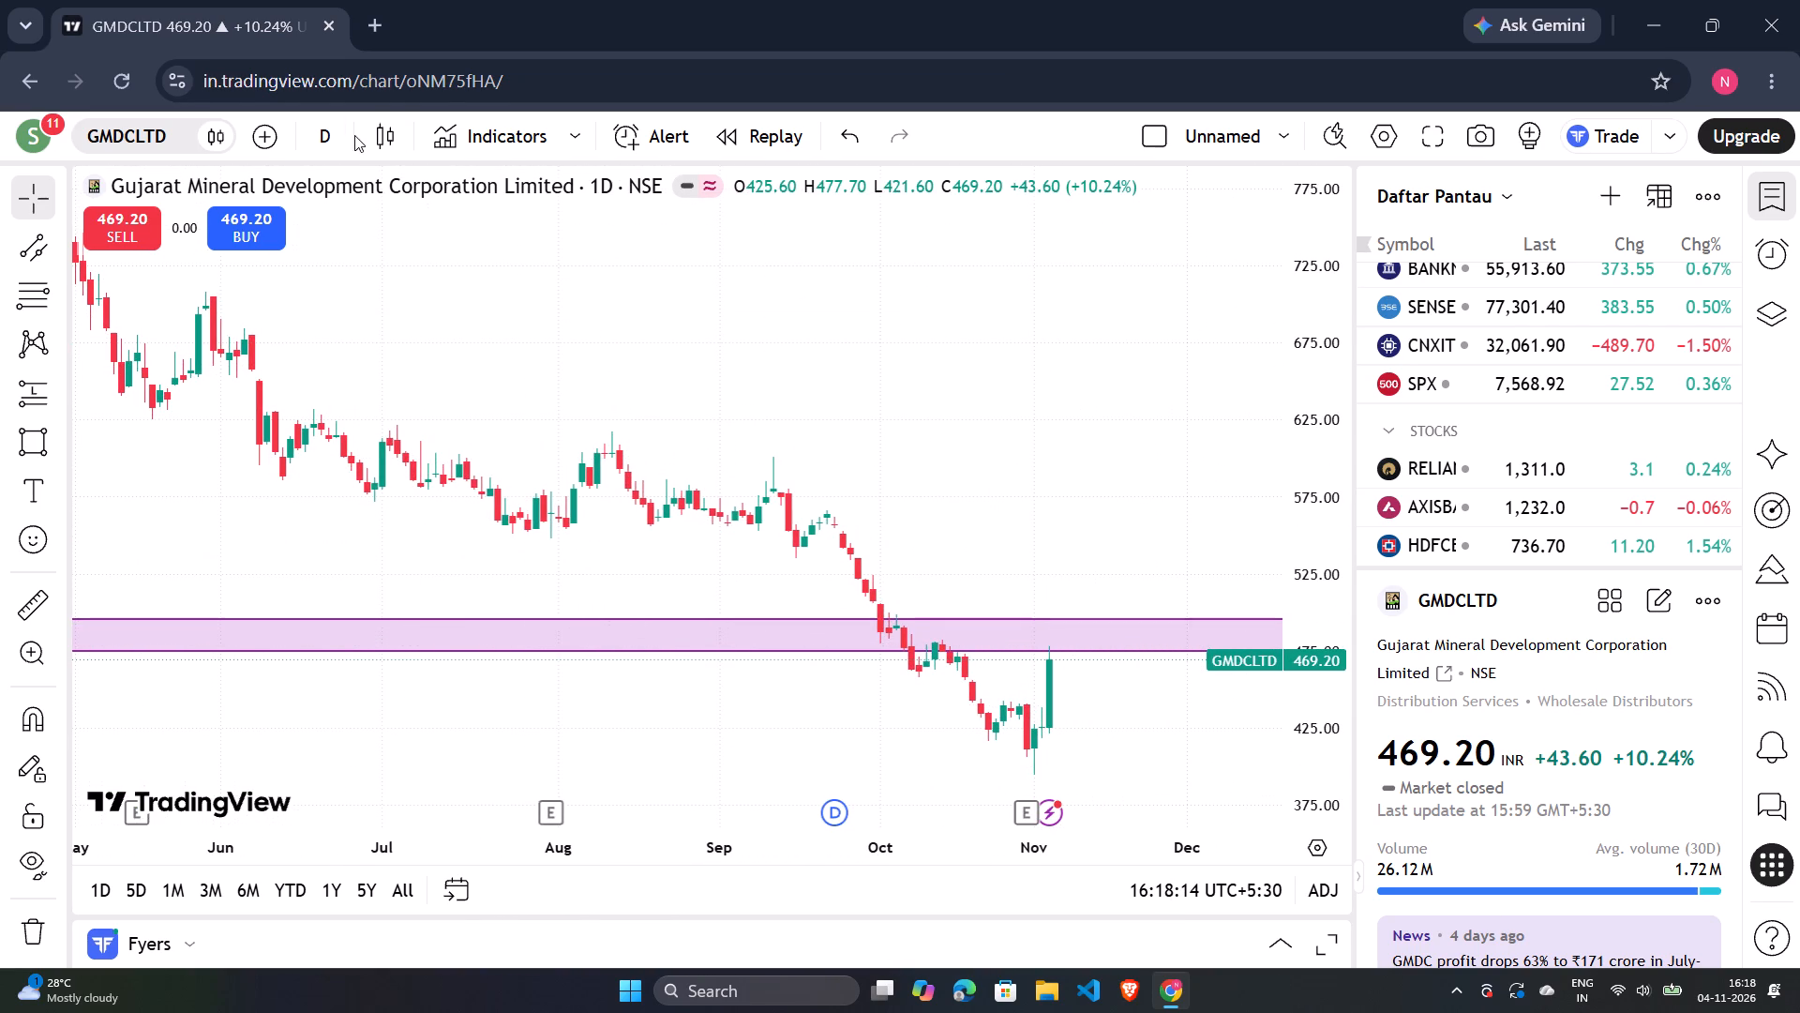
# Switch the GMDCLTD chart to the 4-hour timeframe.
pyautogui.click(341, 139)
pyautogui.scroll(-2, 346, 883)
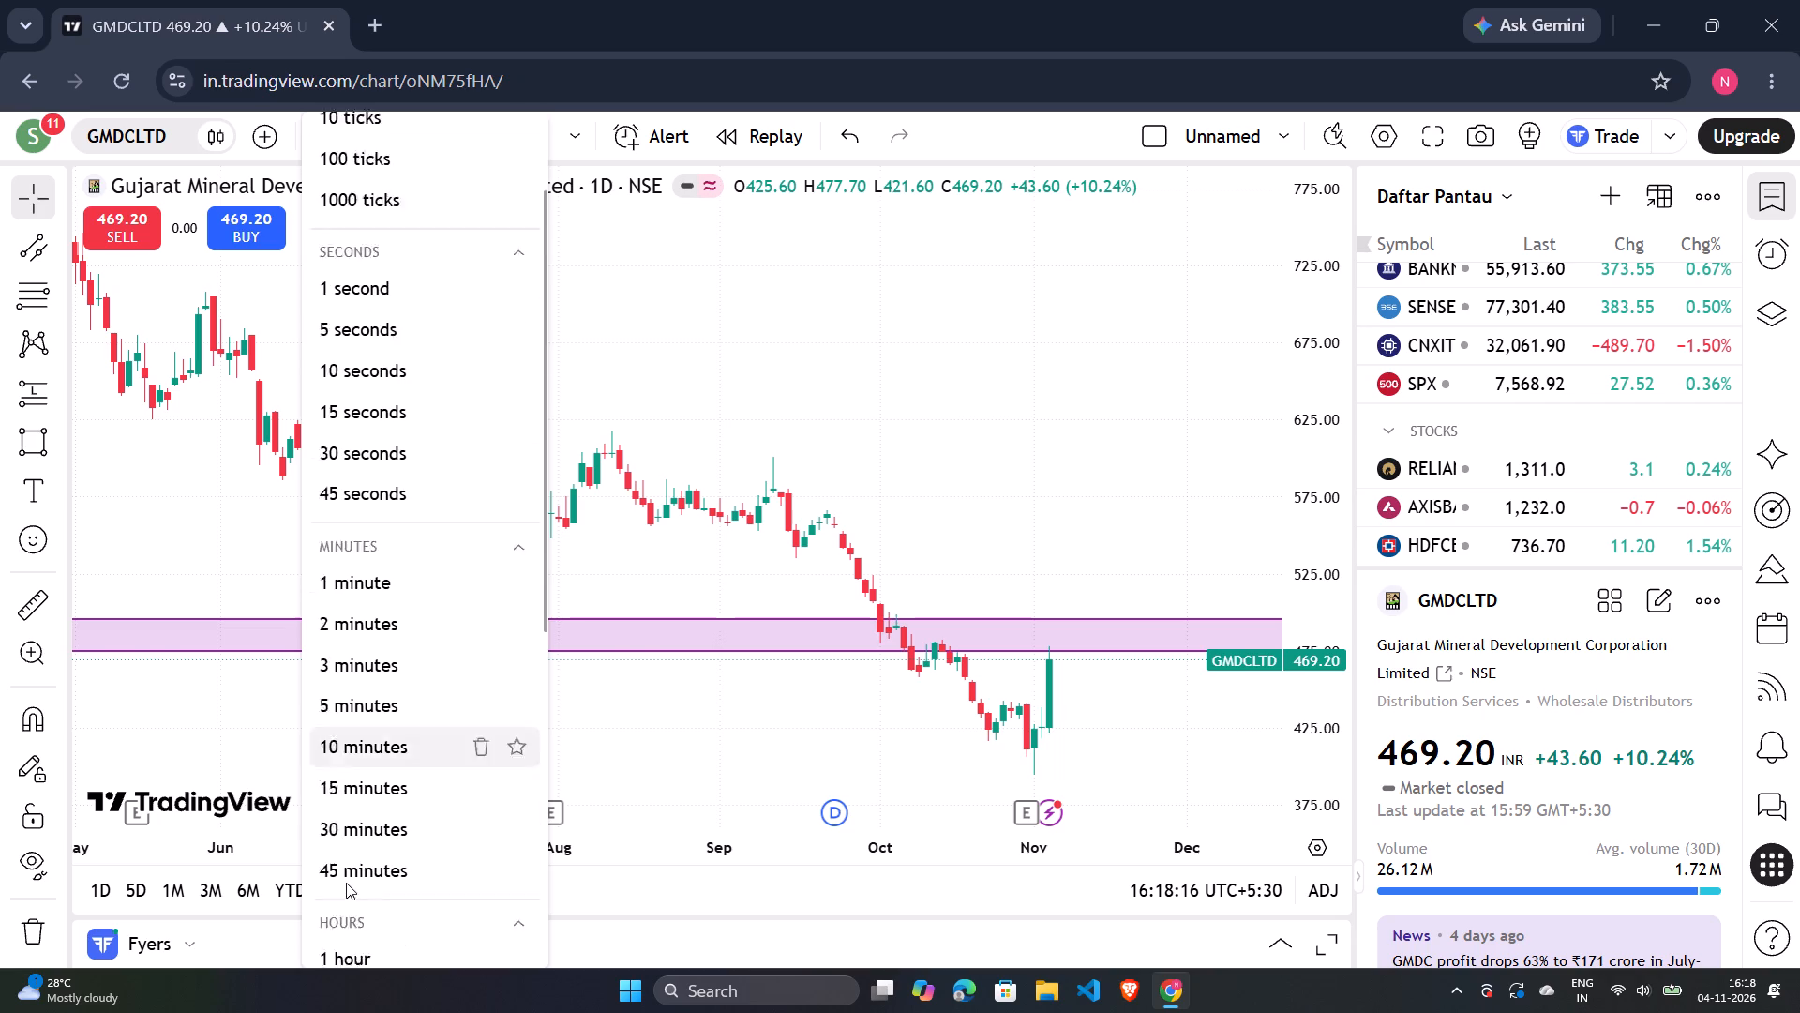
pyautogui.scroll(-1, 346, 883)
pyautogui.click(368, 856)
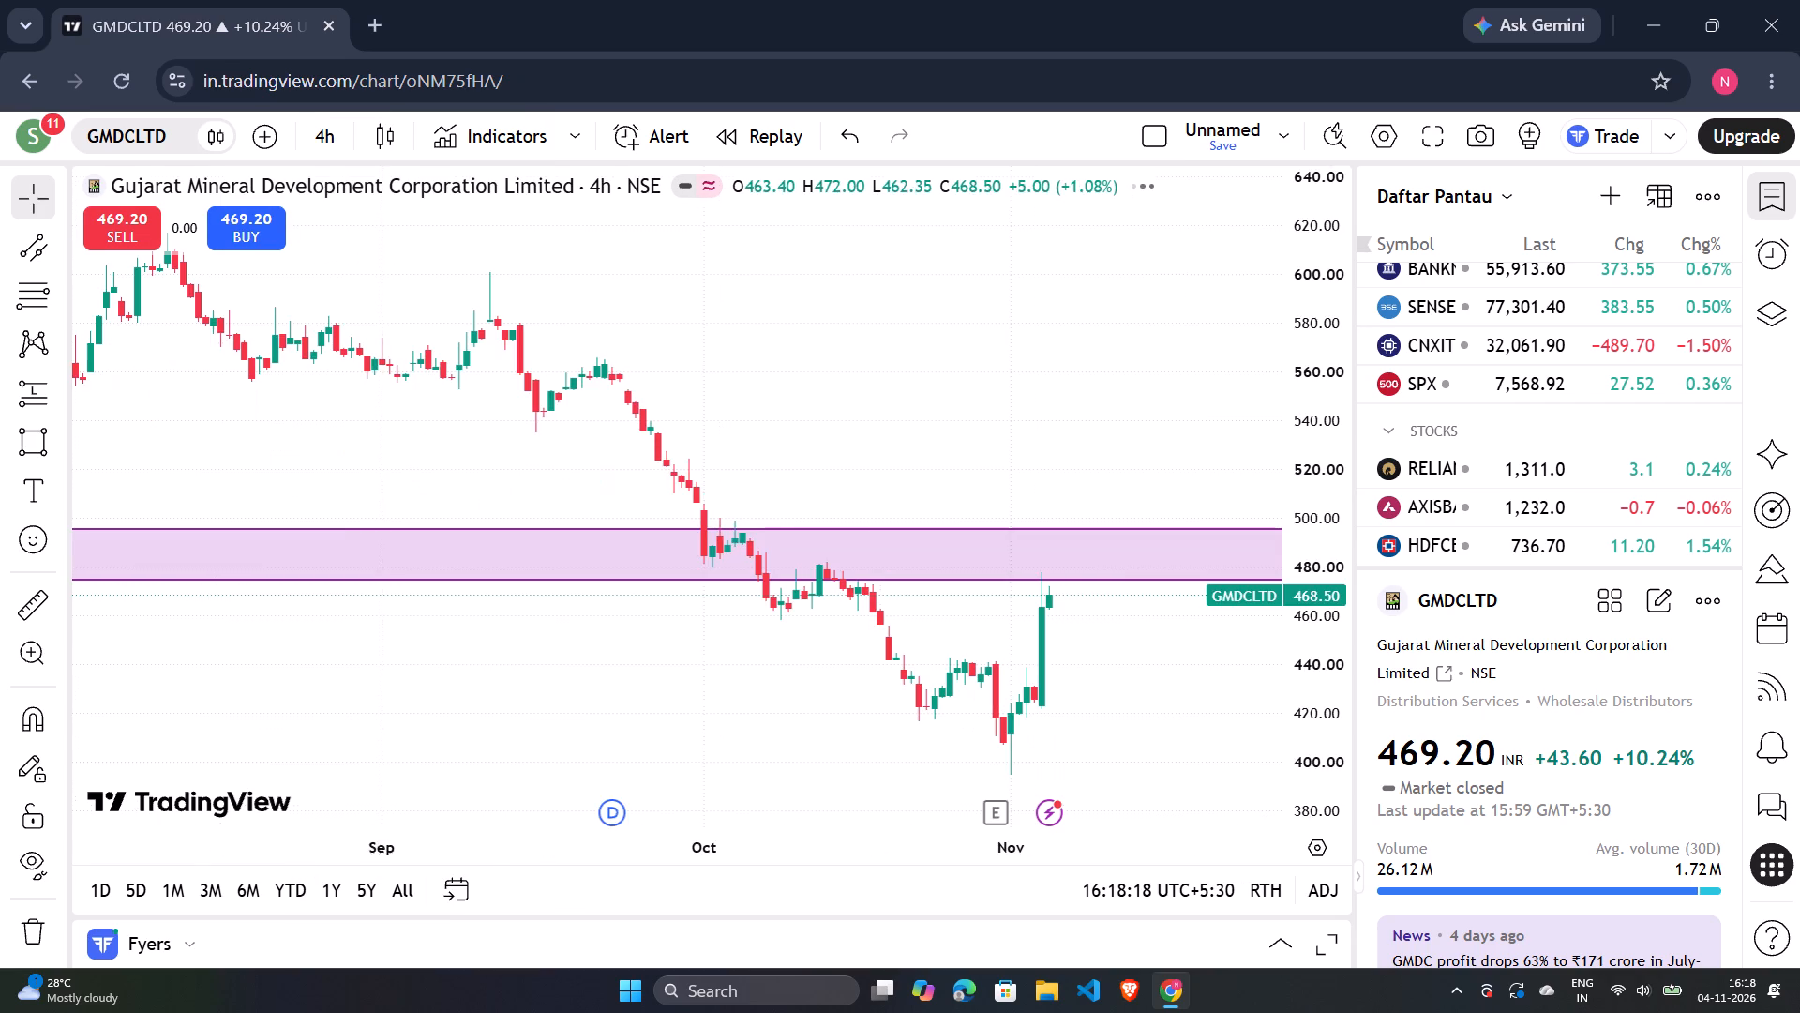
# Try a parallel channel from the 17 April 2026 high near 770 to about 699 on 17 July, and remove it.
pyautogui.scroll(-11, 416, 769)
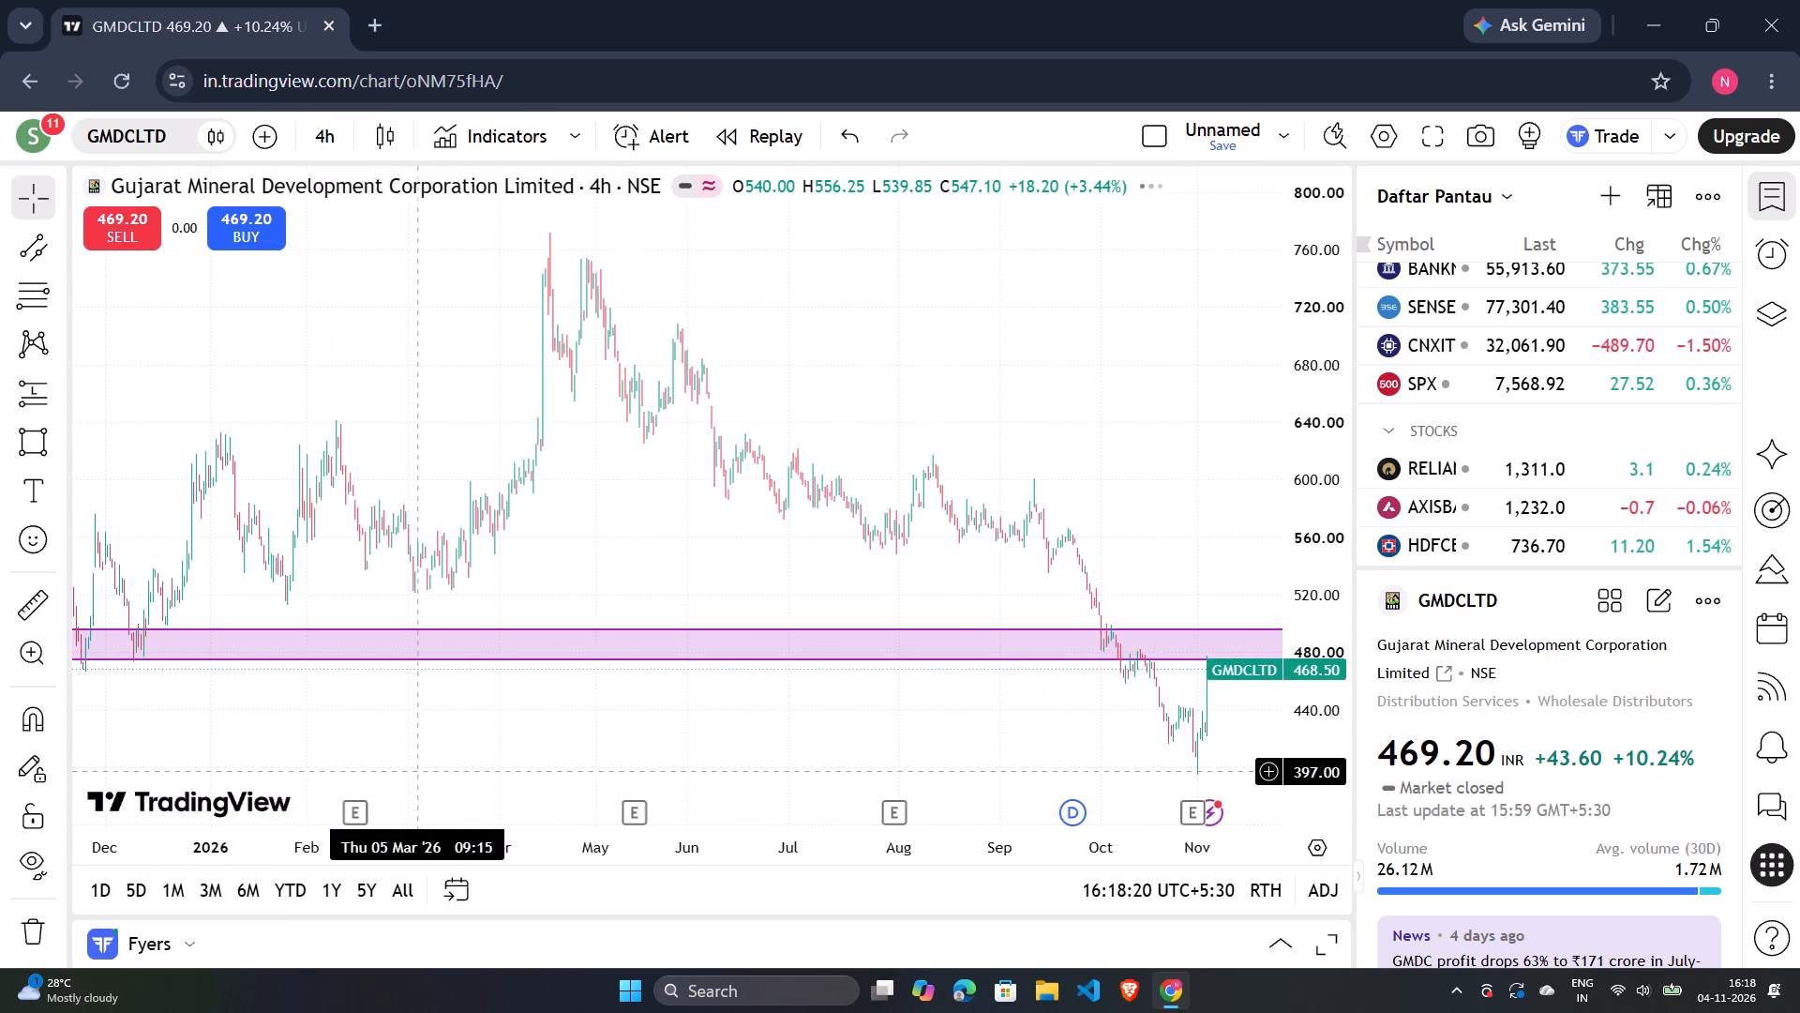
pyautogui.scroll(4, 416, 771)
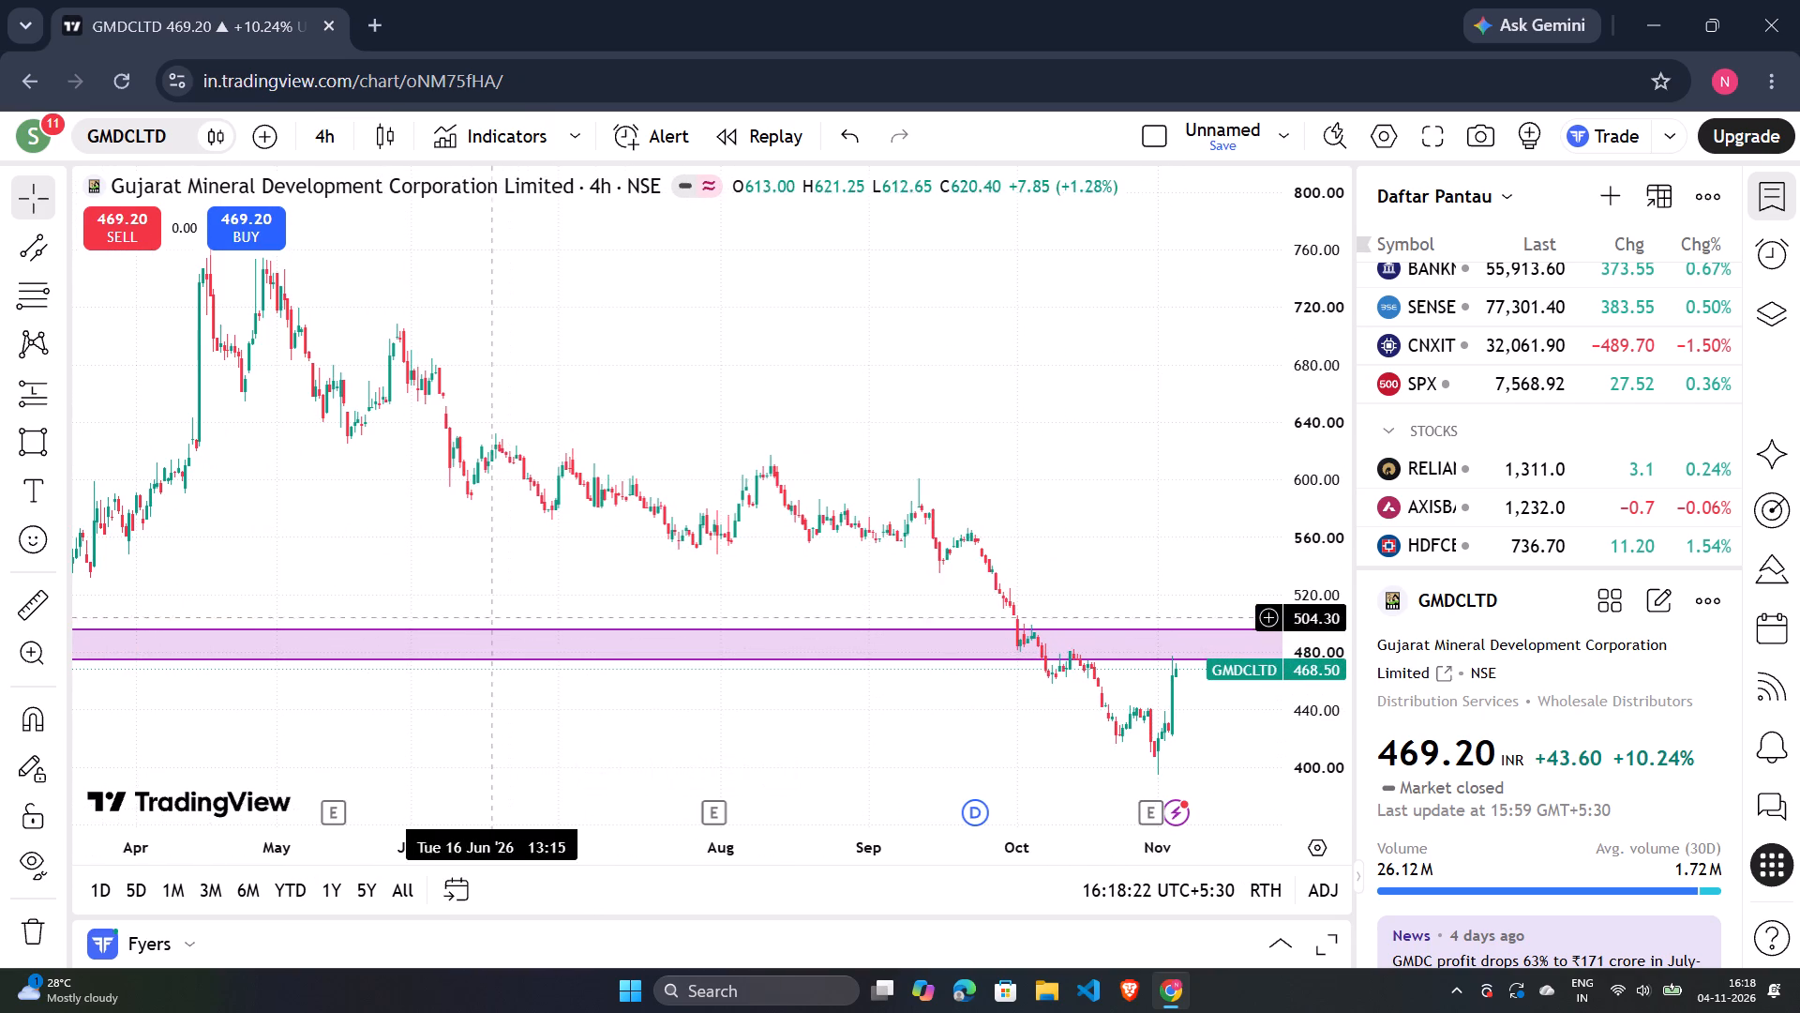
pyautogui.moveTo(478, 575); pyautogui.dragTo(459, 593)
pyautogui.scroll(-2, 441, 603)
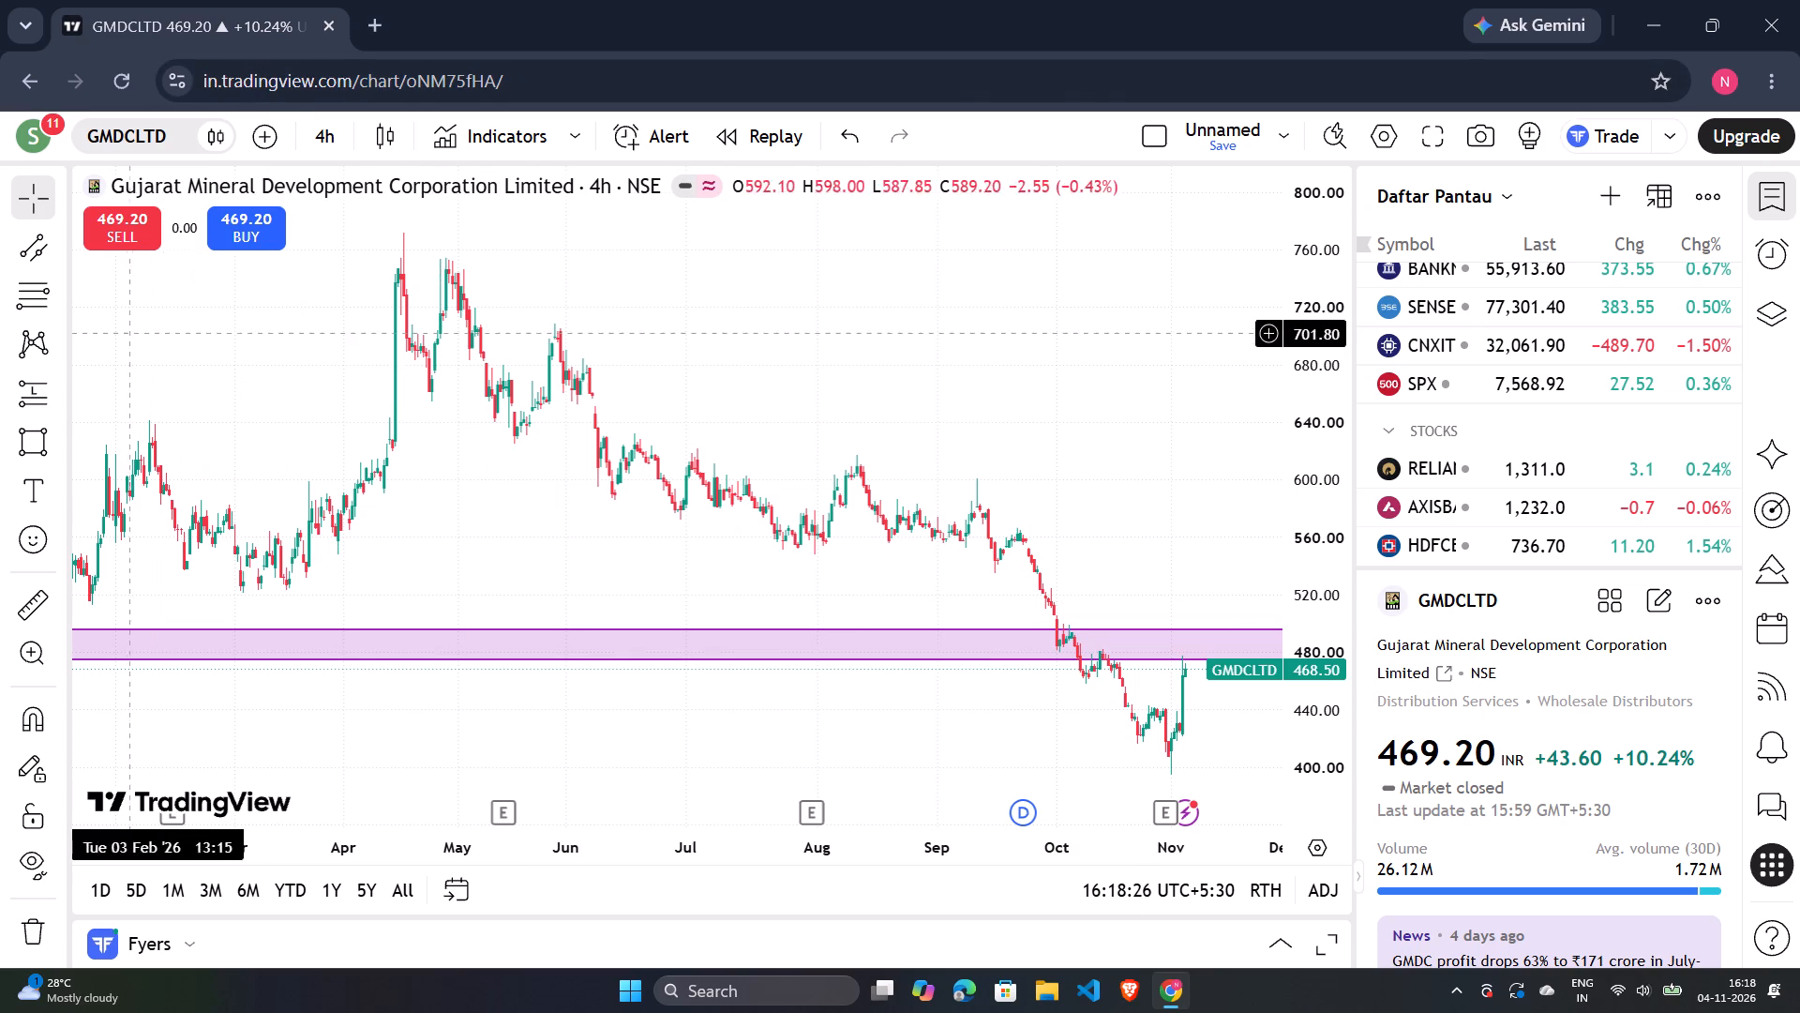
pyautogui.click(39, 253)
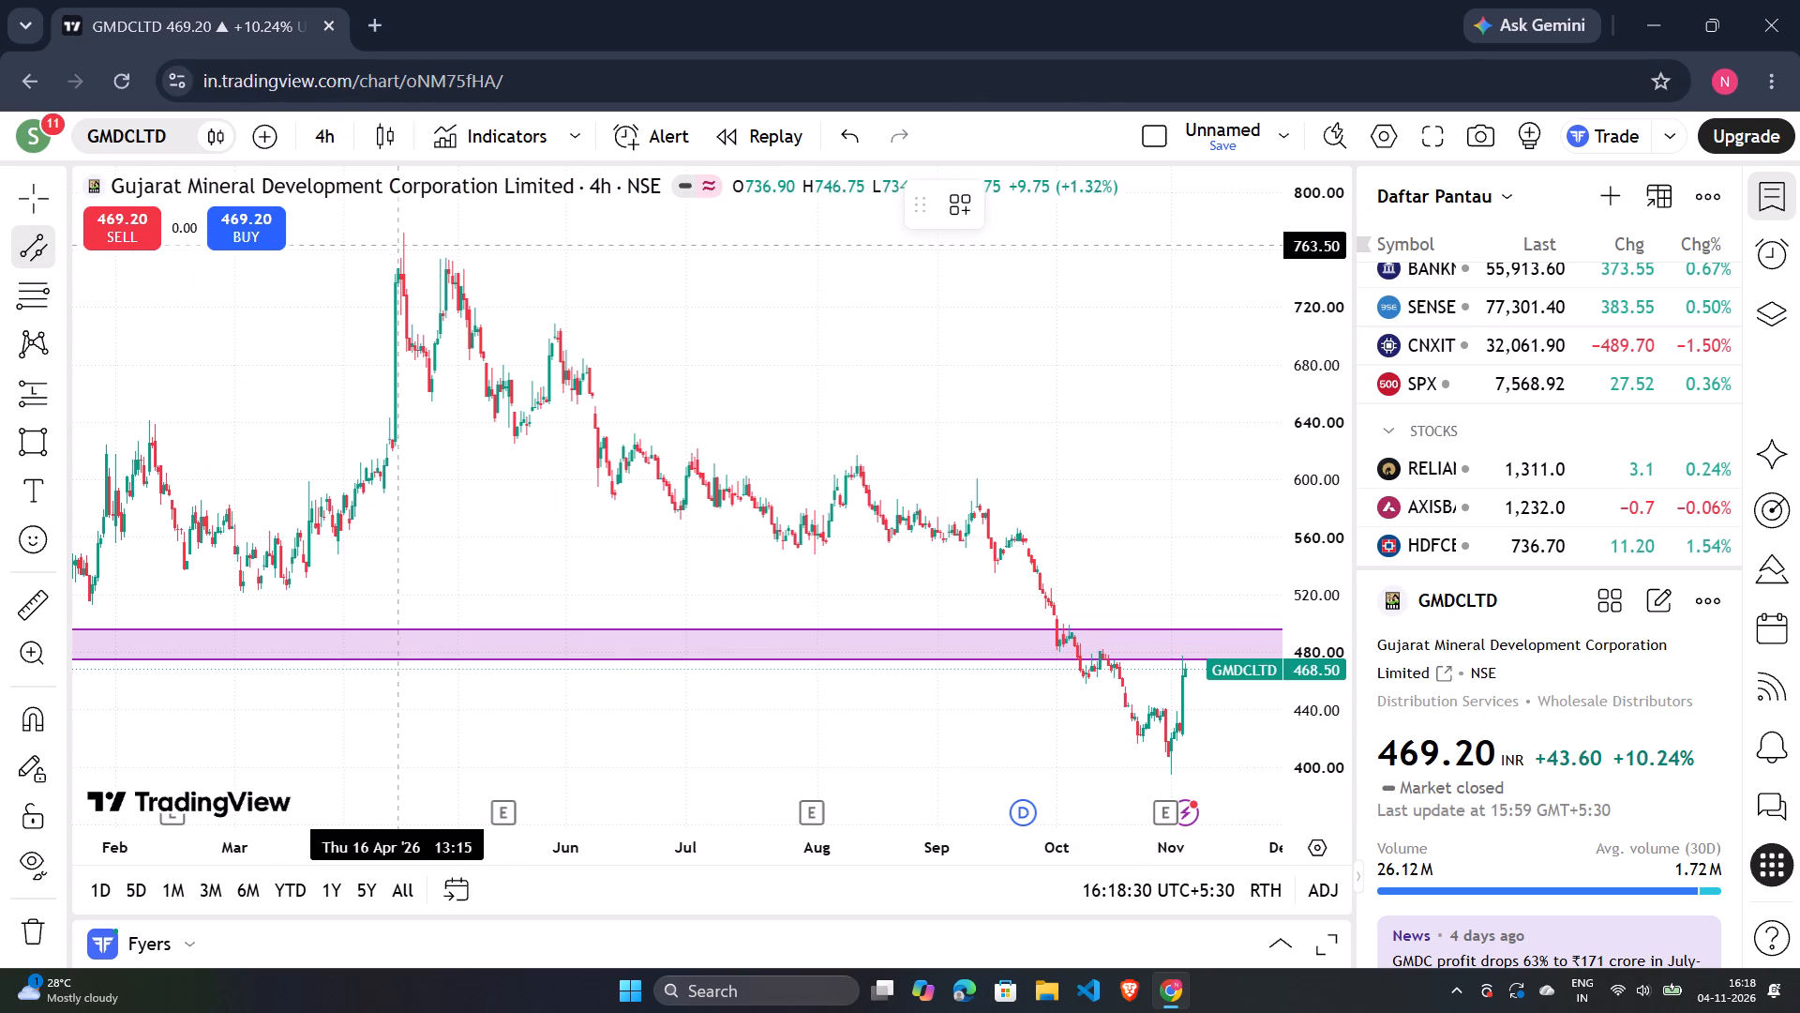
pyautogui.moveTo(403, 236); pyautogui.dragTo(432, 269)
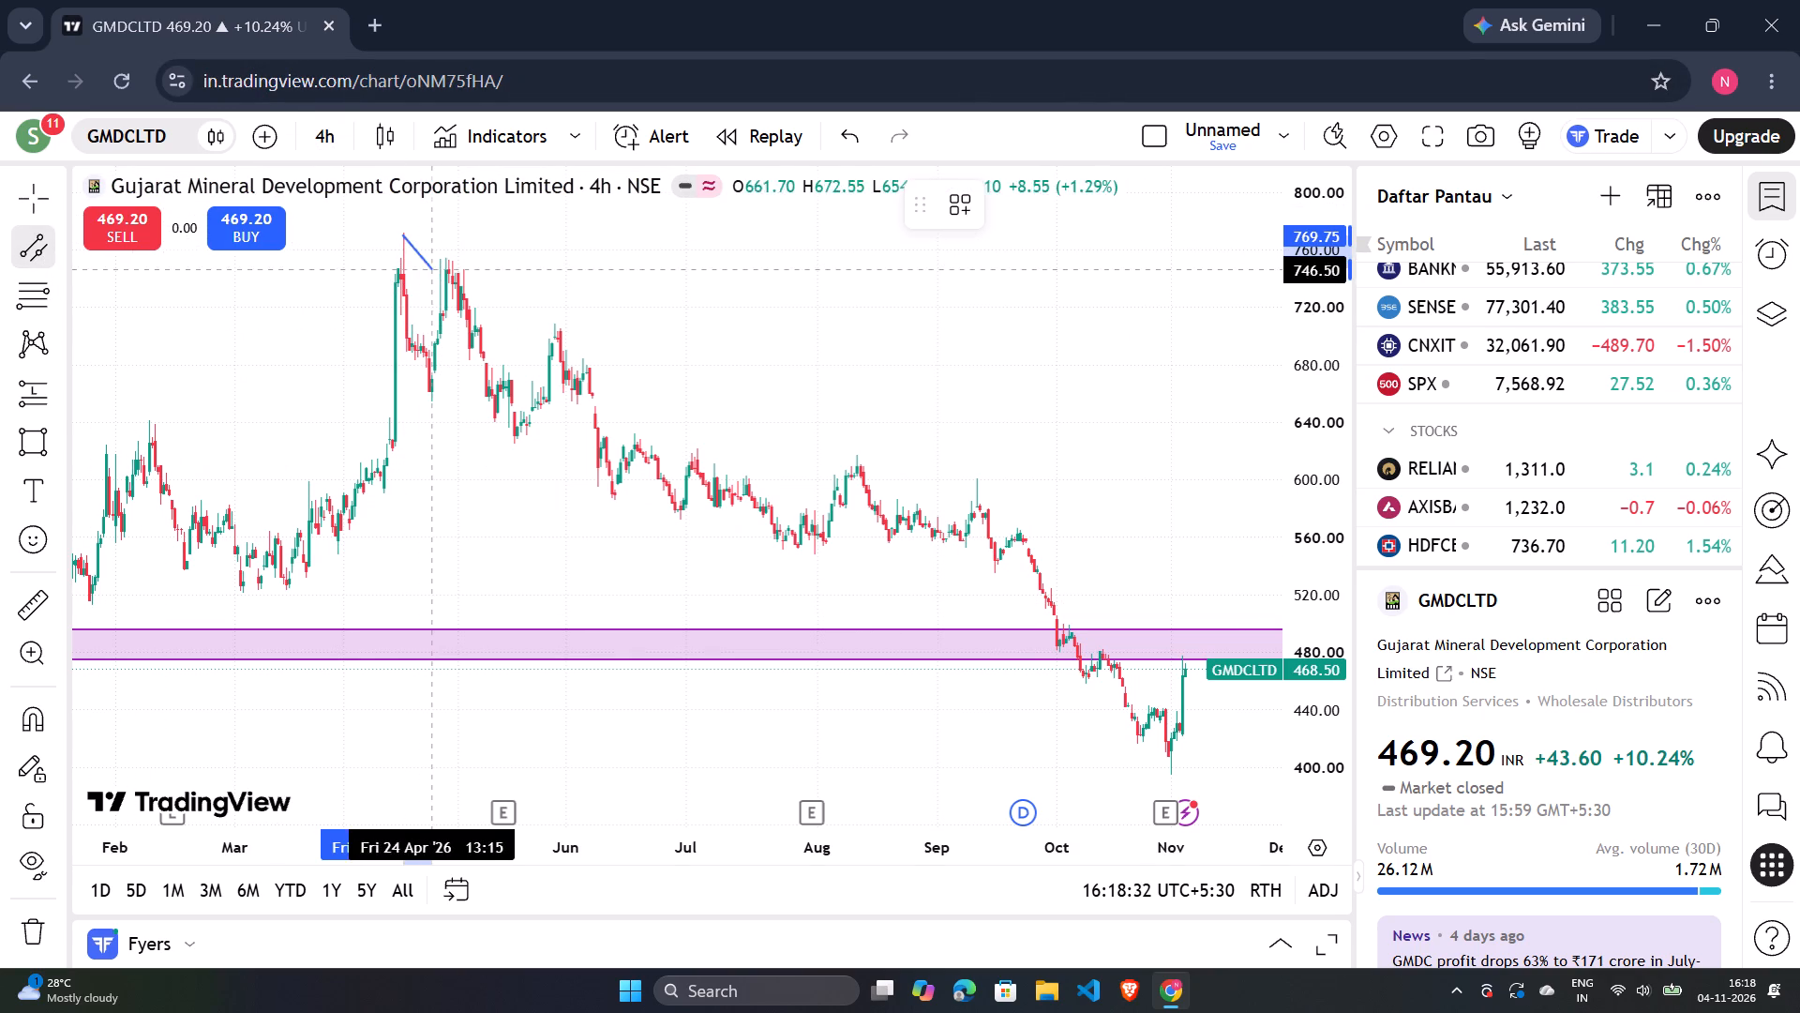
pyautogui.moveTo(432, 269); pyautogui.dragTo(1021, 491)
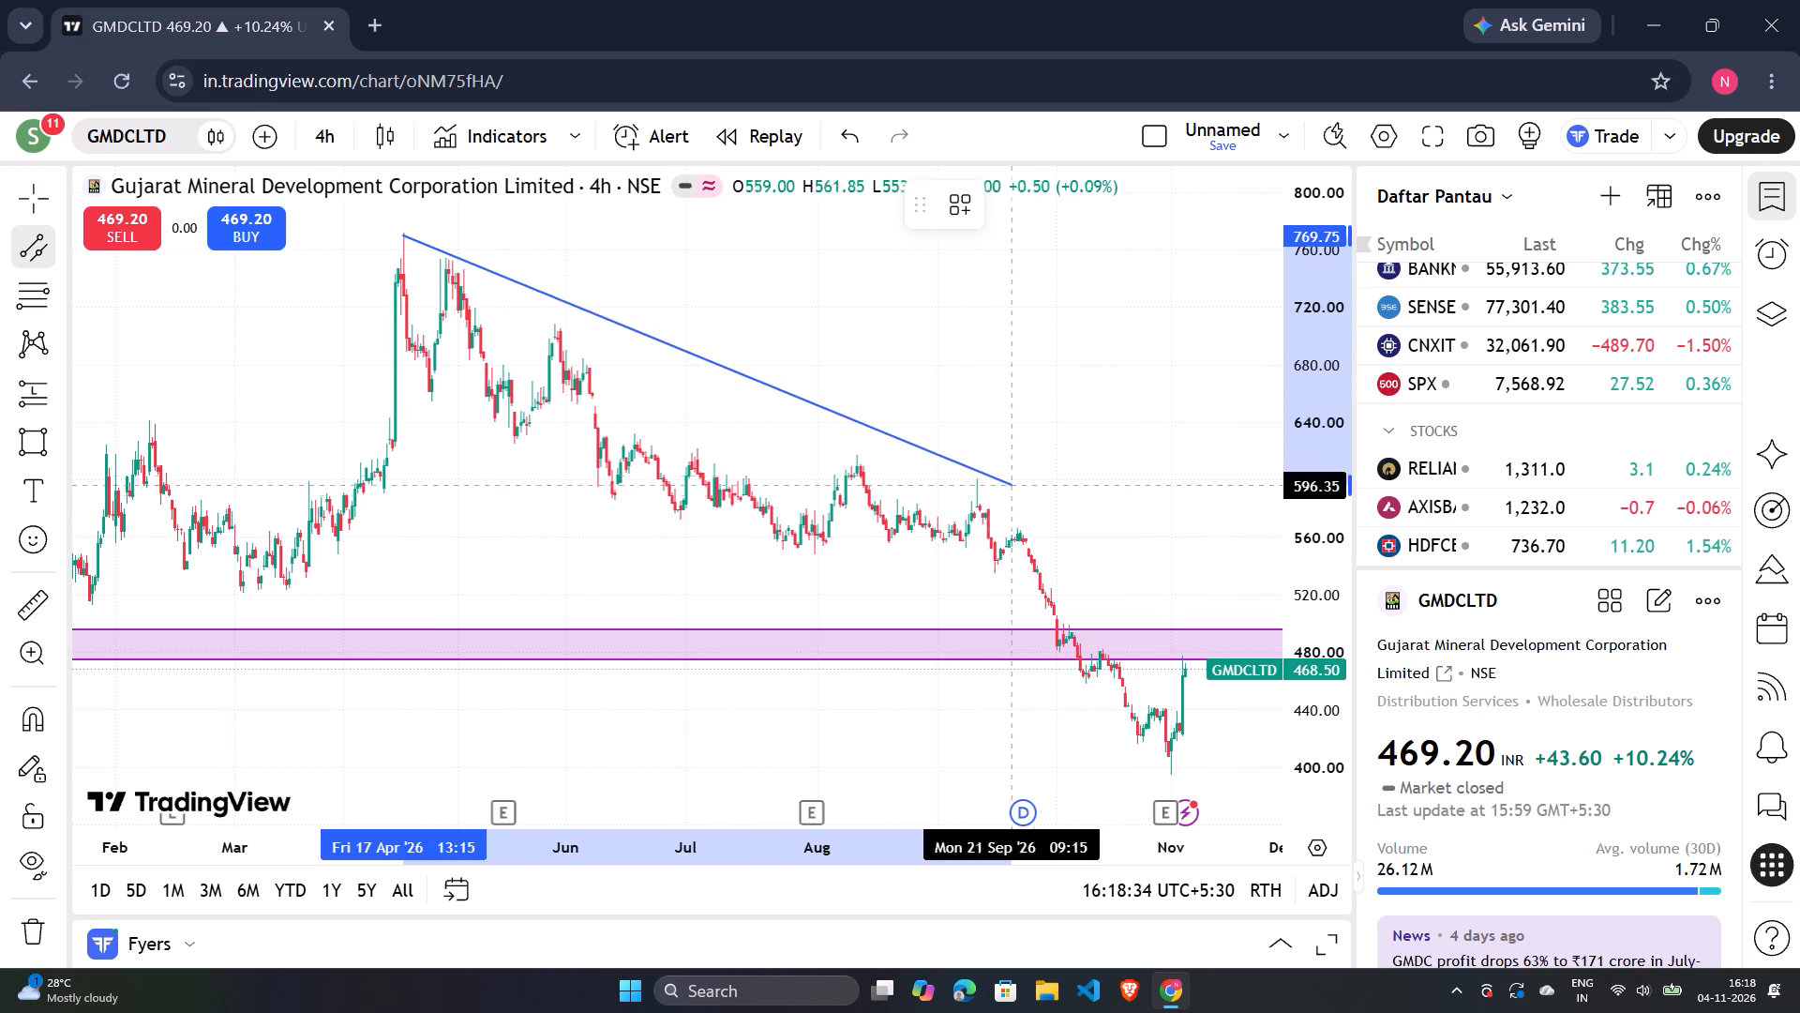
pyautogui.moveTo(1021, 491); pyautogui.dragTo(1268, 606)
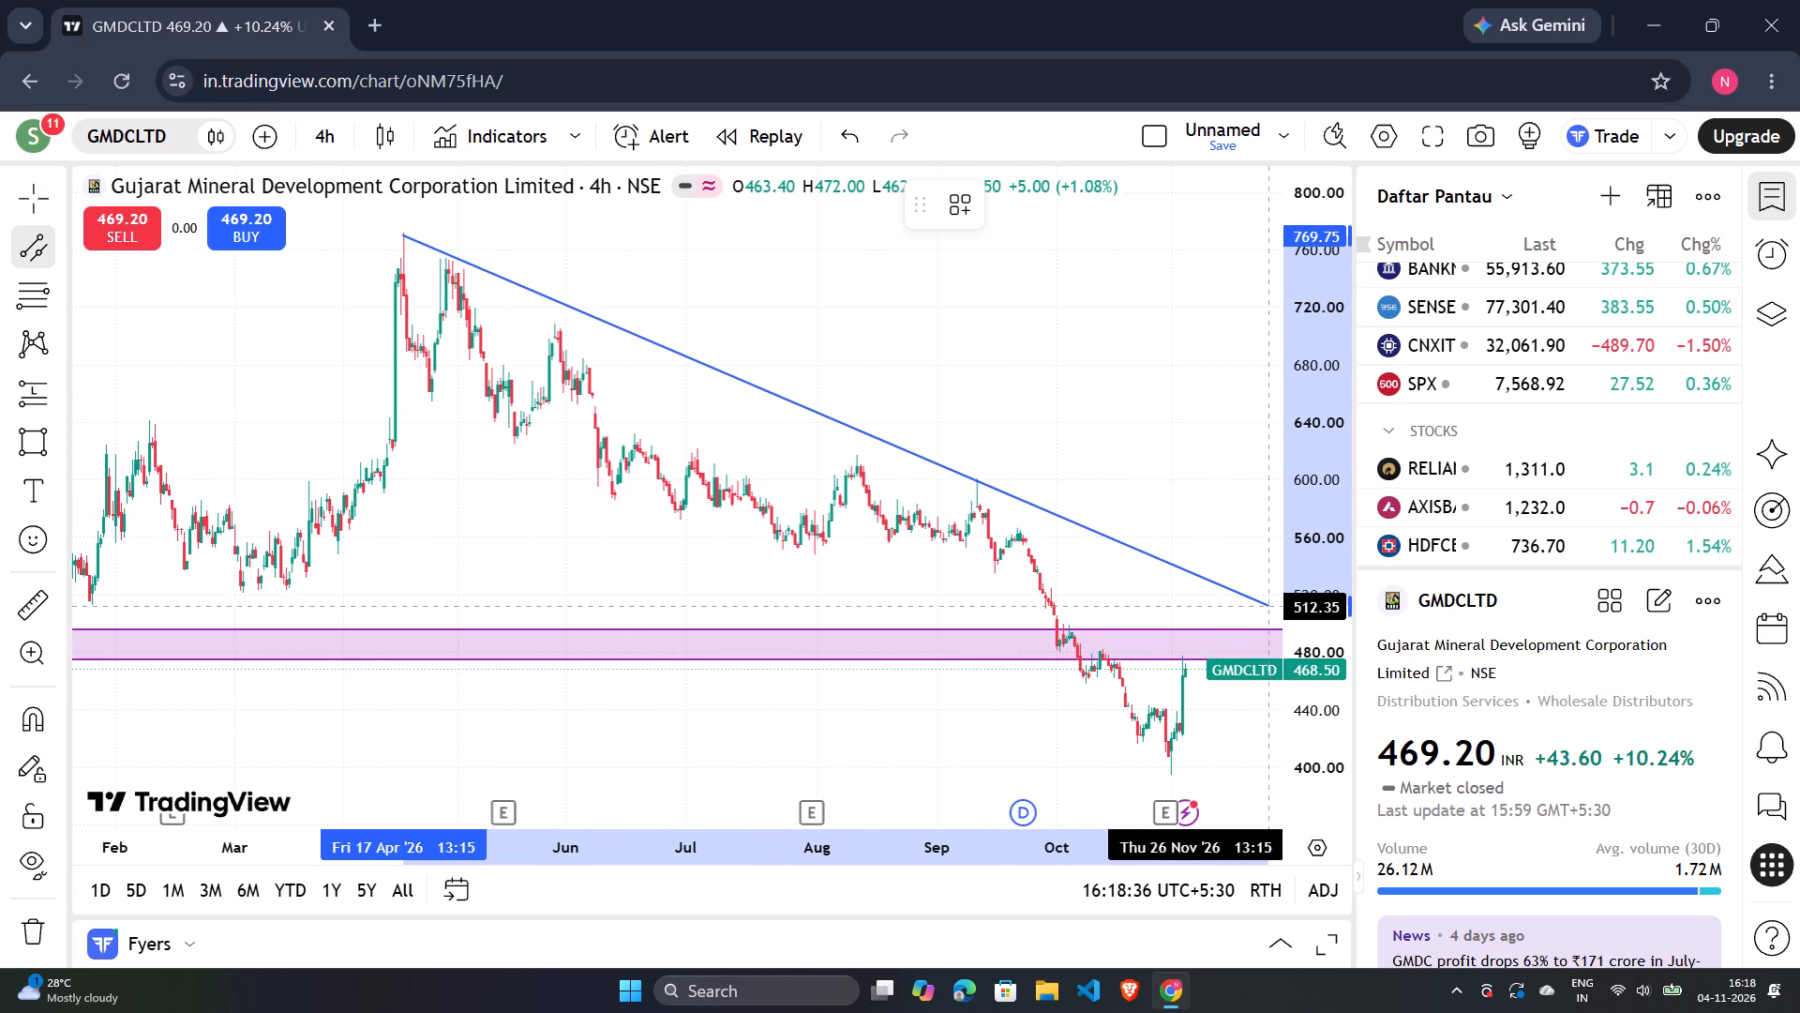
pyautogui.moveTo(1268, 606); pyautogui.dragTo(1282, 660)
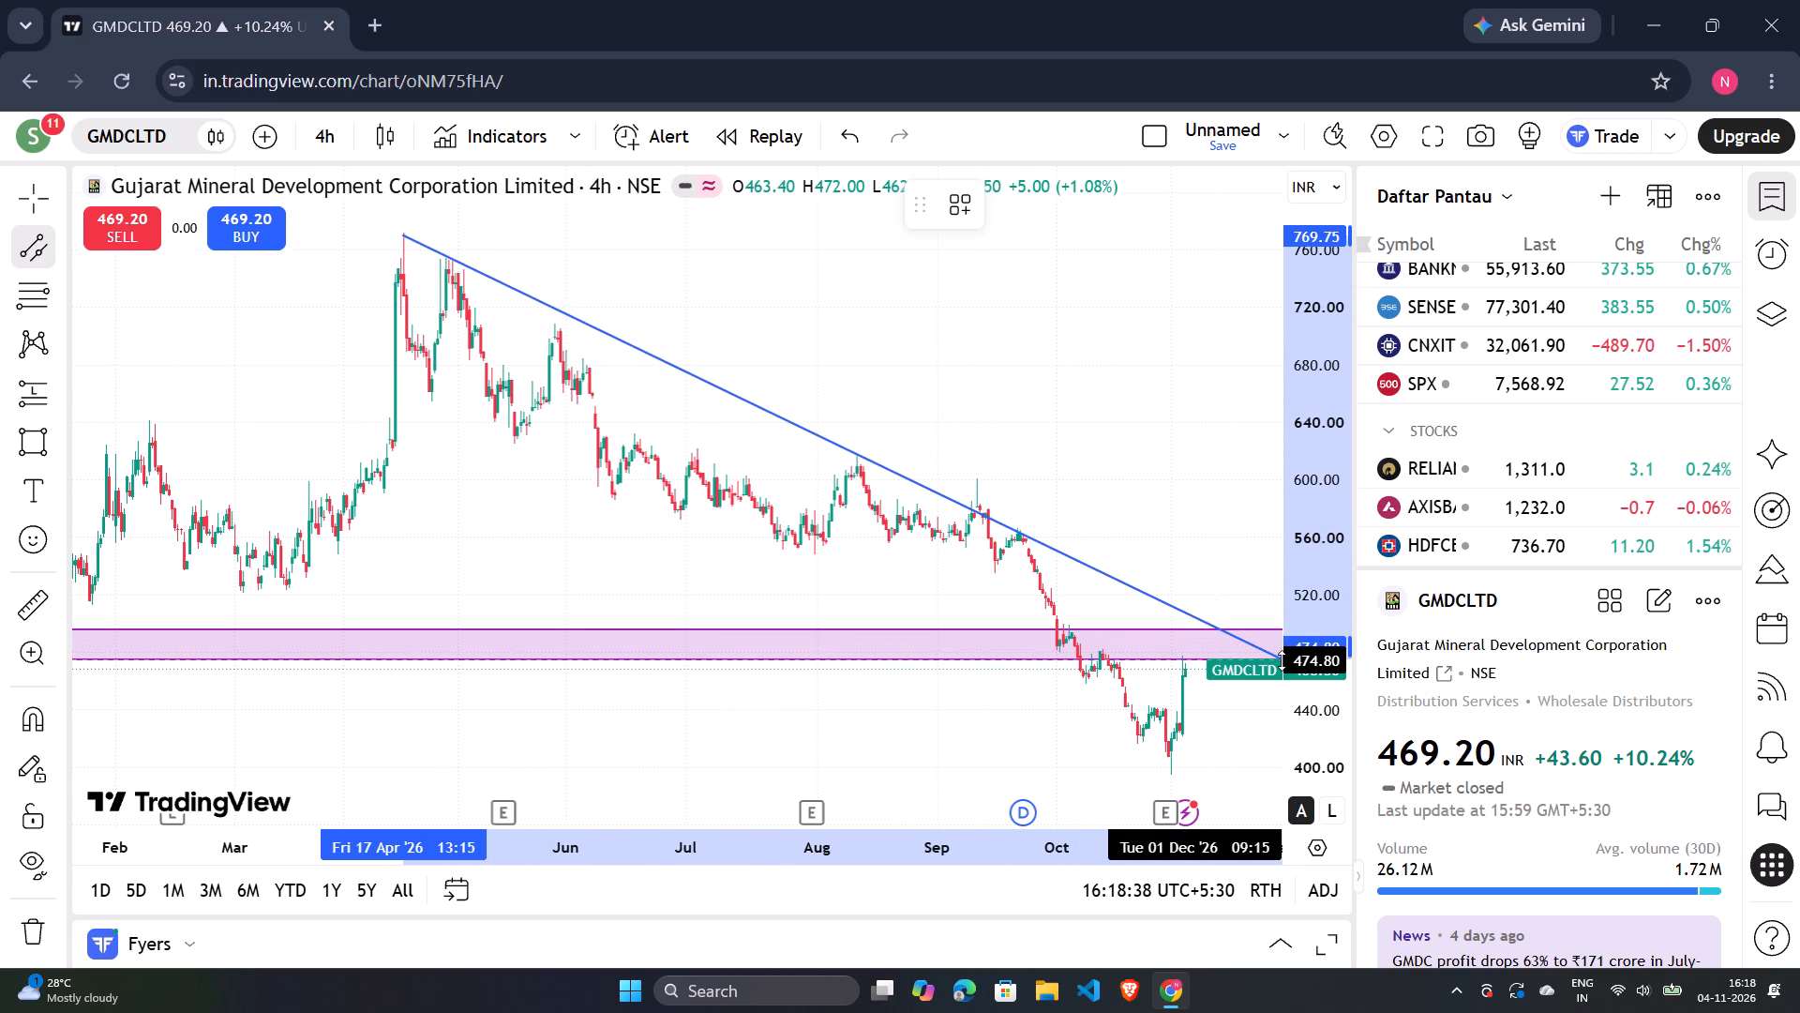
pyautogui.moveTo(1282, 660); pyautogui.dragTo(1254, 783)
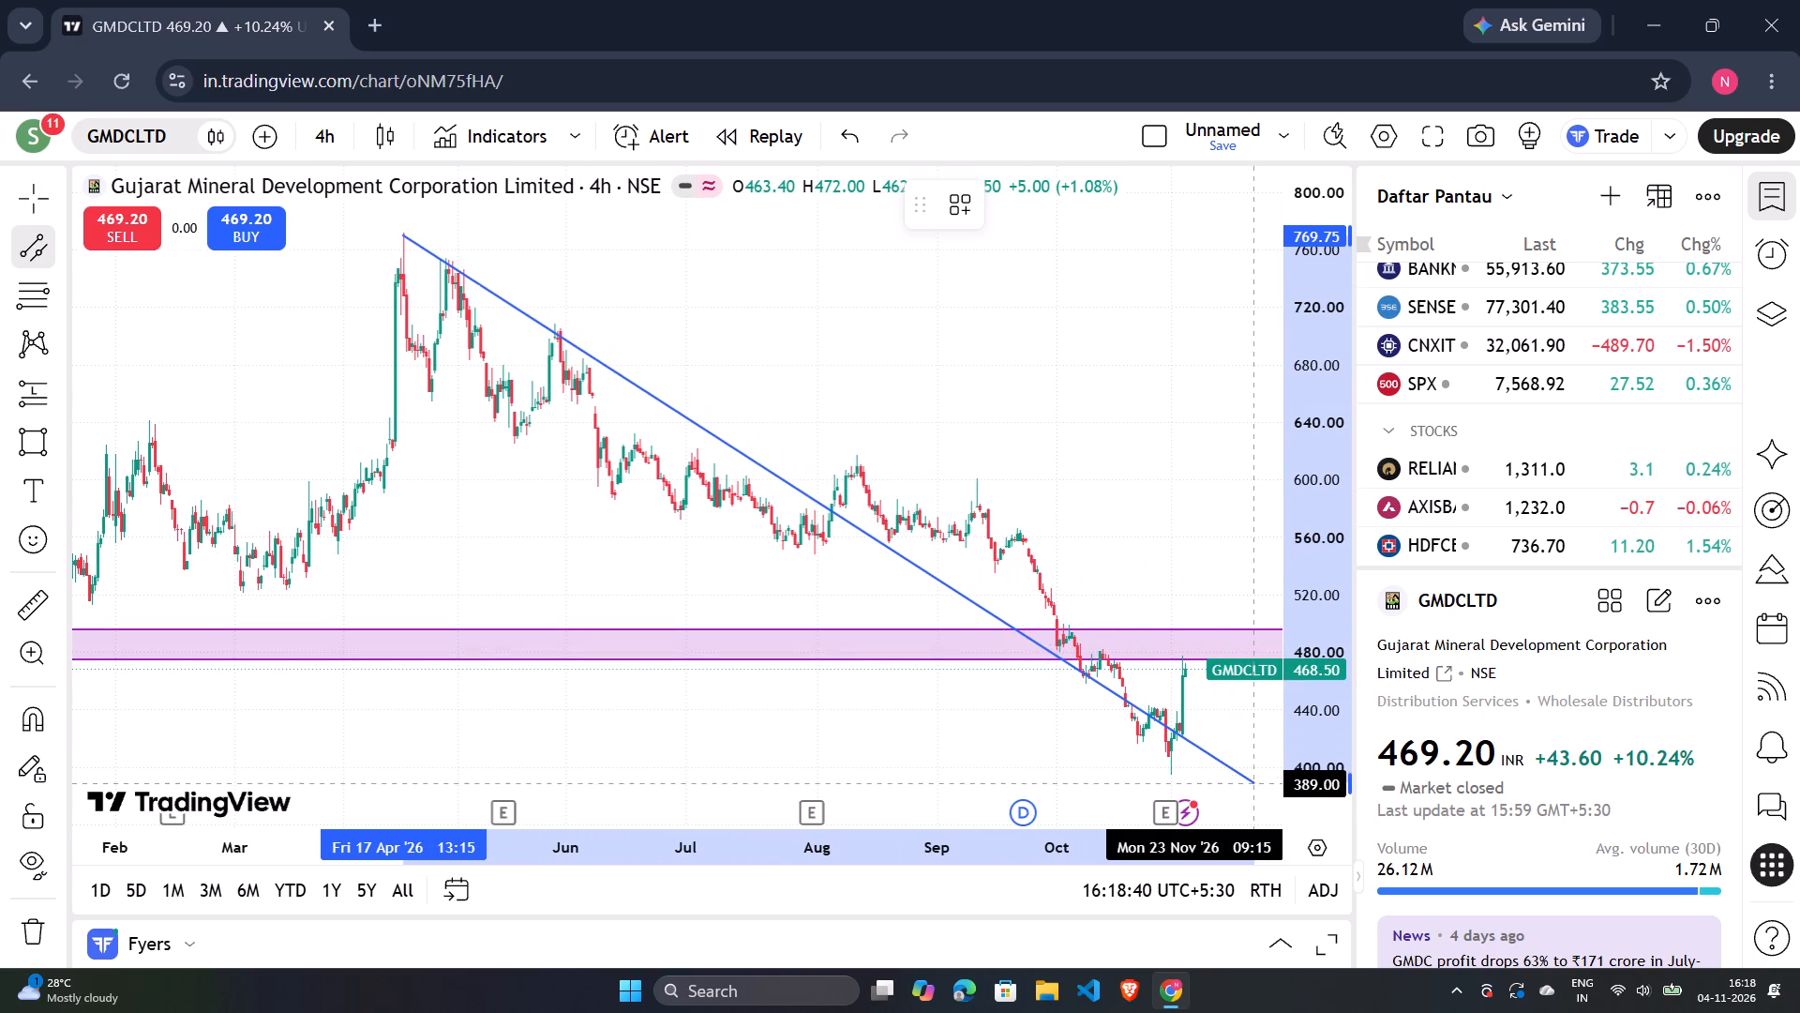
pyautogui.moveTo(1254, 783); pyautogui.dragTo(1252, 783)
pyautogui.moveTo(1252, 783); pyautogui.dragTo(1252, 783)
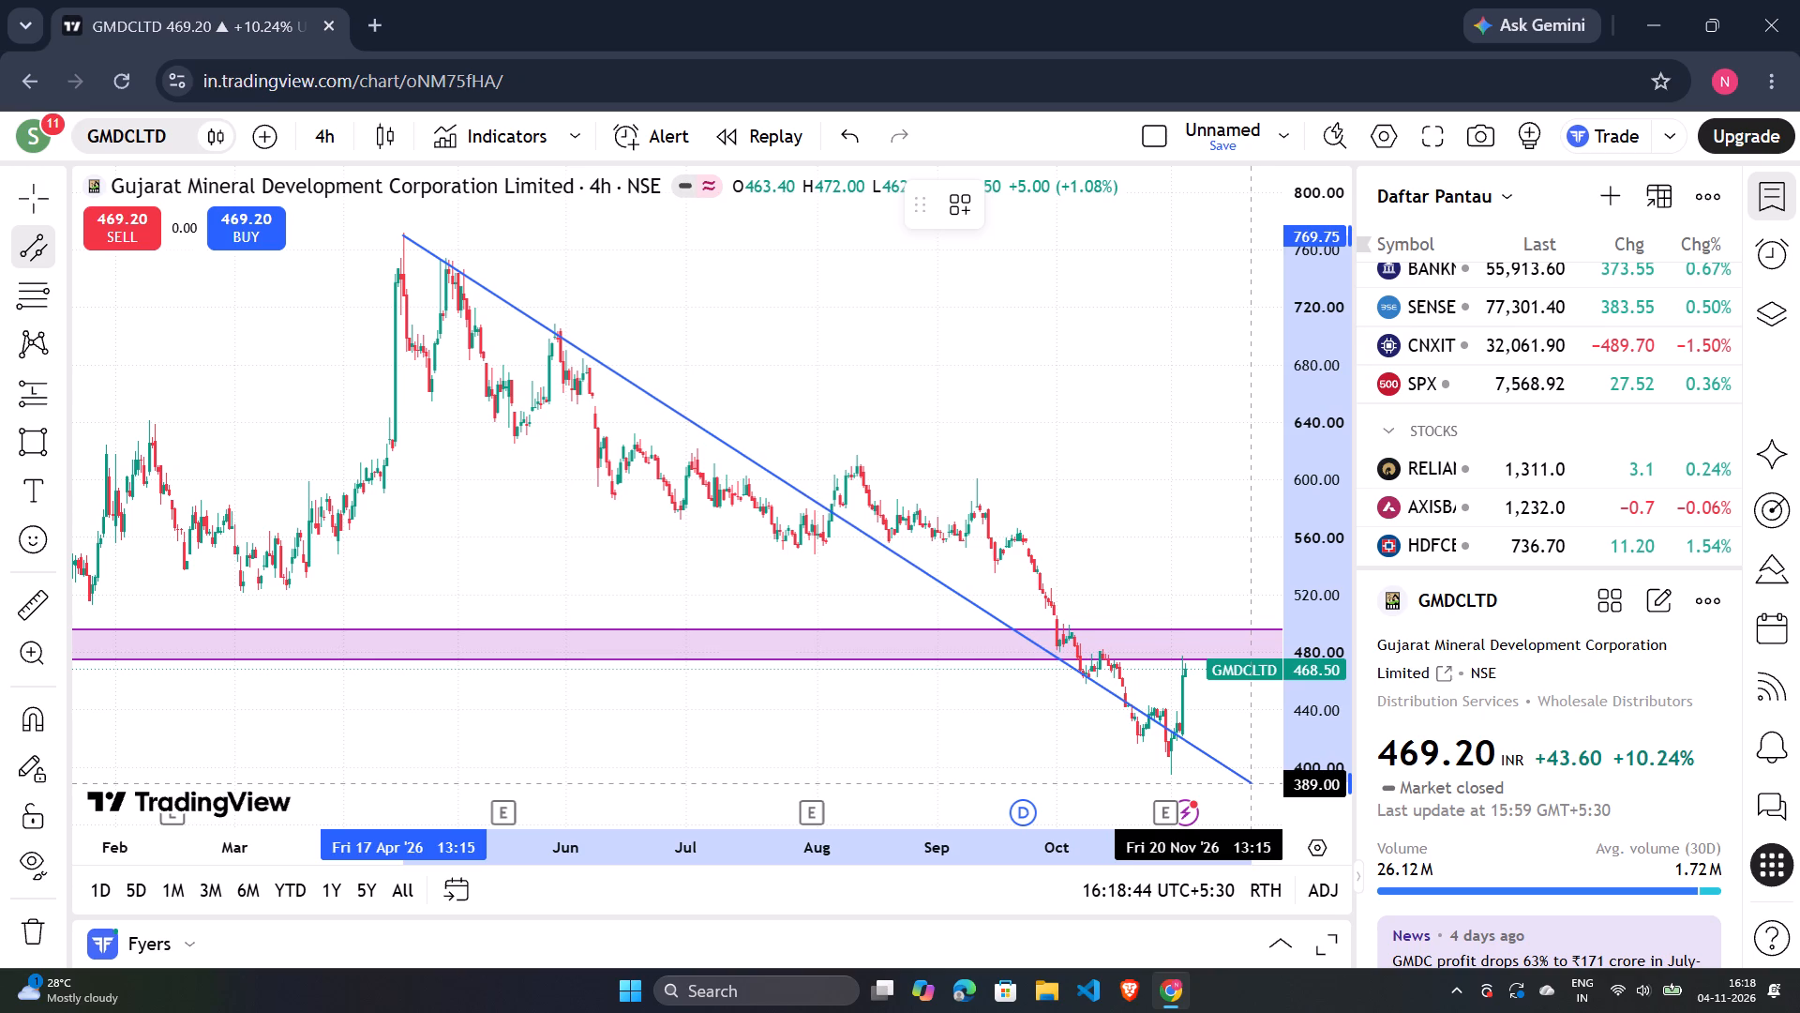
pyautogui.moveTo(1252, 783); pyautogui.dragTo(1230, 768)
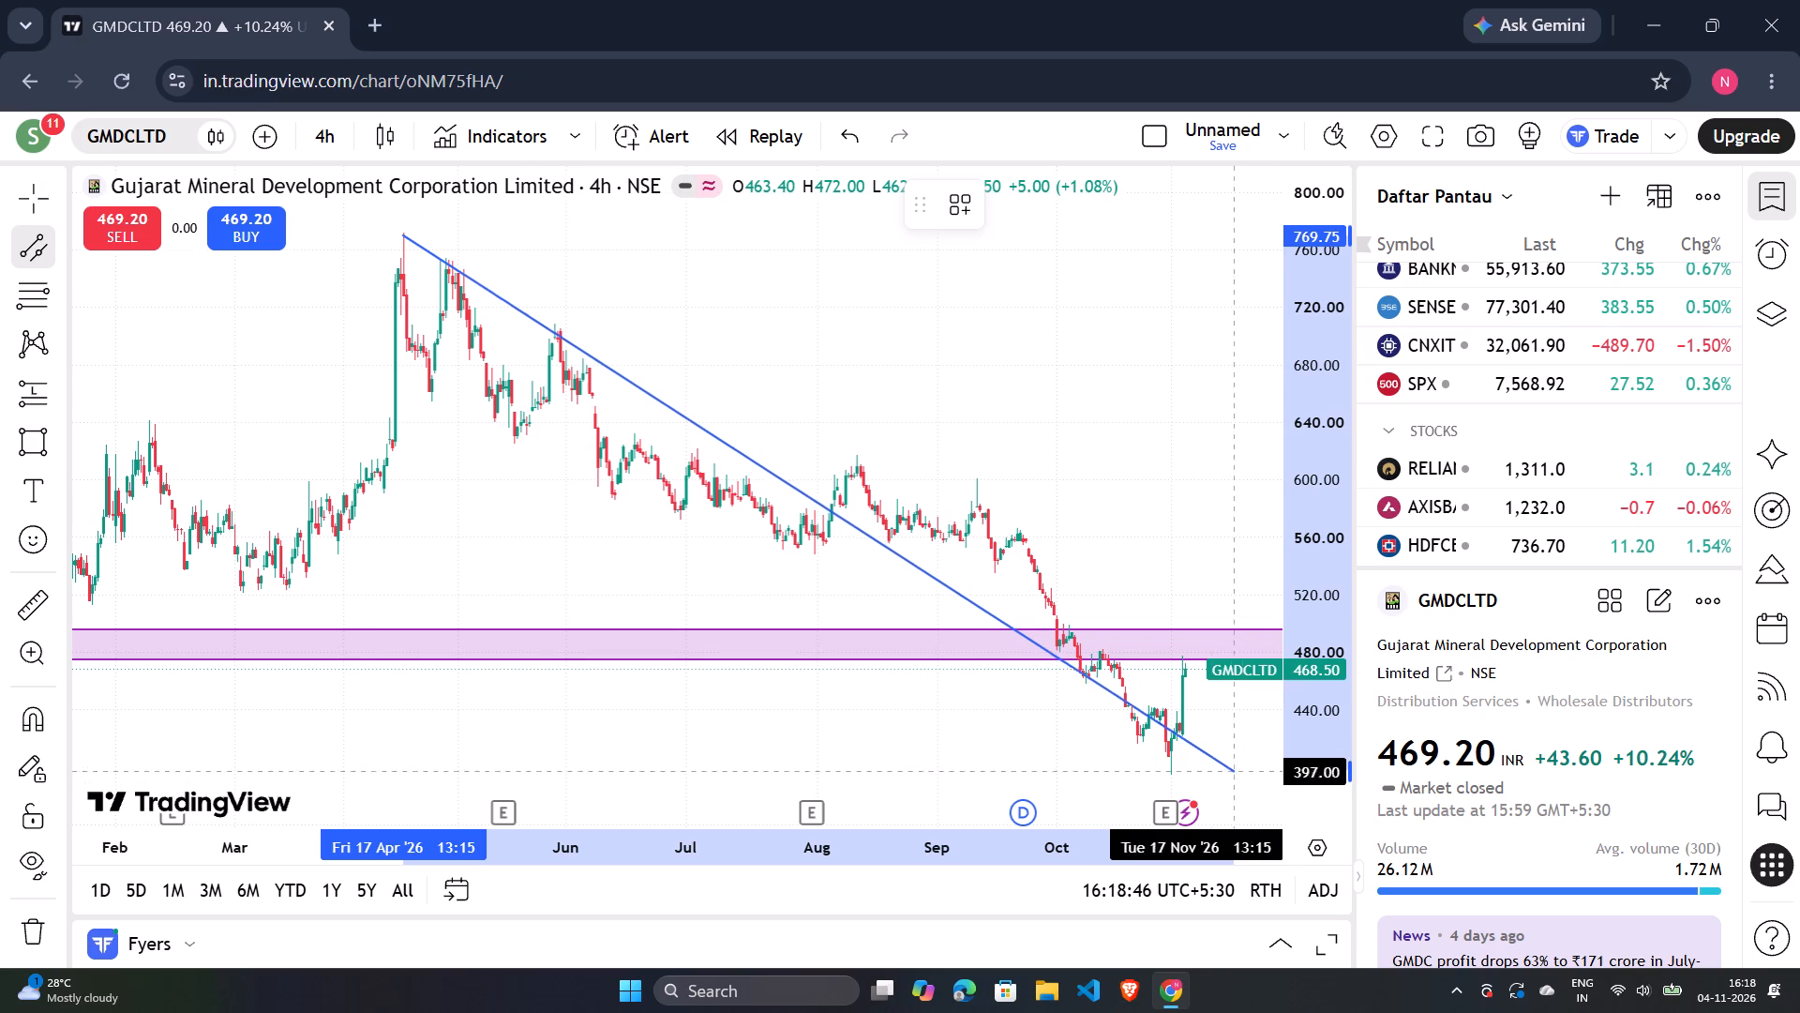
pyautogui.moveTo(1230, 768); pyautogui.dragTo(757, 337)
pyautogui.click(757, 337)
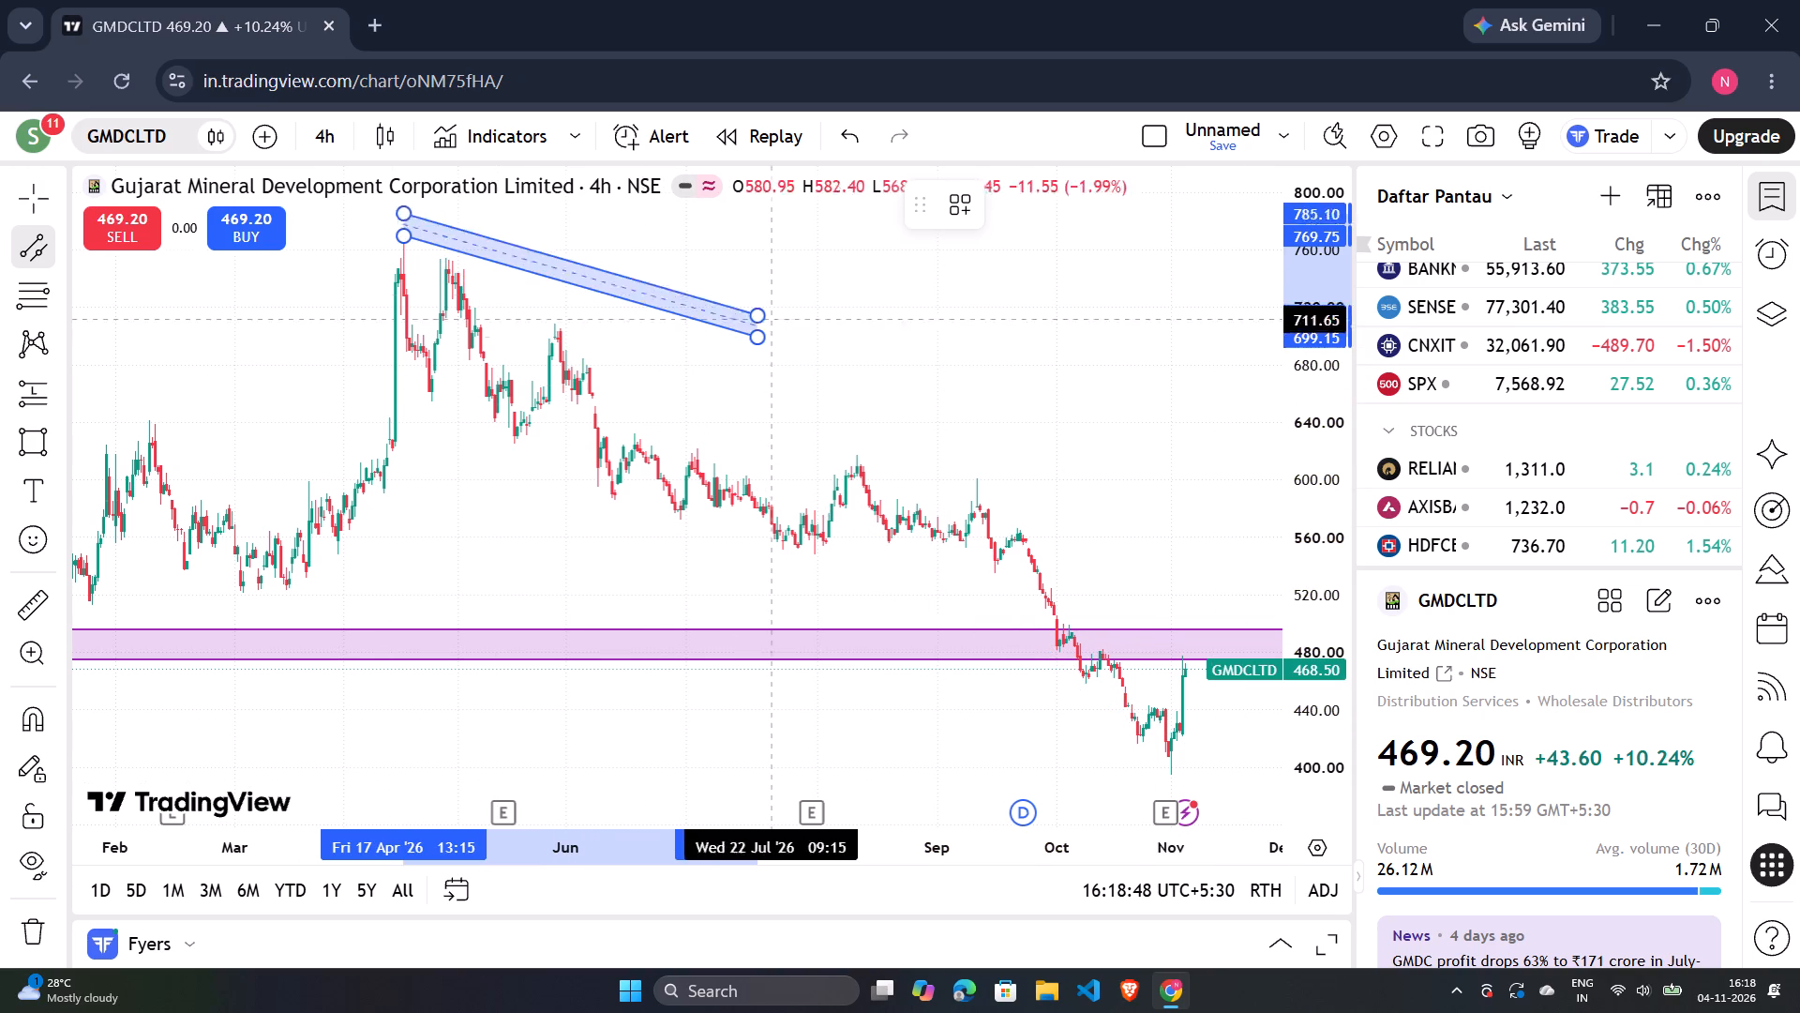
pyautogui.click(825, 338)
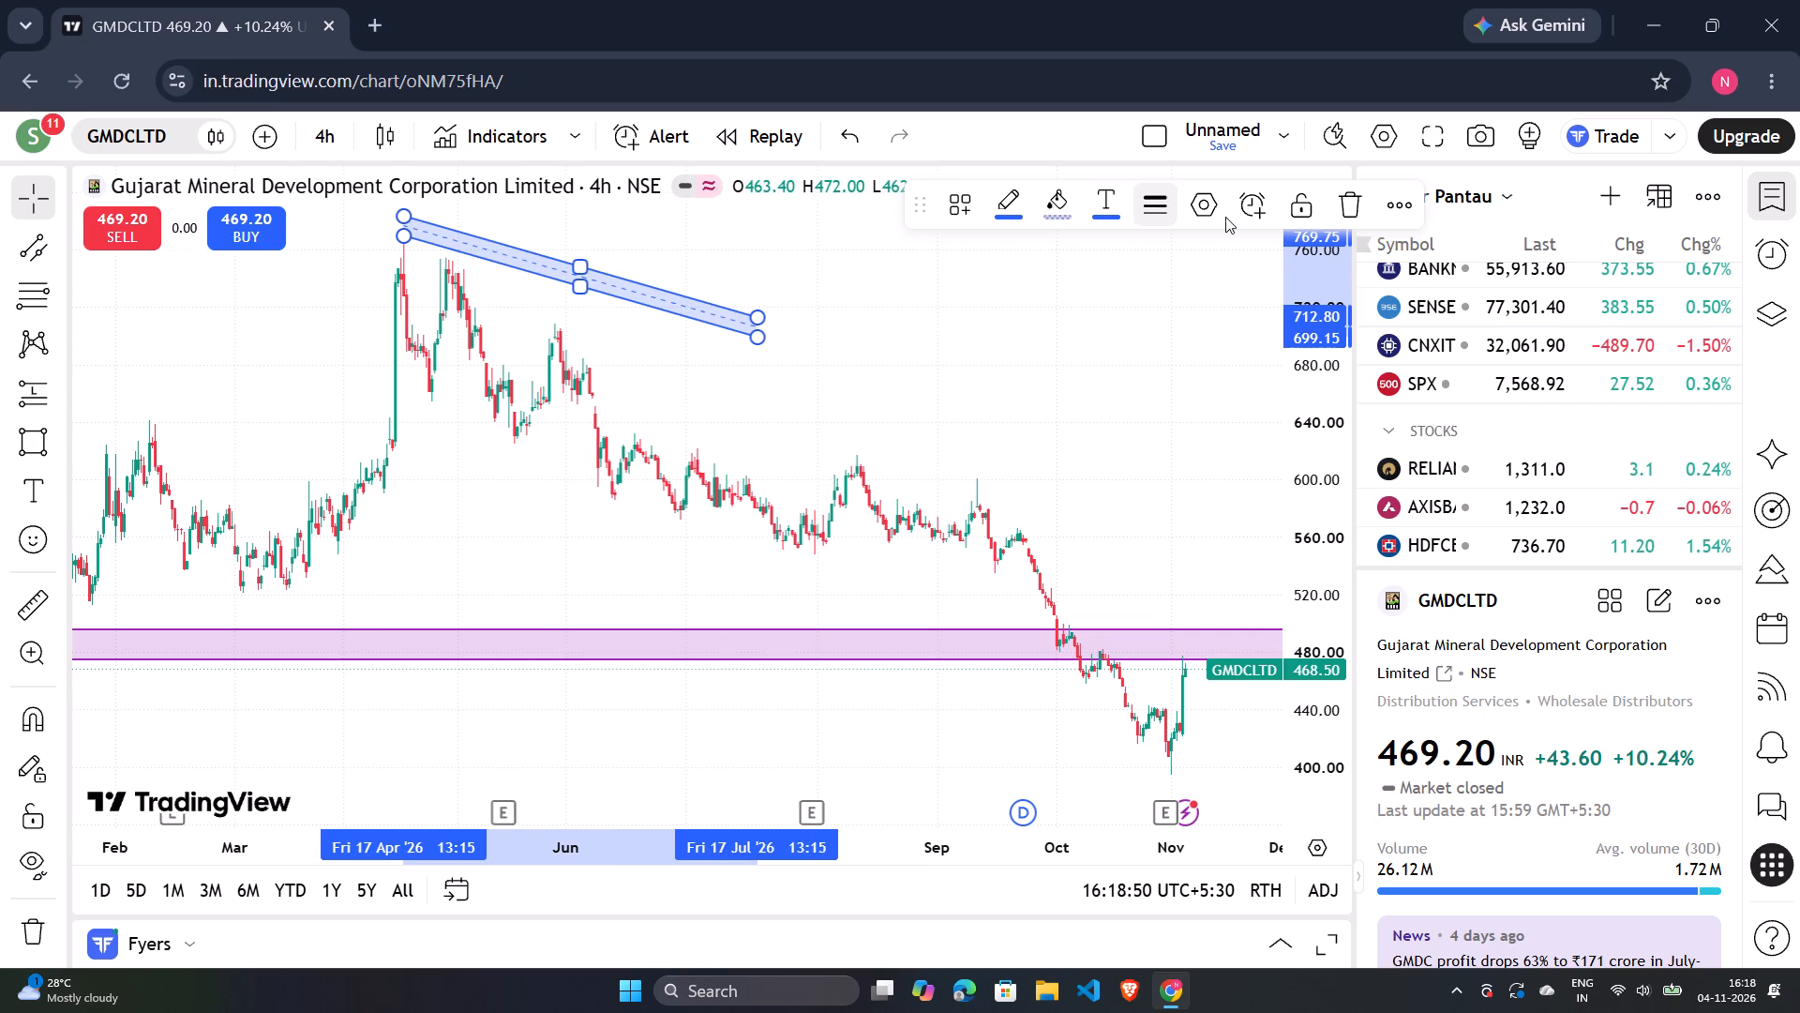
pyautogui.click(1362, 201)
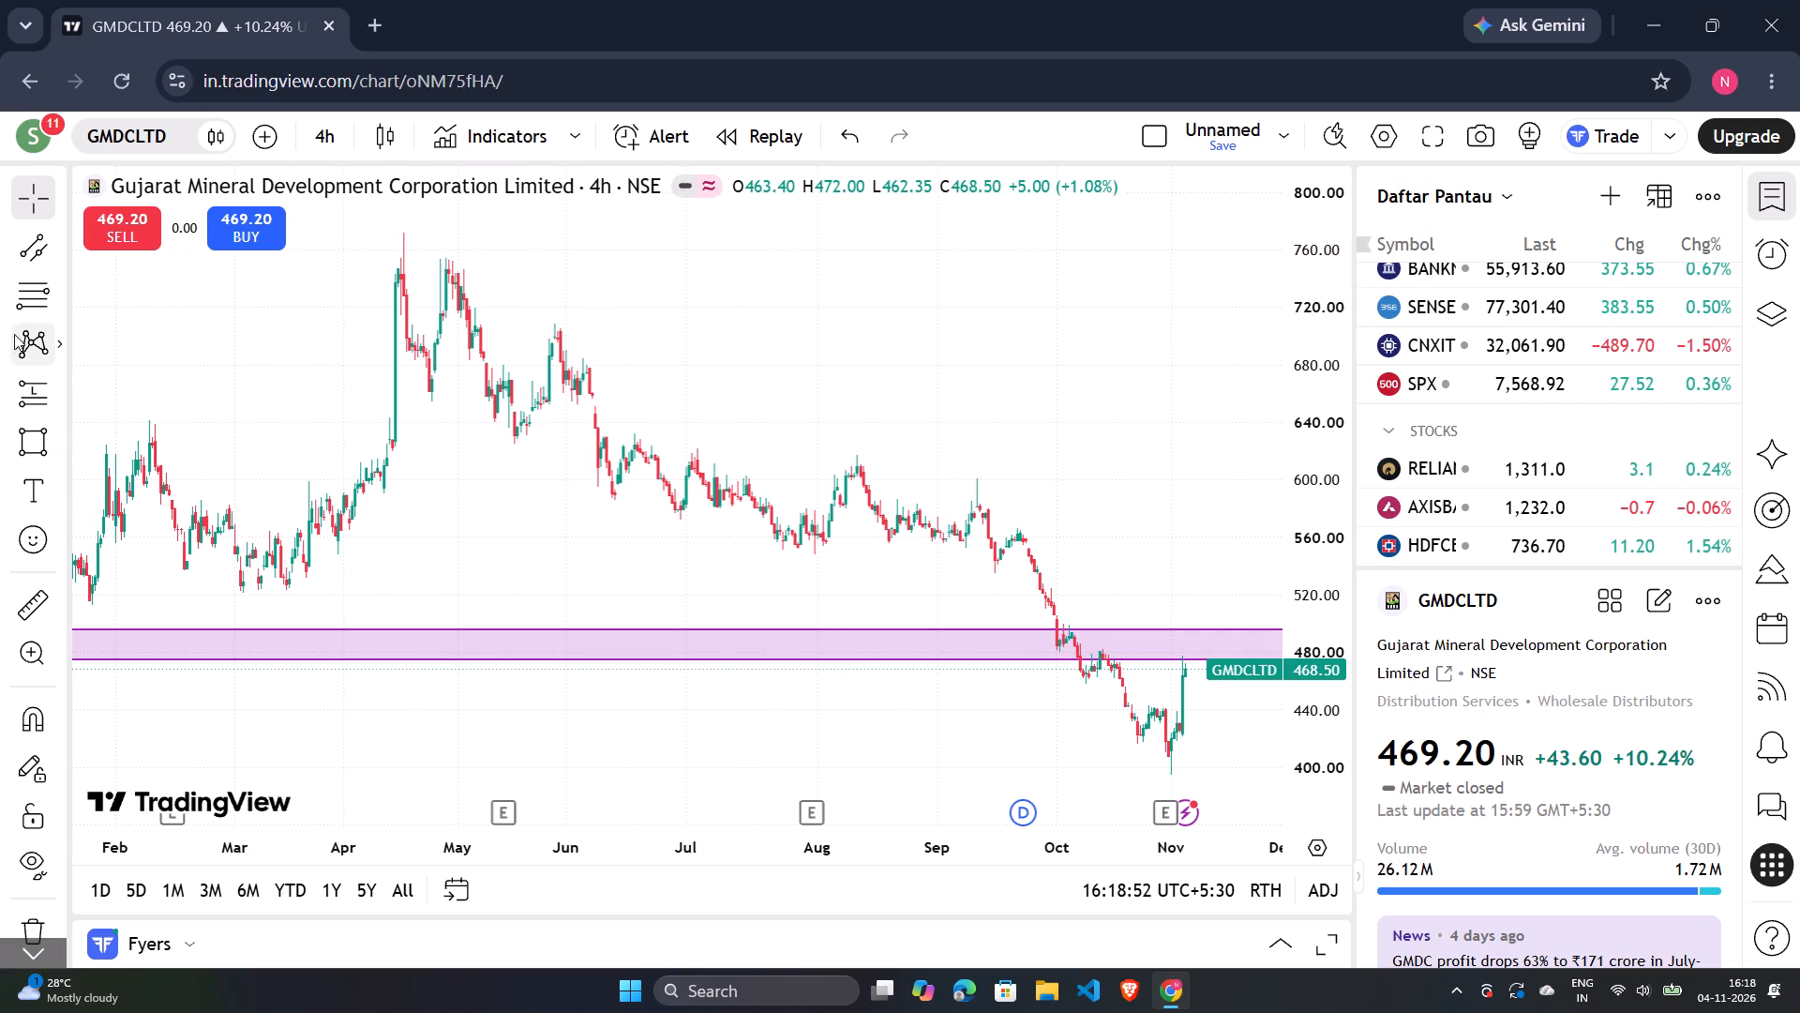
# Draw a narrow parallel channel, about 5 points wide, from the 17 April 2026 high near 769 down to about 391 on 26 November 2026.
pyautogui.click(38, 256)
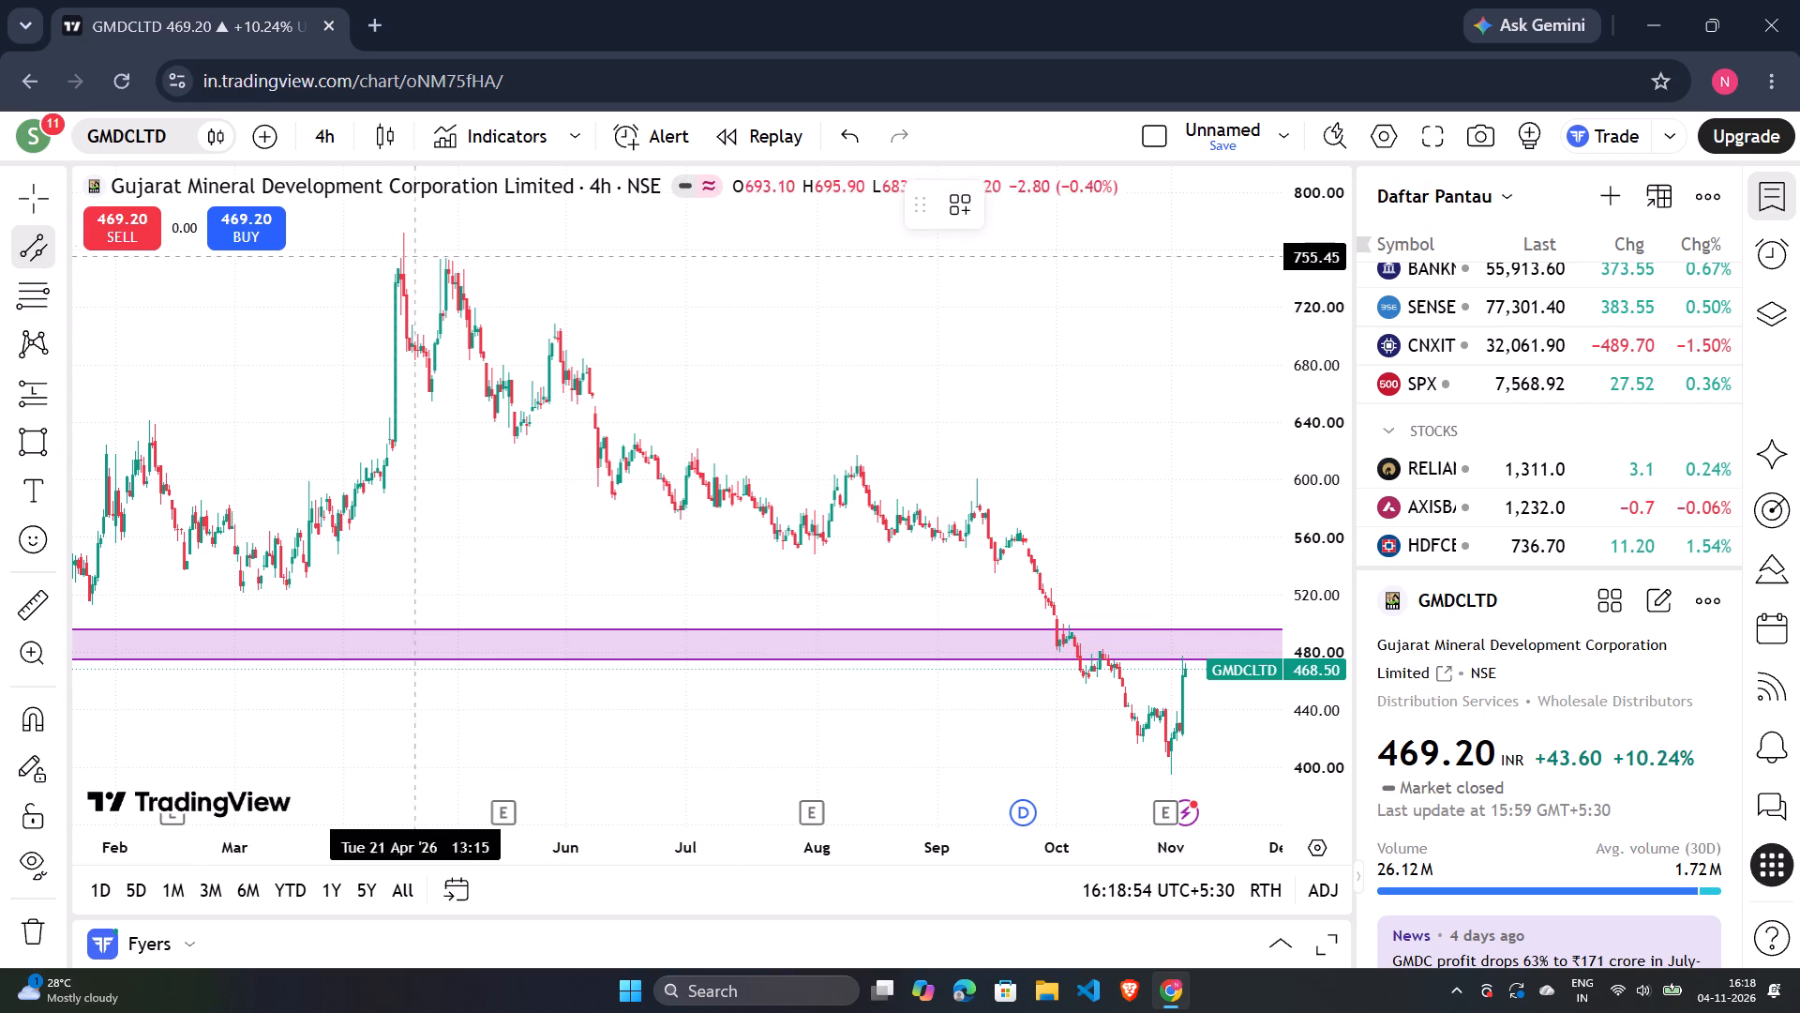
pyautogui.moveTo(404, 237); pyautogui.dragTo(618, 345)
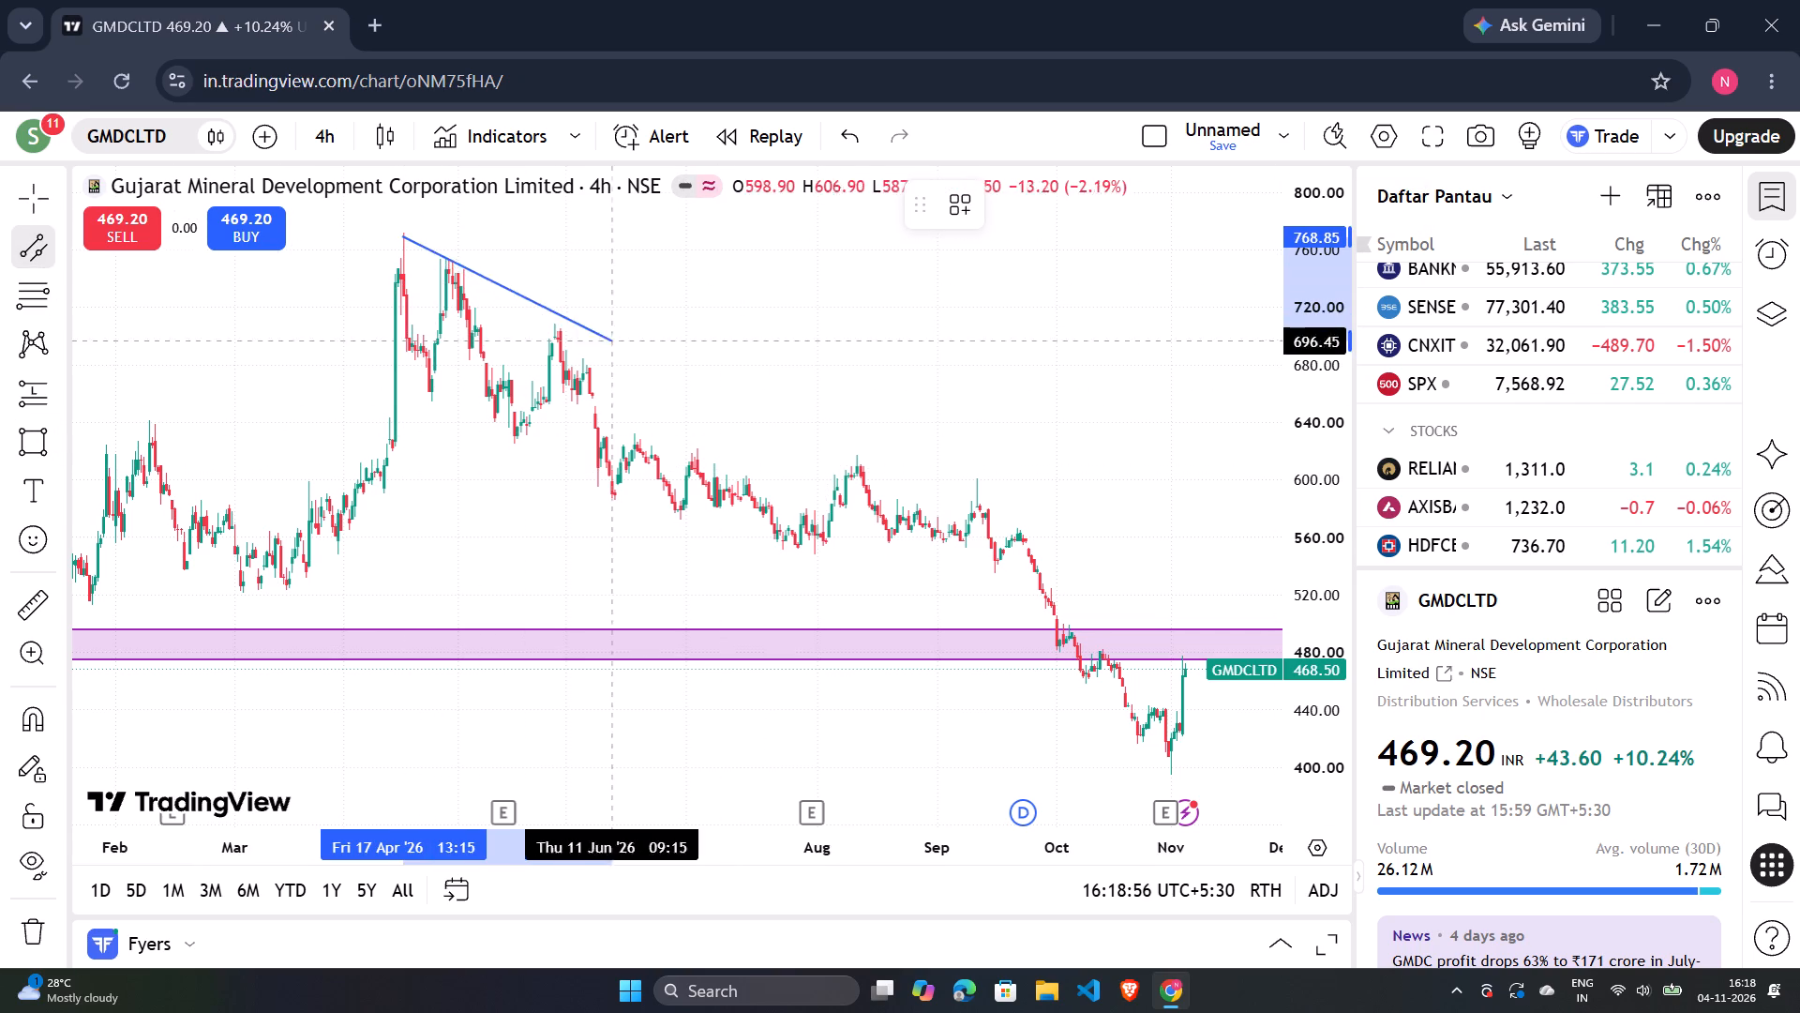
pyautogui.moveTo(618, 345); pyautogui.dragTo(952, 583)
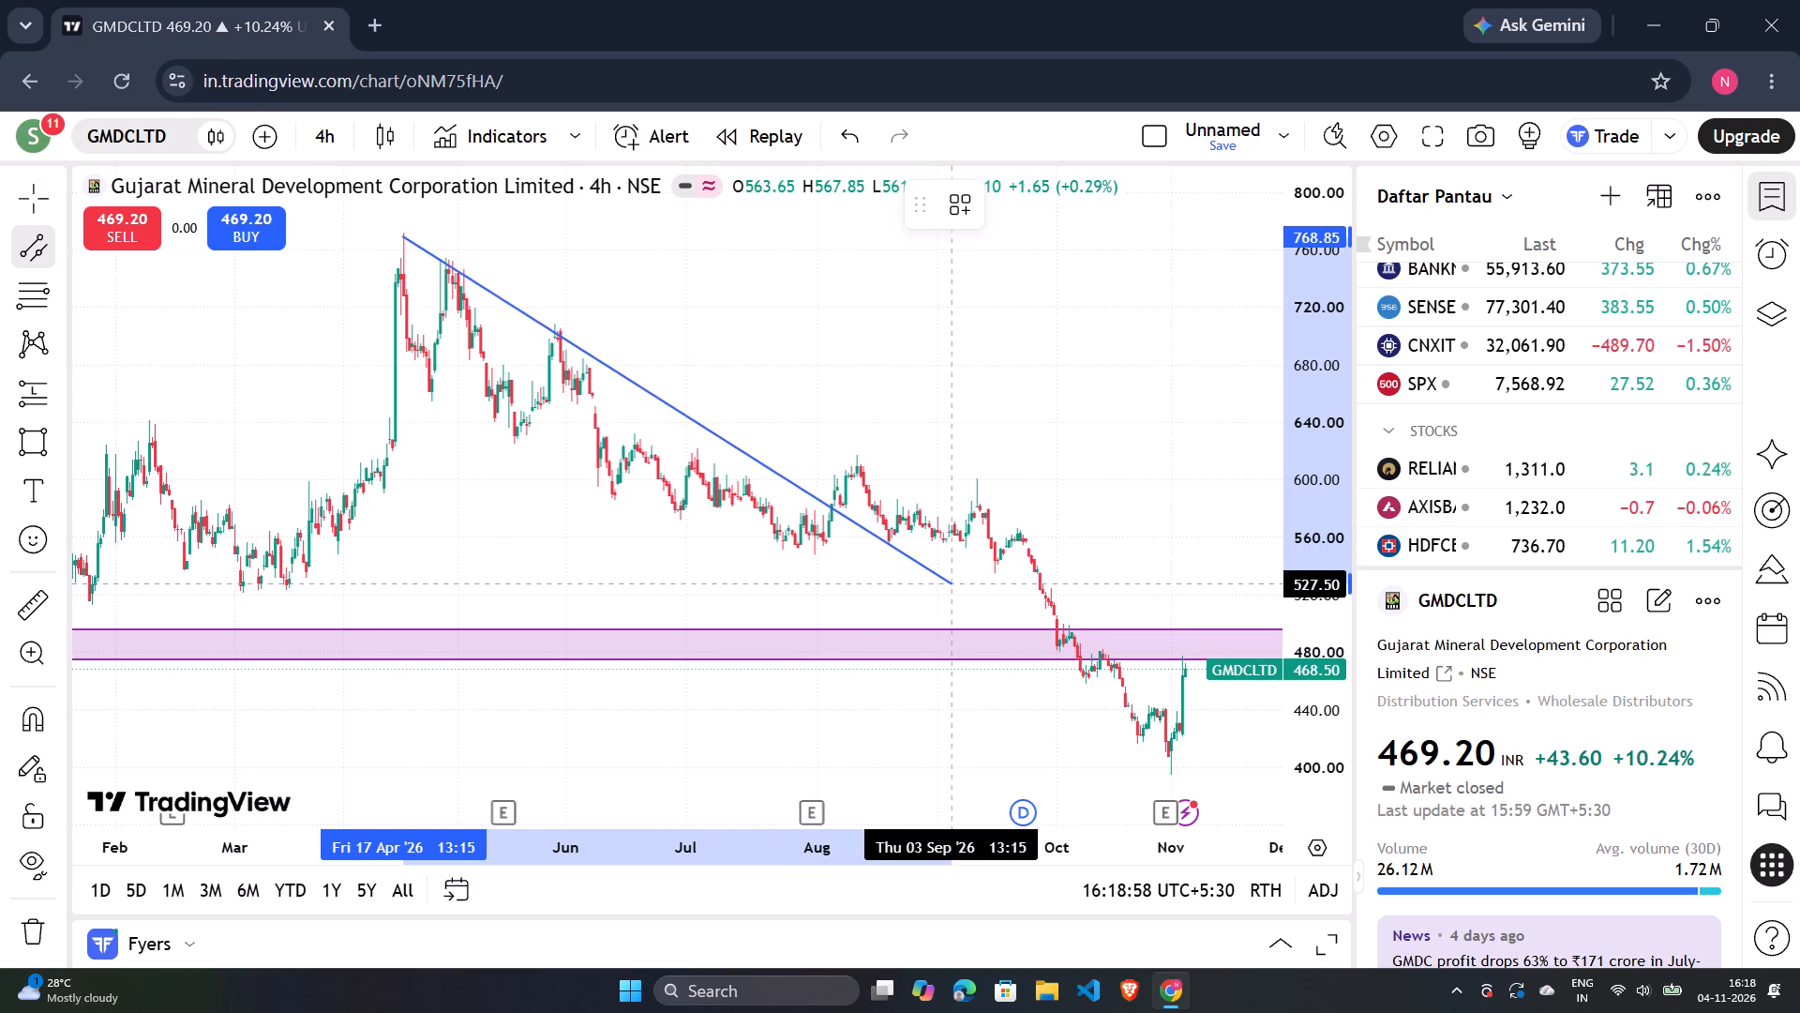
pyautogui.moveTo(952, 583); pyautogui.dragTo(1206, 766)
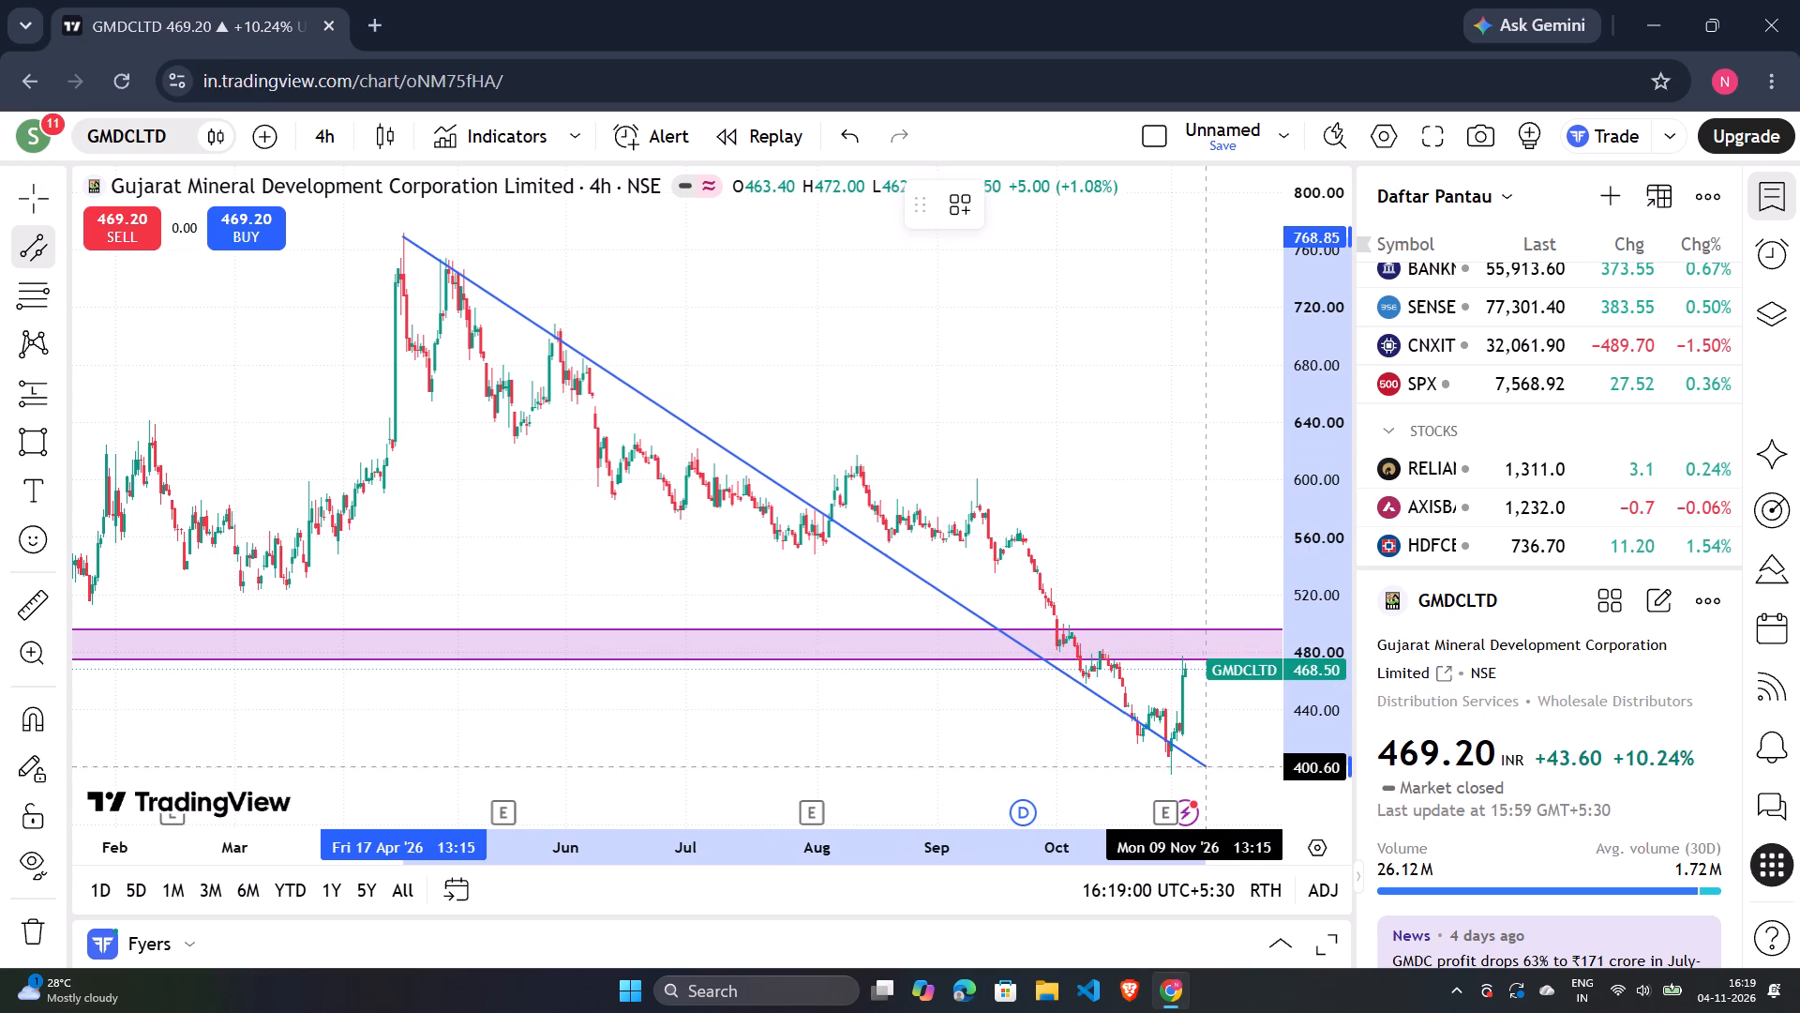
pyautogui.moveTo(1206, 766); pyautogui.dragTo(1205, 773)
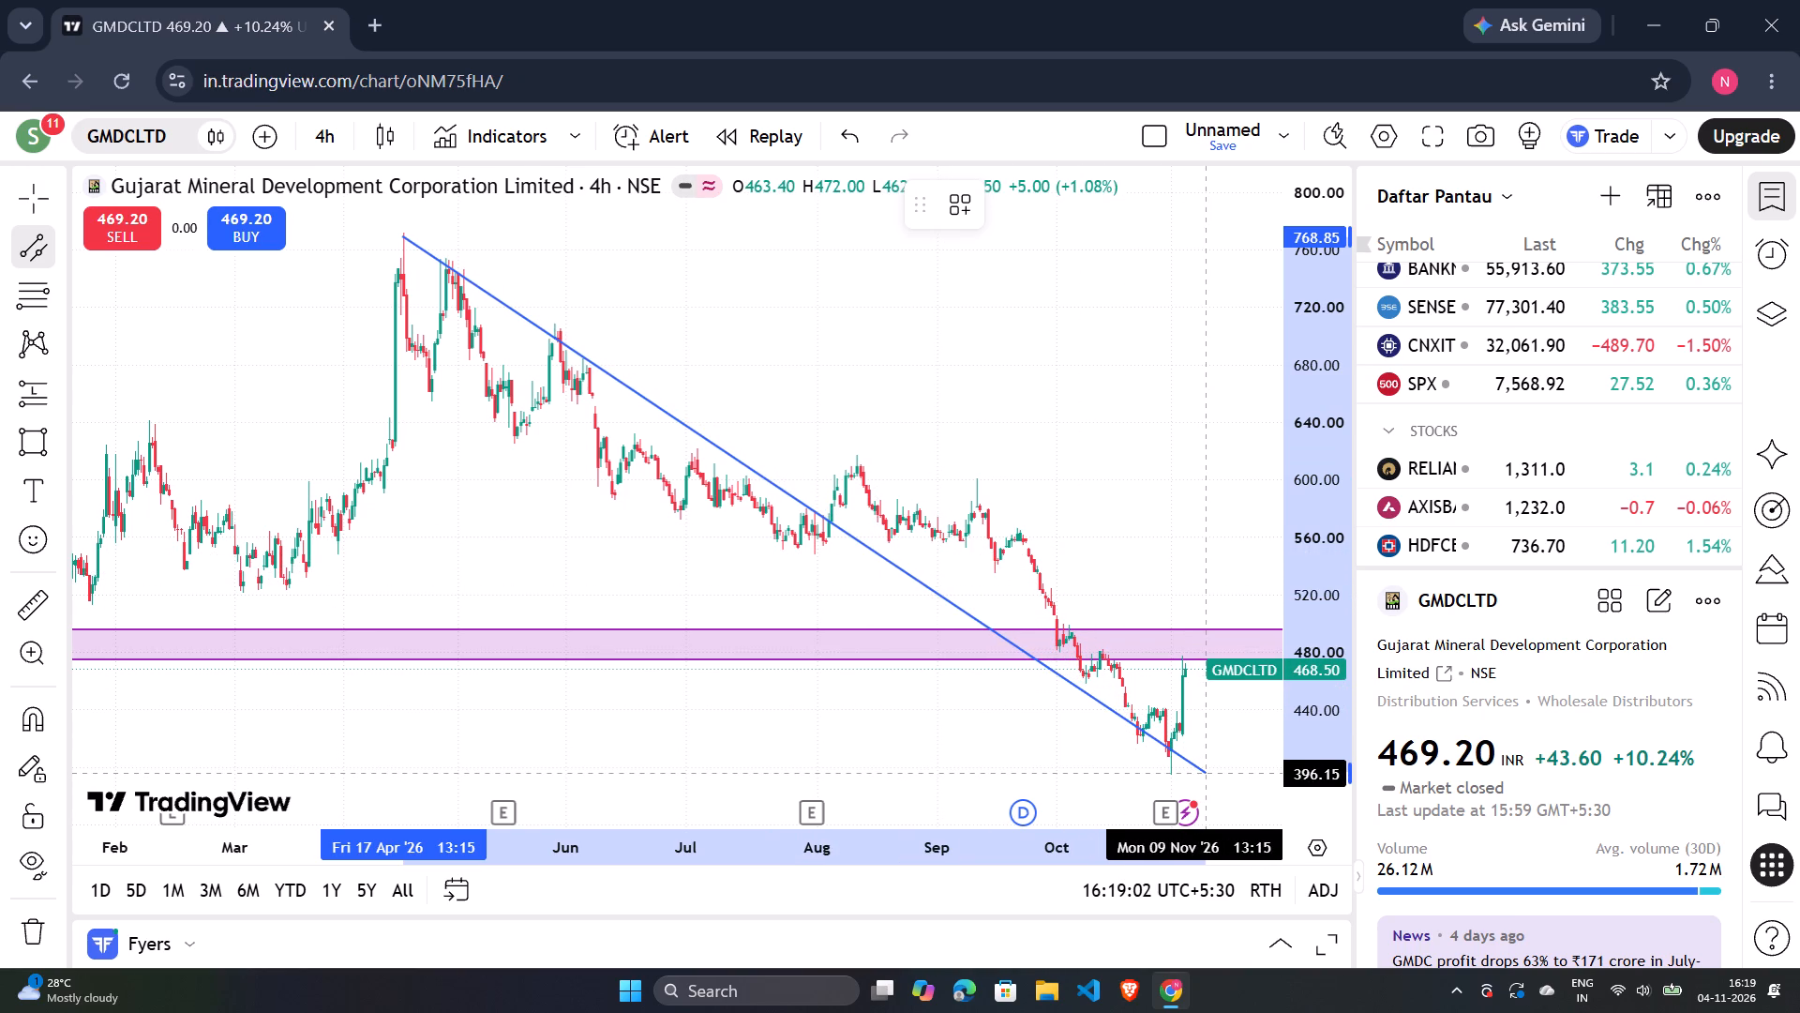
pyautogui.moveTo(1205, 773); pyautogui.dragTo(1198, 759)
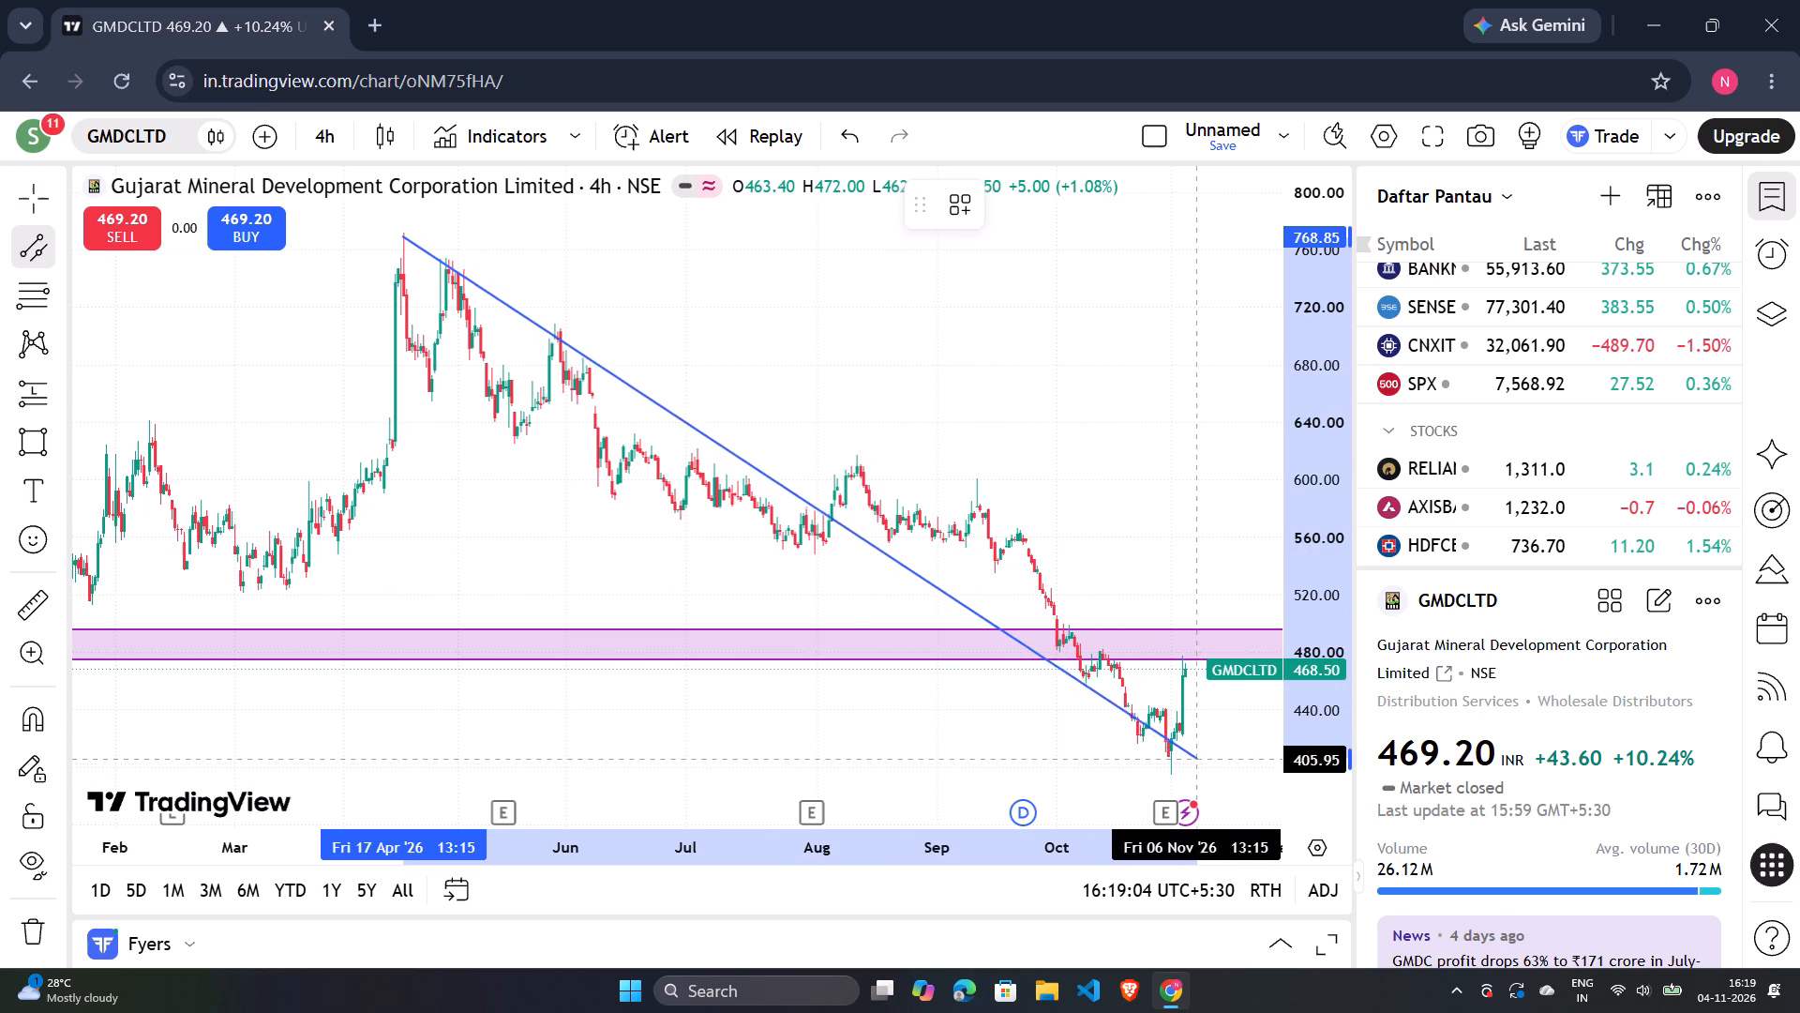
pyautogui.moveTo(1198, 759); pyautogui.dragTo(1227, 766)
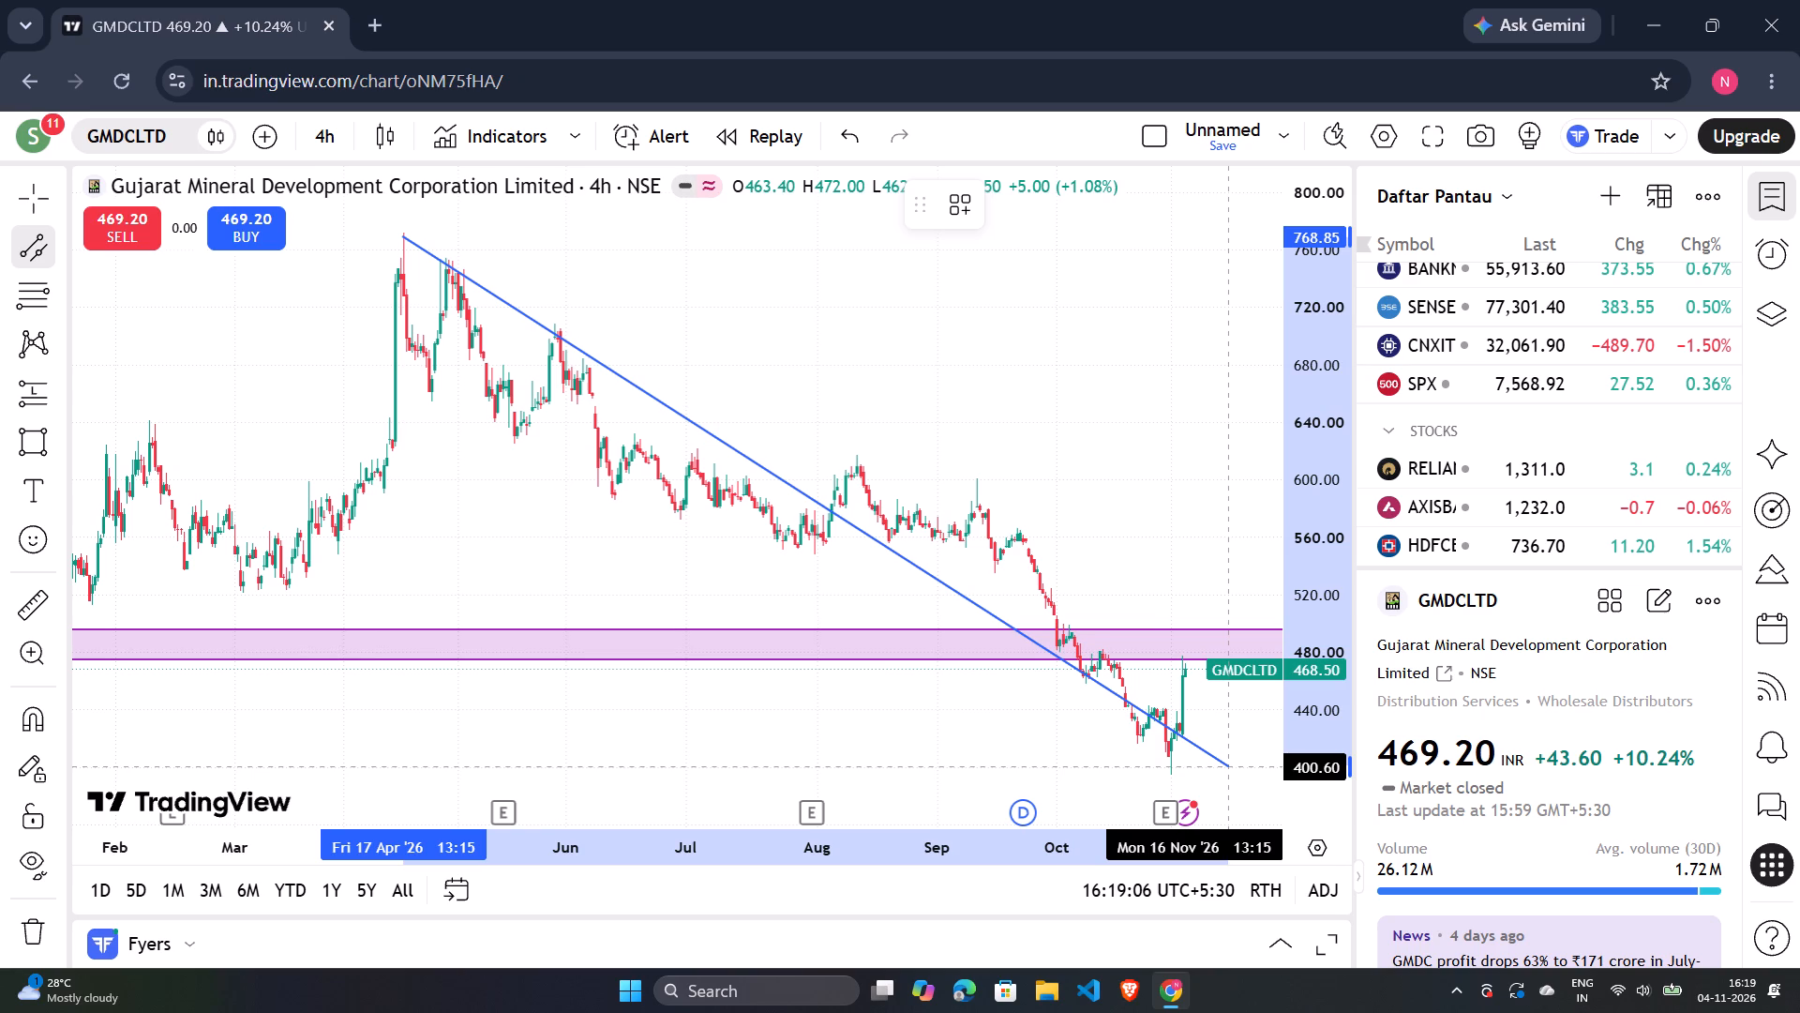
pyautogui.moveTo(1227, 766); pyautogui.dragTo(1242, 759)
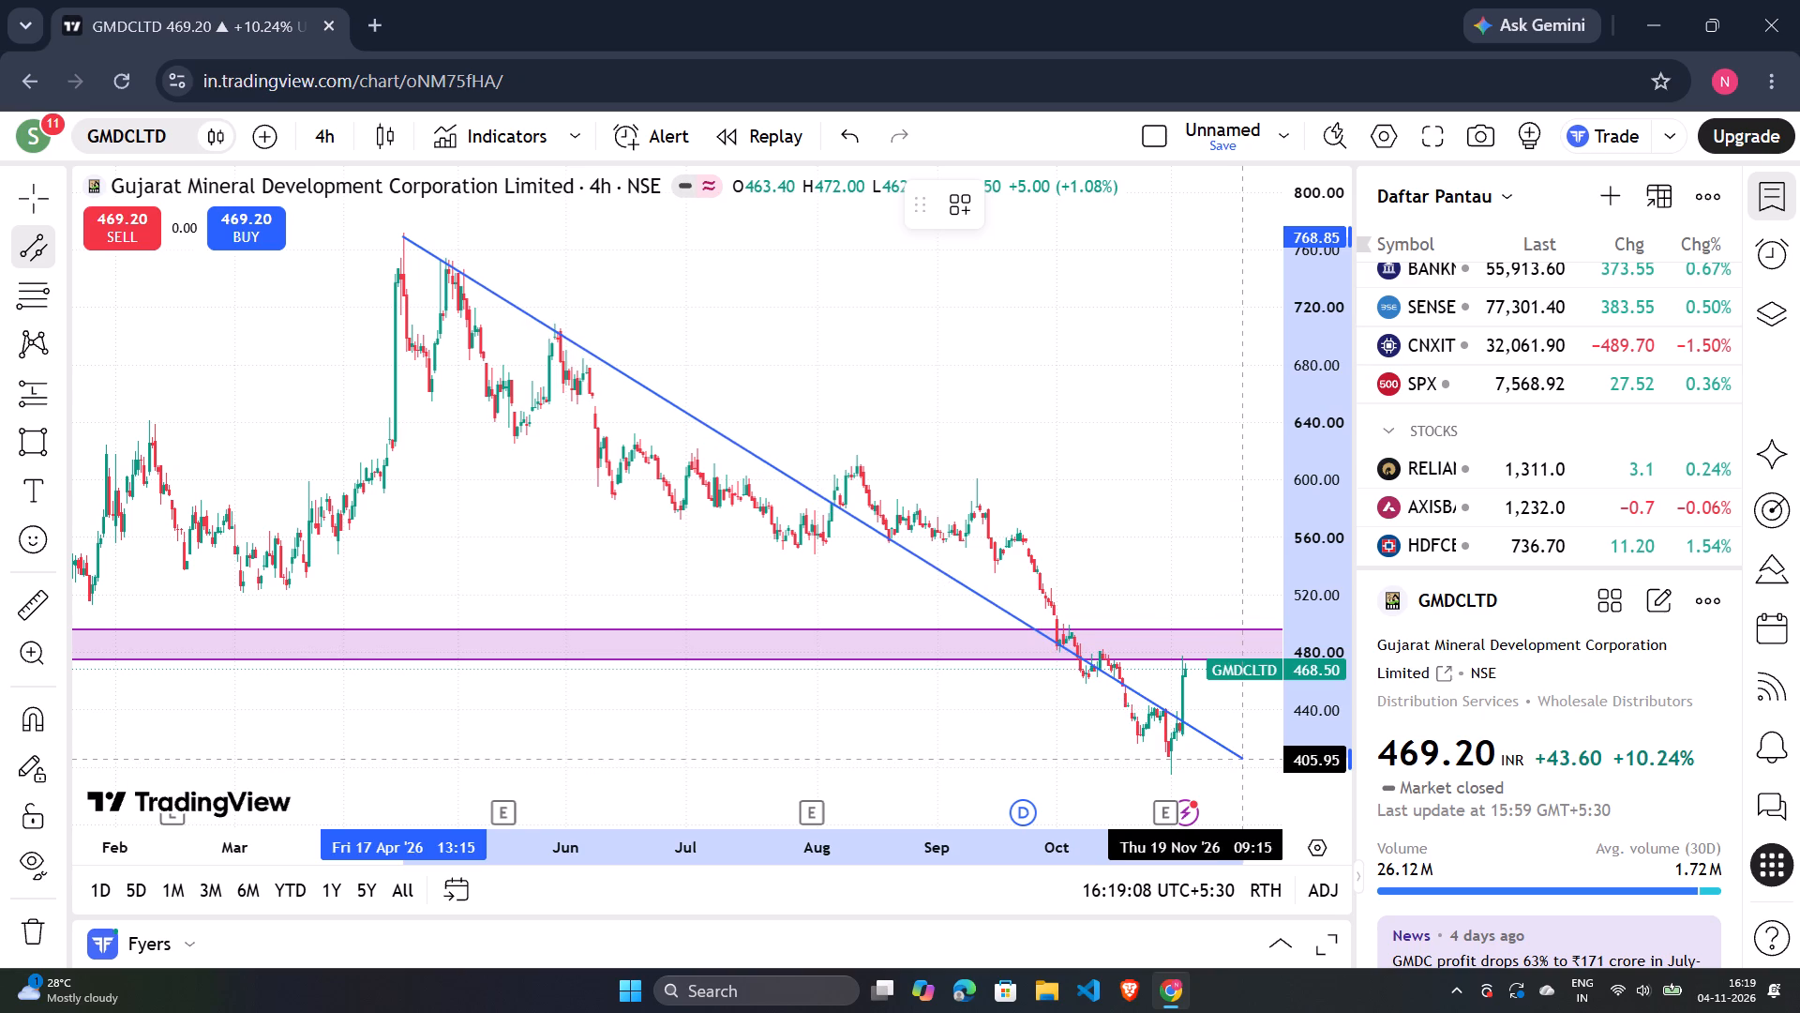
pyautogui.moveTo(1242, 759); pyautogui.dragTo(1262, 779)
pyautogui.moveTo(1265, 780); pyautogui.dragTo(1248, 789)
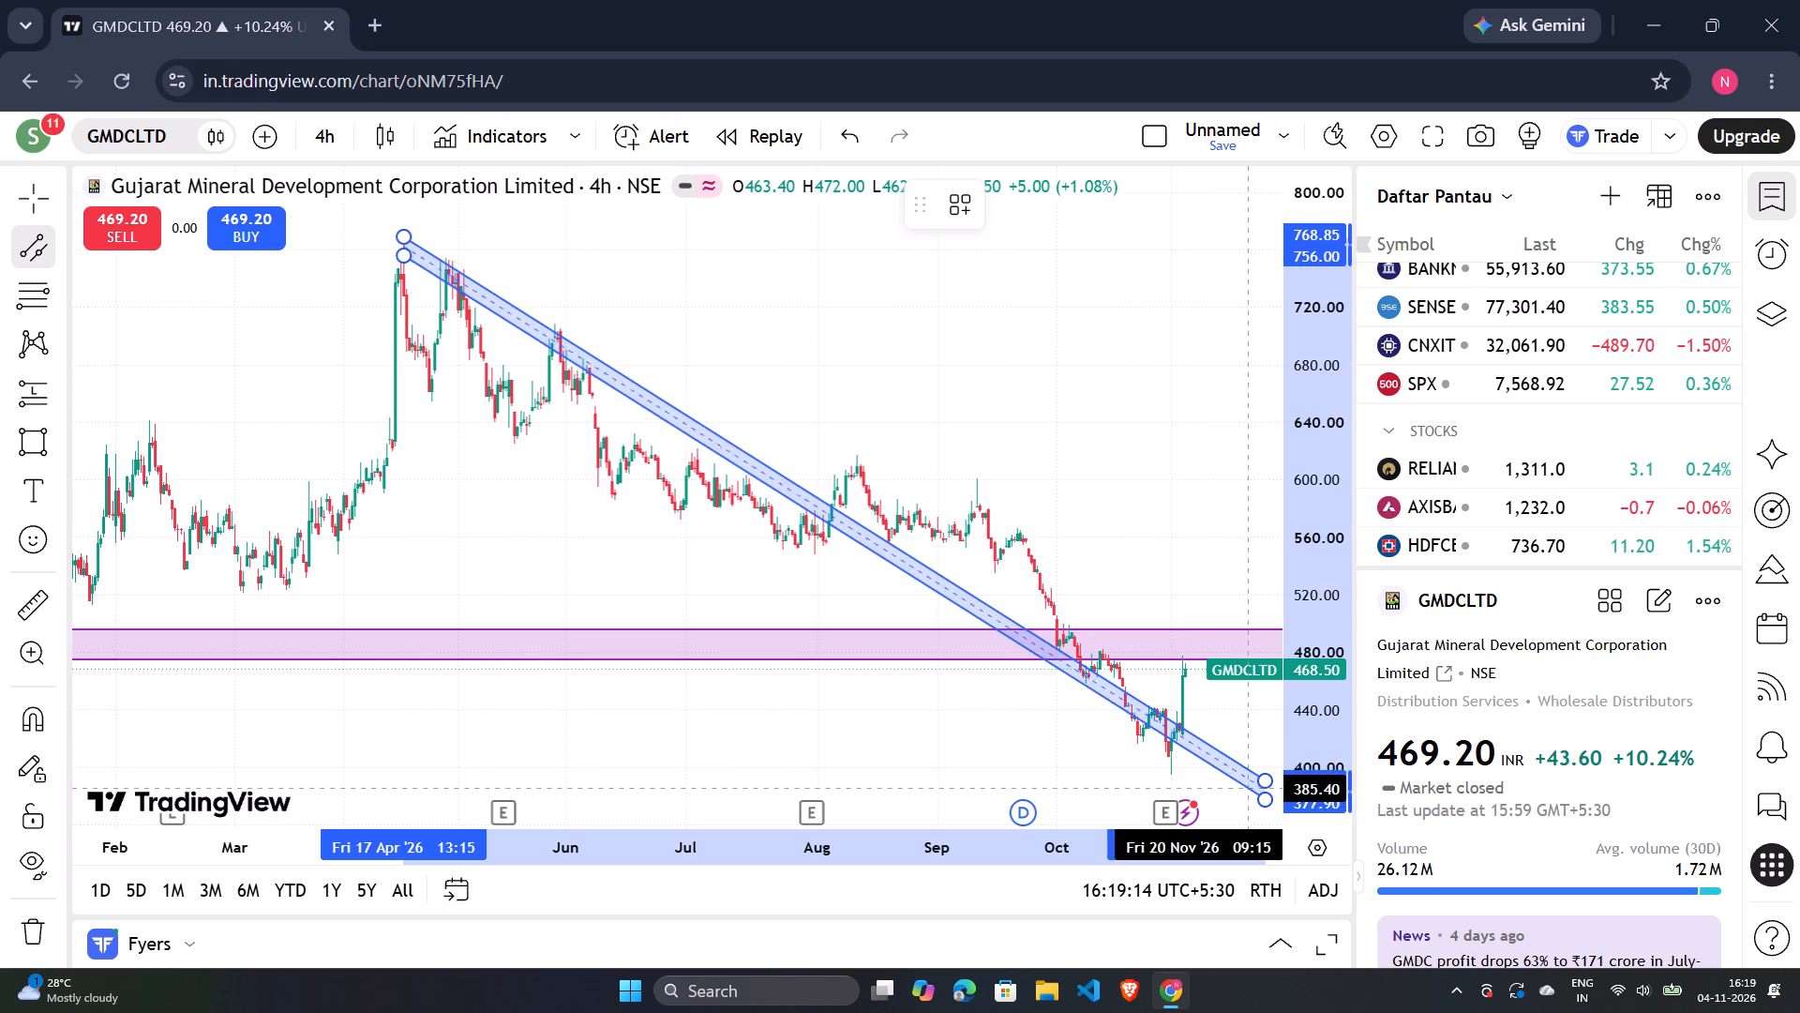
pyautogui.moveTo(1248, 789); pyautogui.dragTo(1249, 762)
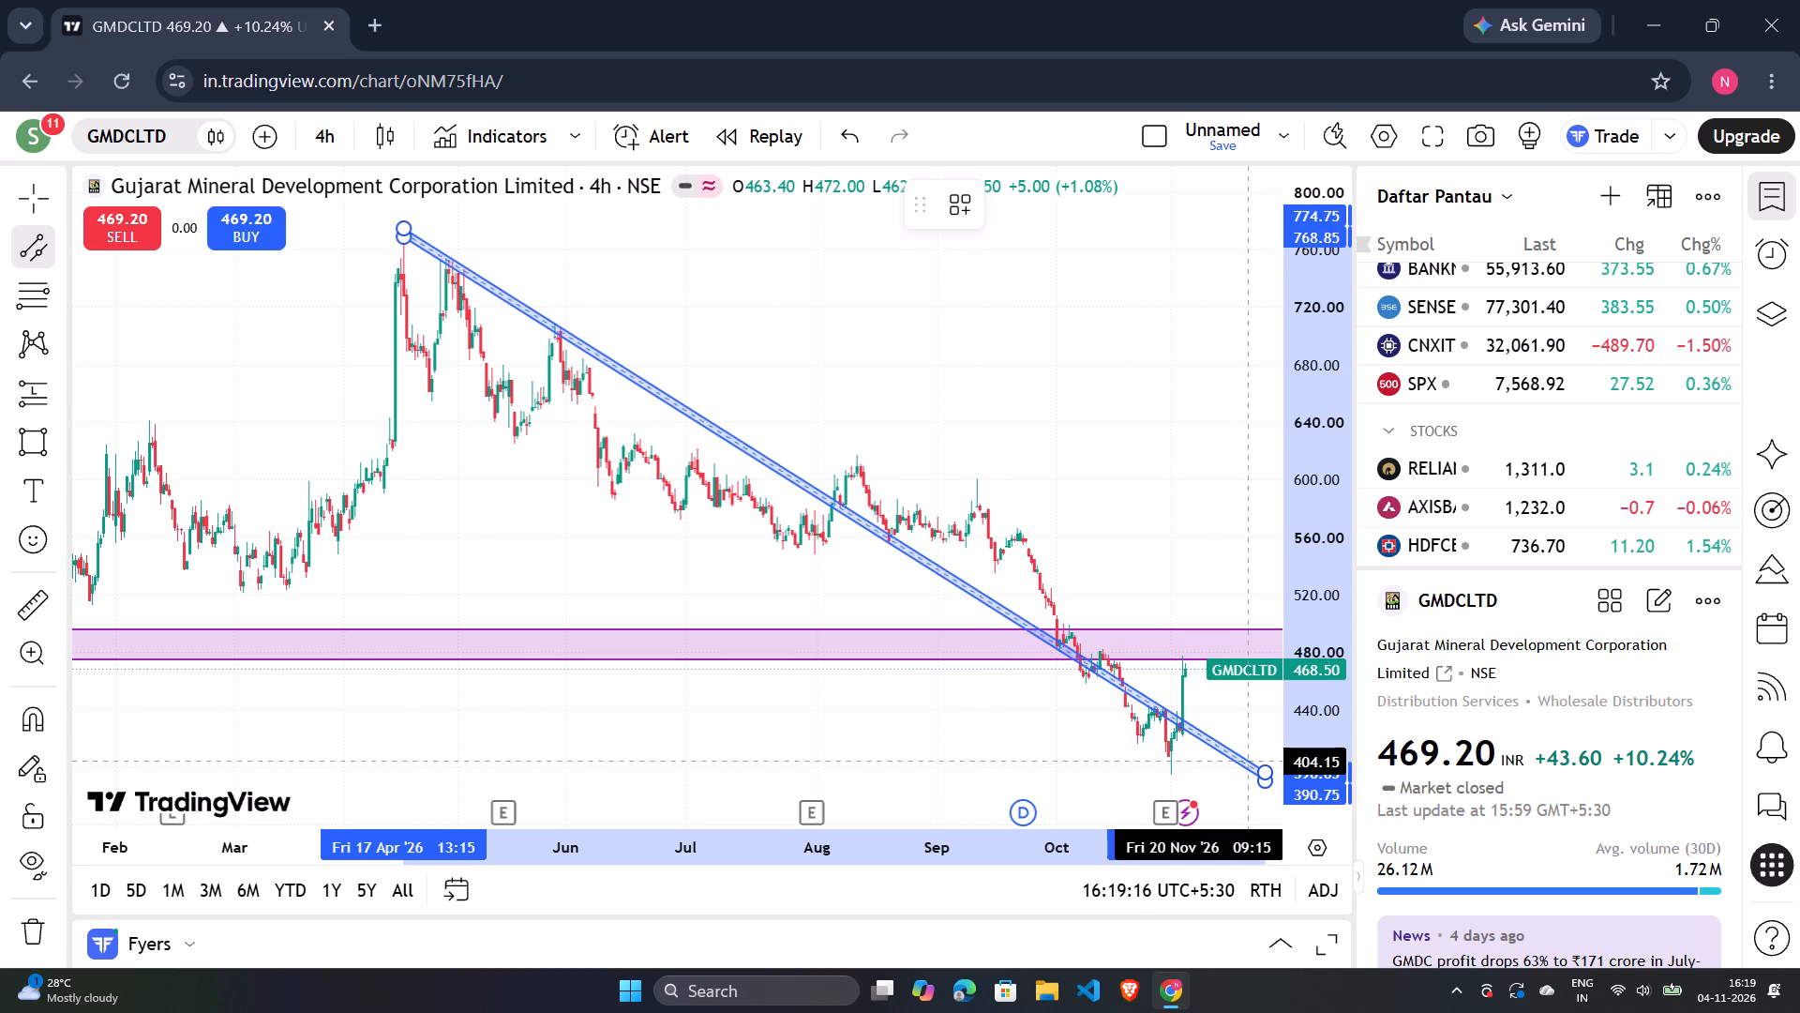
pyautogui.moveTo(1249, 762); pyautogui.dragTo(1252, 762)
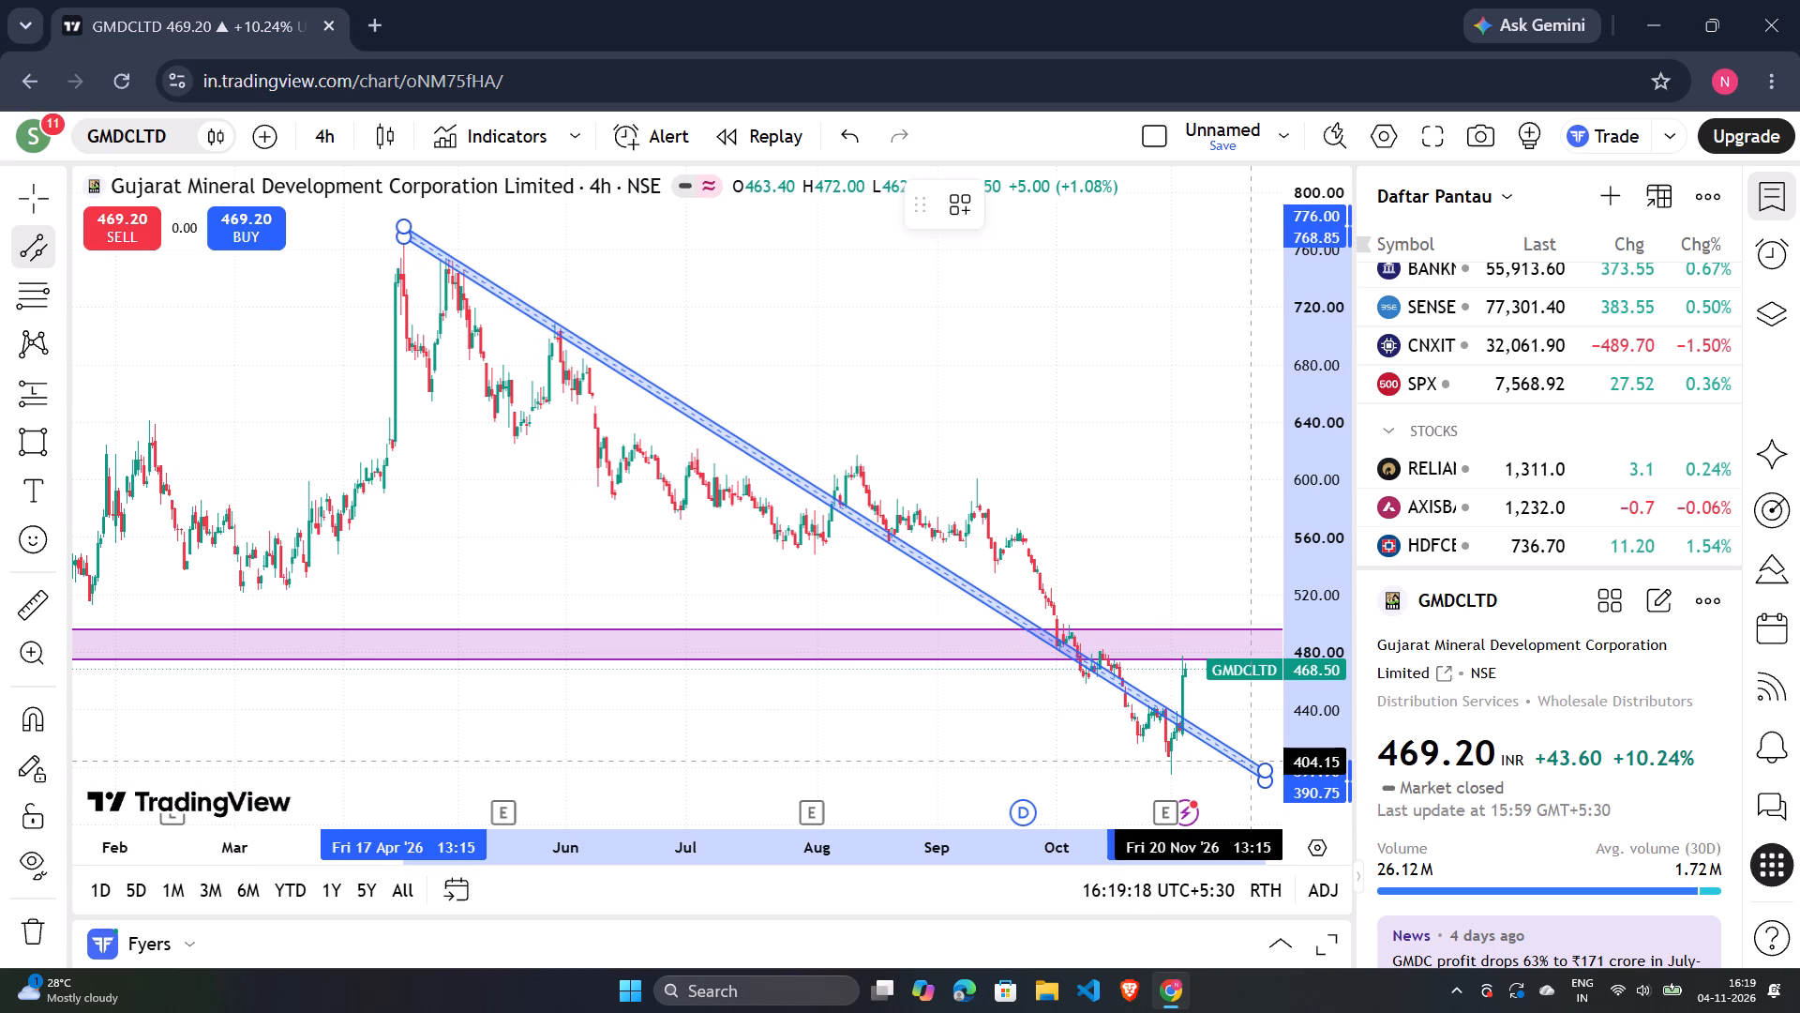
pyautogui.moveTo(1252, 762); pyautogui.dragTo(1246, 779)
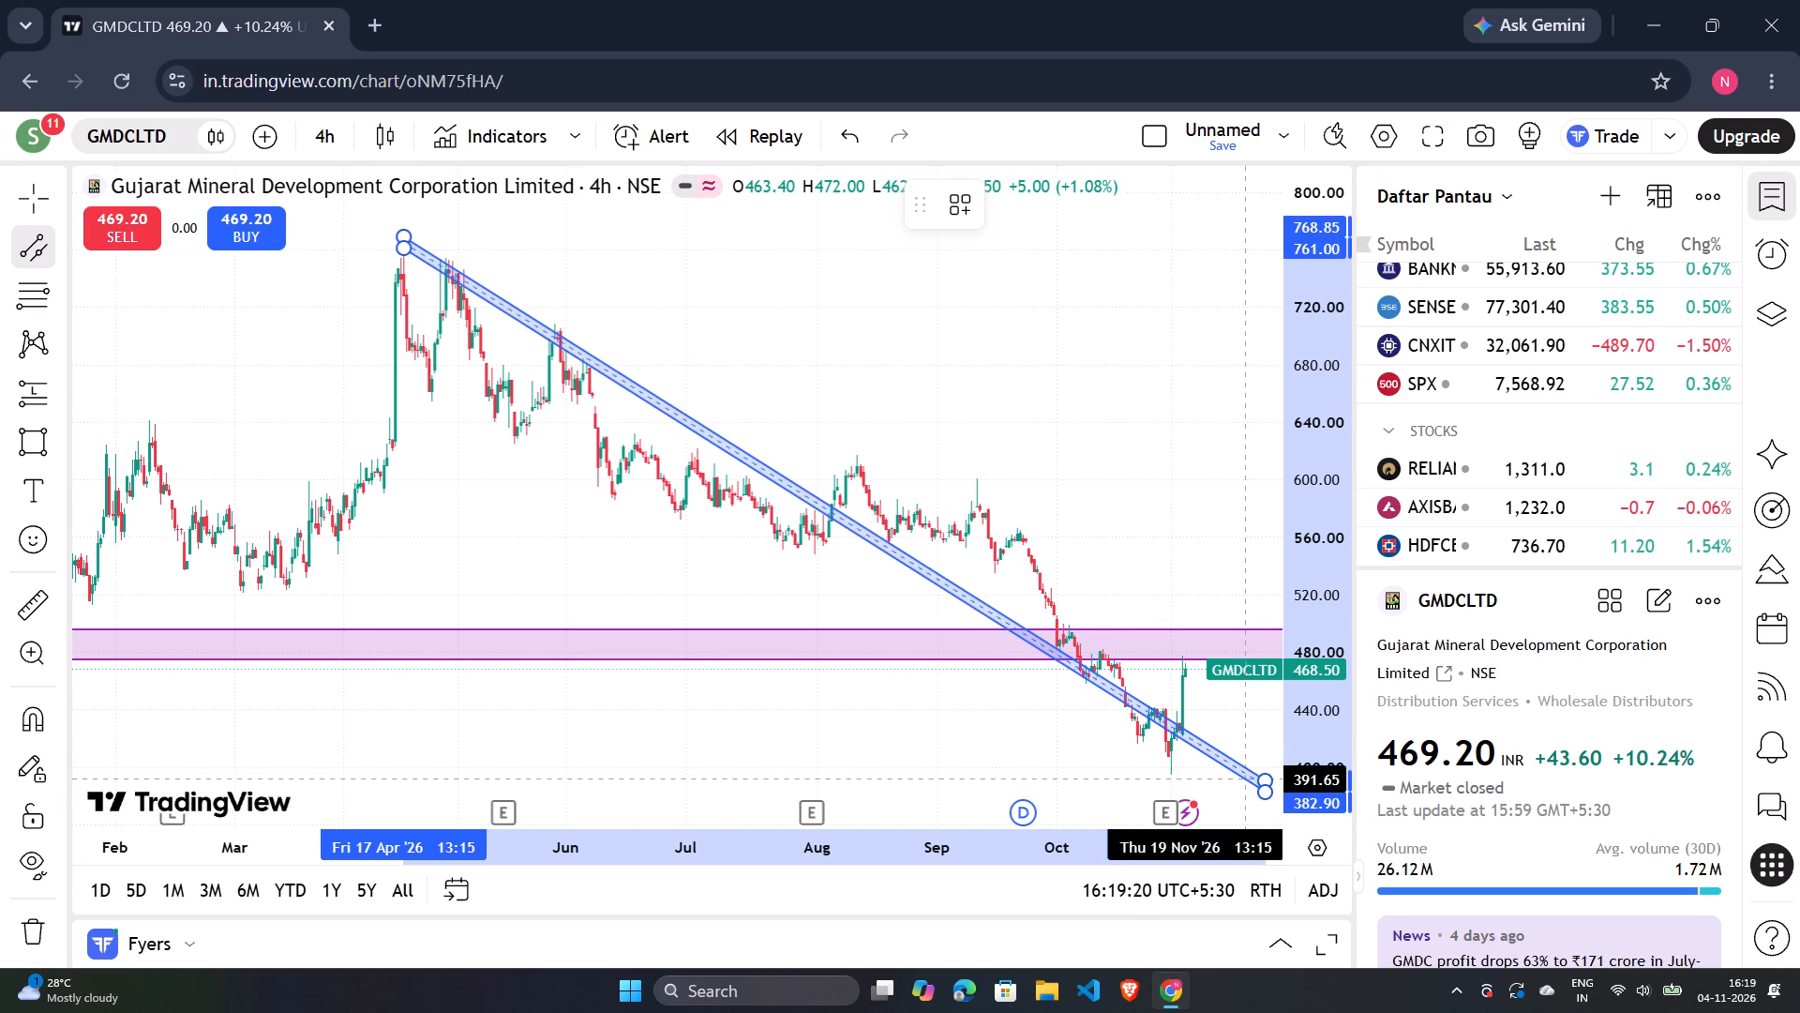
pyautogui.moveTo(1246, 779); pyautogui.dragTo(1245, 776)
pyautogui.click(1245, 776)
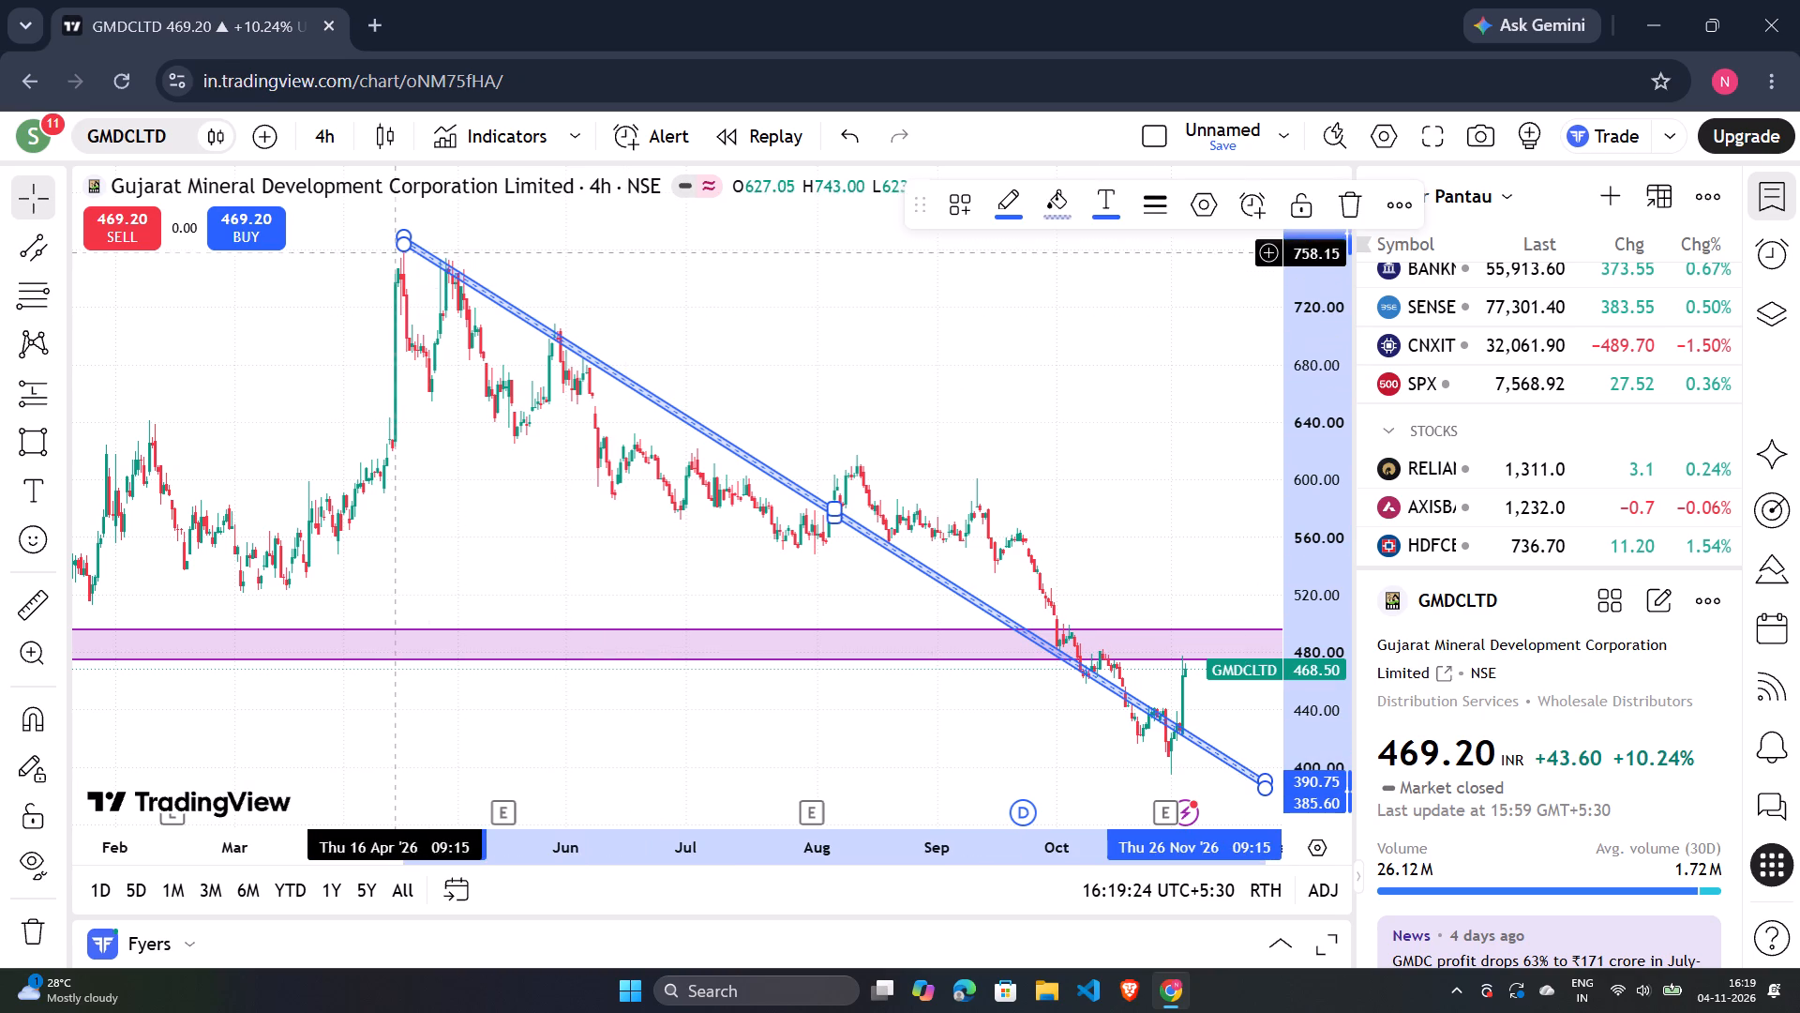
# Adjust the channel's starting anchor to 15 April 2026, slightly above the April high, keeping the far end in place.
pyautogui.moveTo(398, 238); pyautogui.dragTo(398, 235)
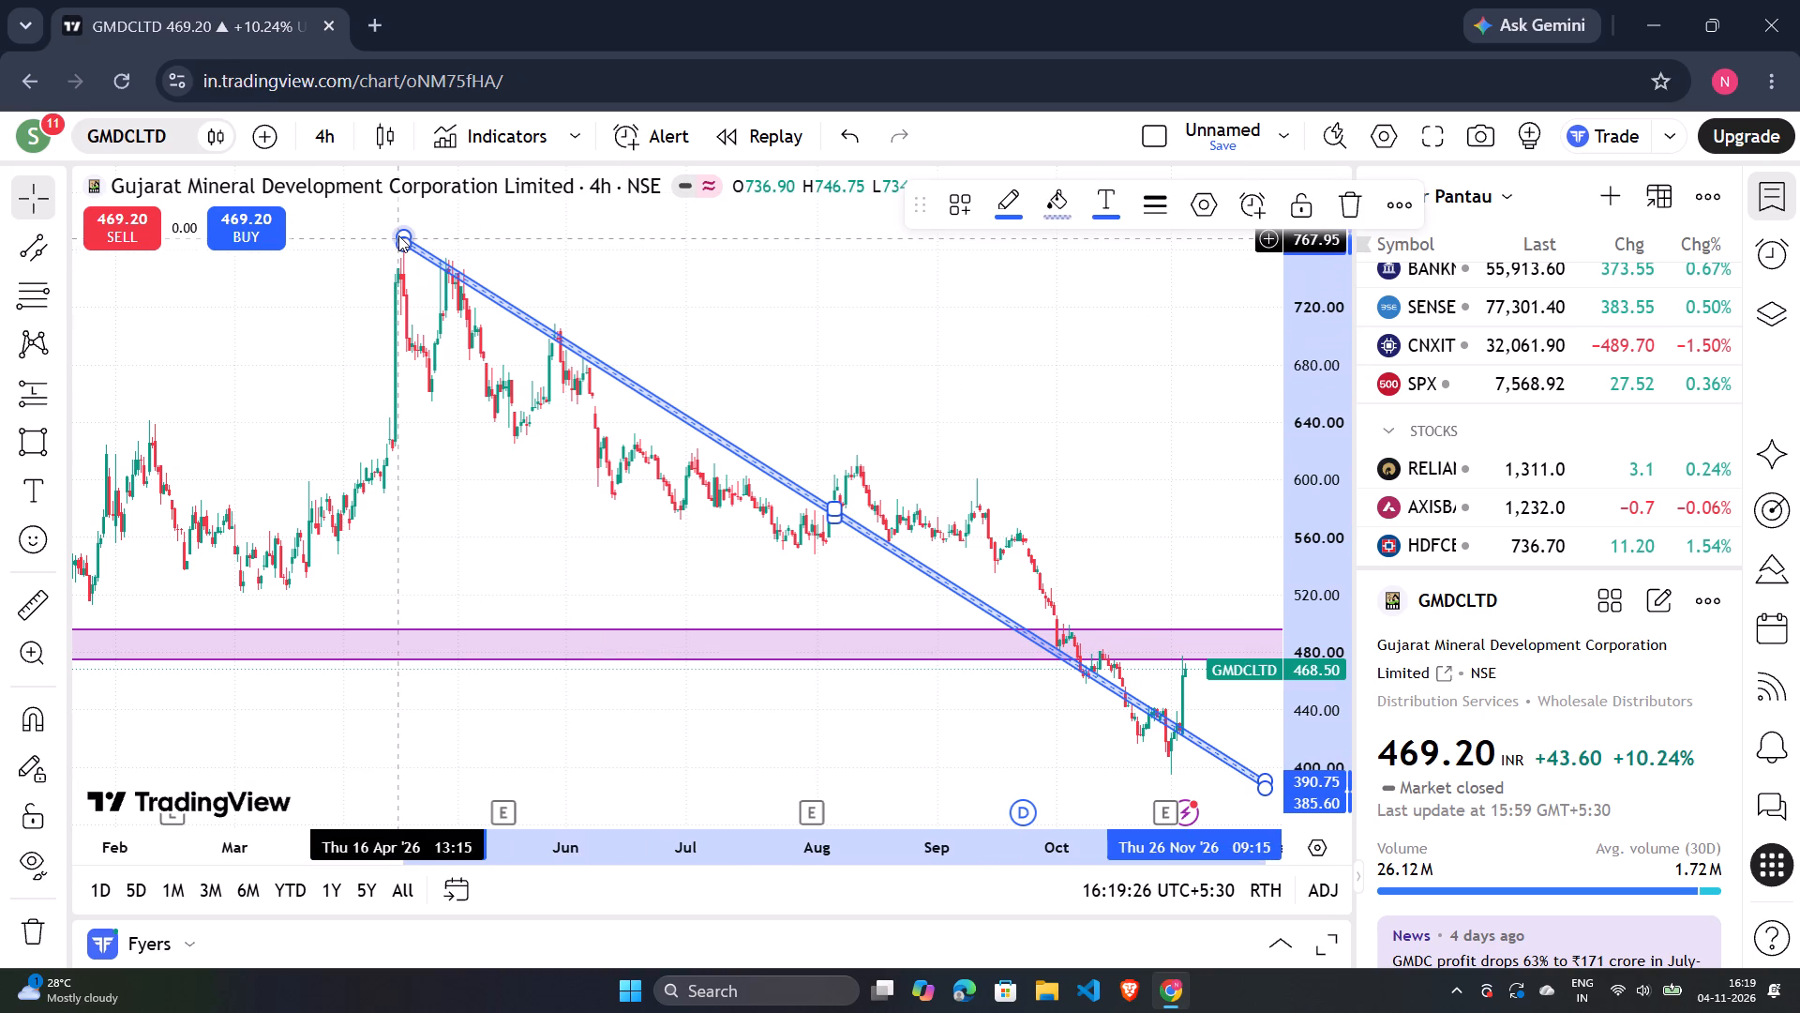
pyautogui.moveTo(398, 235); pyautogui.dragTo(387, 229)
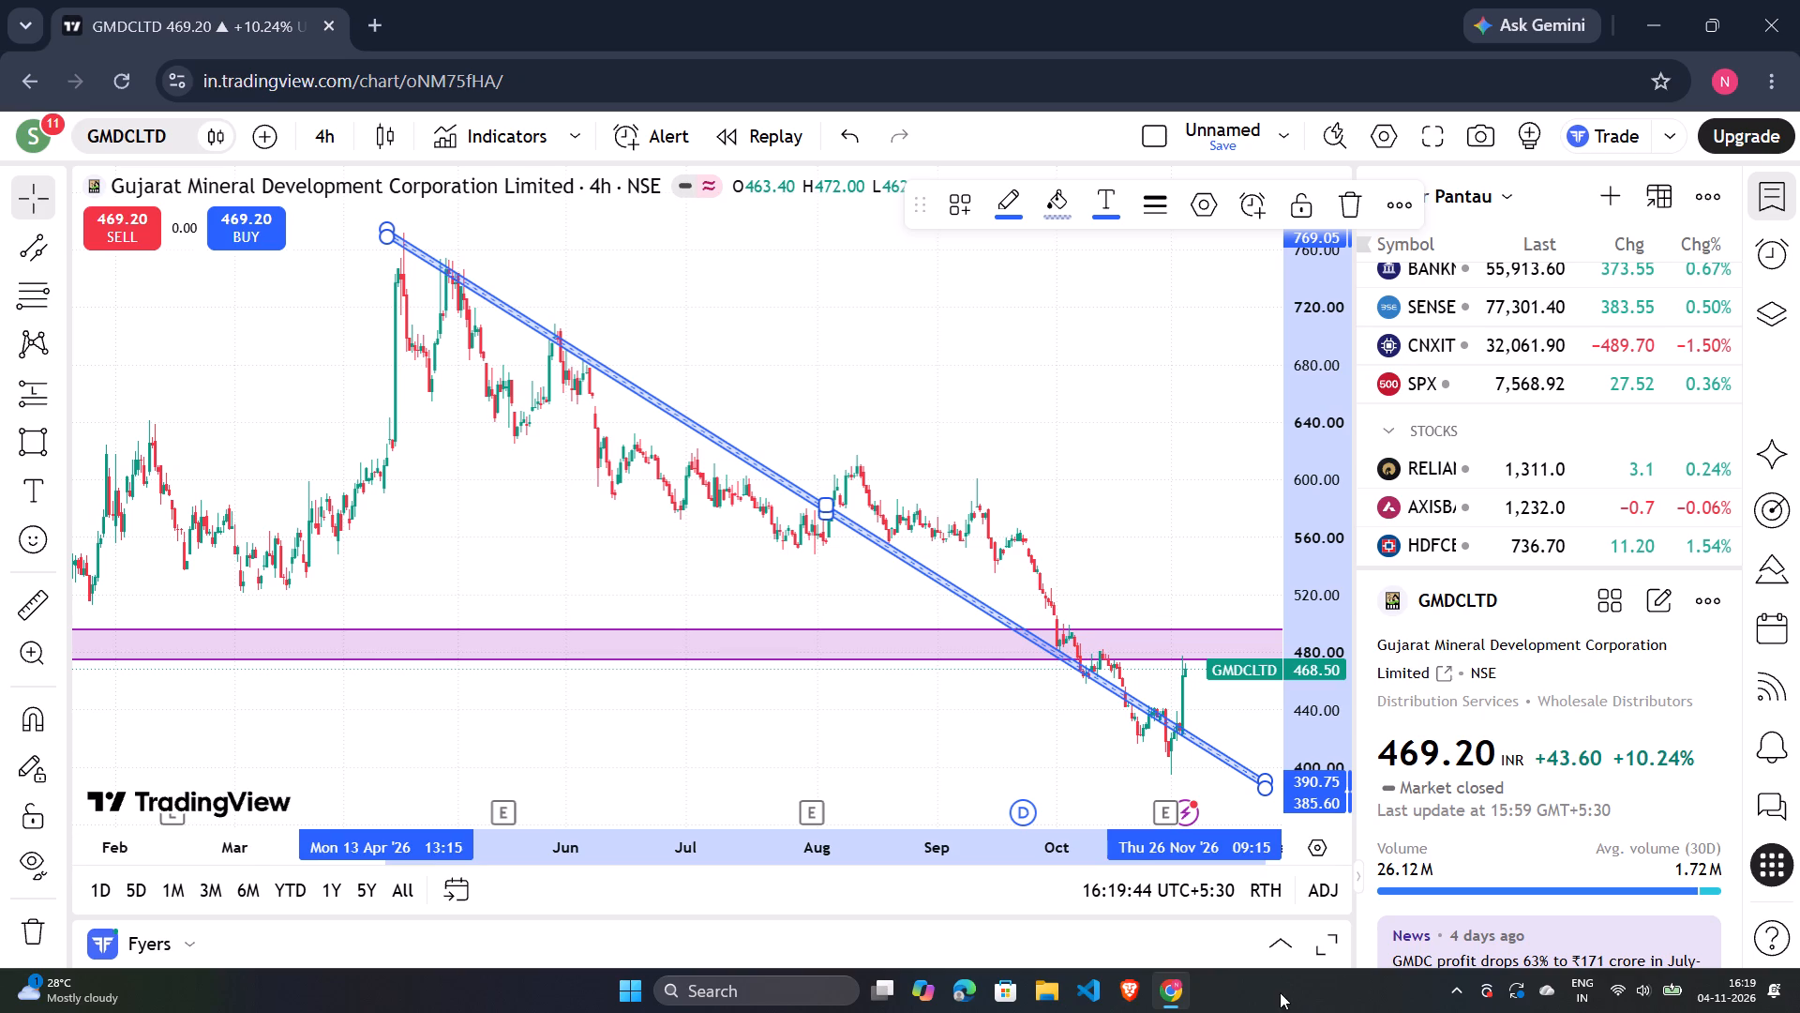
pyautogui.scroll(3, 686, 529)
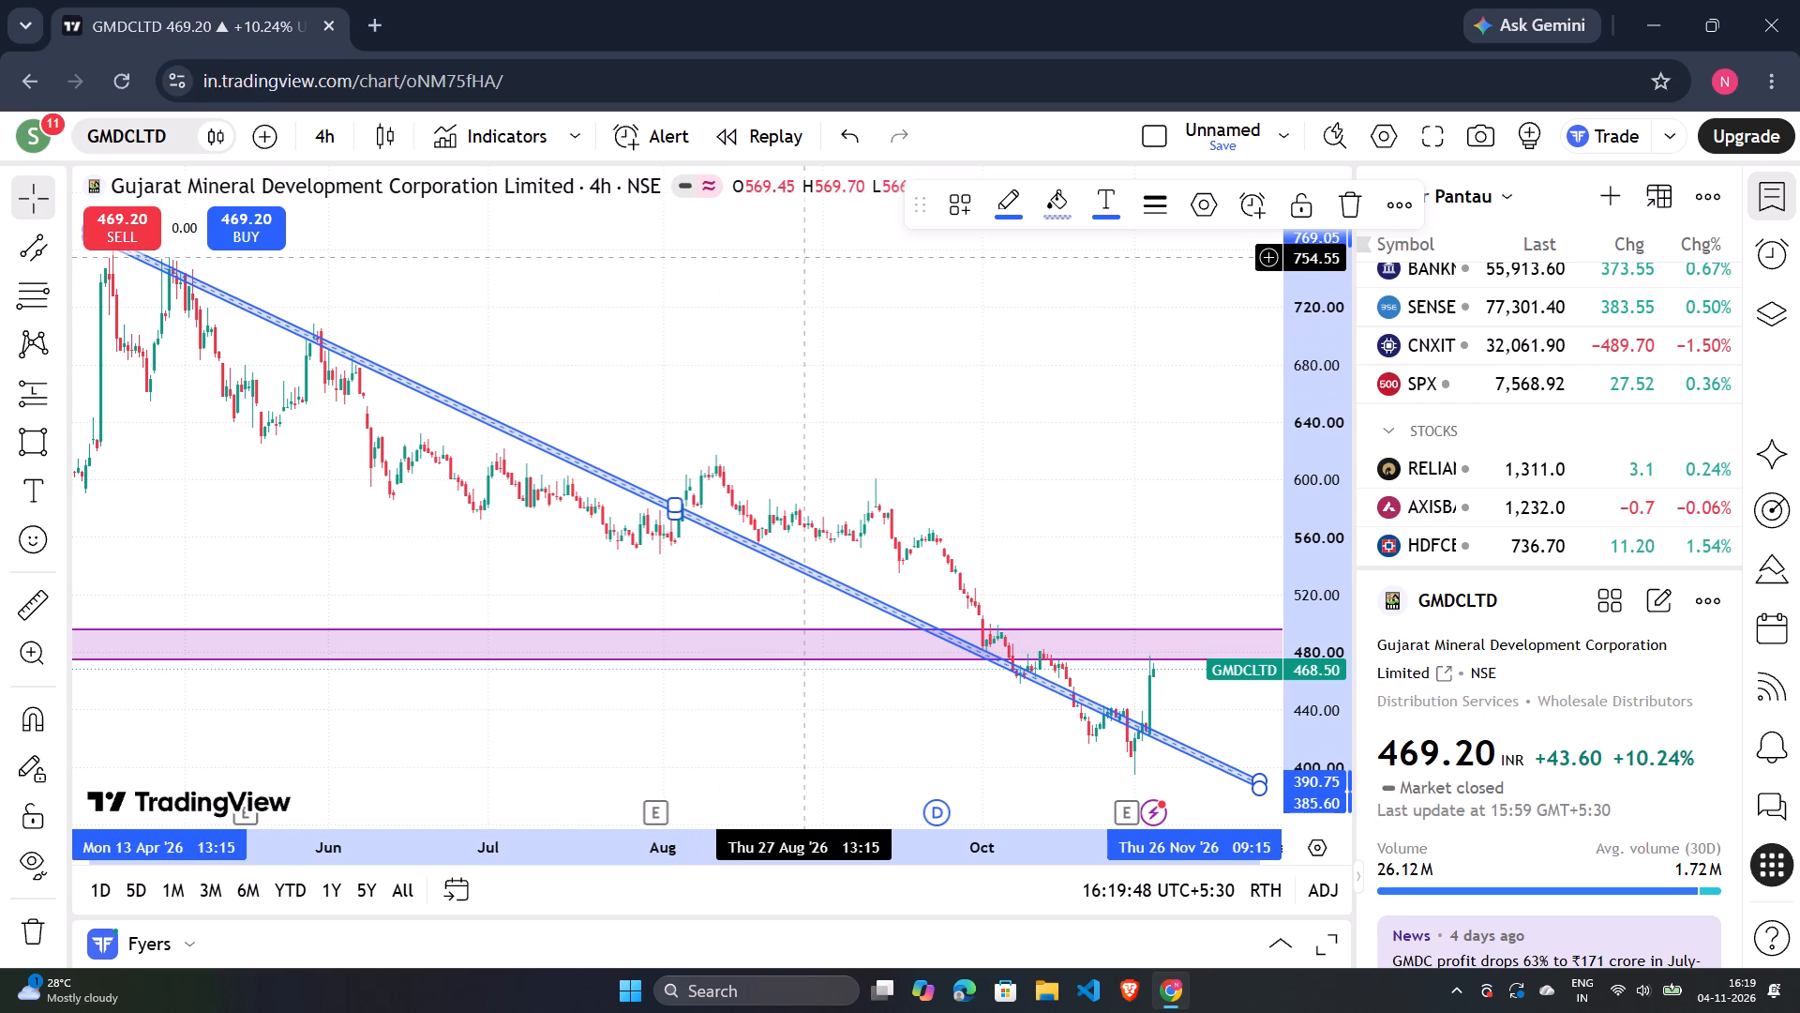
pyautogui.scroll(-4, 784, 372)
pyautogui.scroll(3, 784, 372)
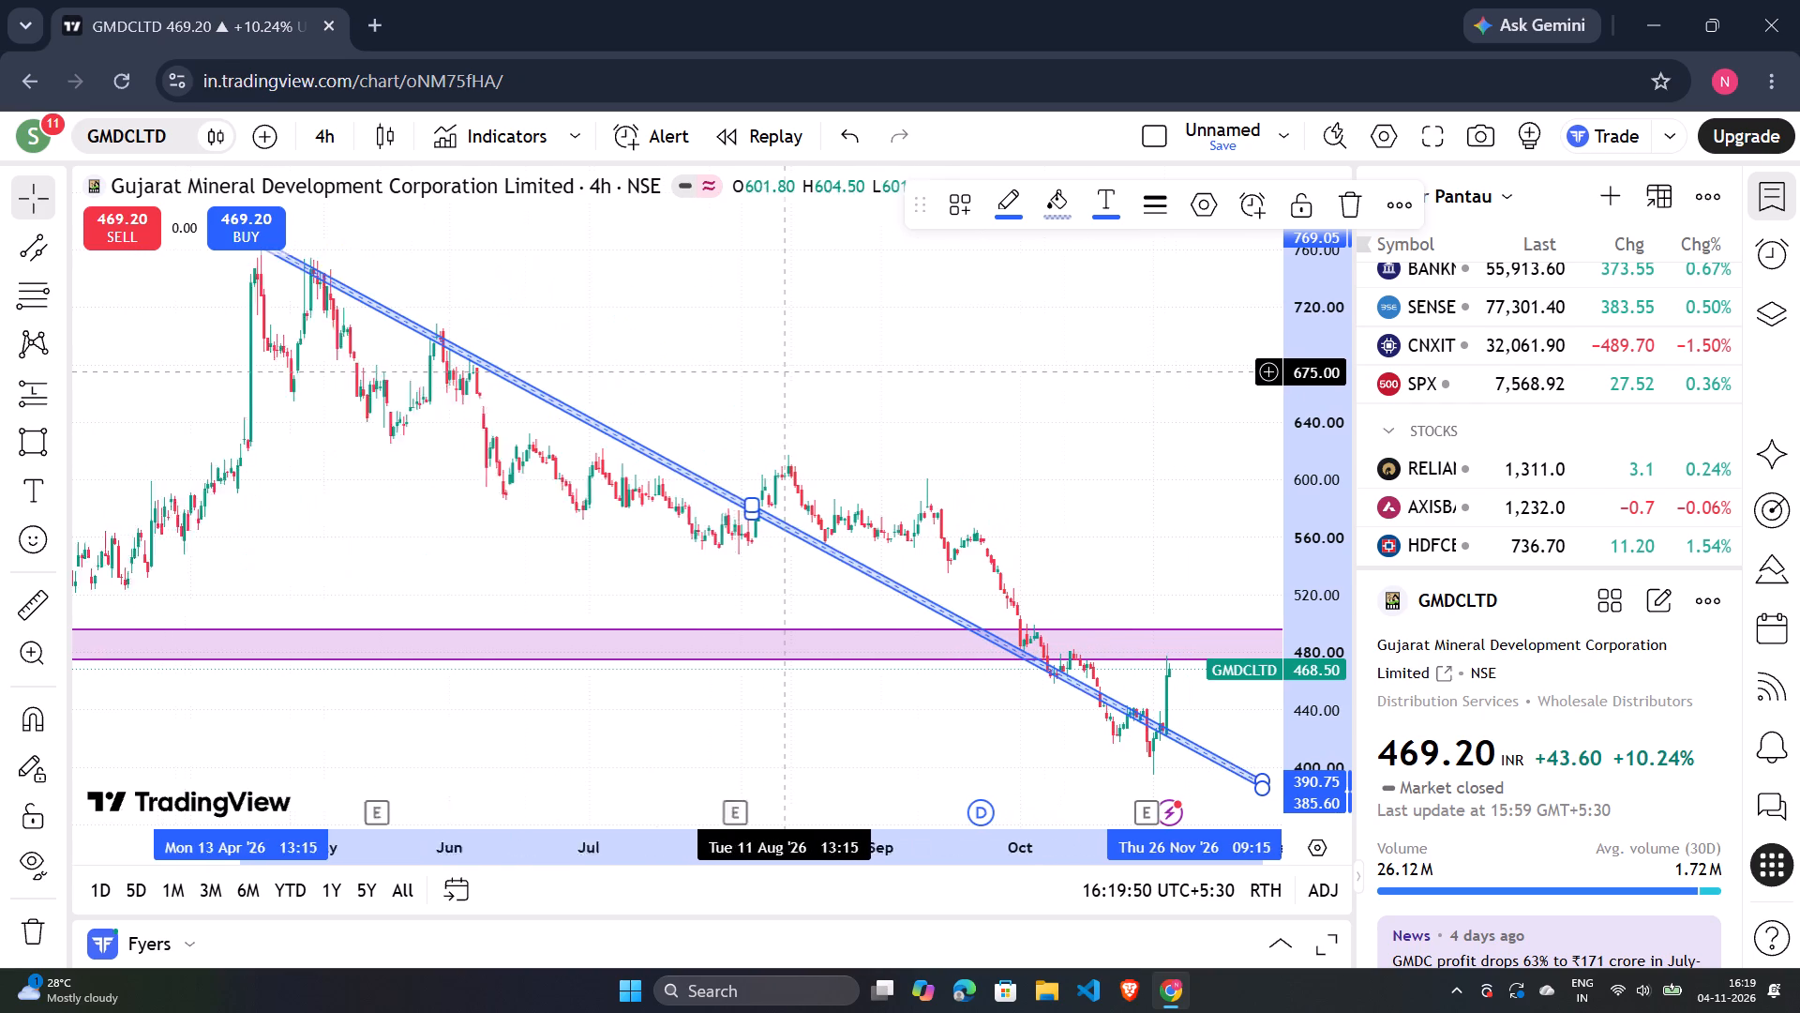
pyautogui.scroll(1, 784, 372)
pyautogui.moveTo(553, 347); pyautogui.dragTo(712, 469)
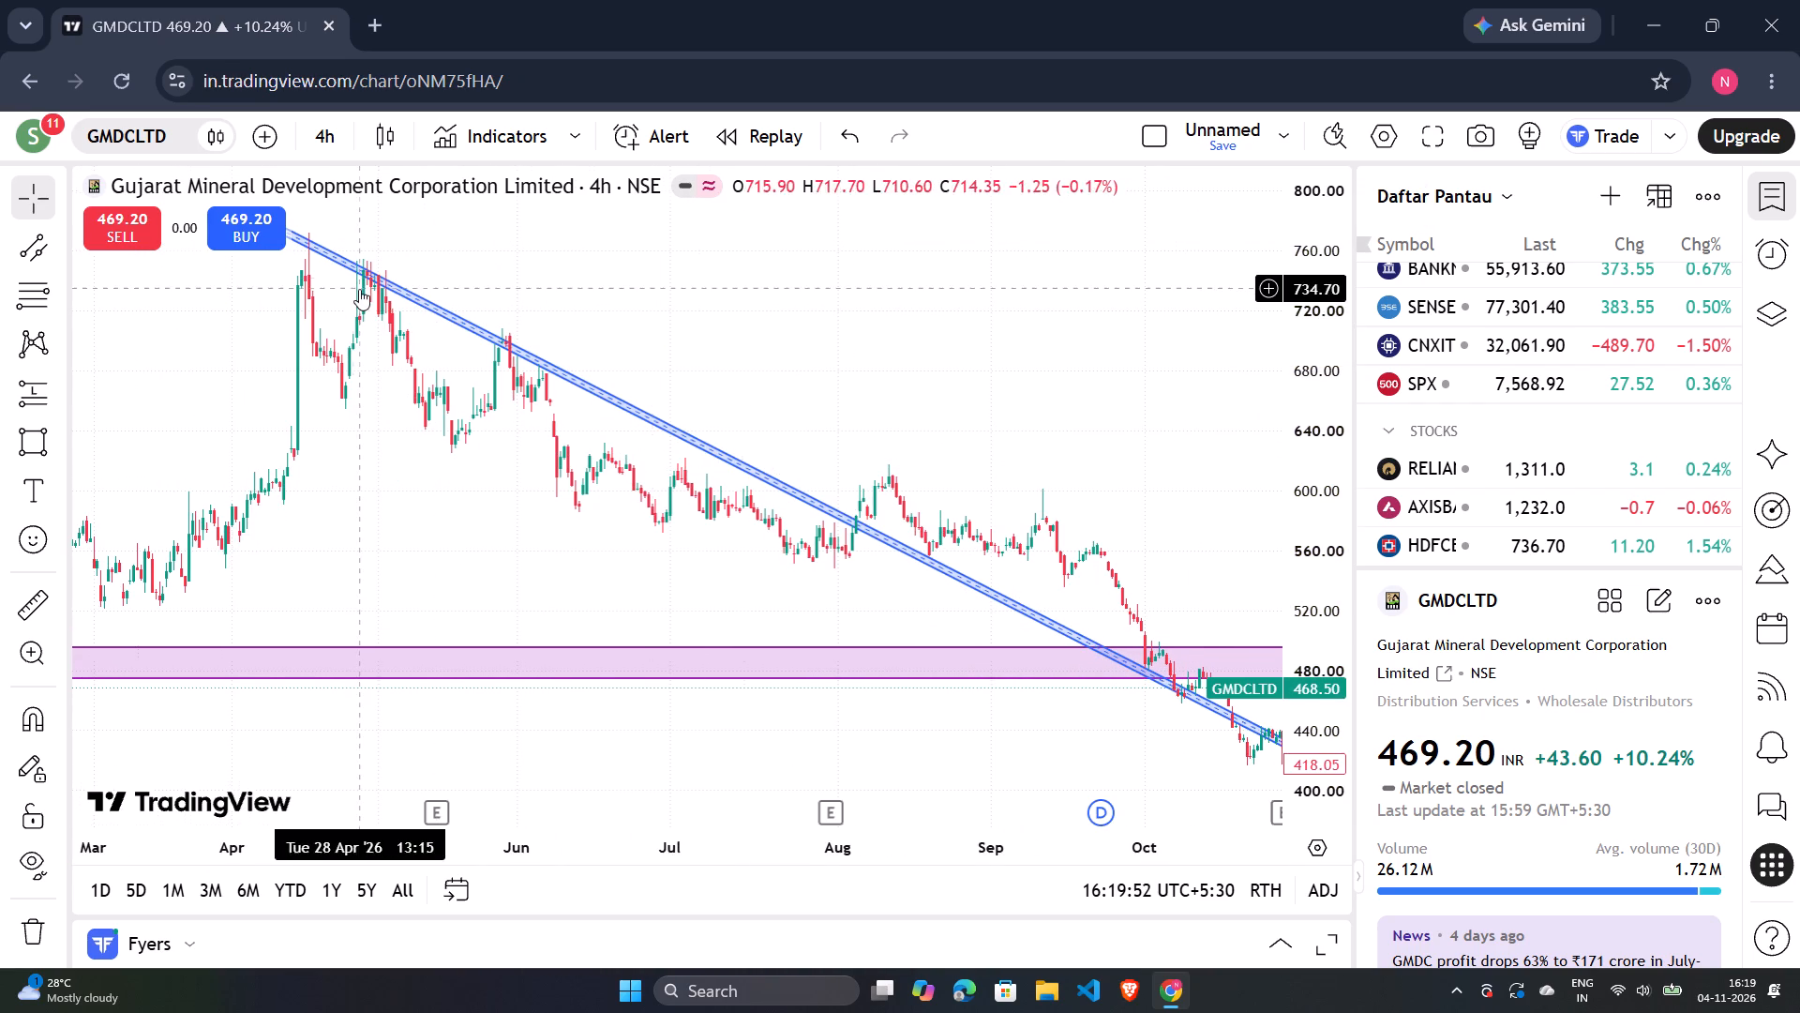
pyautogui.scroll(-2, 247, 309)
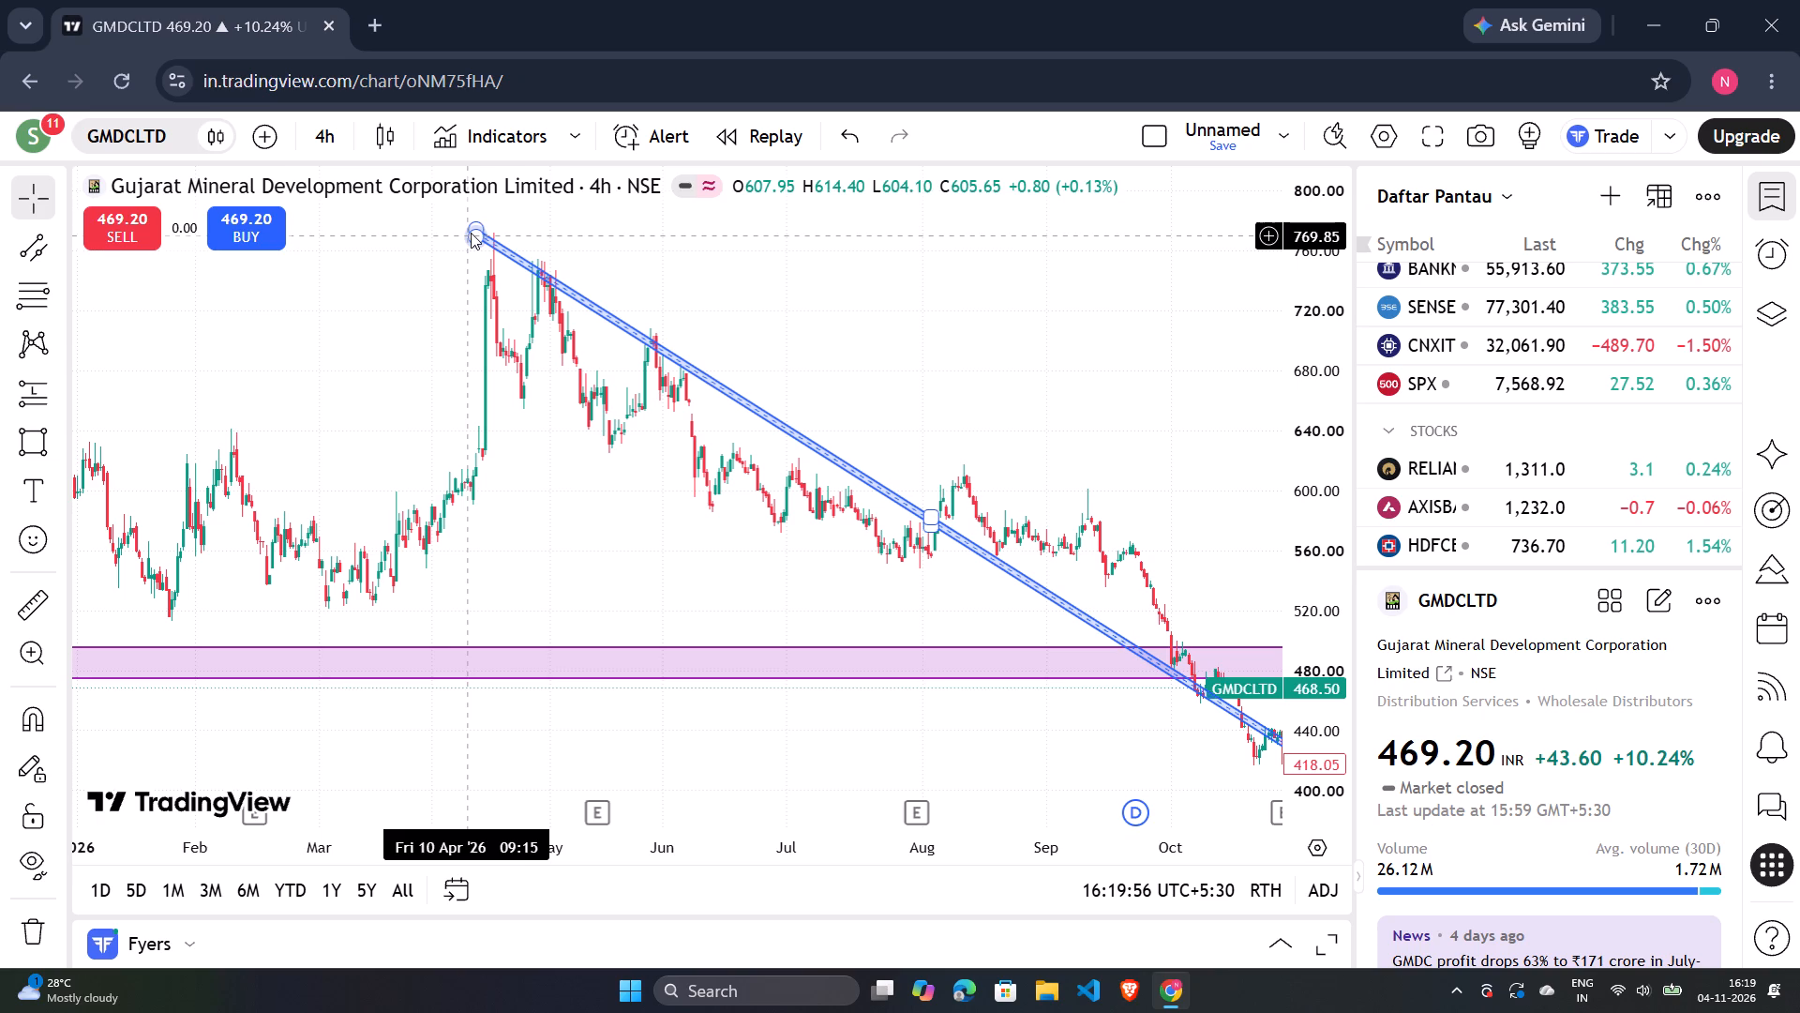
pyautogui.moveTo(471, 233); pyautogui.dragTo(478, 219)
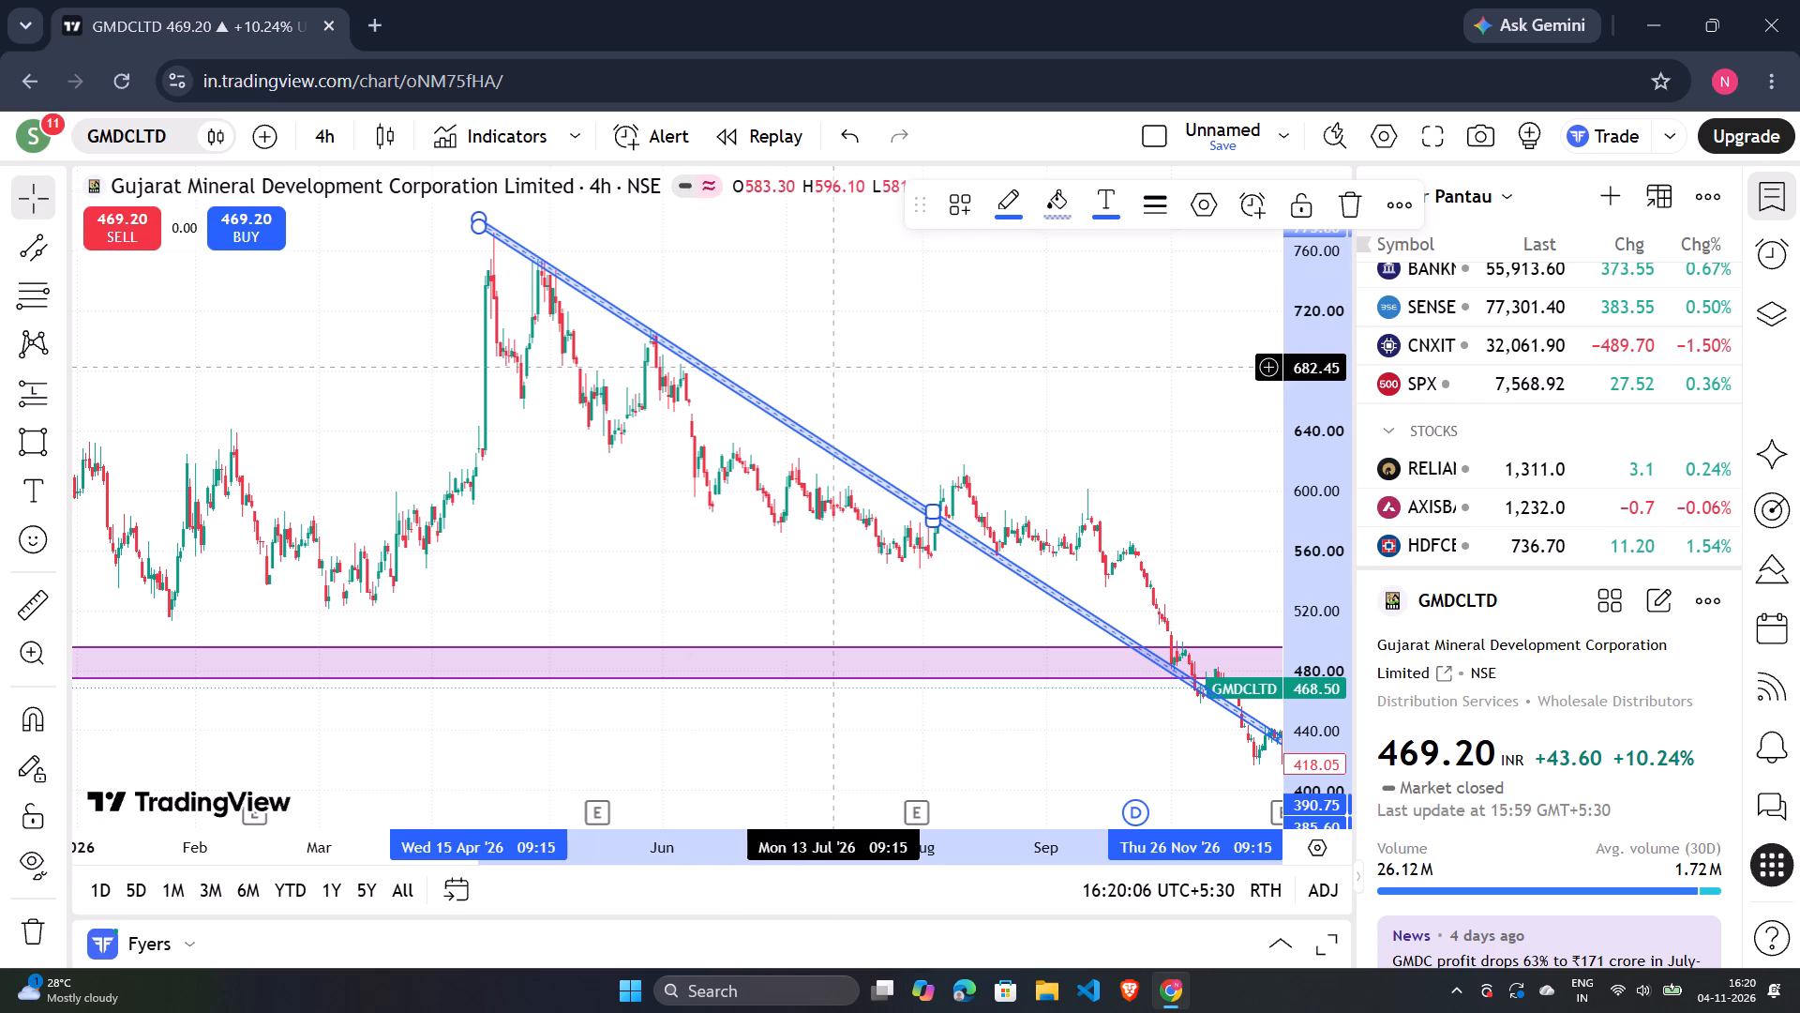
# Examine how the April to November 2026 4-hour candles sit against the descending channel and the upper rectangle zone.
pyautogui.scroll(9, 833, 377)
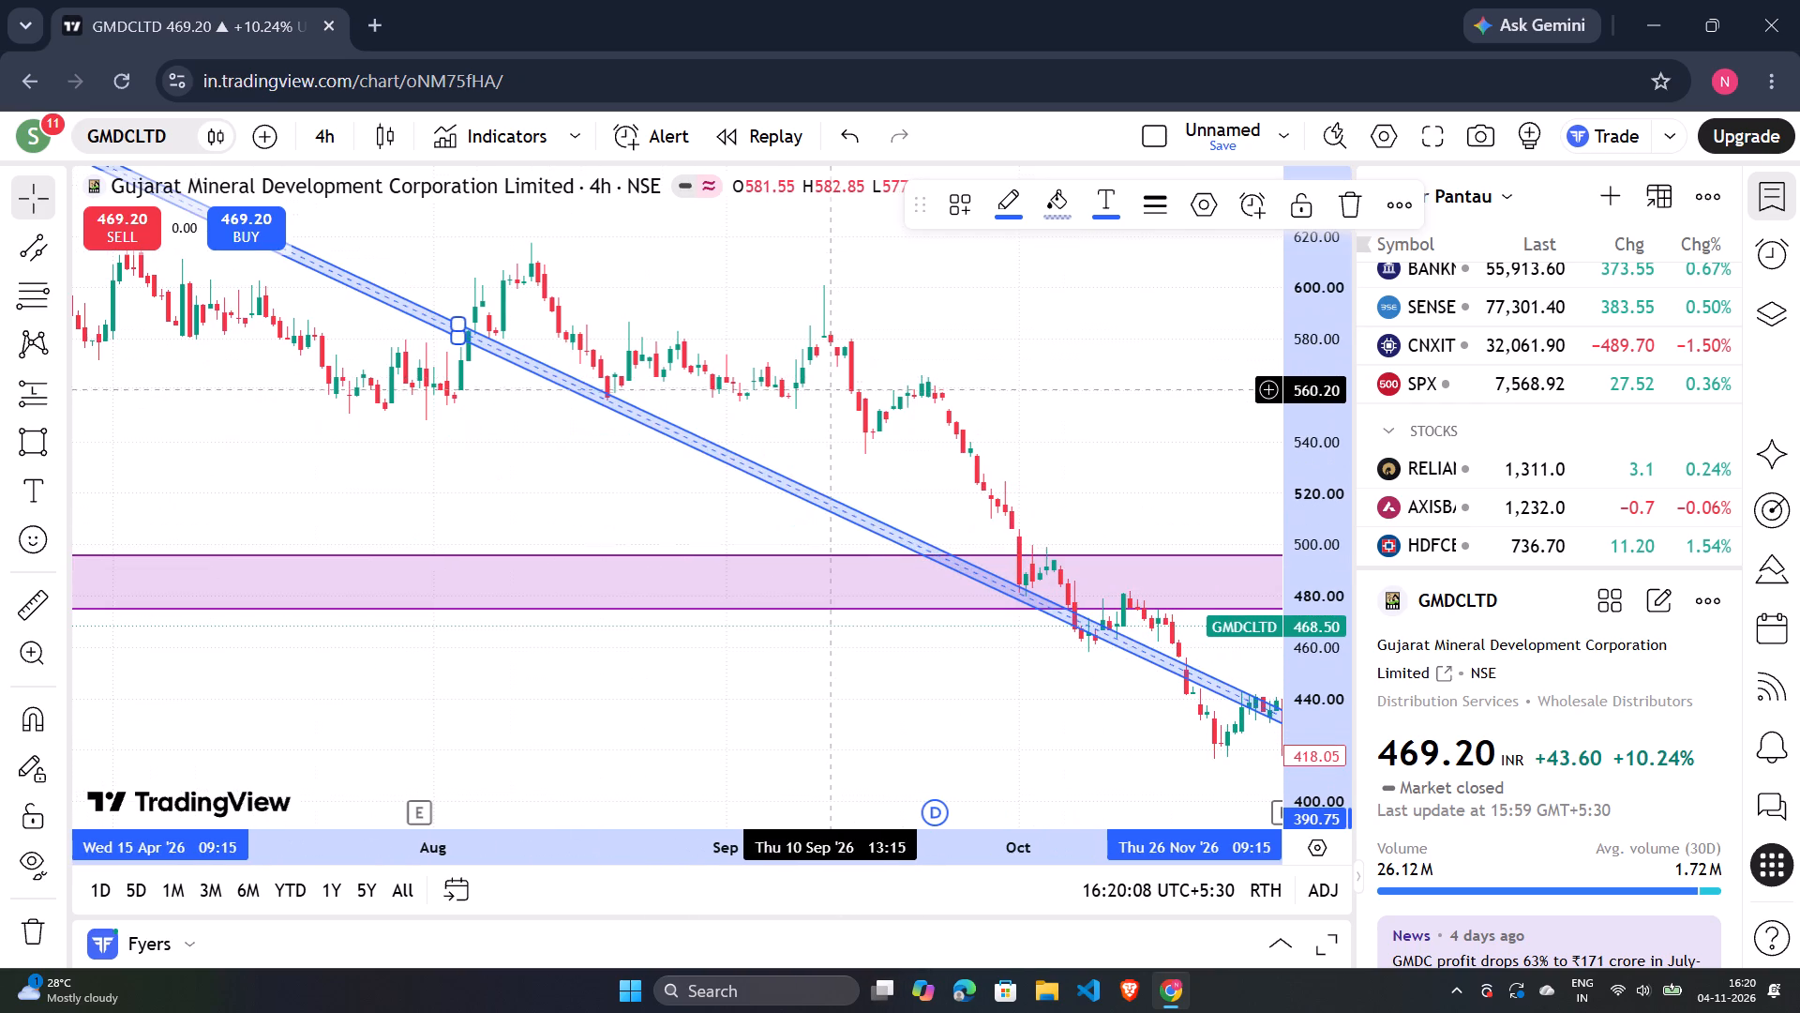
pyautogui.scroll(5, 830, 393)
pyautogui.moveTo(978, 381); pyautogui.dragTo(763, 293)
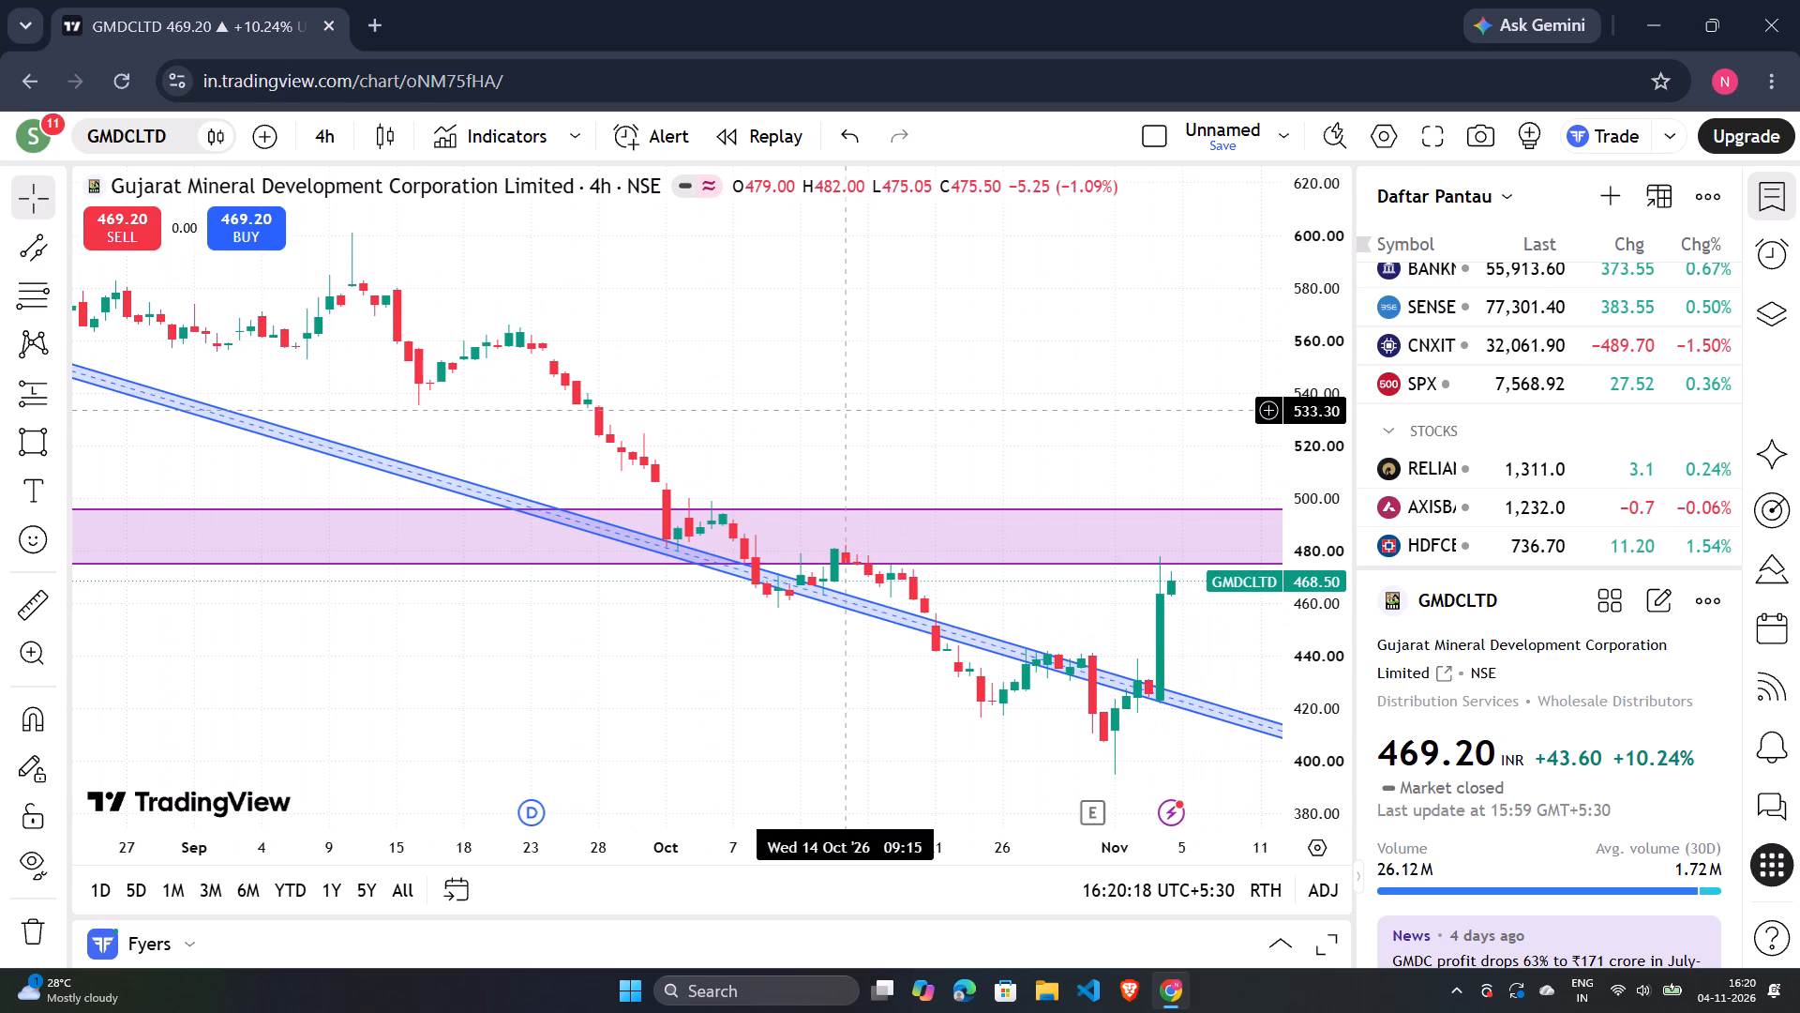
pyautogui.scroll(-6, 830, 428)
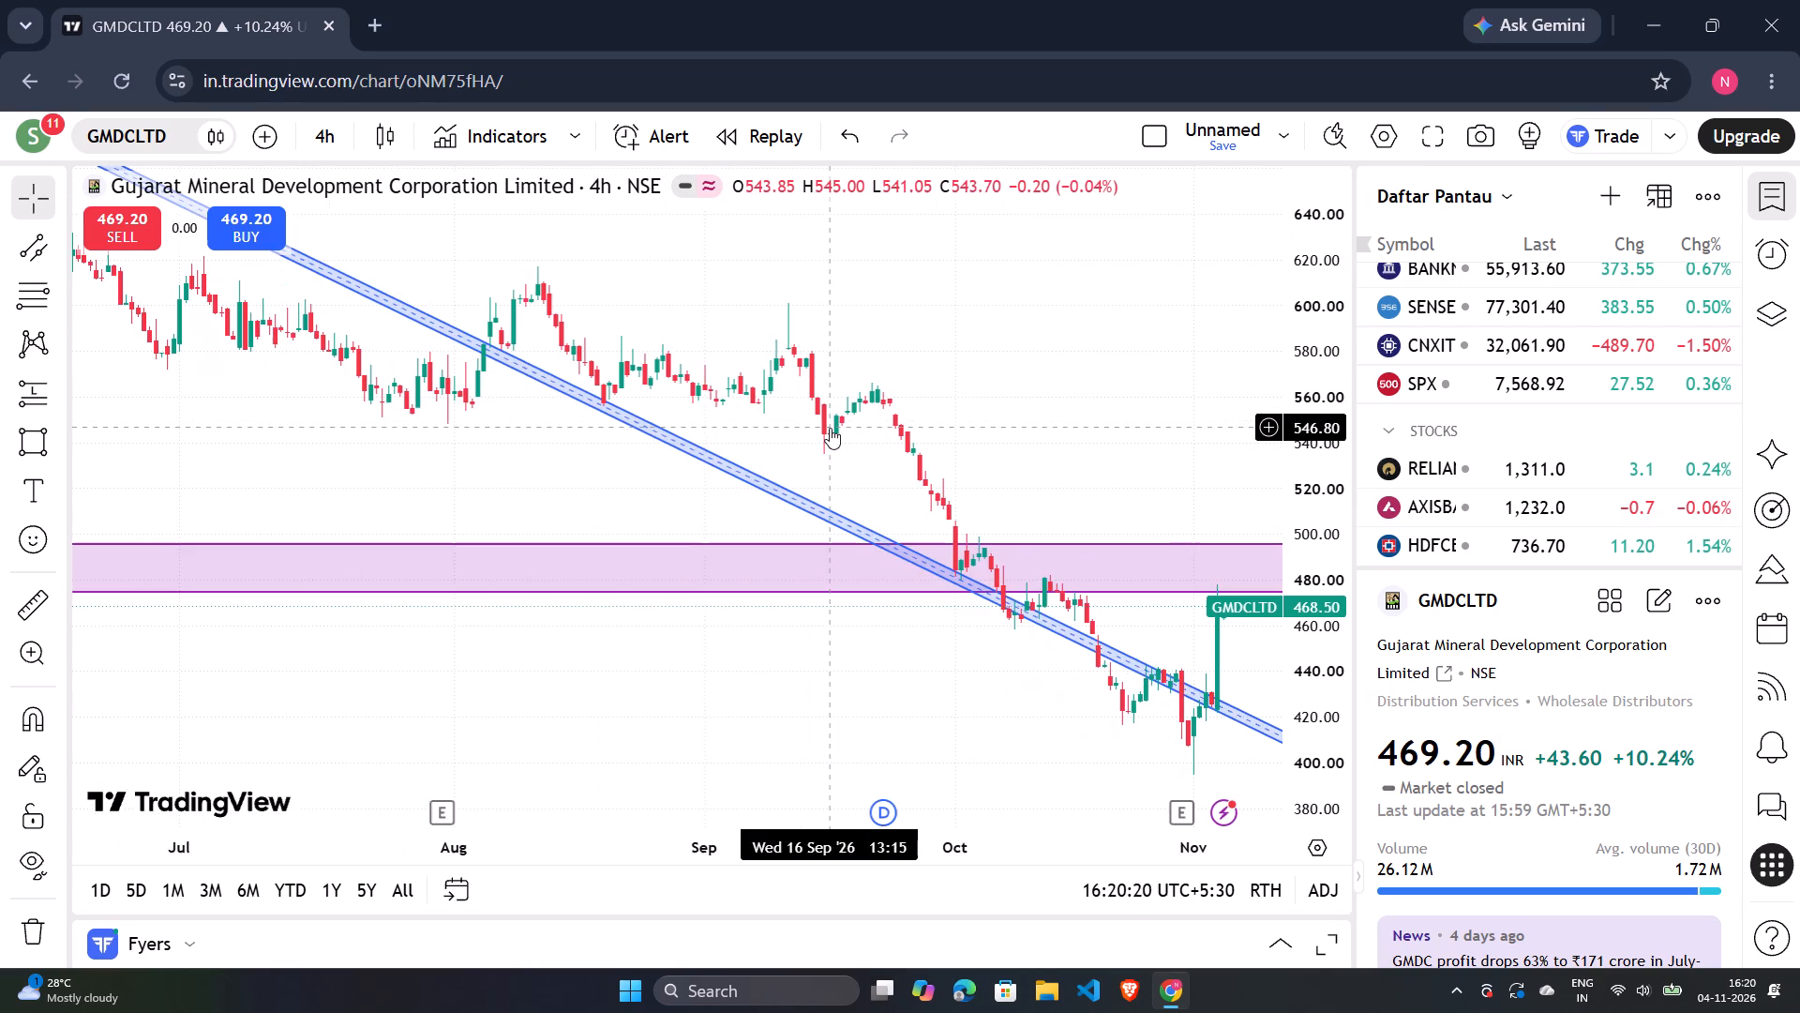
pyautogui.scroll(-9, 830, 428)
pyautogui.scroll(4, 830, 428)
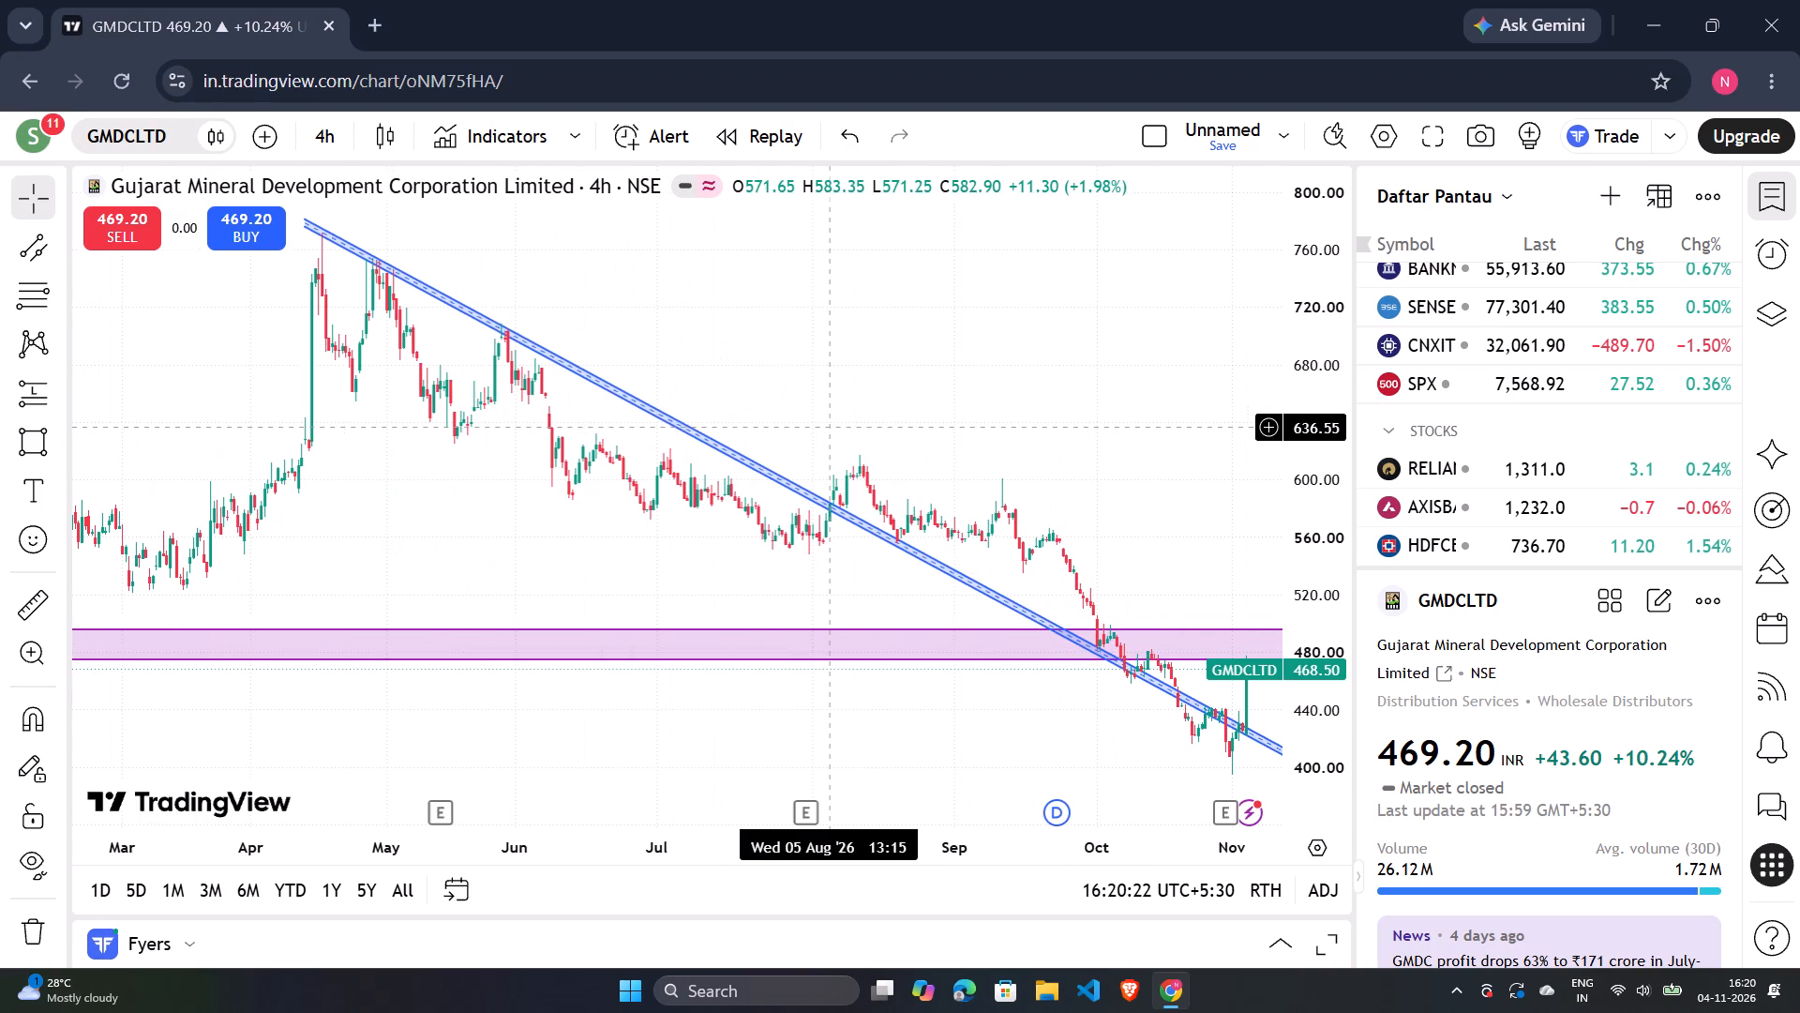
pyautogui.scroll(4, 862, 420)
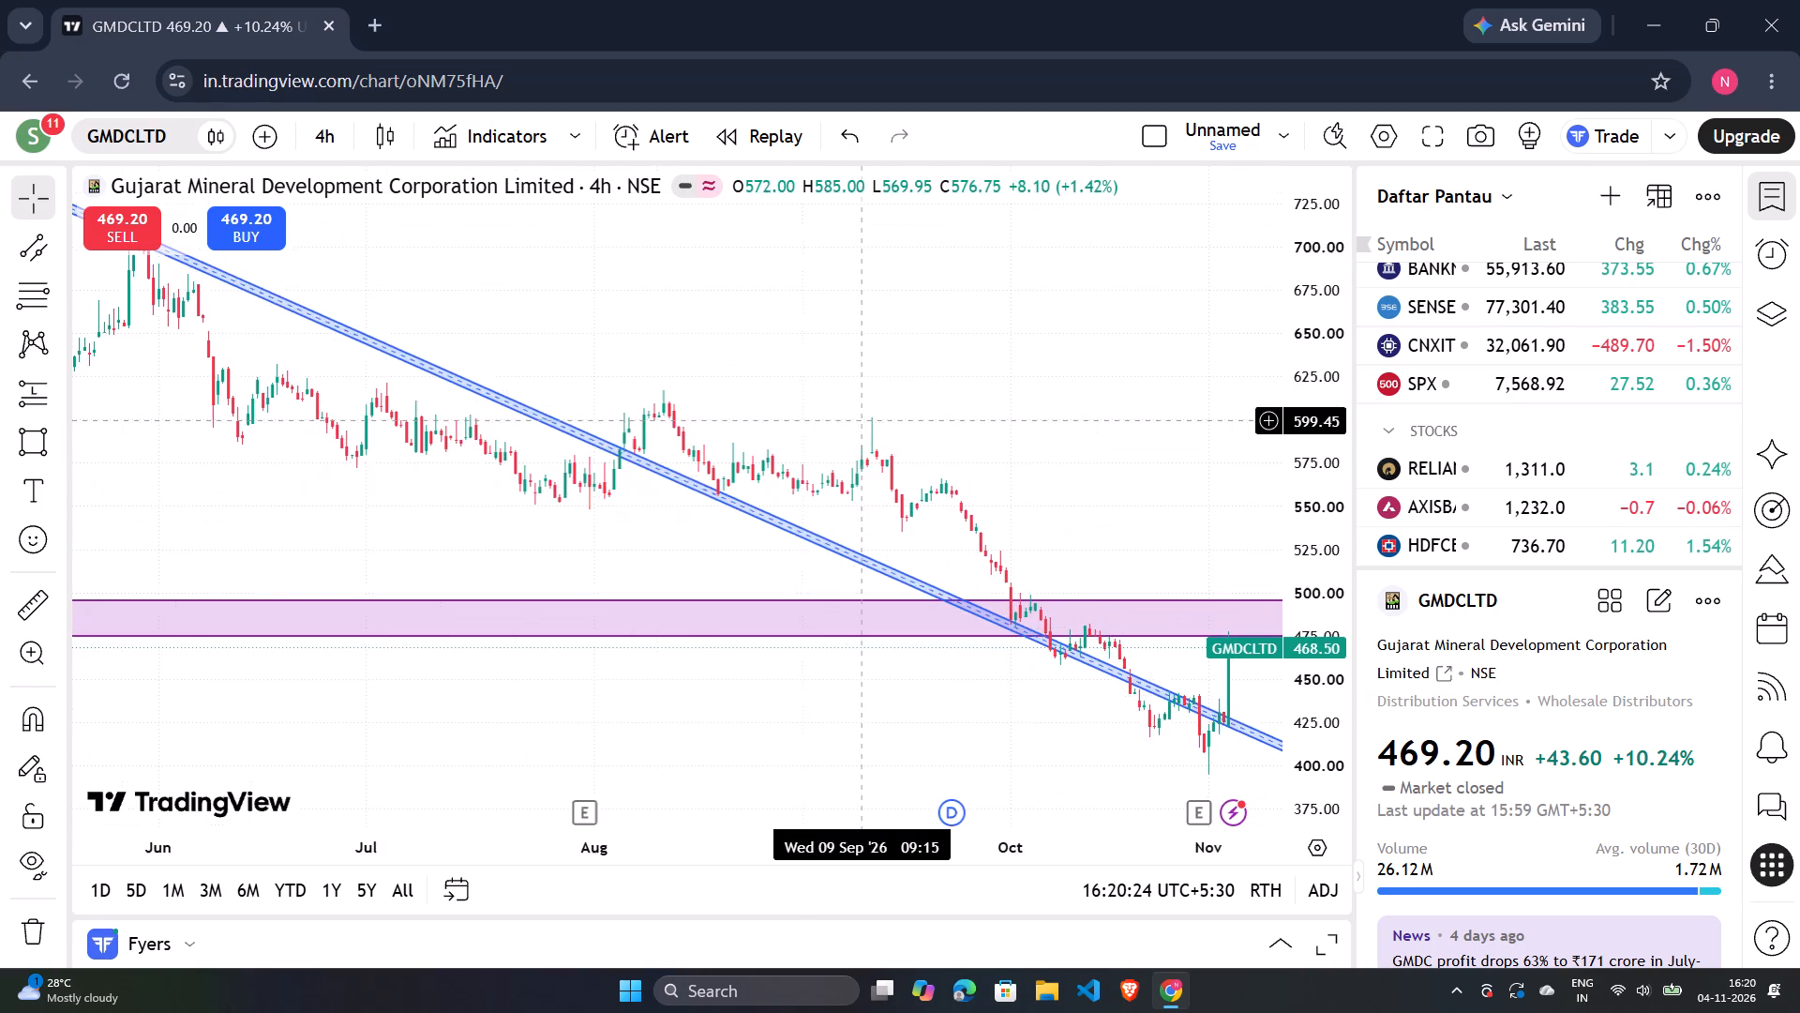
pyautogui.scroll(5, 862, 420)
pyautogui.moveTo(977, 410); pyautogui.dragTo(679, 410)
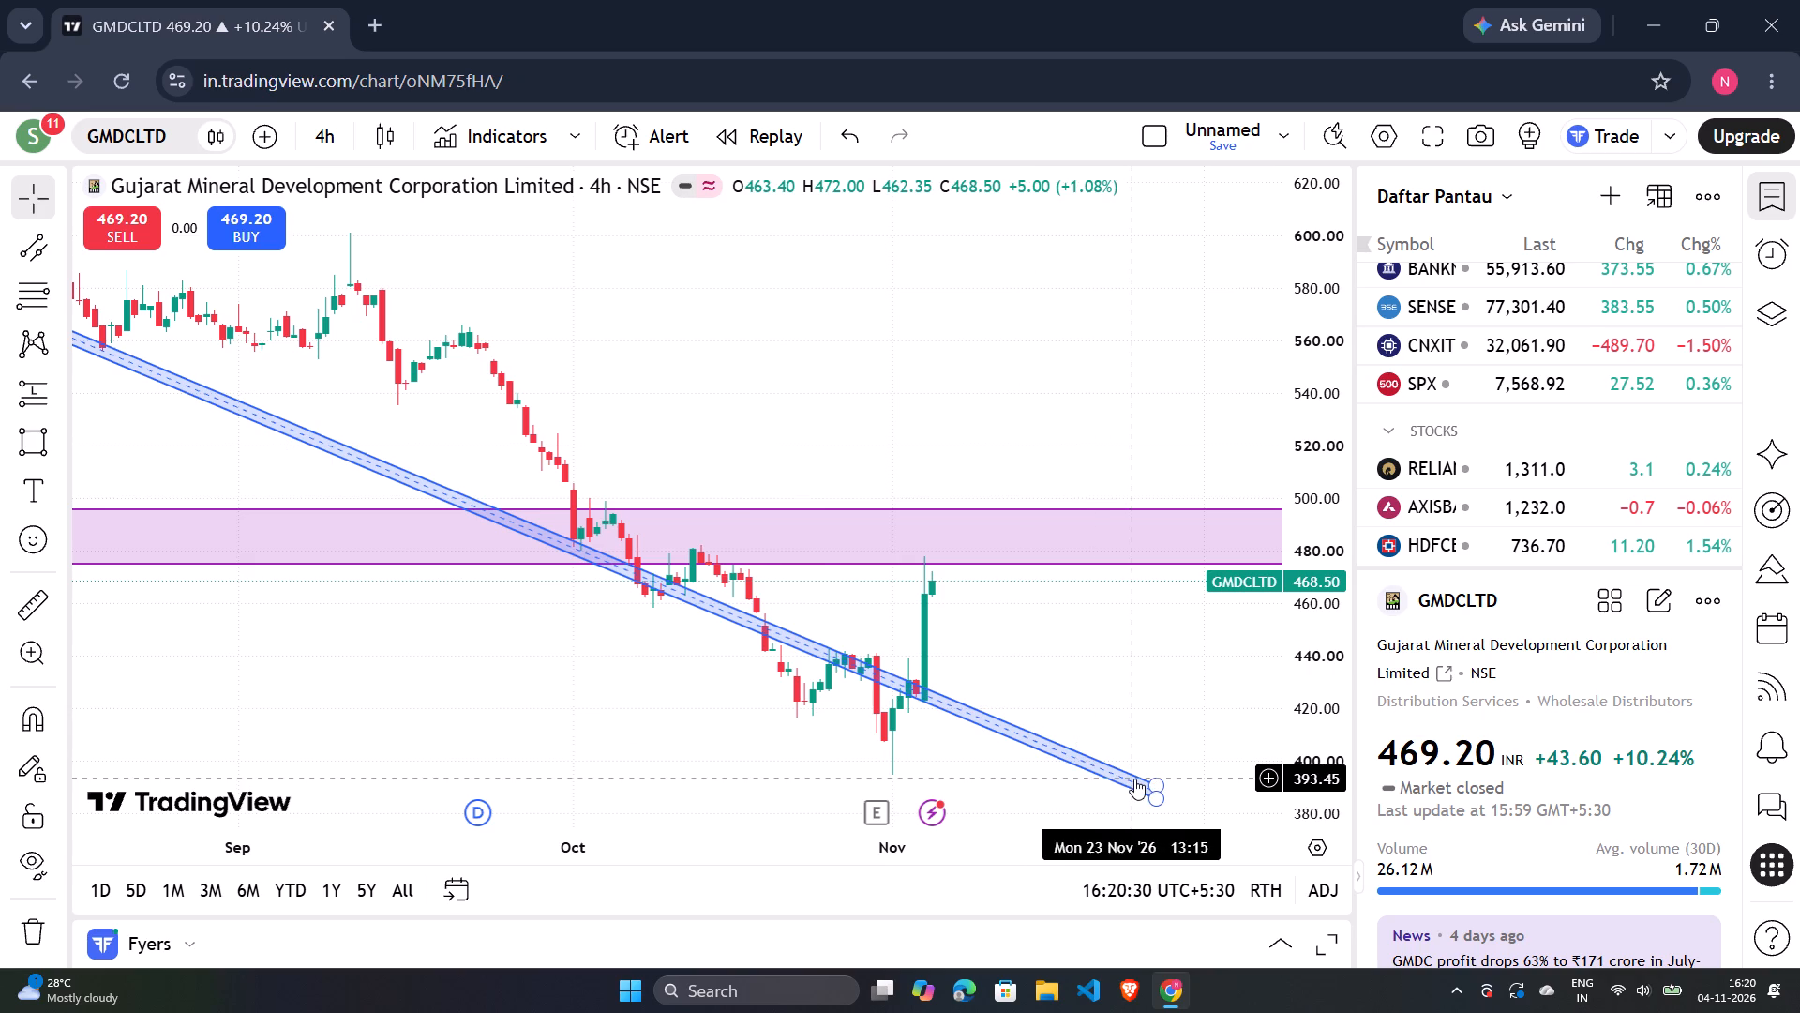
pyautogui.scroll(-3, 1134, 779)
pyautogui.scroll(5, 1134, 777)
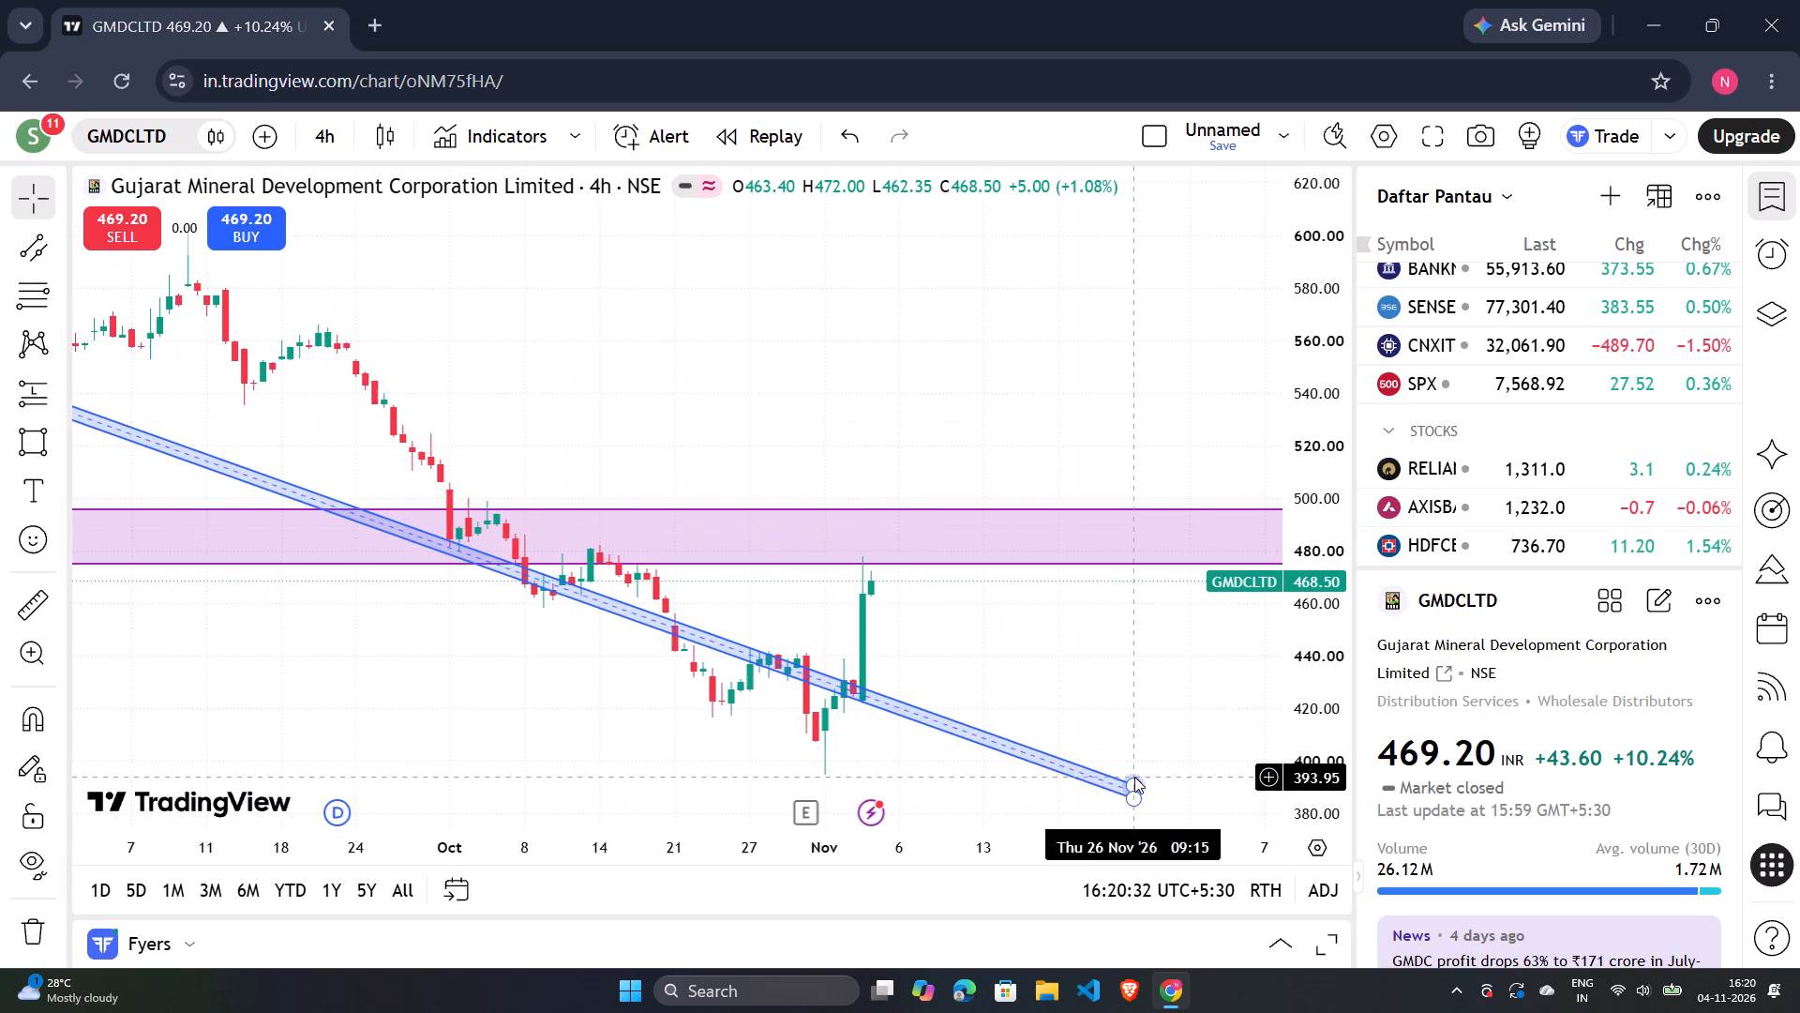
pyautogui.scroll(-10, 1134, 777)
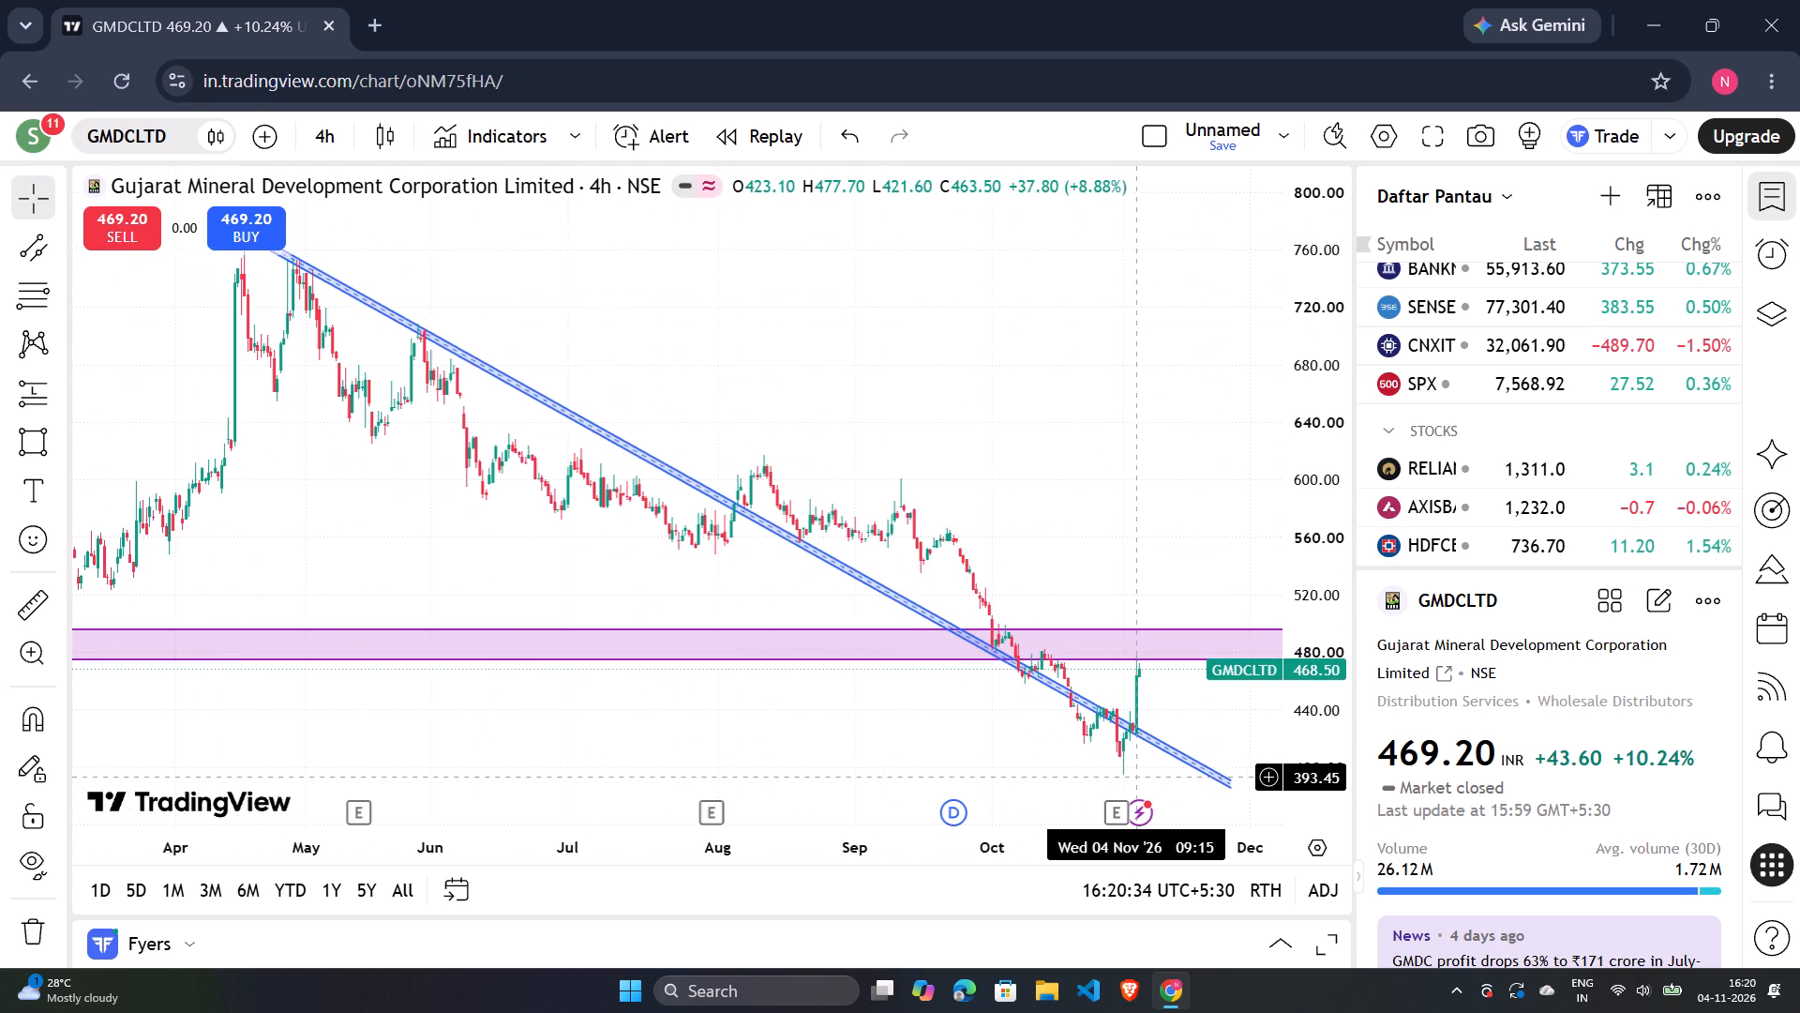
pyautogui.scroll(-4, 1134, 777)
pyautogui.scroll(10, 1100, 735)
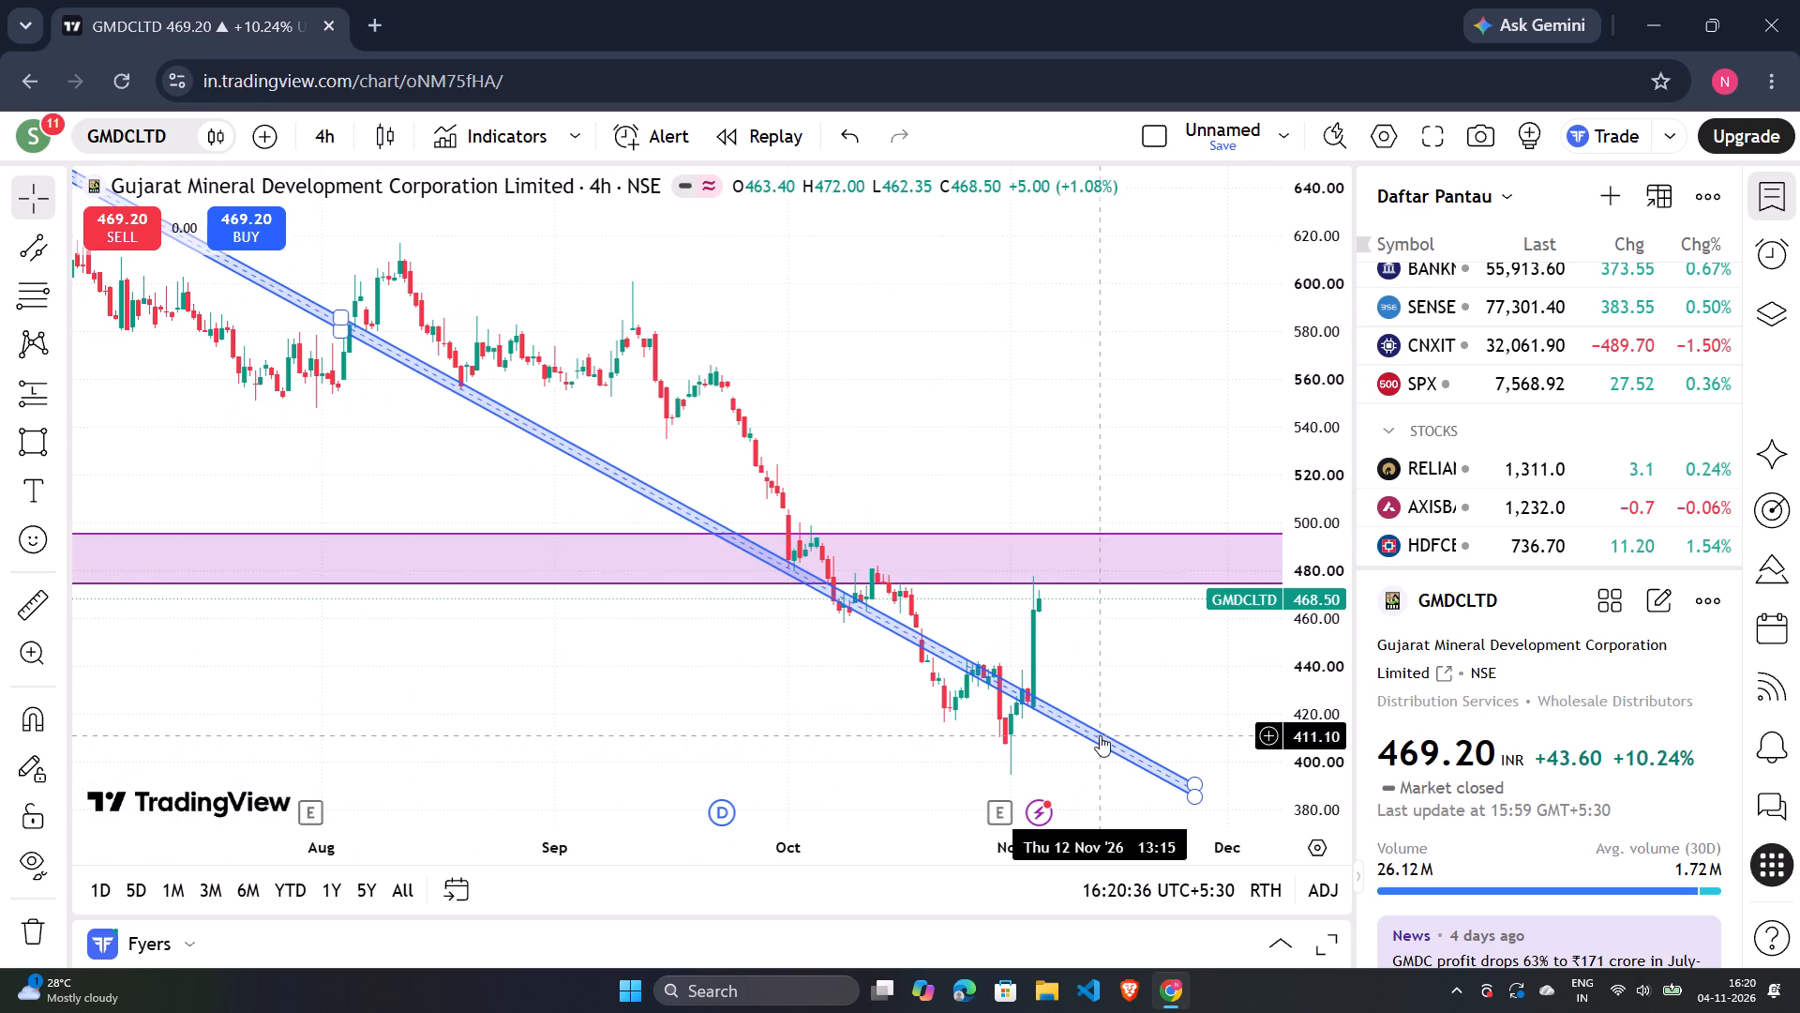
pyautogui.scroll(-10, 1100, 735)
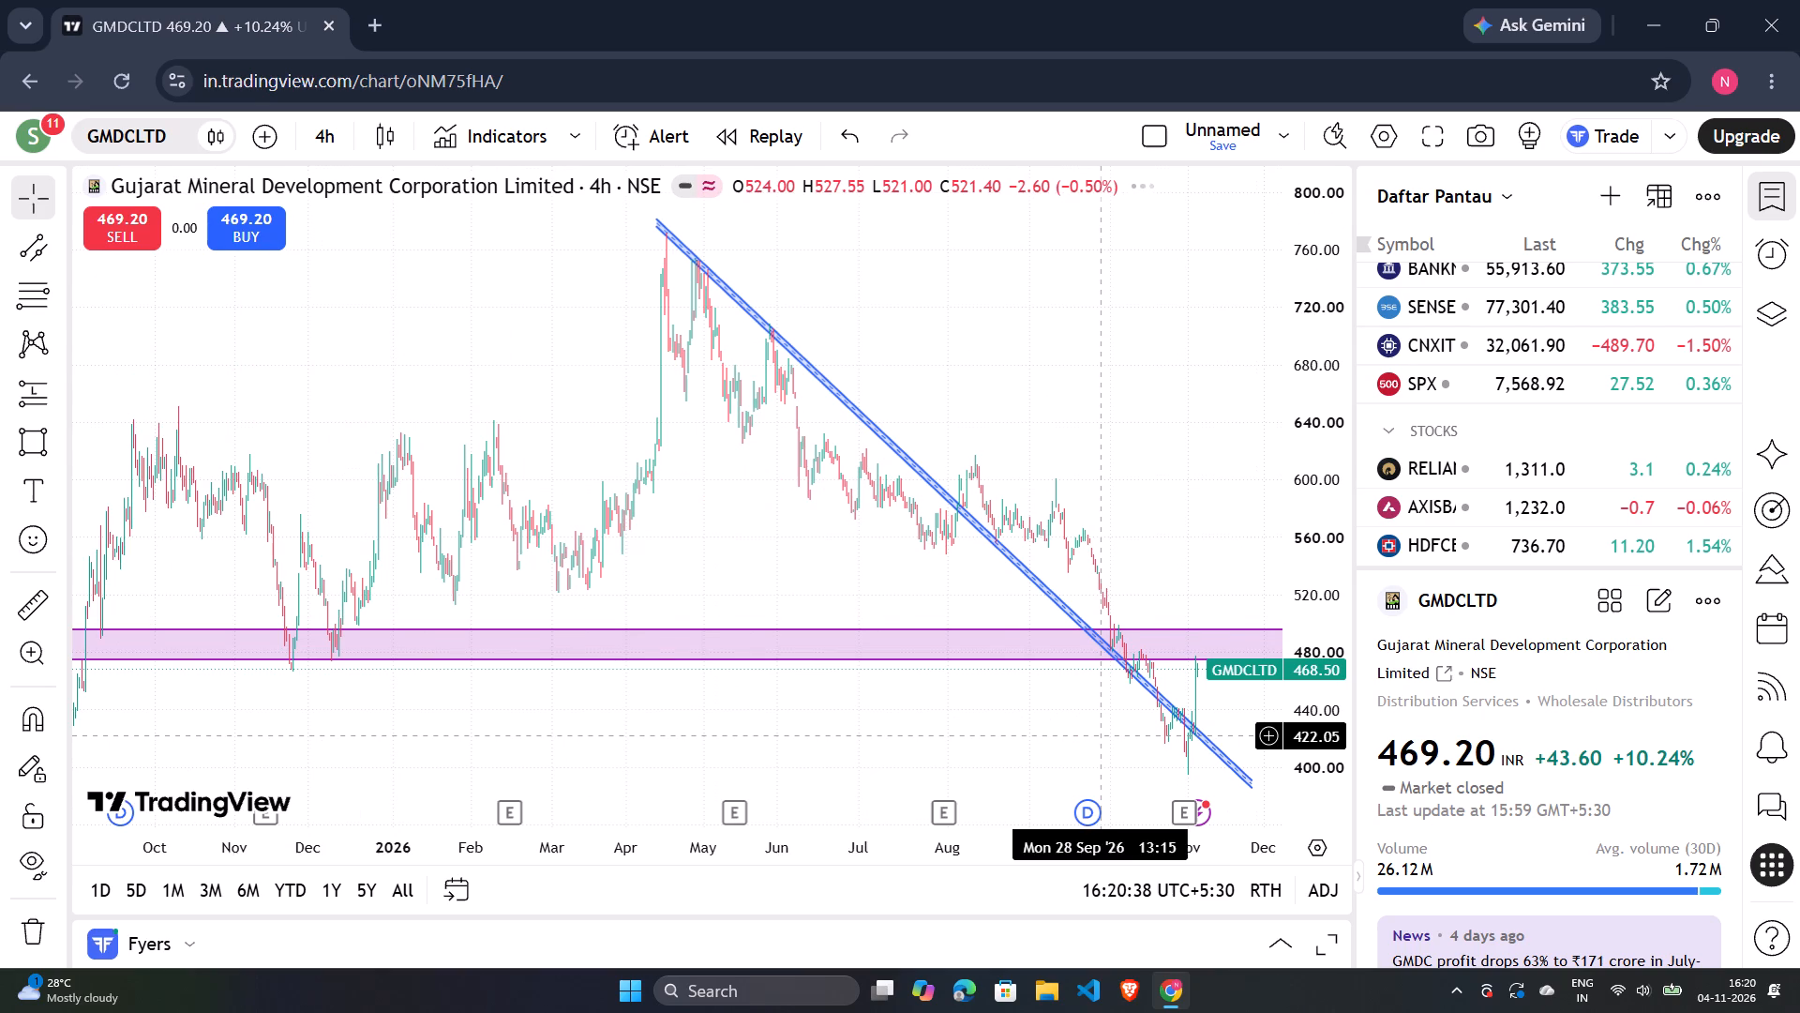
# Review GMDCLTD's longer 4-hour history from 2023 through 2026 against both rectangle zones and the descending channel.
pyautogui.scroll(-10, 1100, 735)
pyautogui.scroll(-6, 693, 688)
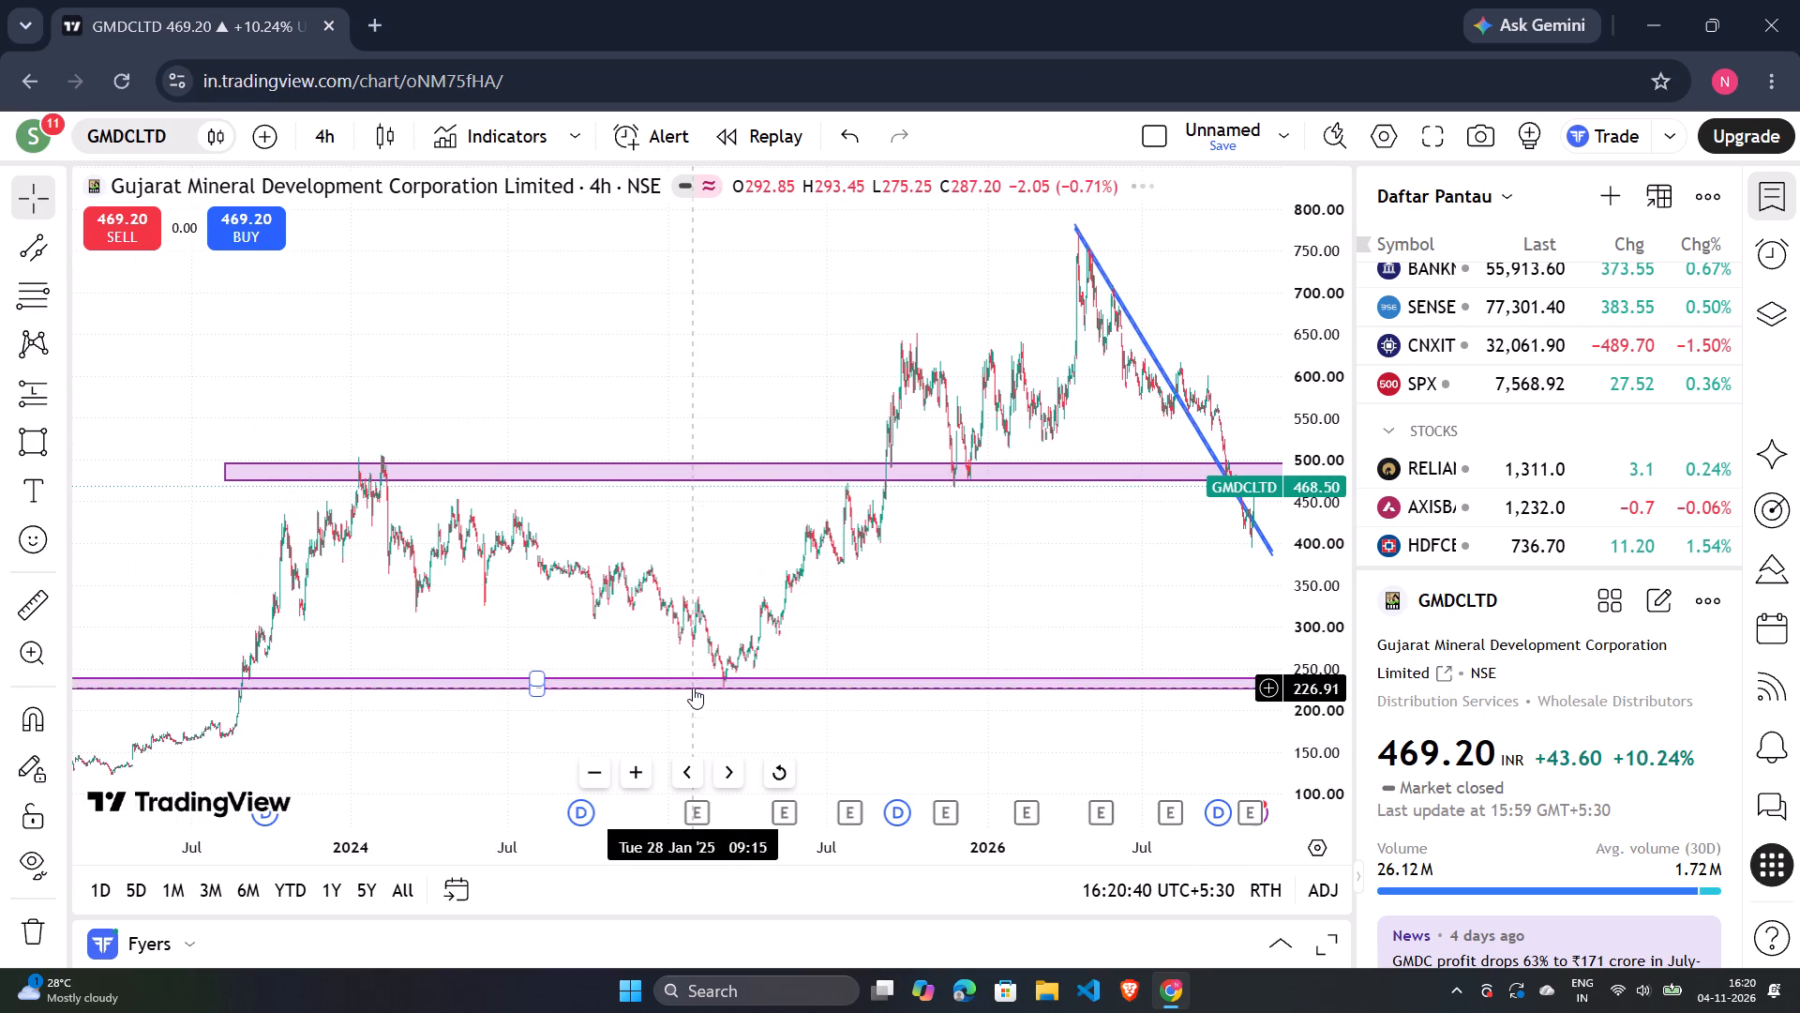
pyautogui.moveTo(349, 734); pyautogui.dragTo(630, 598)
pyautogui.moveTo(630, 598); pyautogui.dragTo(409, 567)
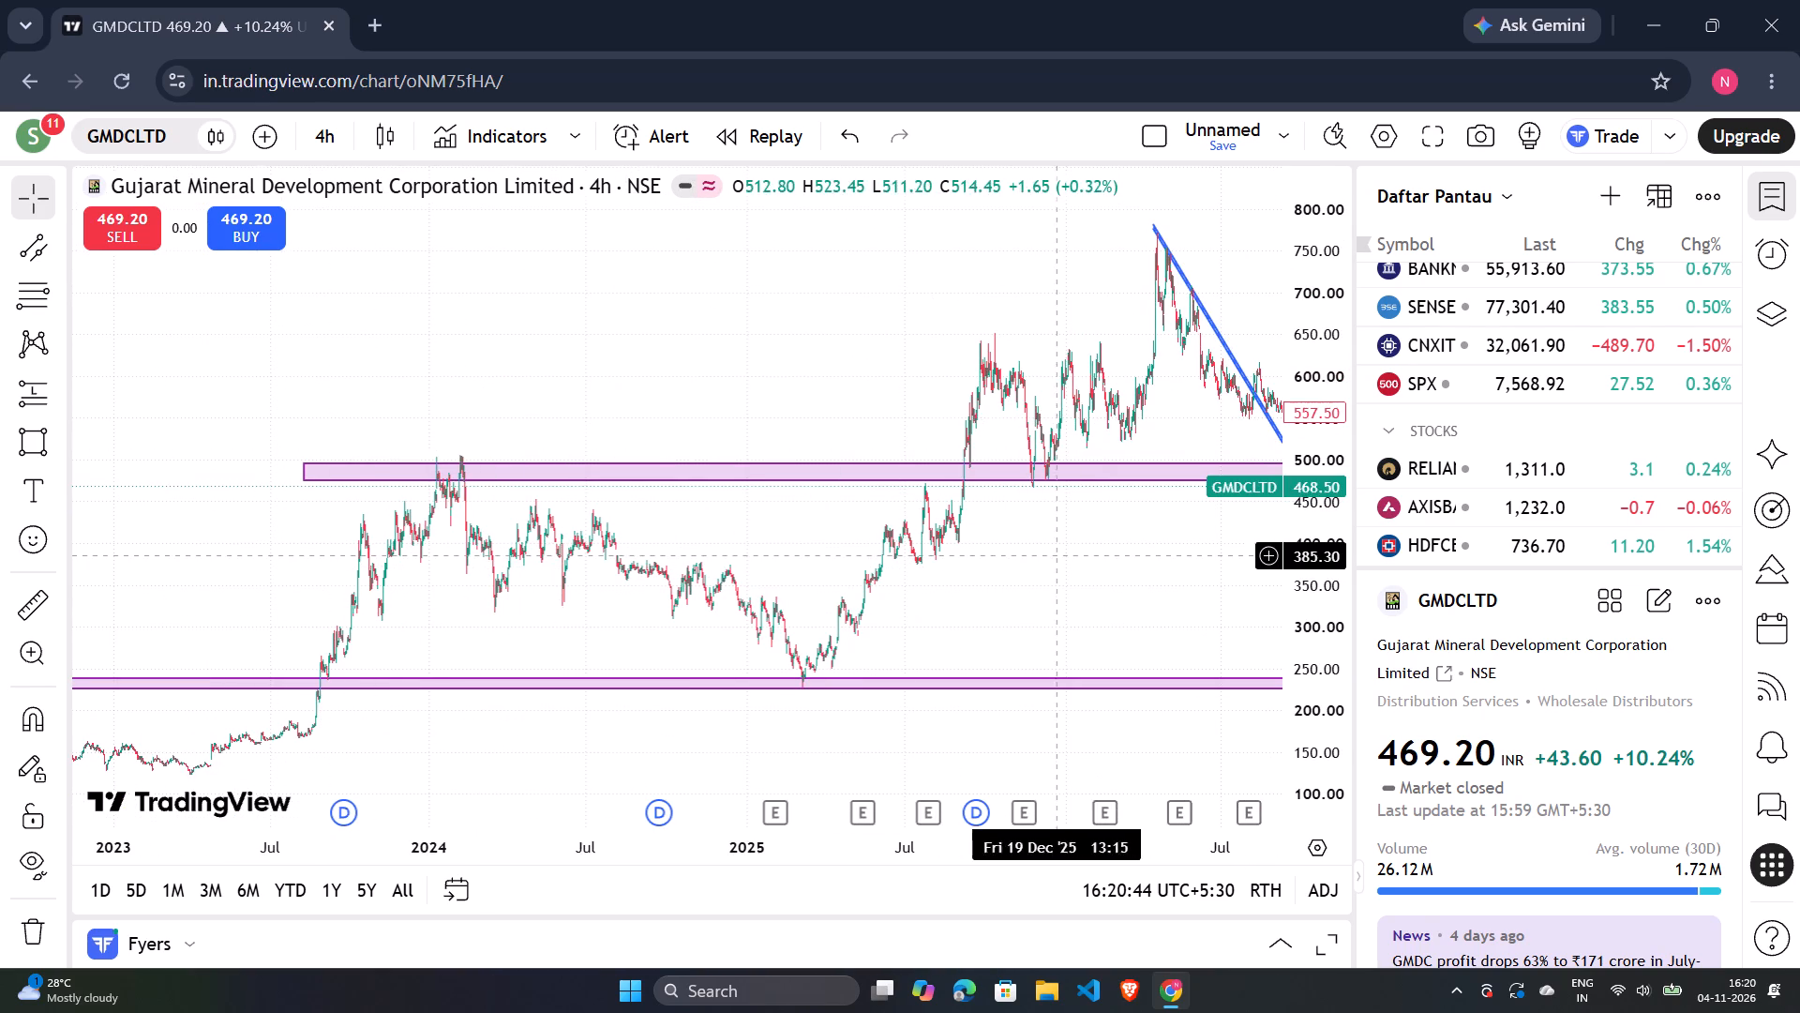
pyautogui.moveTo(1059, 555); pyautogui.dragTo(671, 556)
# Reset the chart view and examine how GMDCLTD's October to November 2026 candles sit against the descending channel and upper zone.
pyautogui.rightClick(1045, 545)
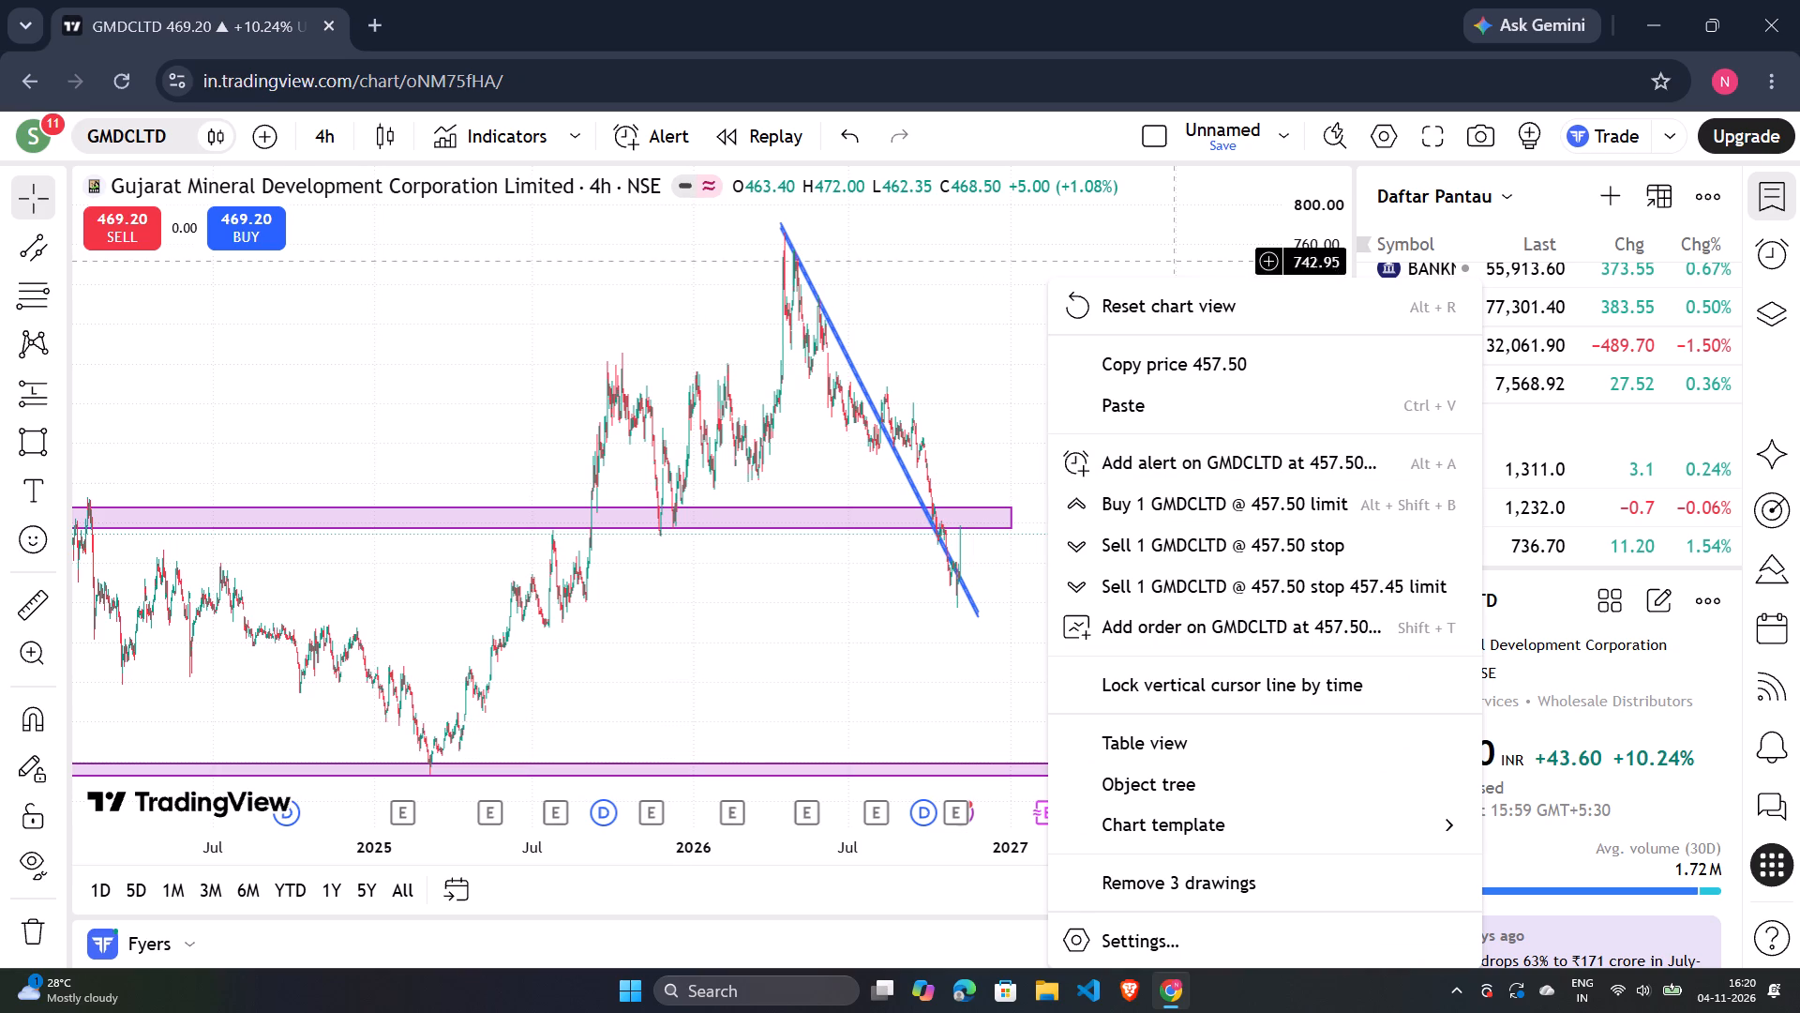
pyautogui.click(1148, 307)
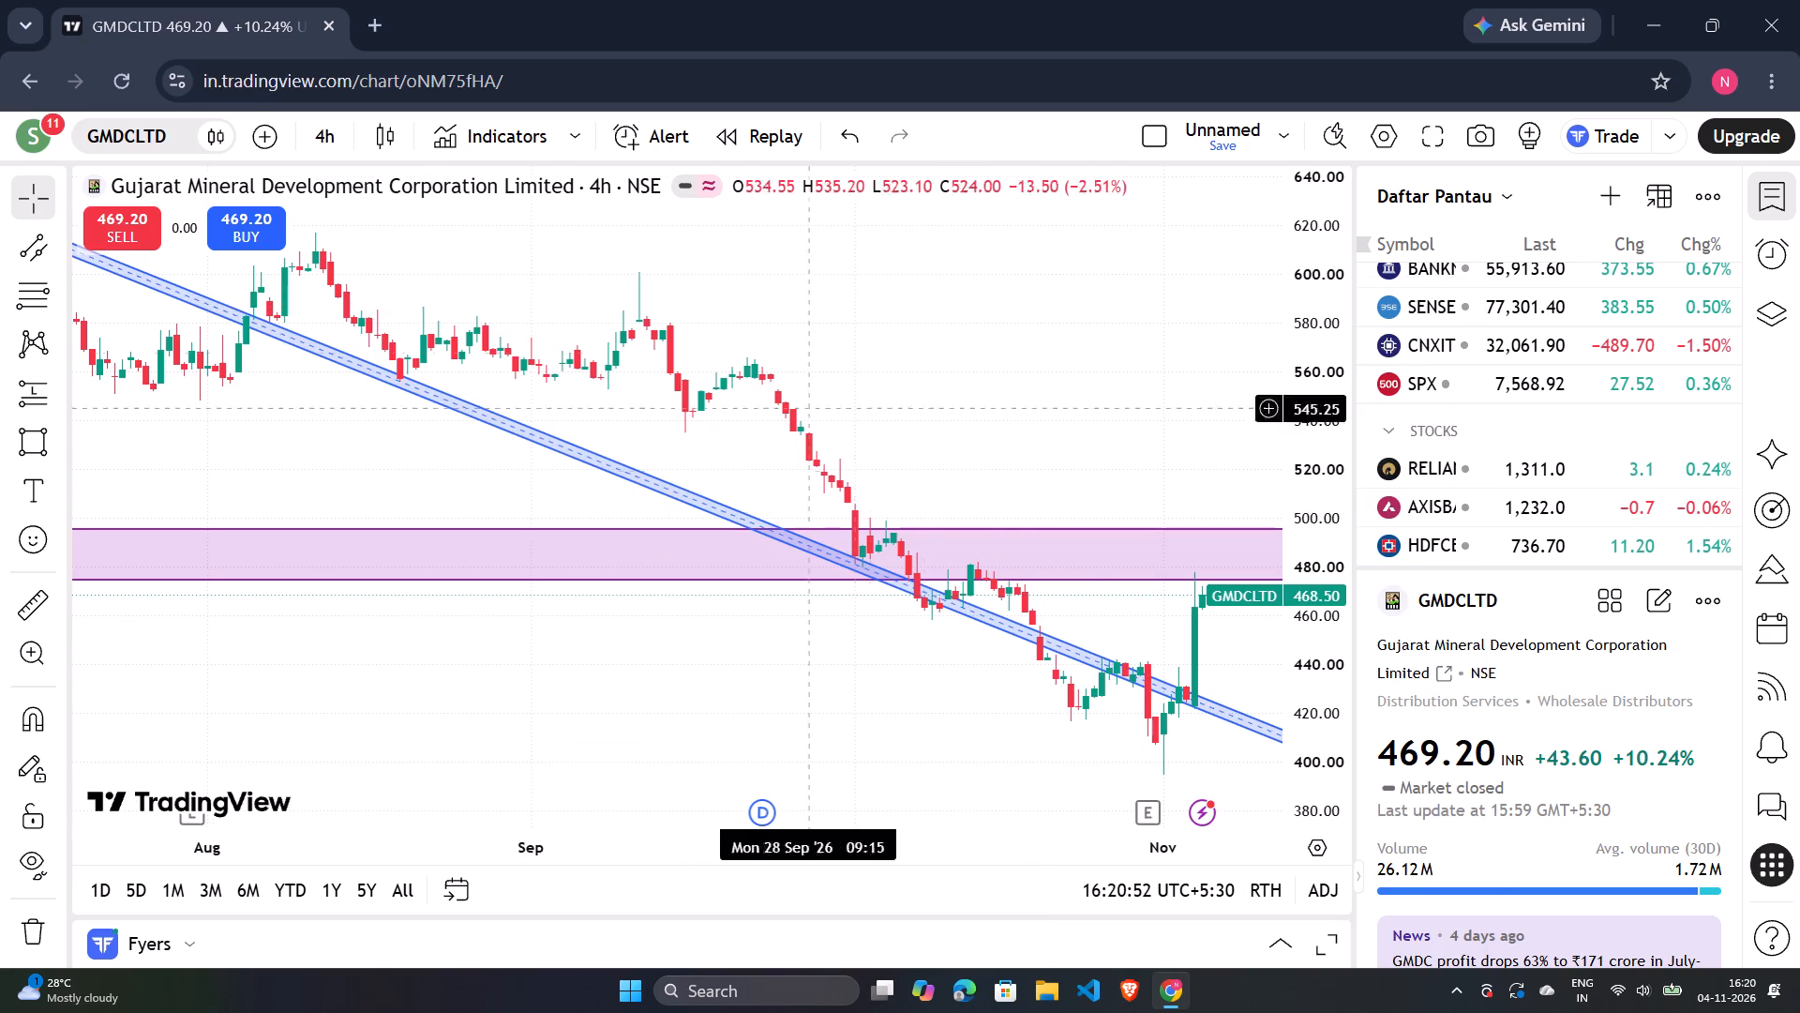
pyautogui.scroll(6, 1102, 687)
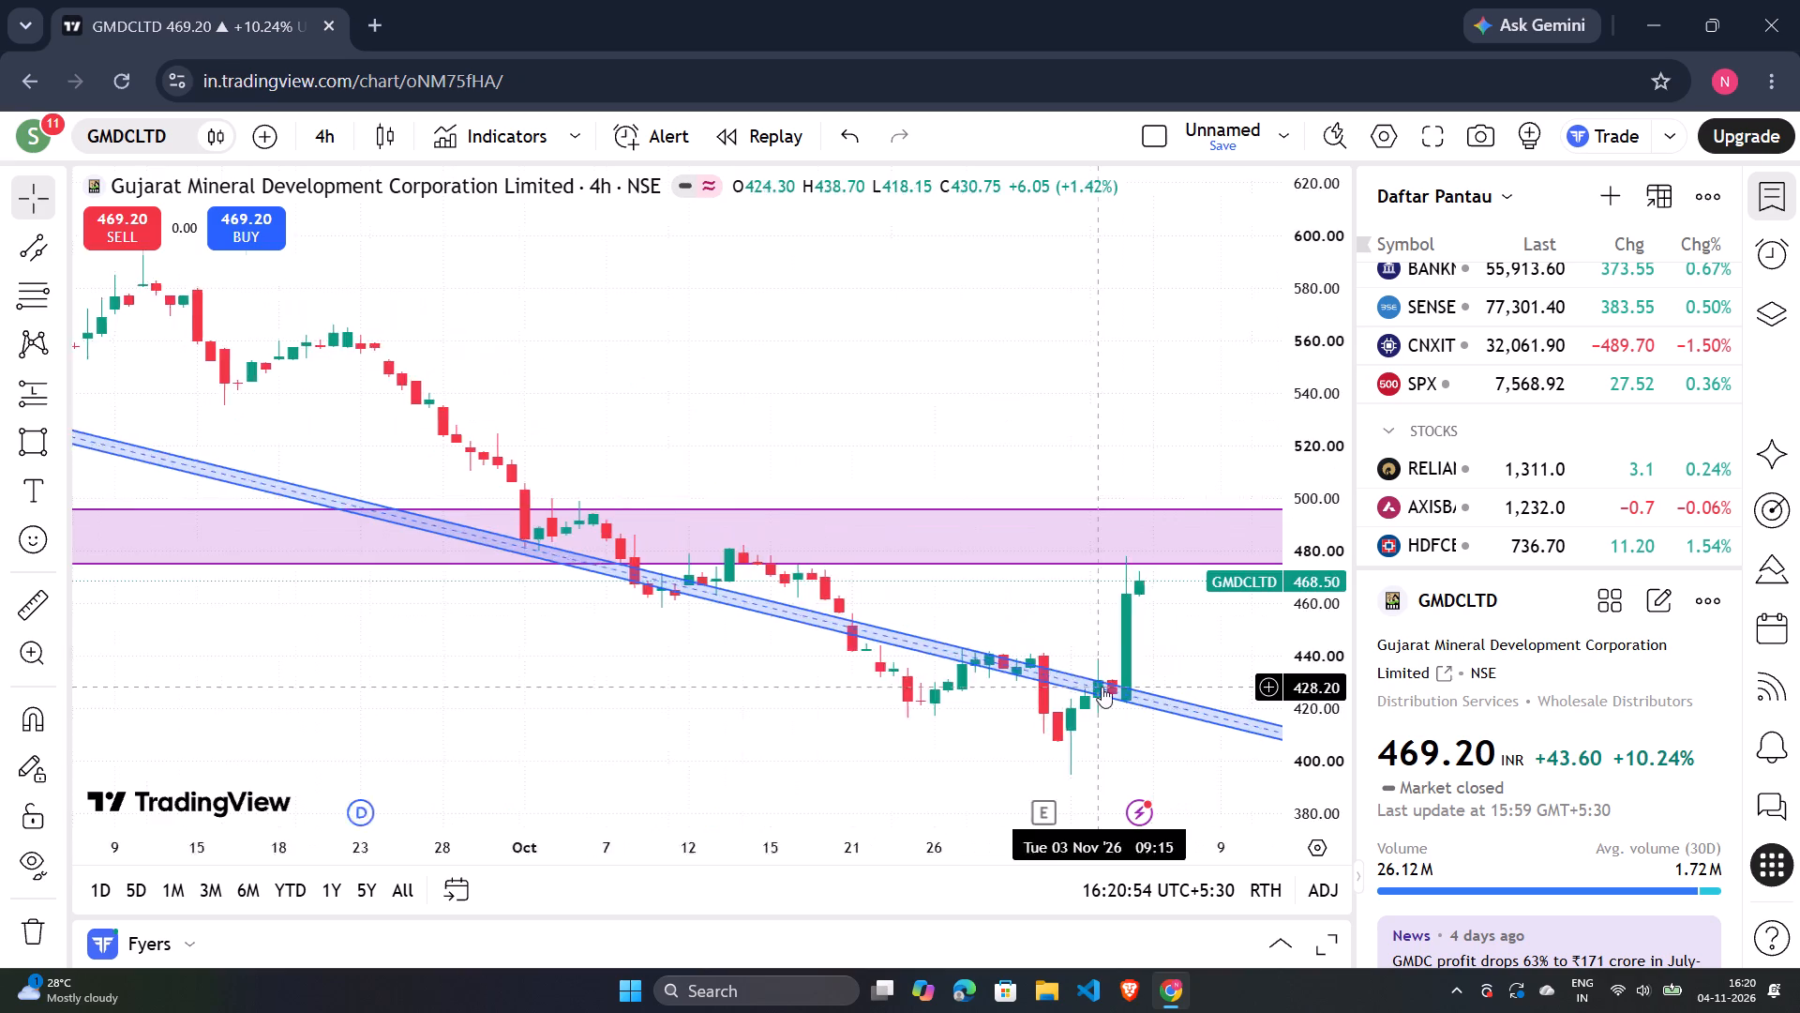
pyautogui.scroll(8, 1102, 687)
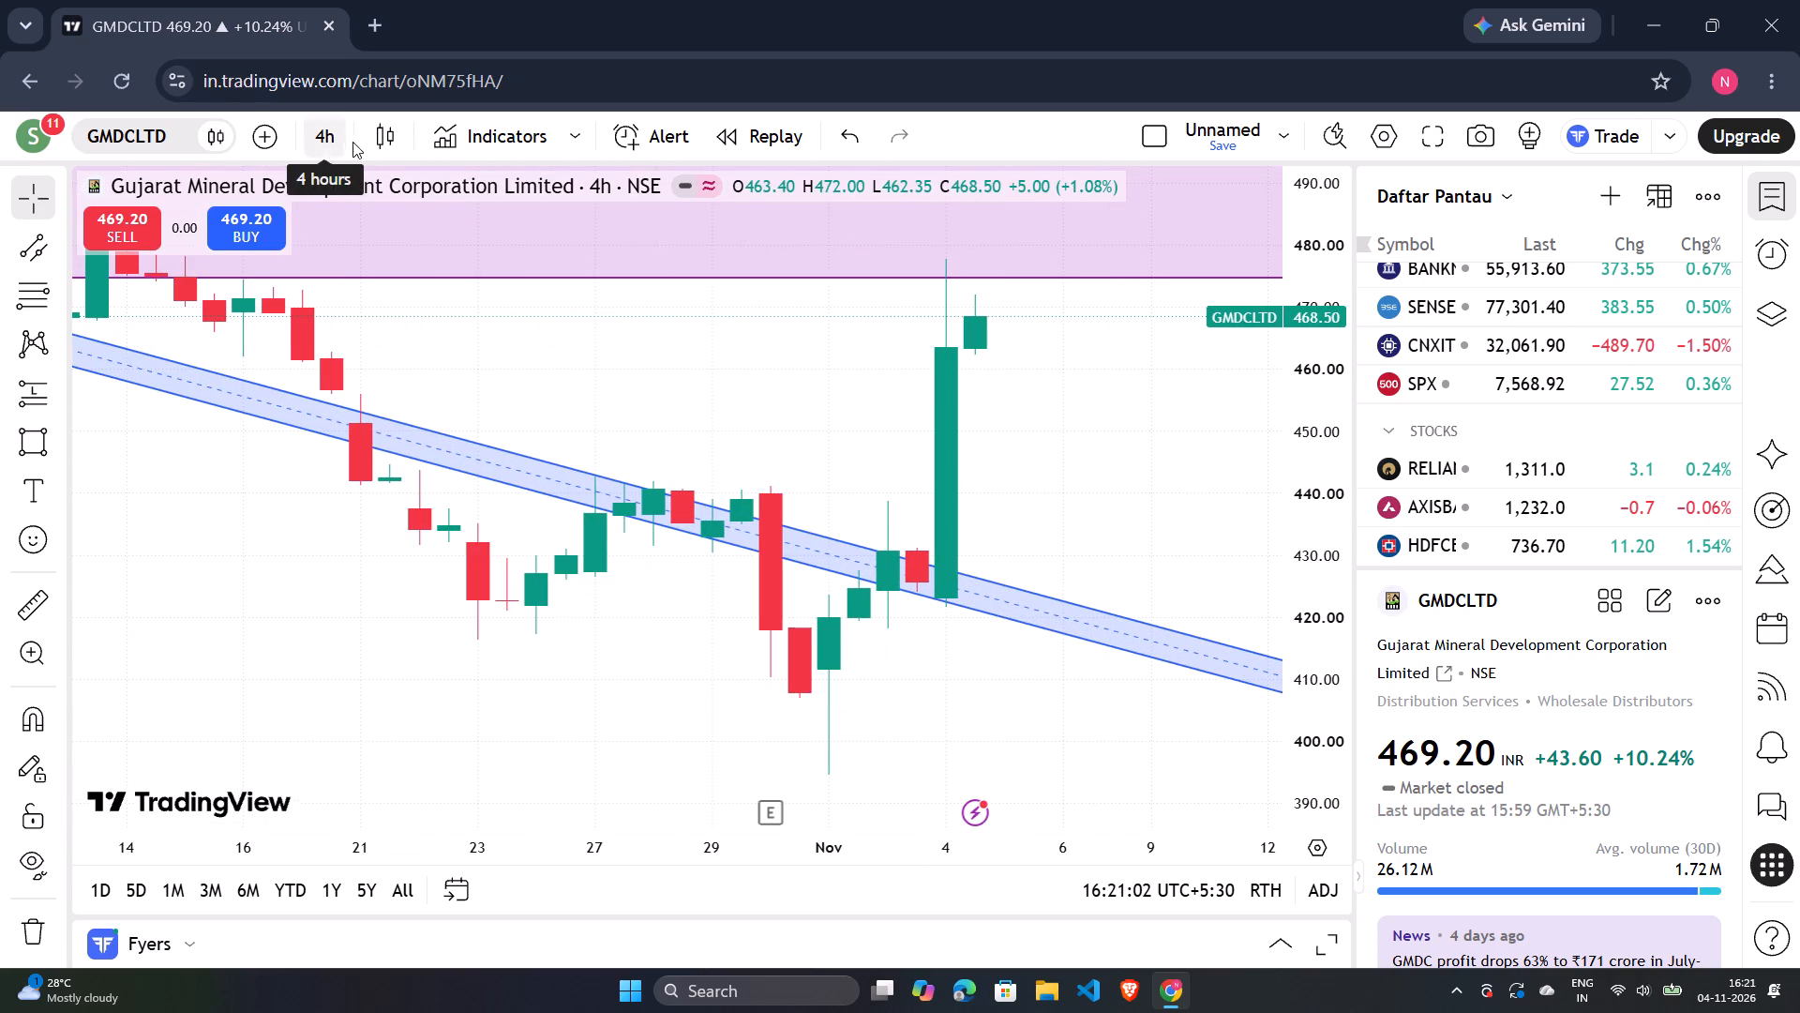
pyautogui.scroll(-1, 492, 390)
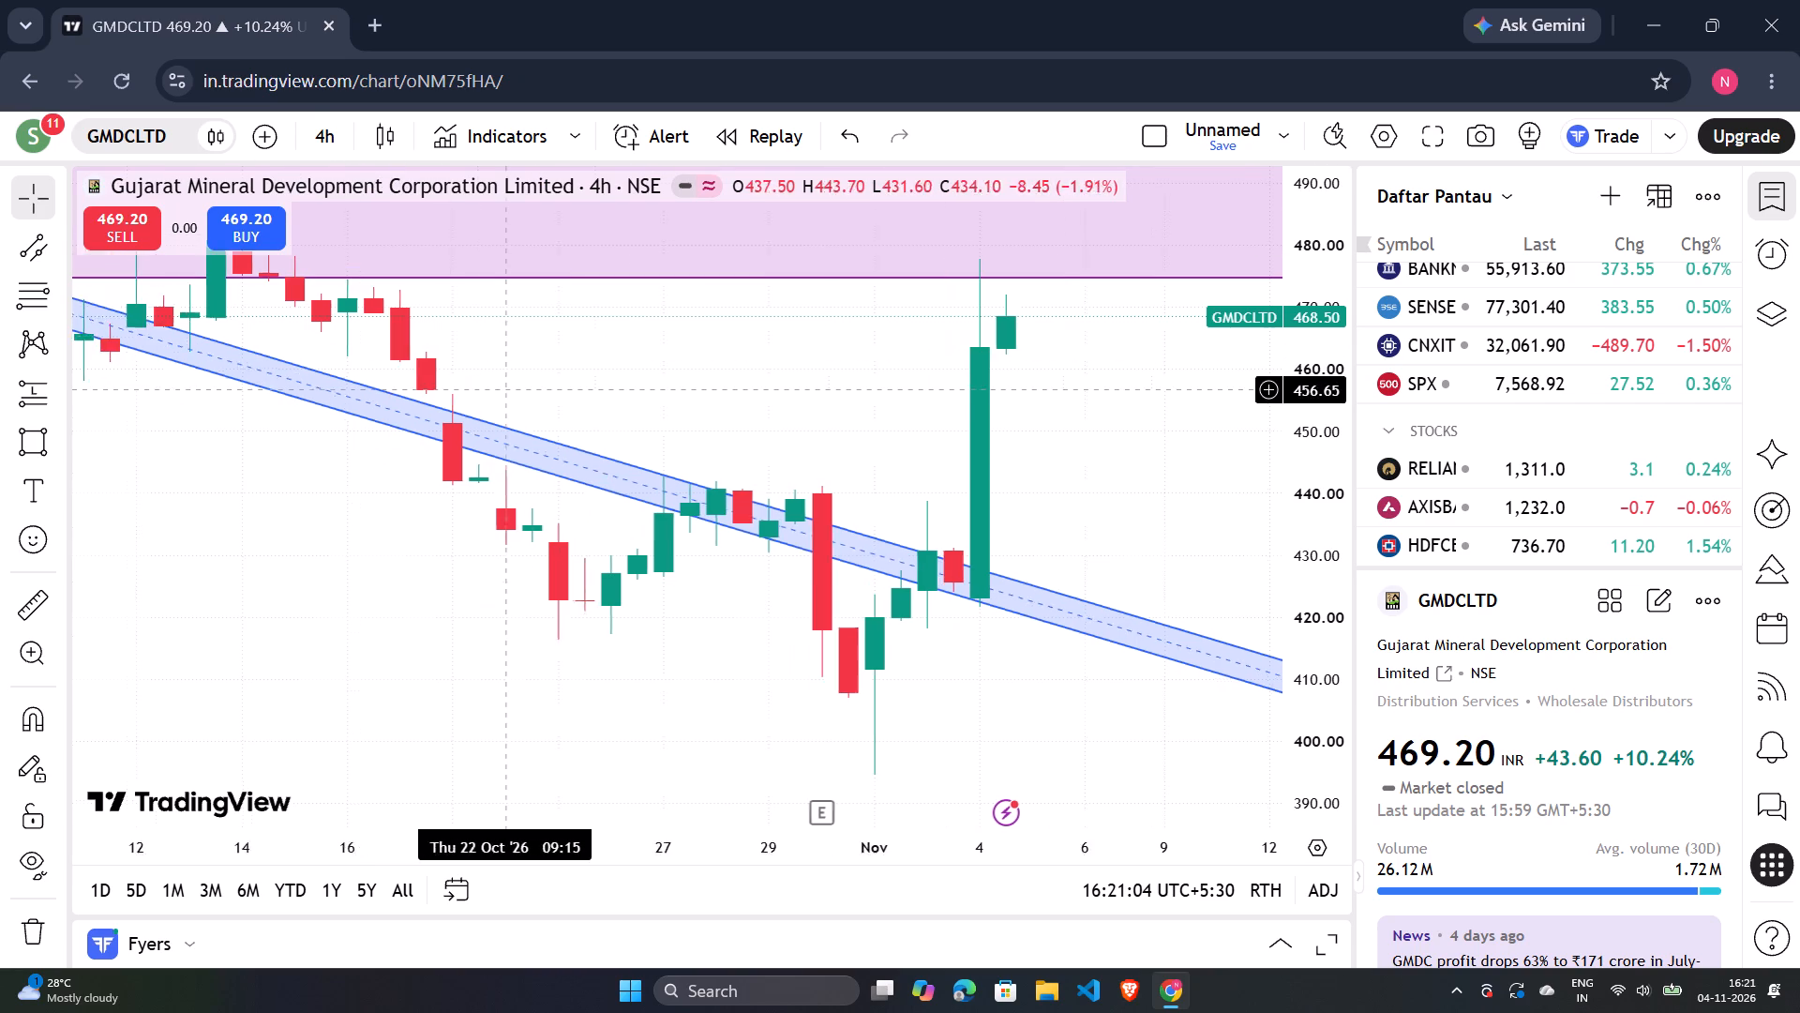
pyautogui.scroll(-3, 492, 390)
pyautogui.scroll(5, 492, 390)
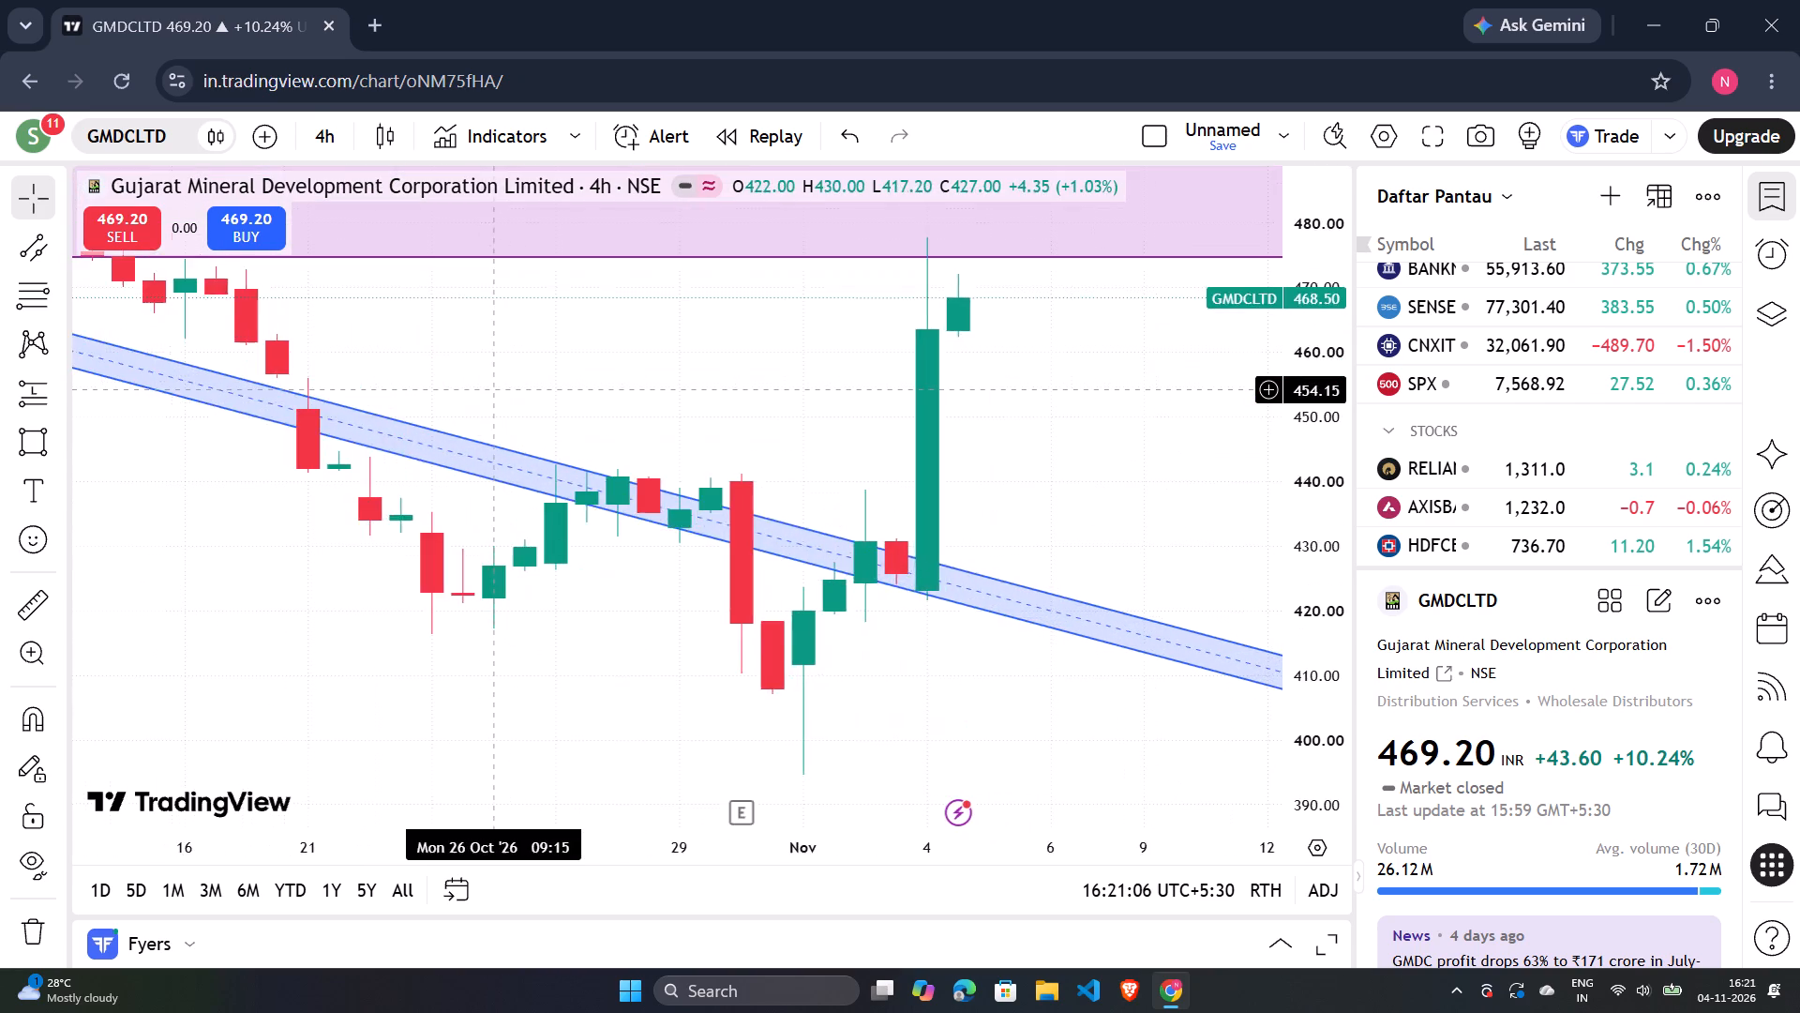
pyautogui.scroll(-5, 492, 390)
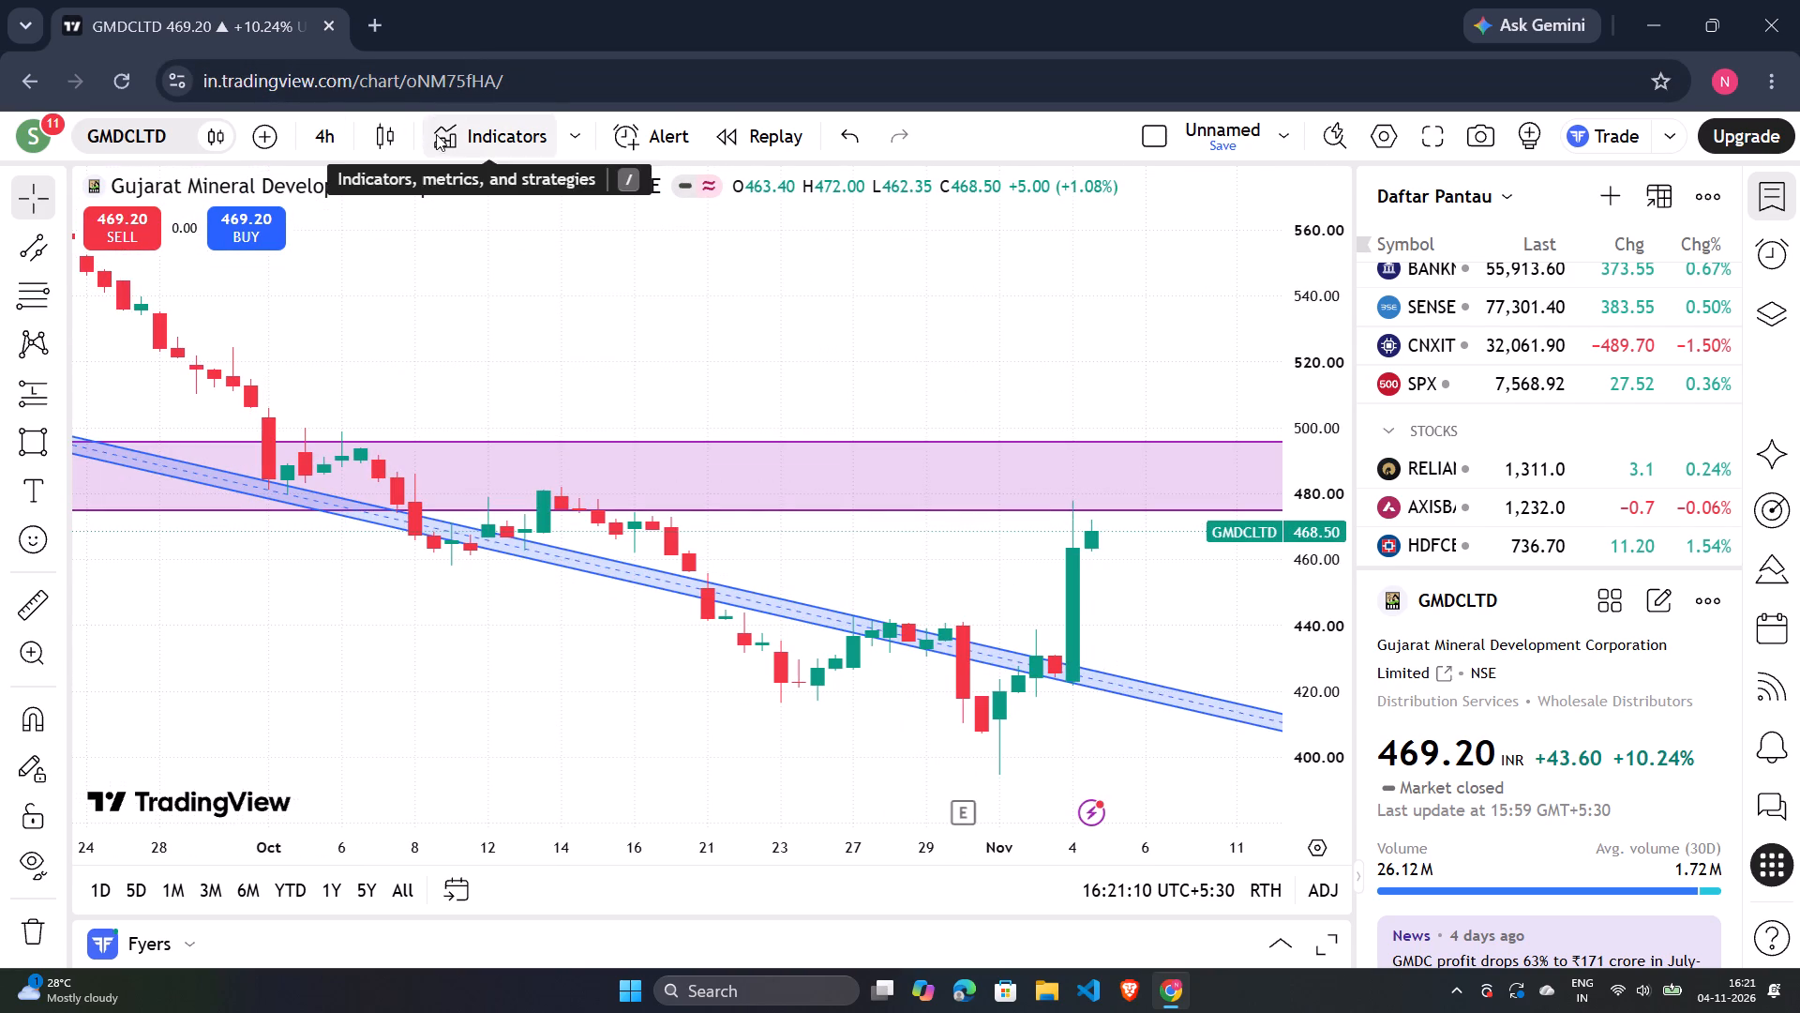
# Switch the GMDCLTD 4-hour chart from candles to a line chart.
pyautogui.click(397, 139)
pyautogui.click(449, 370)
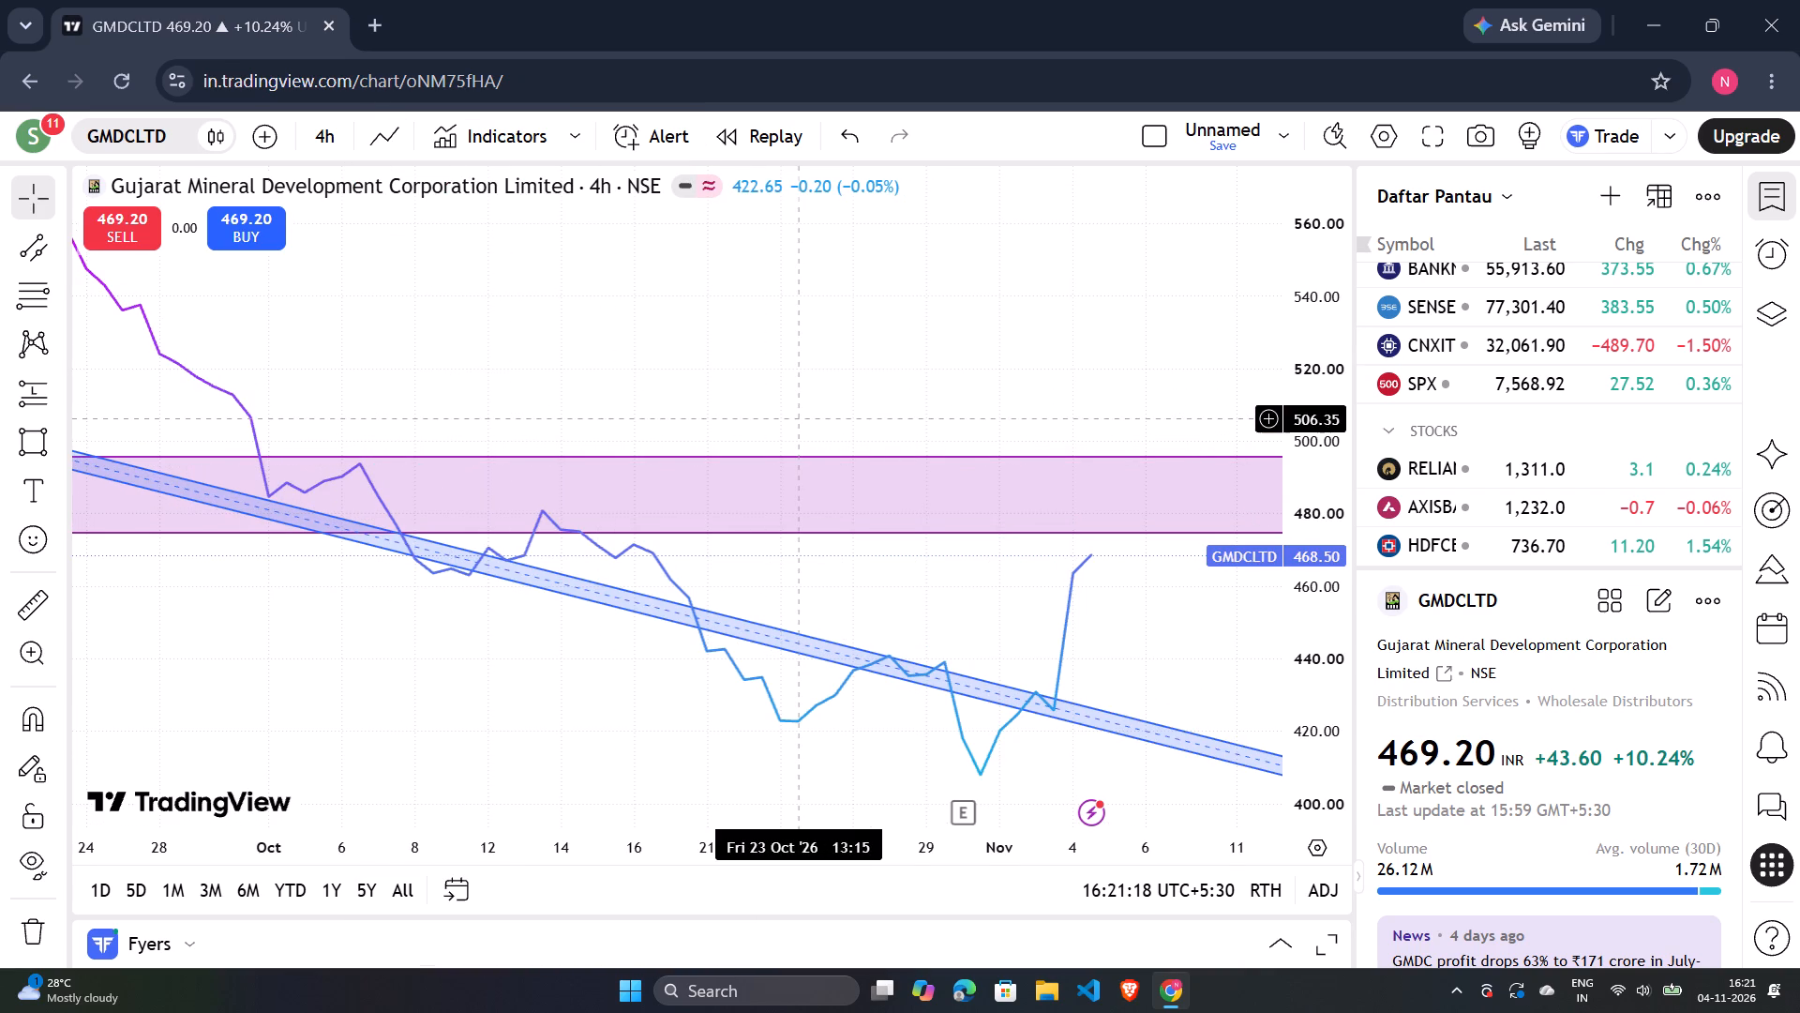
# Examine where the 4-hour closing-price line meets the descending channel, from June 2026 through the early November lows.
pyautogui.scroll(-4, 799, 396)
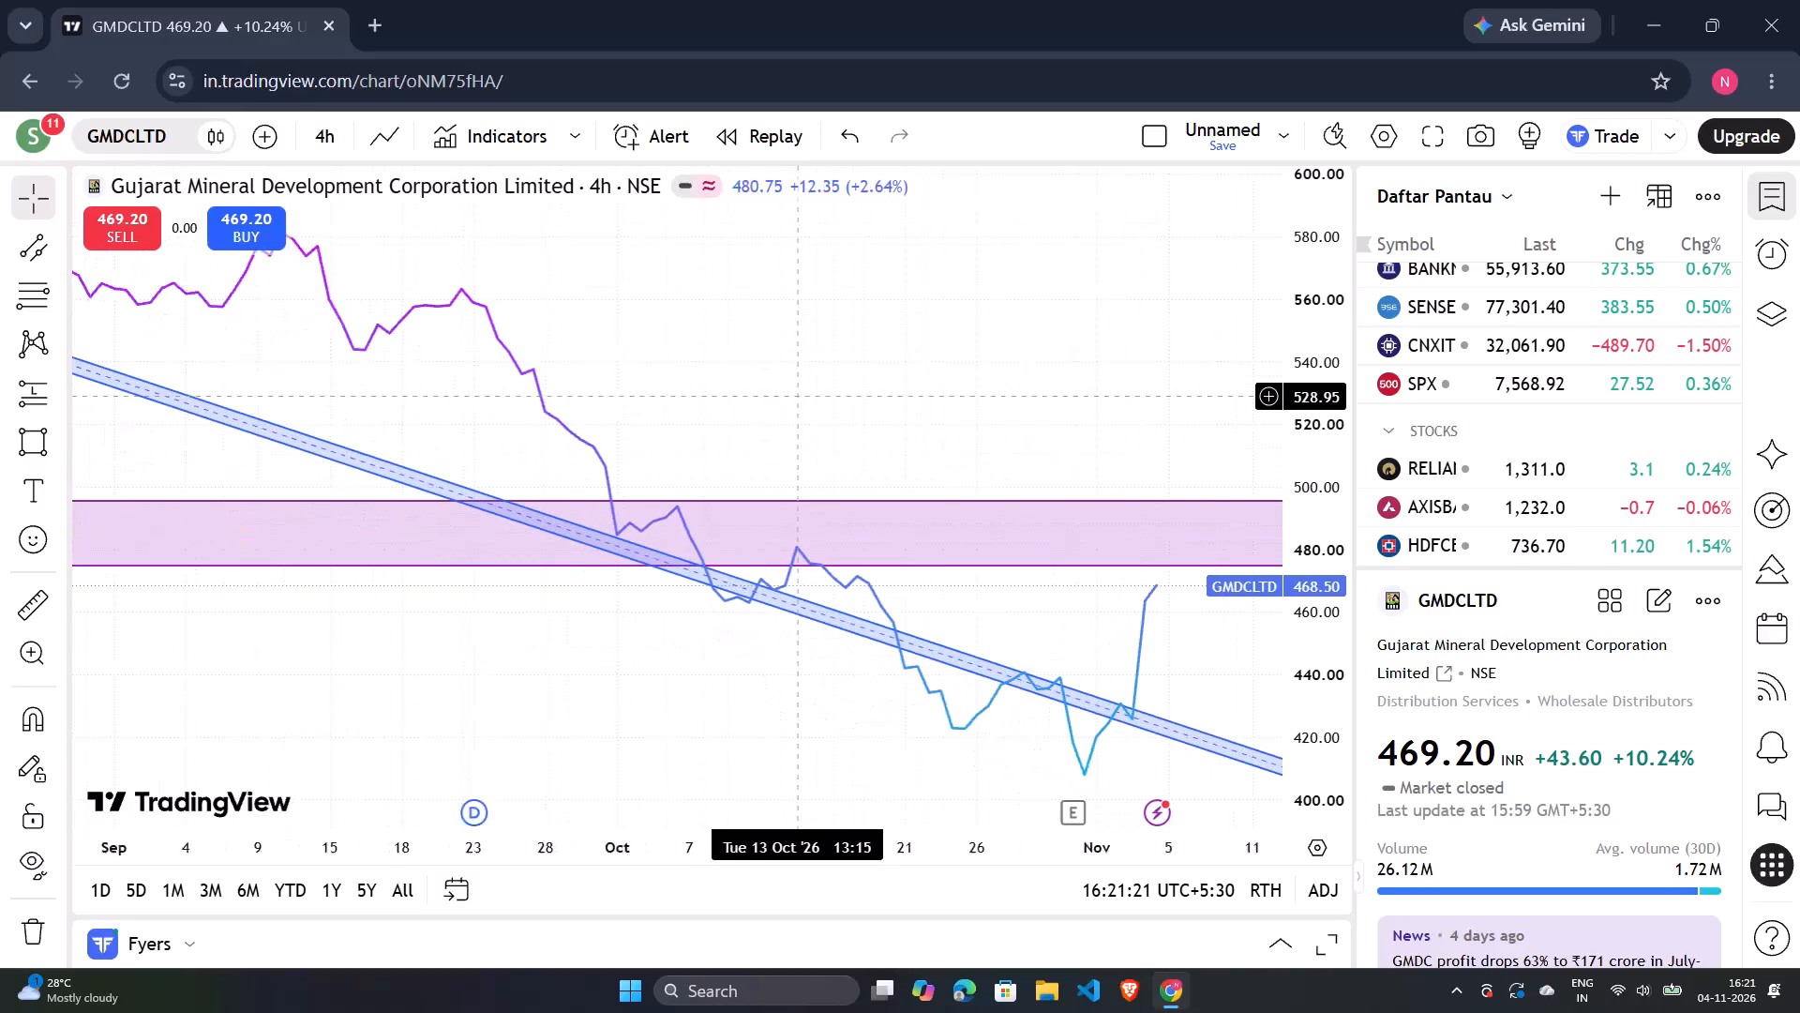
pyautogui.scroll(-1, 799, 396)
pyautogui.scroll(9, 799, 396)
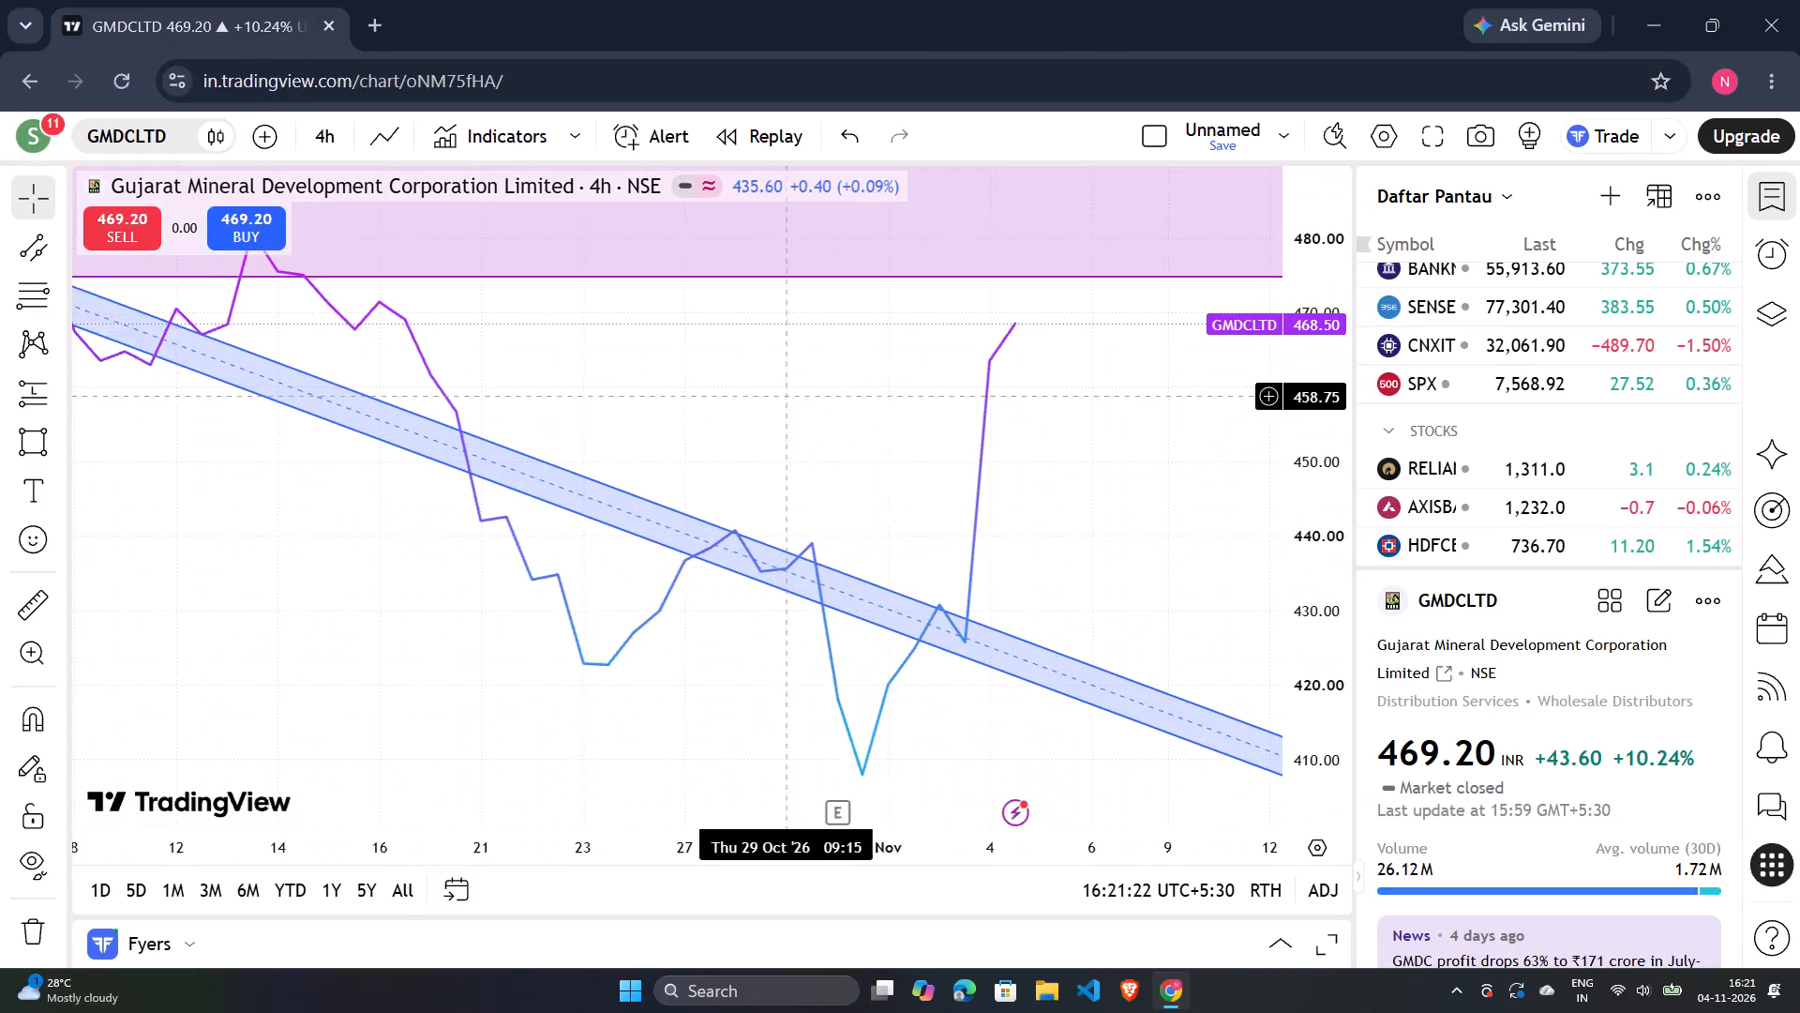
pyautogui.scroll(1, 799, 396)
pyautogui.scroll(-9, 799, 396)
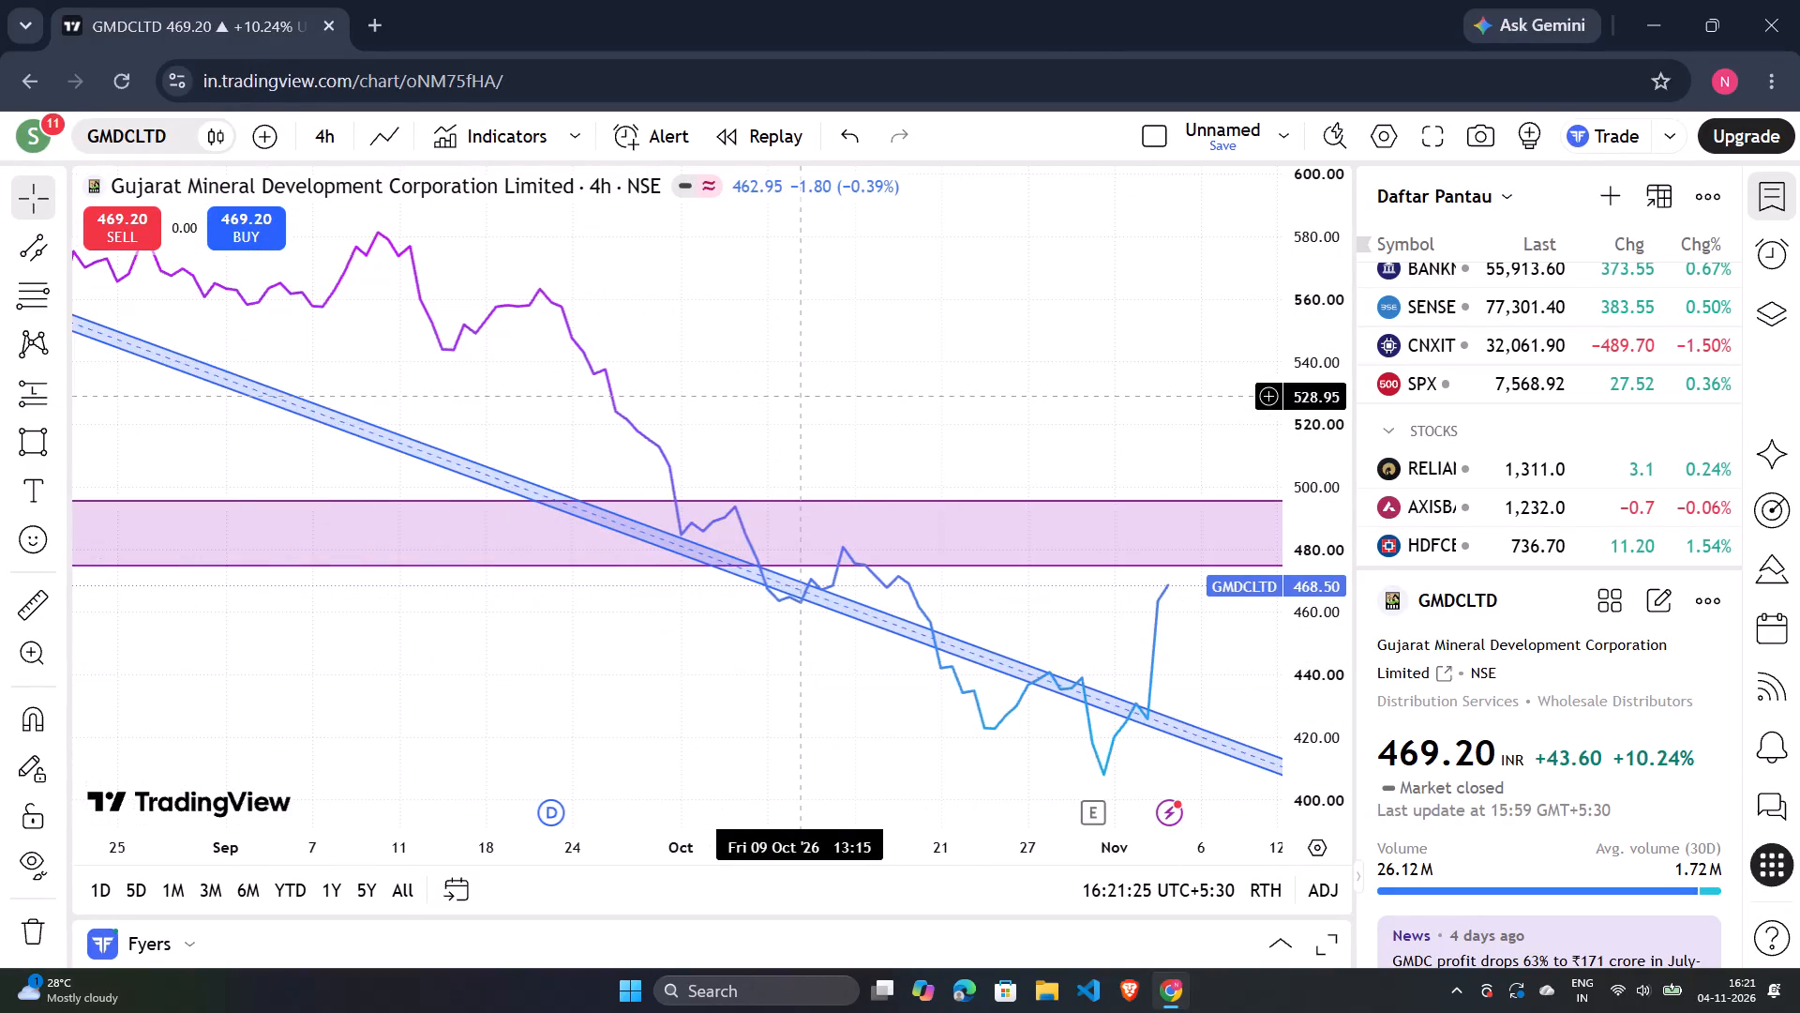
pyautogui.scroll(-5, 799, 396)
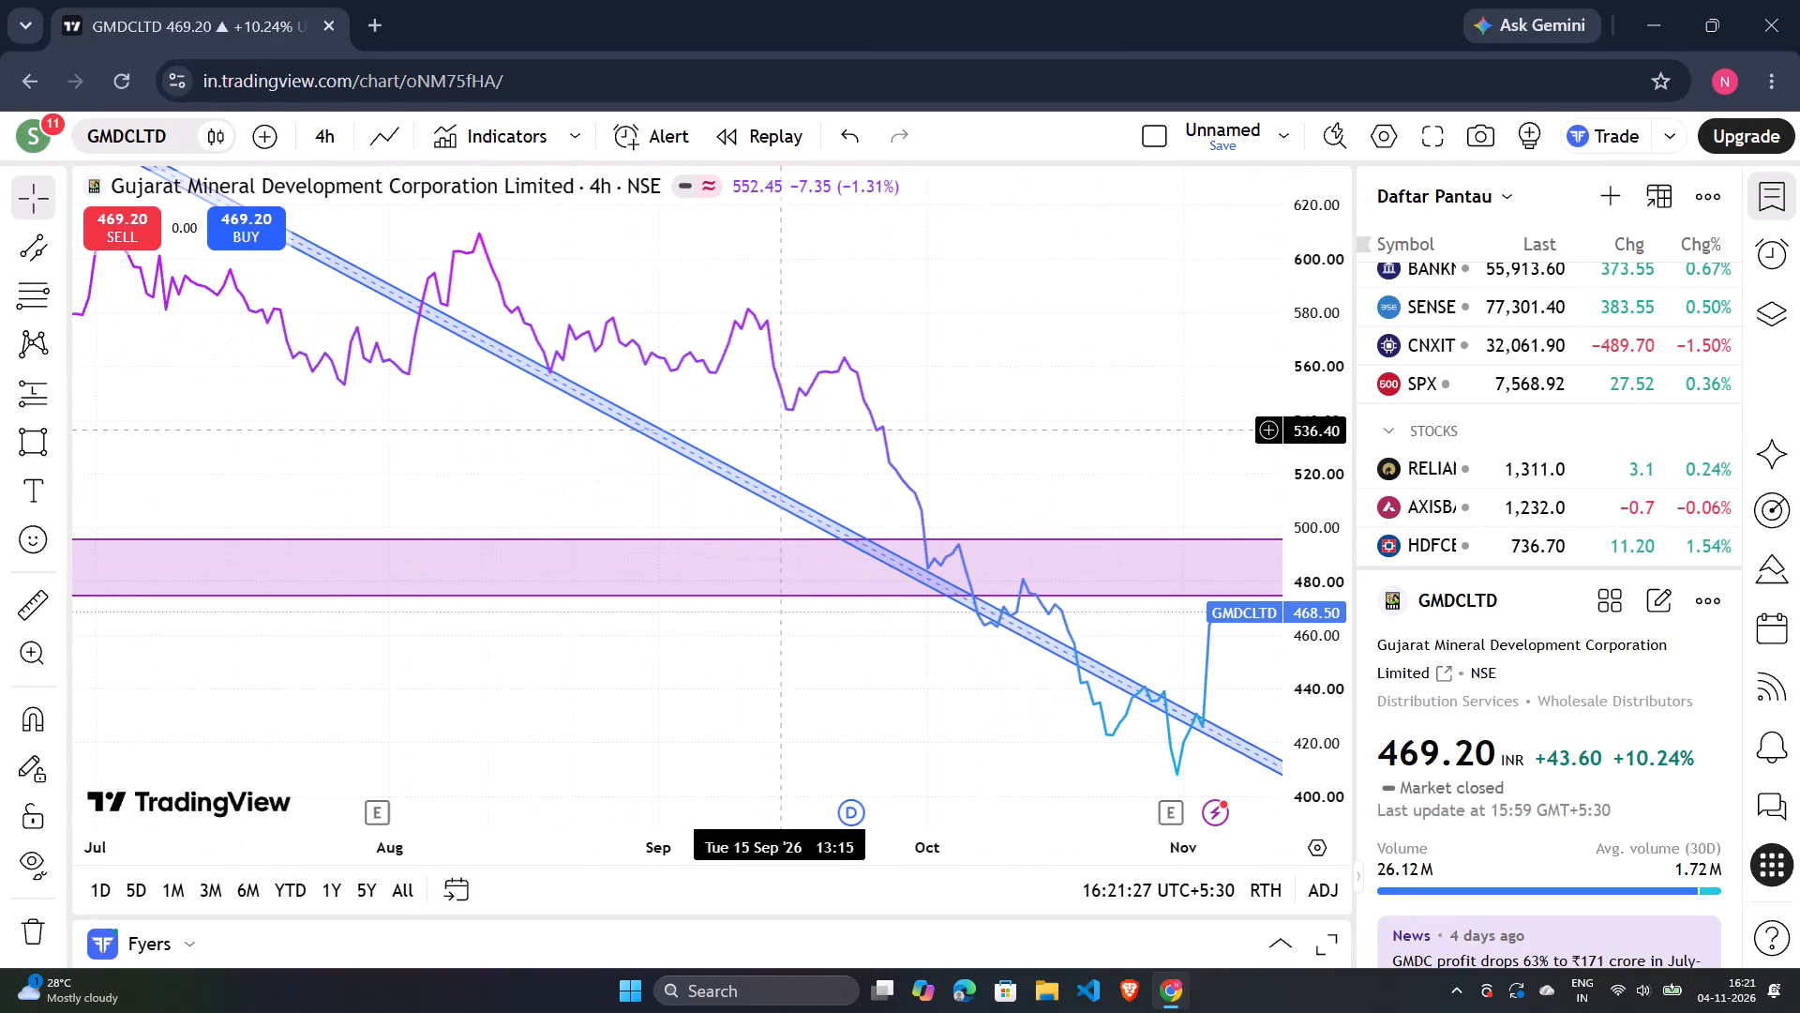
pyautogui.scroll(-10, 782, 430)
pyautogui.scroll(8, 784, 420)
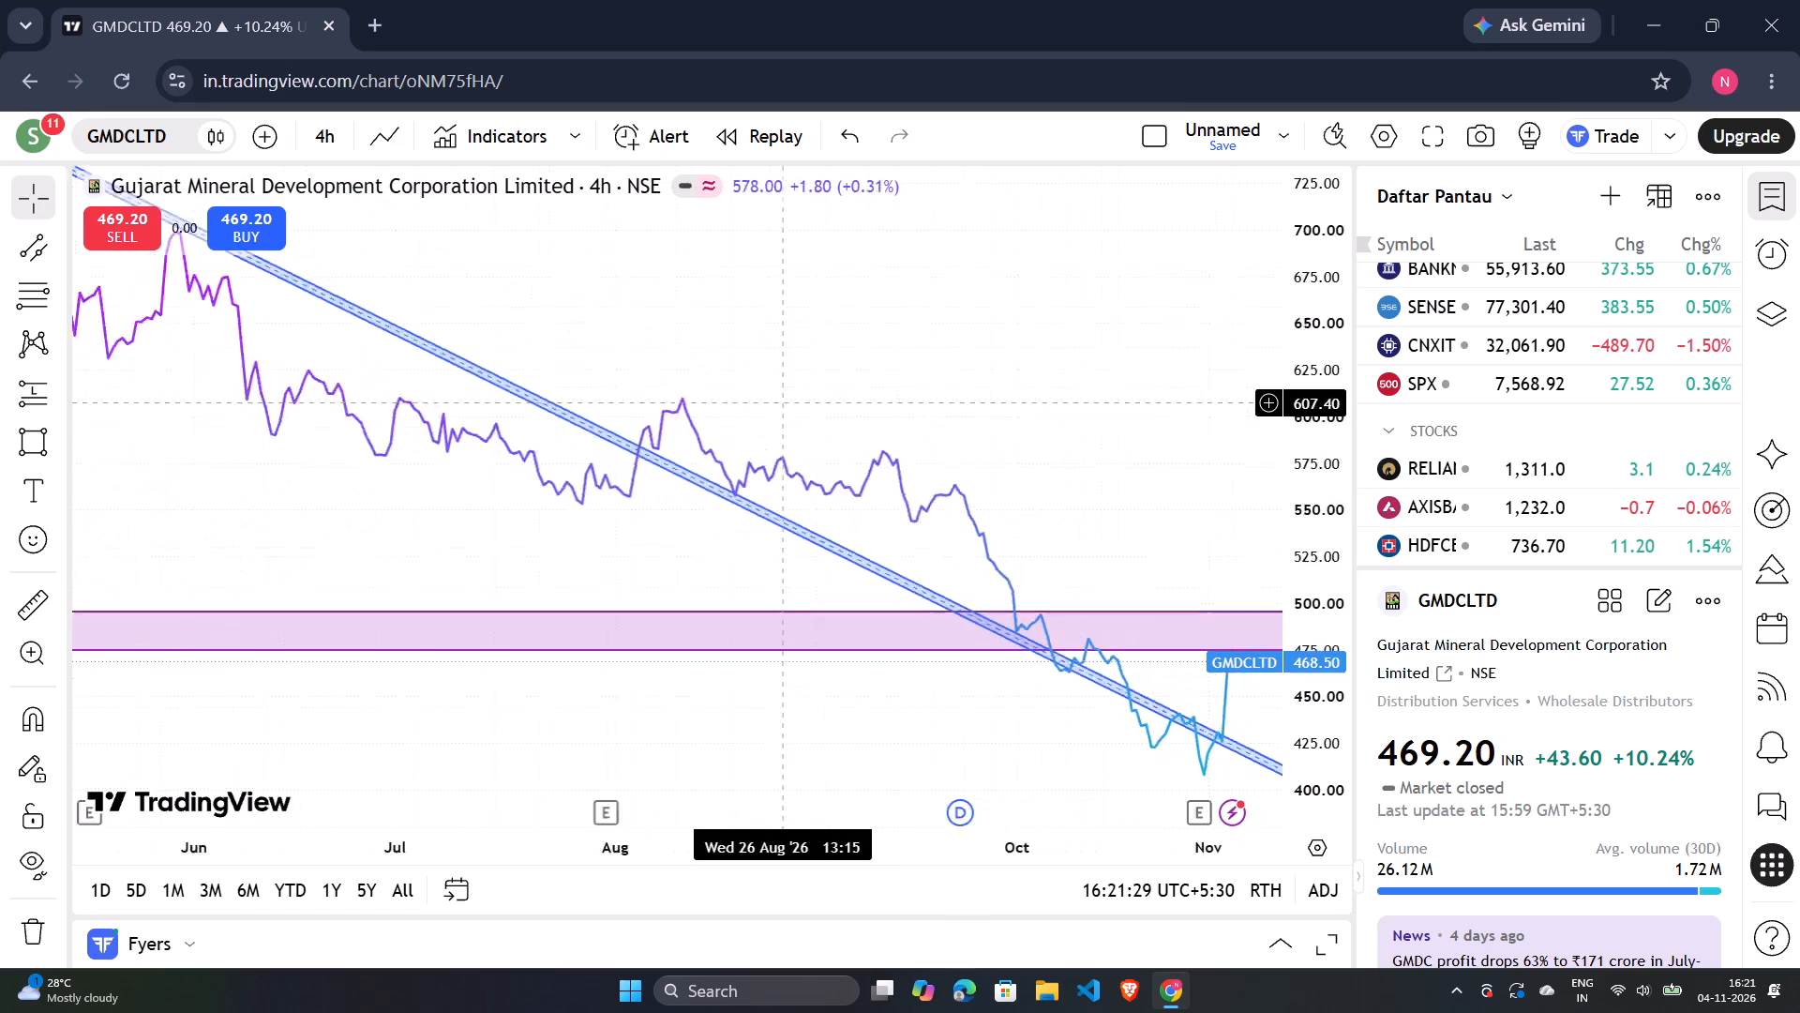
pyautogui.scroll(19, 784, 403)
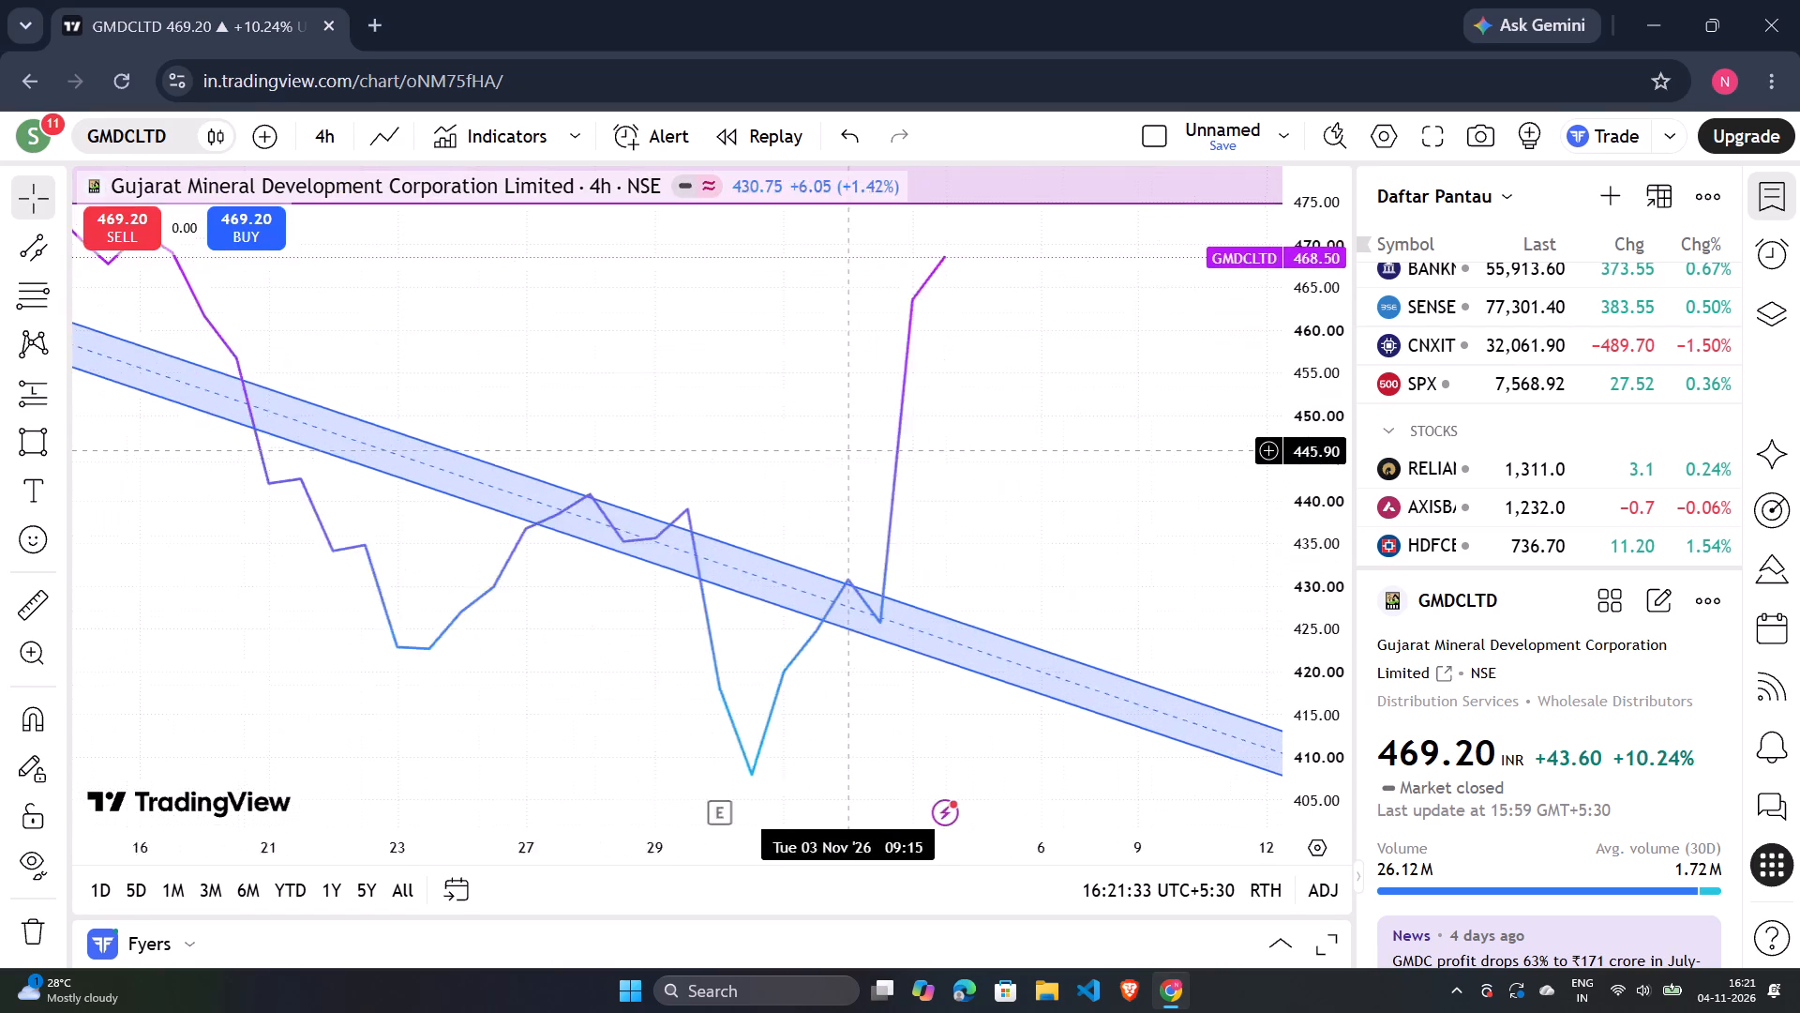
pyautogui.scroll(6, 837, 450)
pyautogui.scroll(-4, 837, 450)
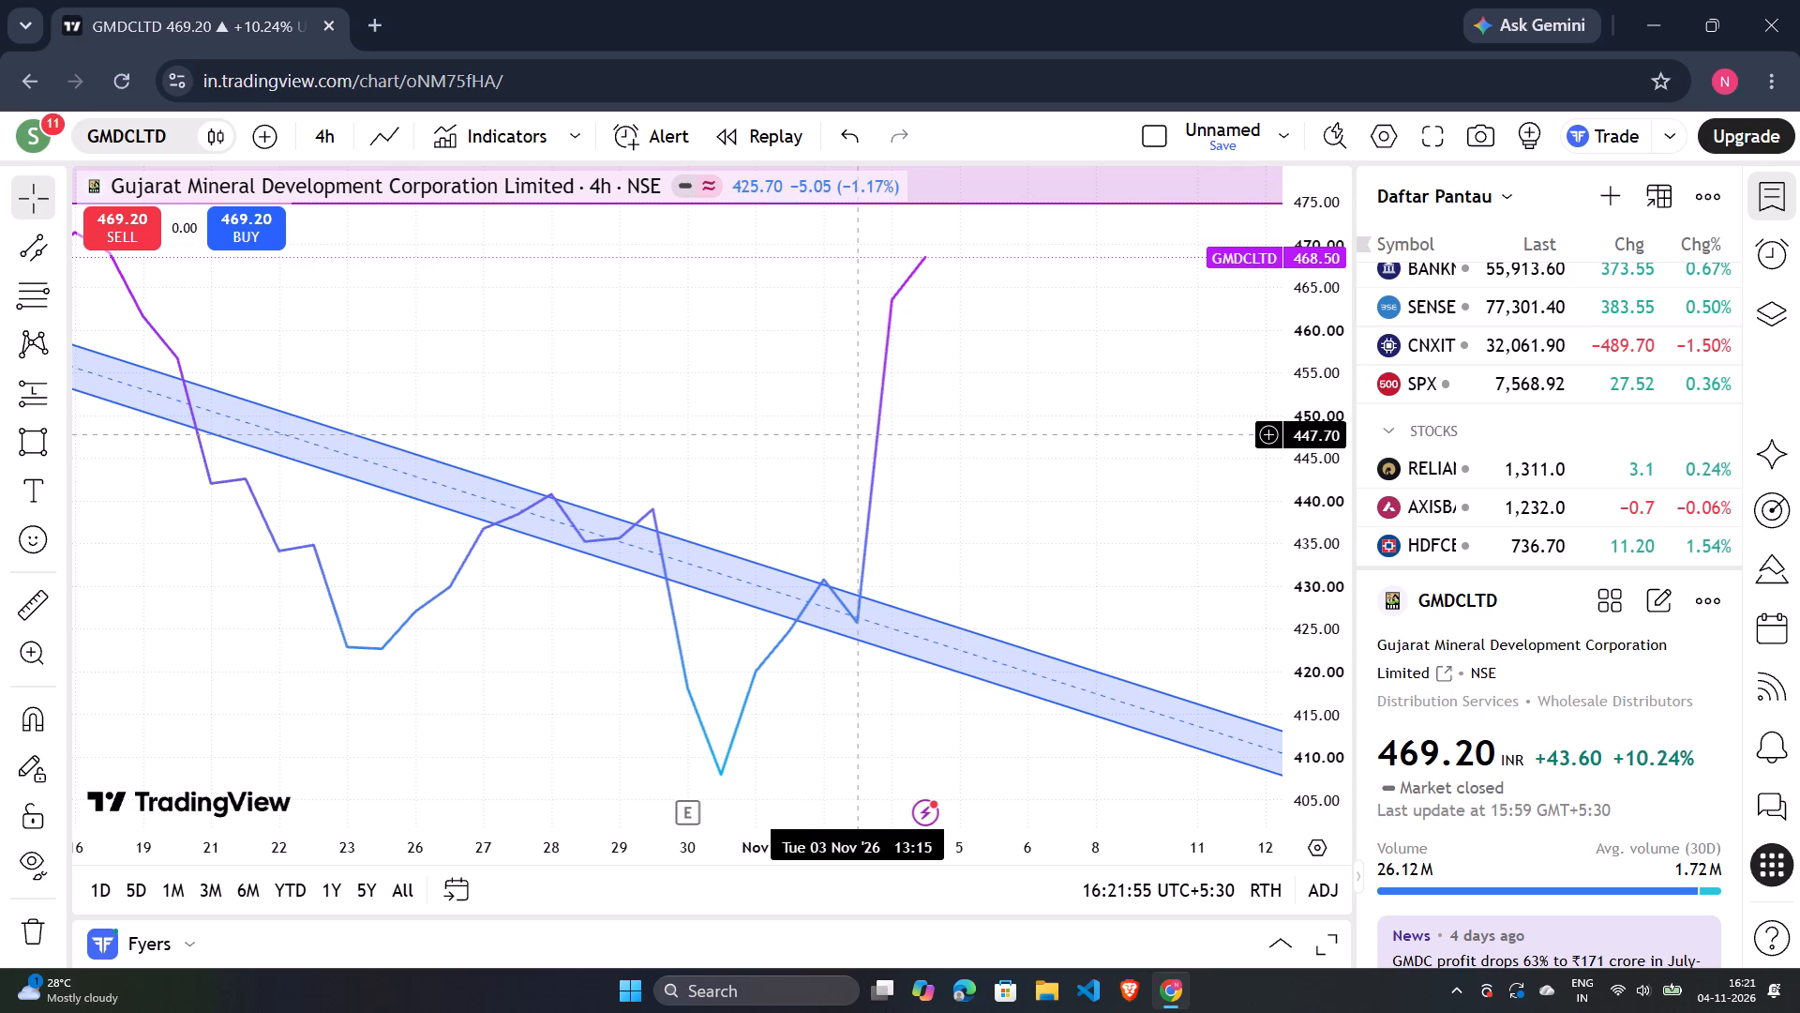
# Compare the April to November 2026 price line's swings with the full length of the descending channel and the upper zone.
pyautogui.scroll(-5, 849, 401)
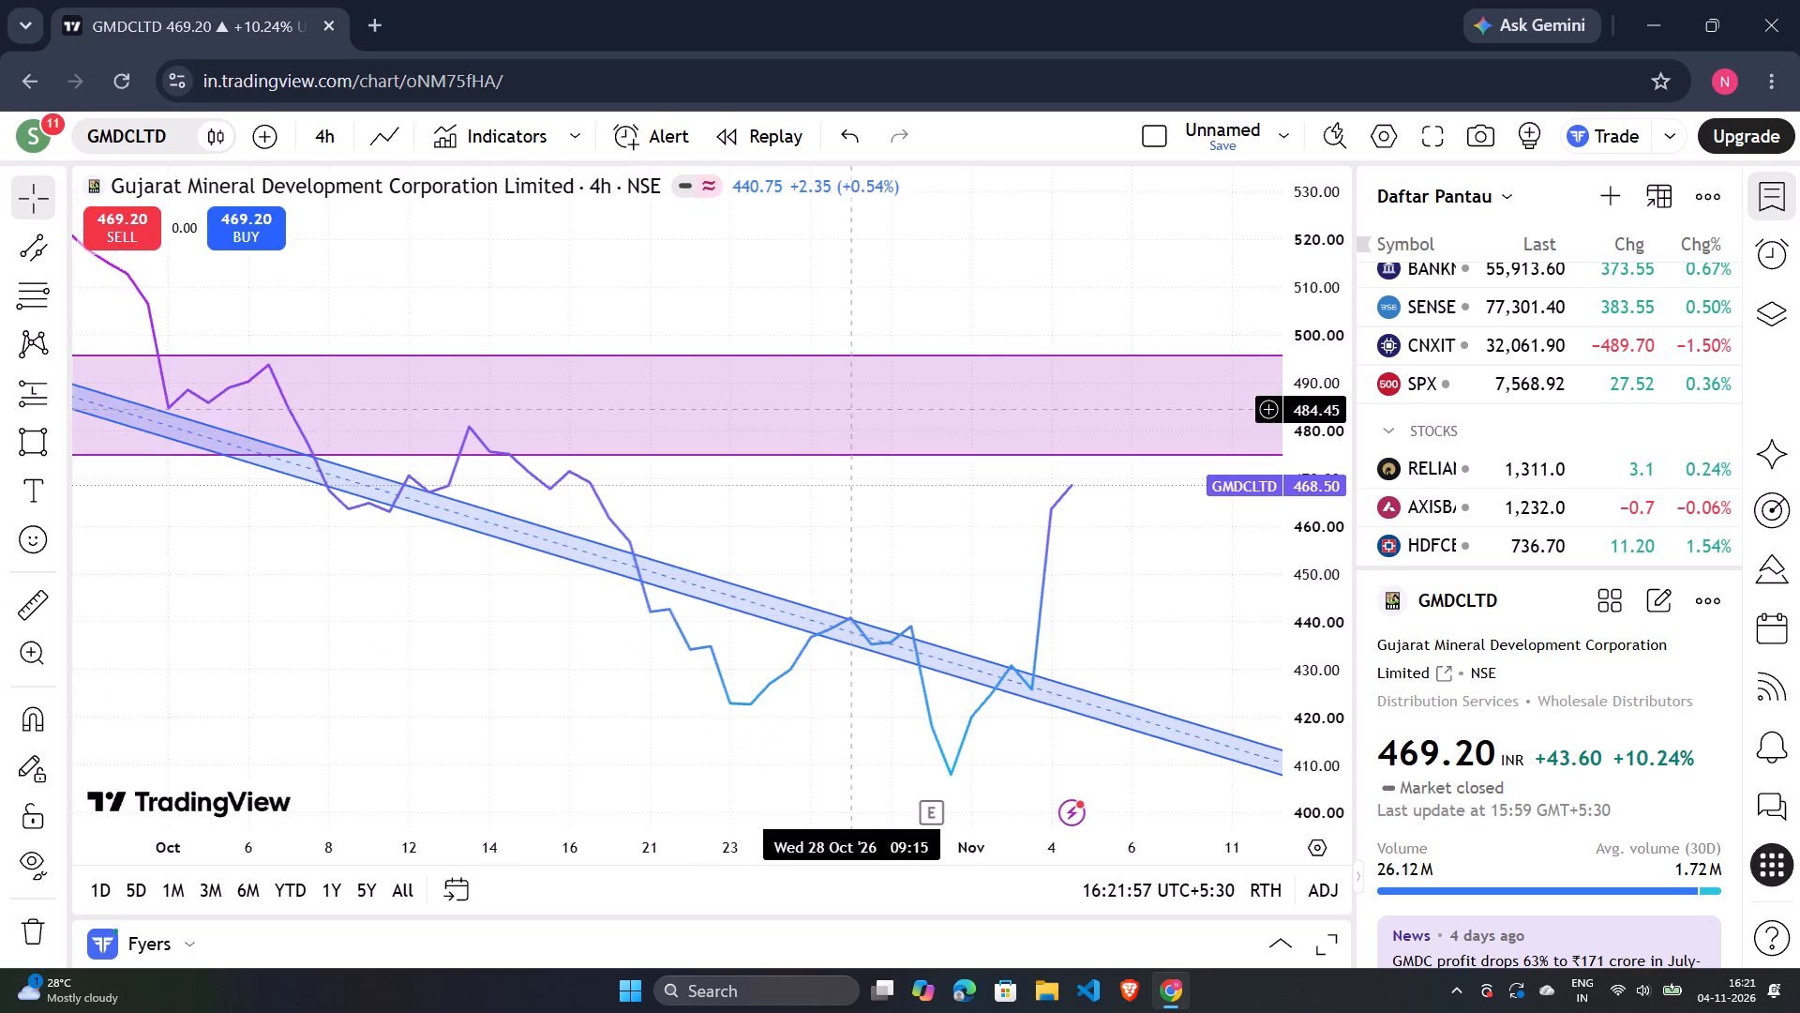
pyautogui.scroll(-16, 847, 410)
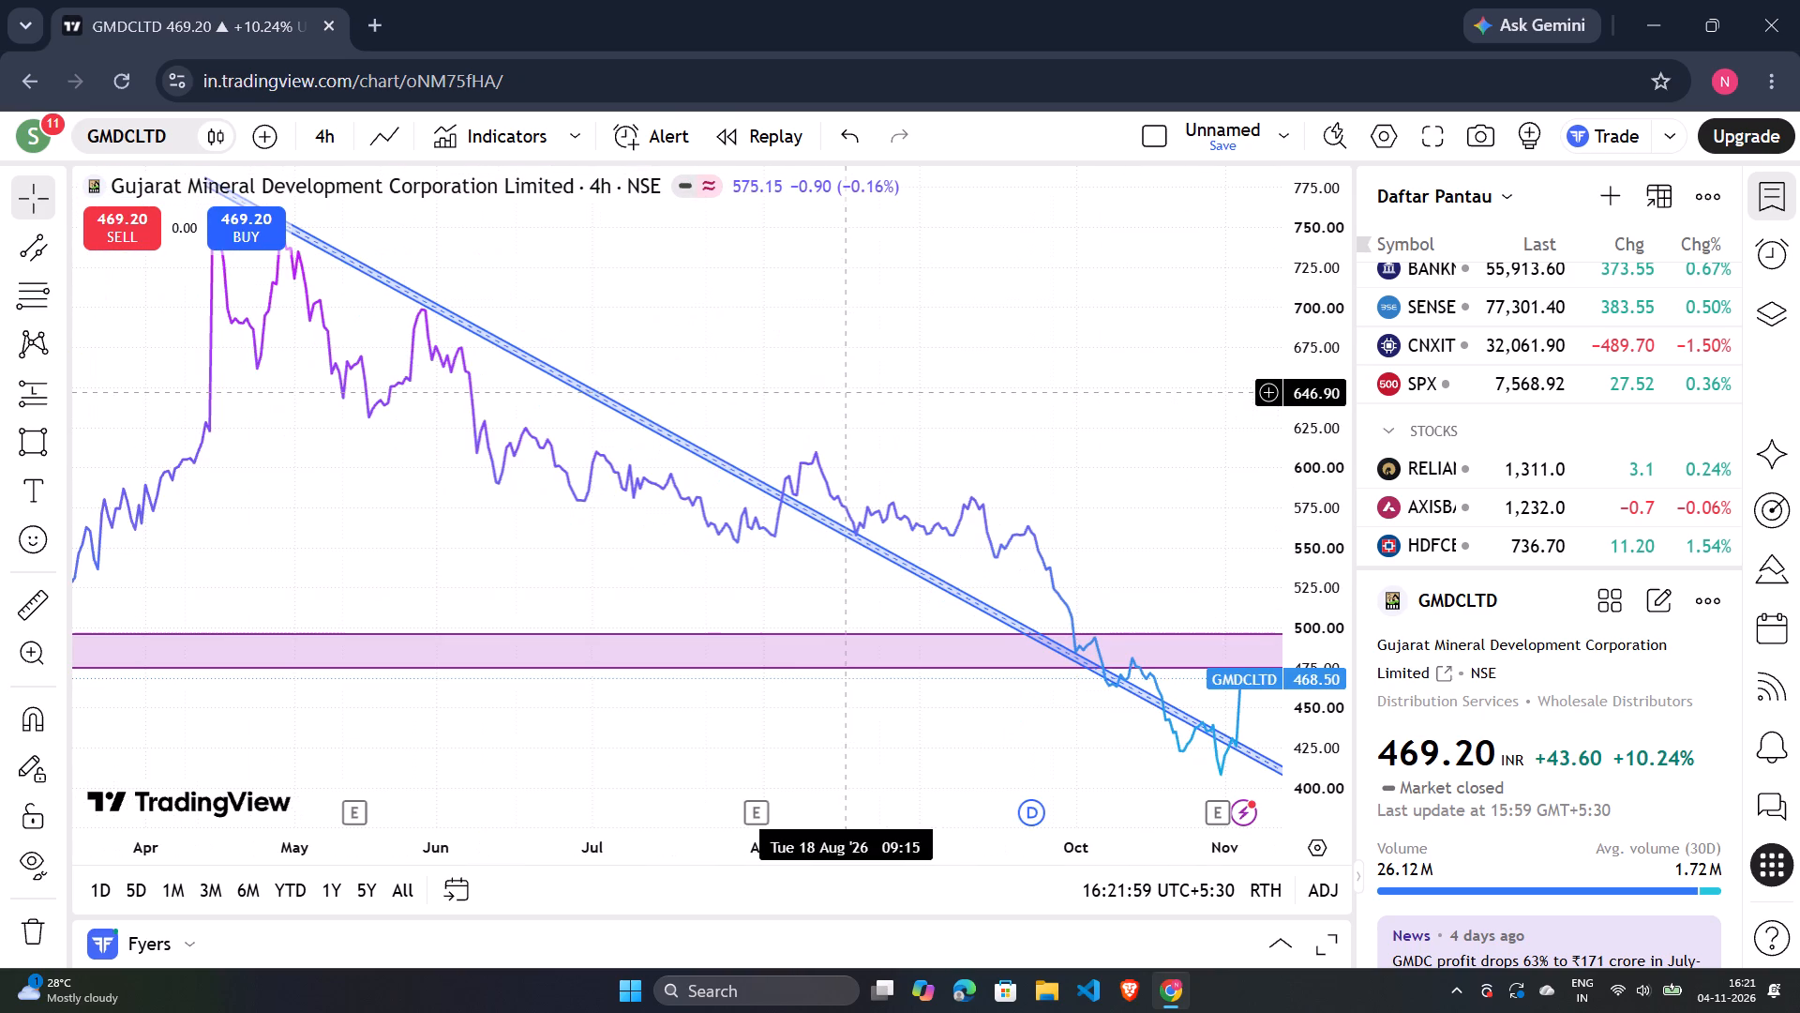
pyautogui.scroll(-1, 847, 394)
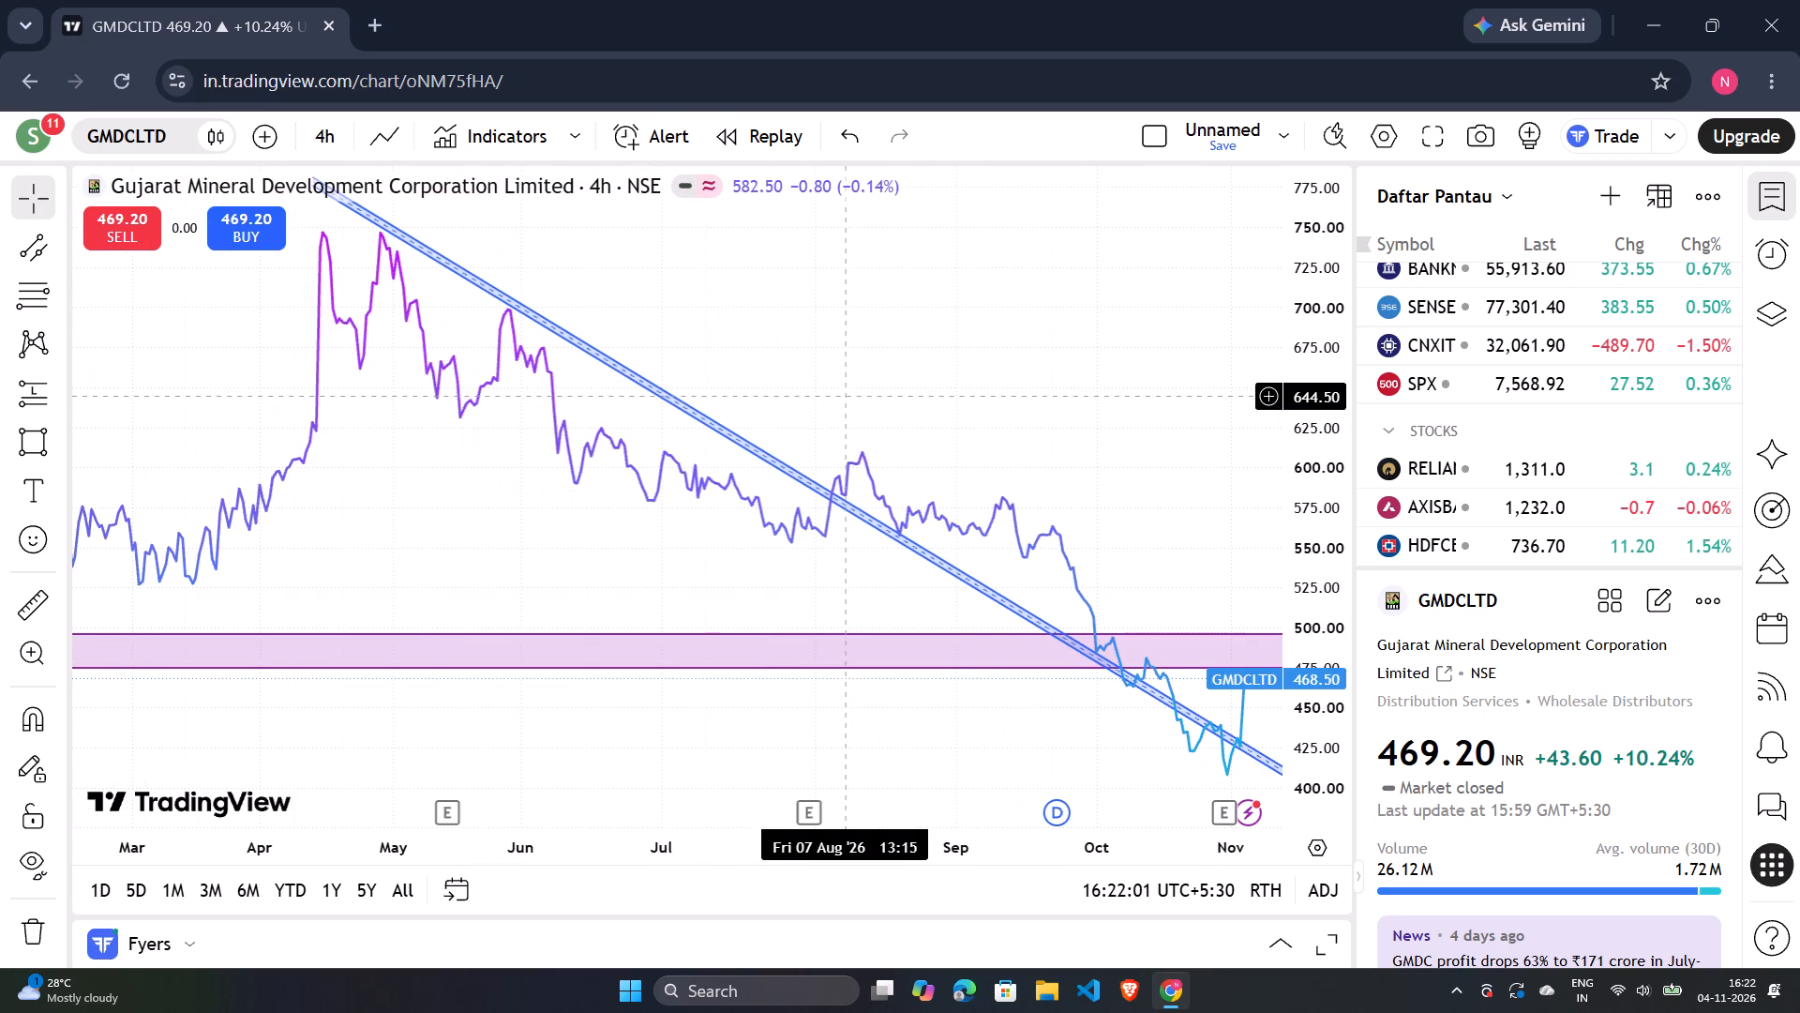
pyautogui.scroll(12, 847, 397)
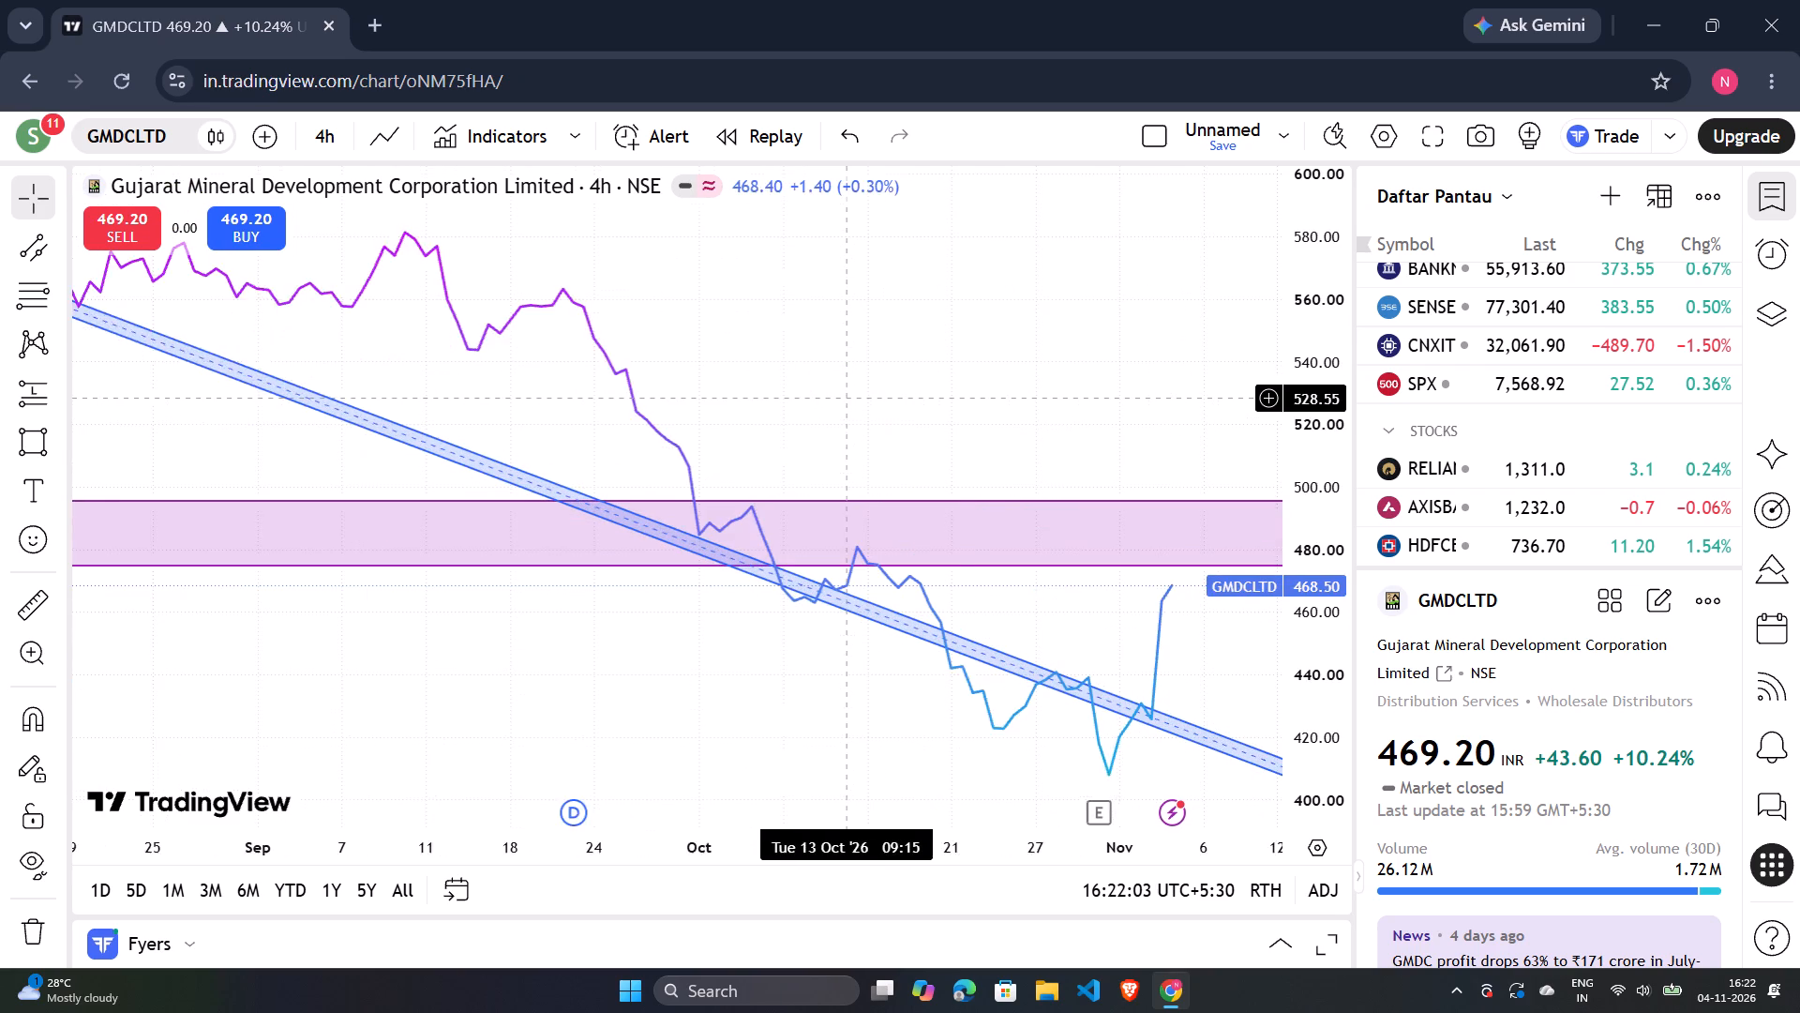
pyautogui.scroll(3, 846, 398)
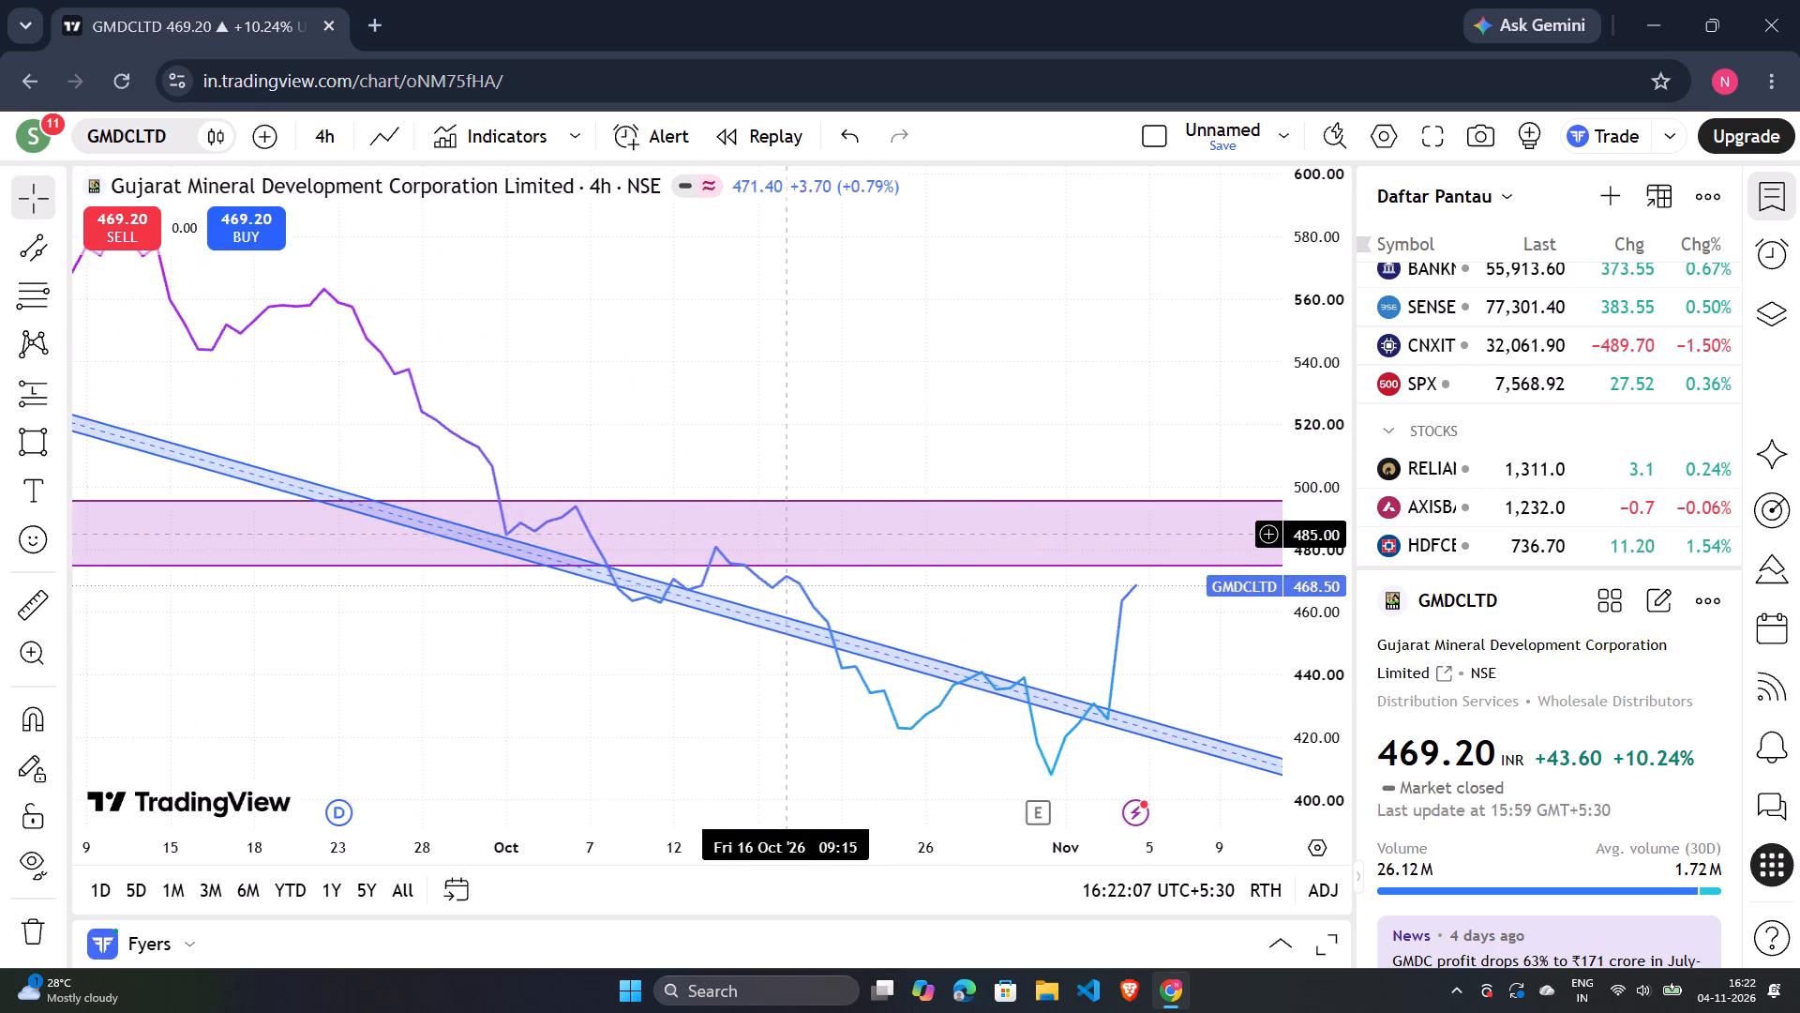
pyautogui.scroll(-8, 791, 532)
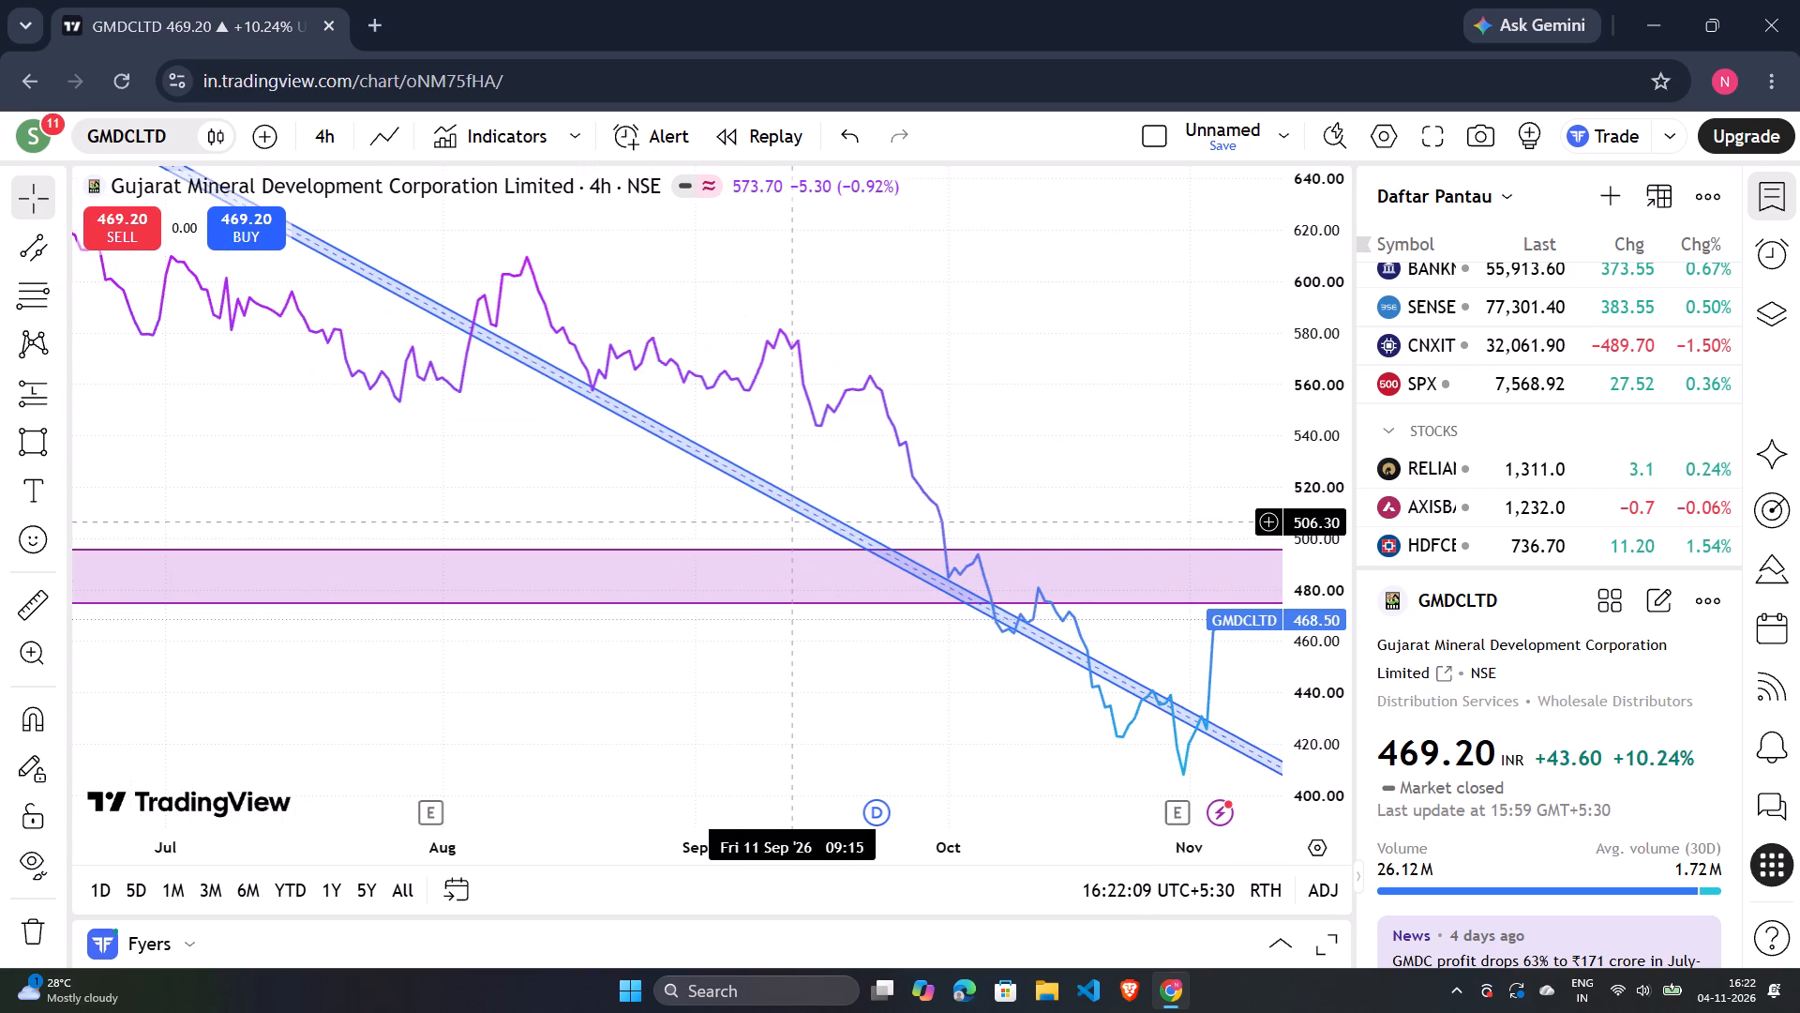
pyautogui.scroll(-8, 795, 522)
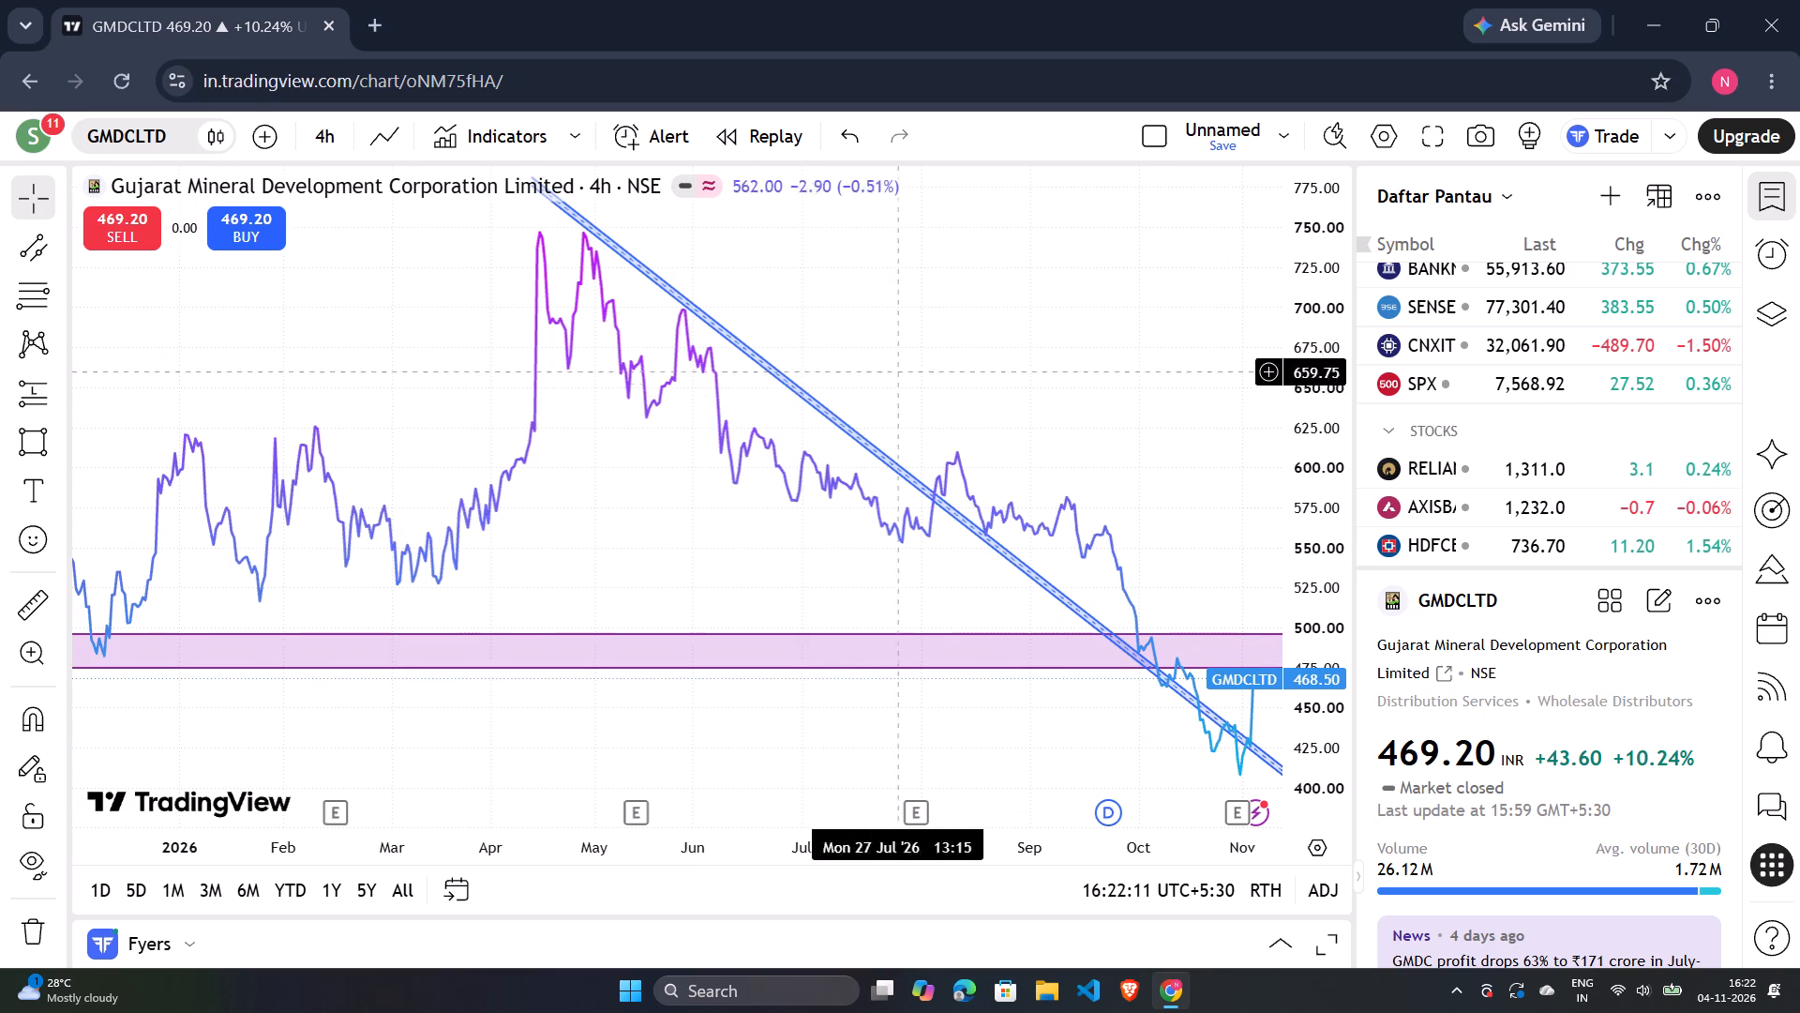
# Refit the descending channel by moving its far end to 30 November 2026 at about 385, keeping the April anchor in place.
pyautogui.scroll(2, 1336, 516)
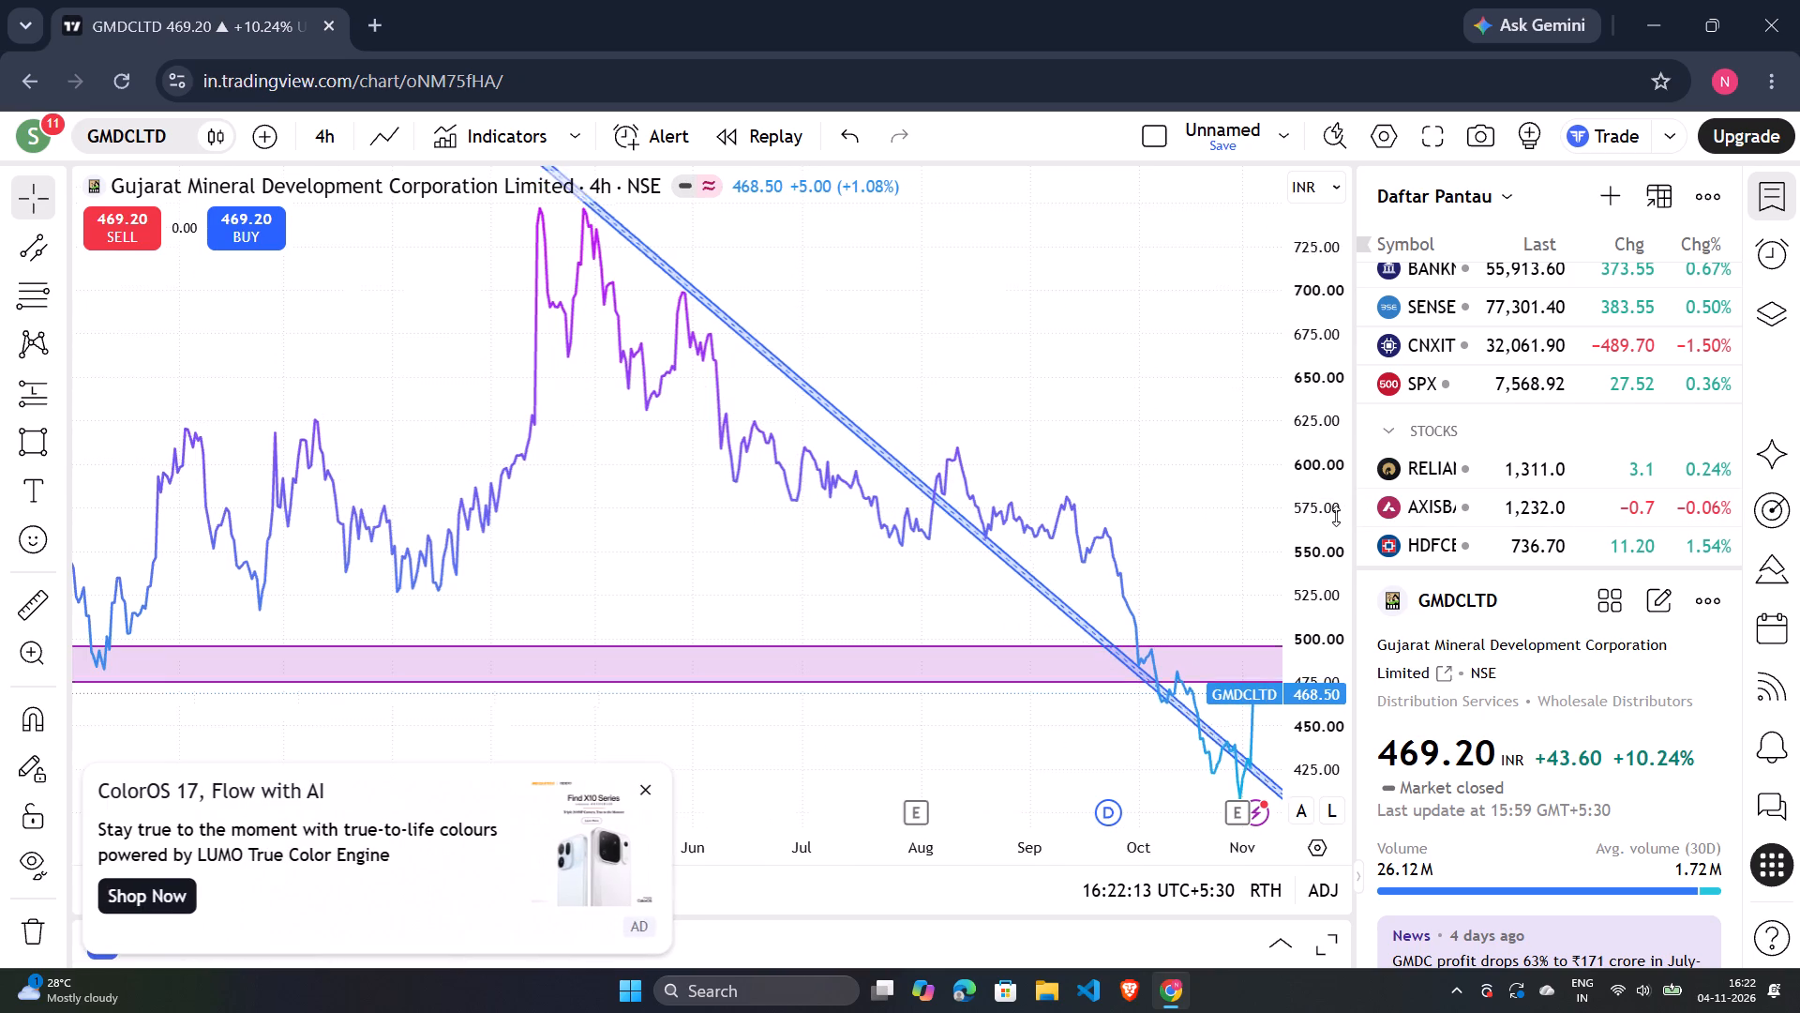
pyautogui.scroll(3, 1336, 516)
pyautogui.scroll(-11, 1336, 516)
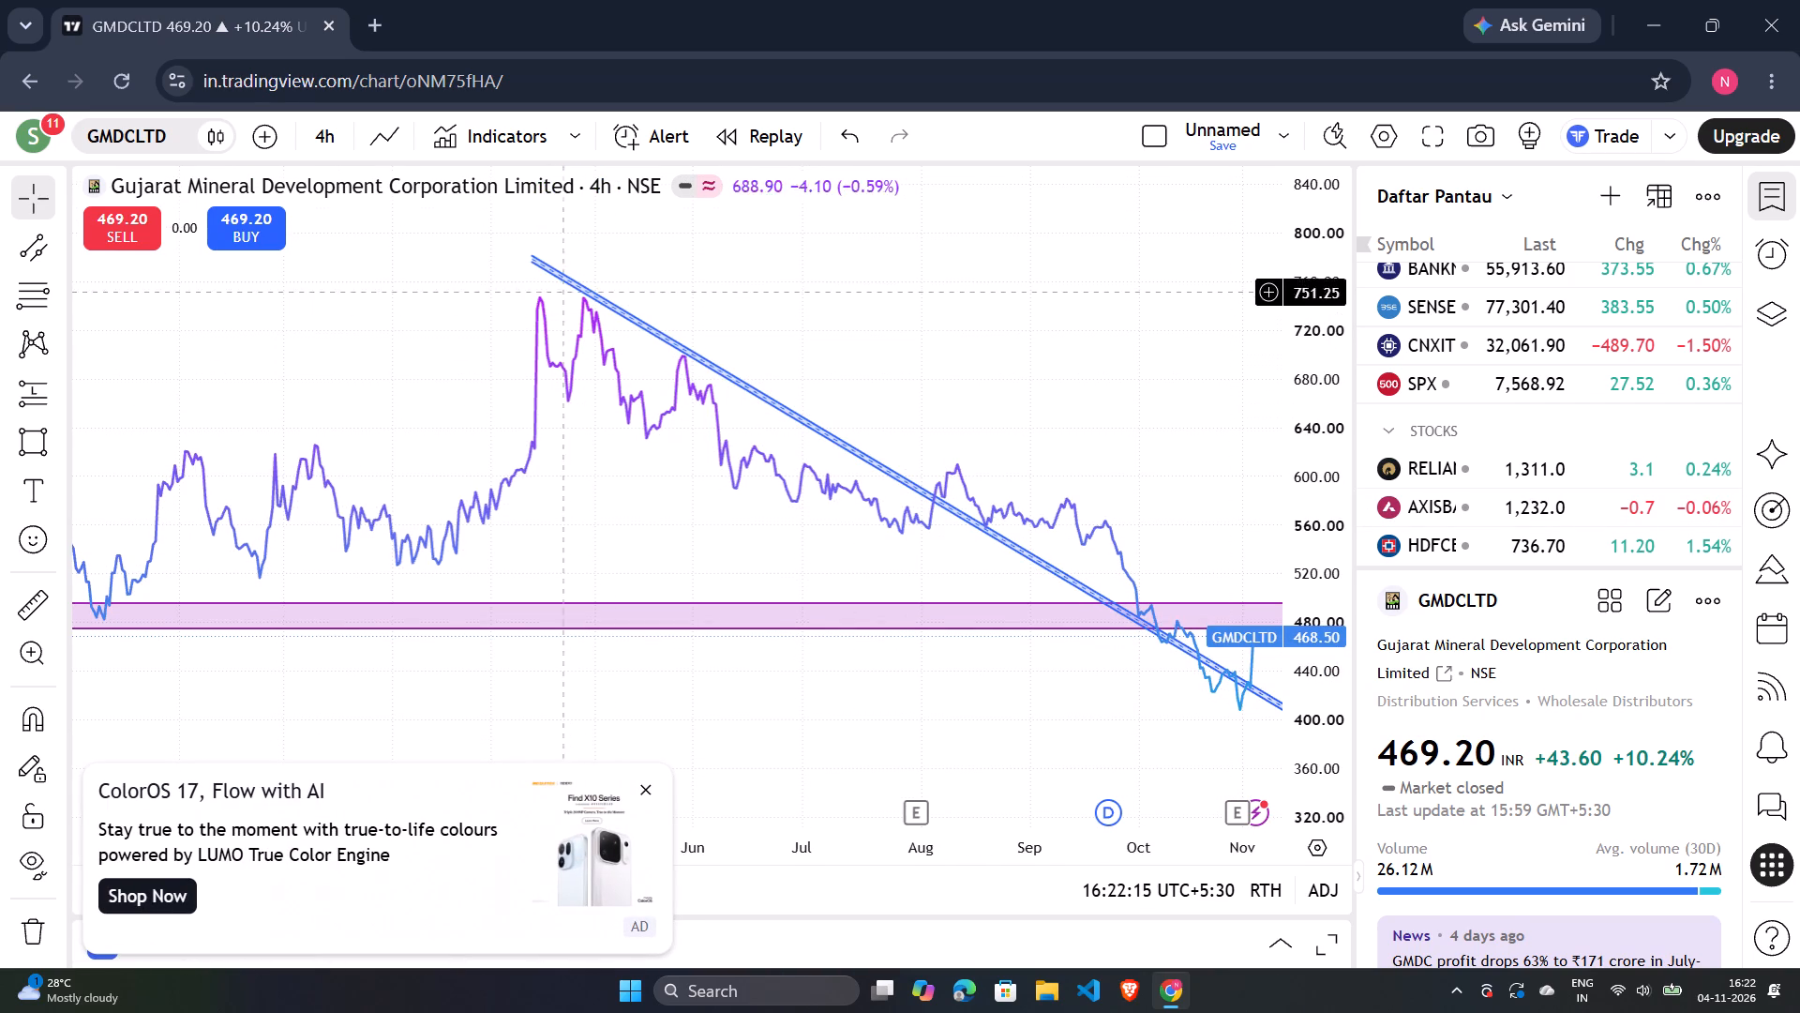
pyautogui.click(532, 261)
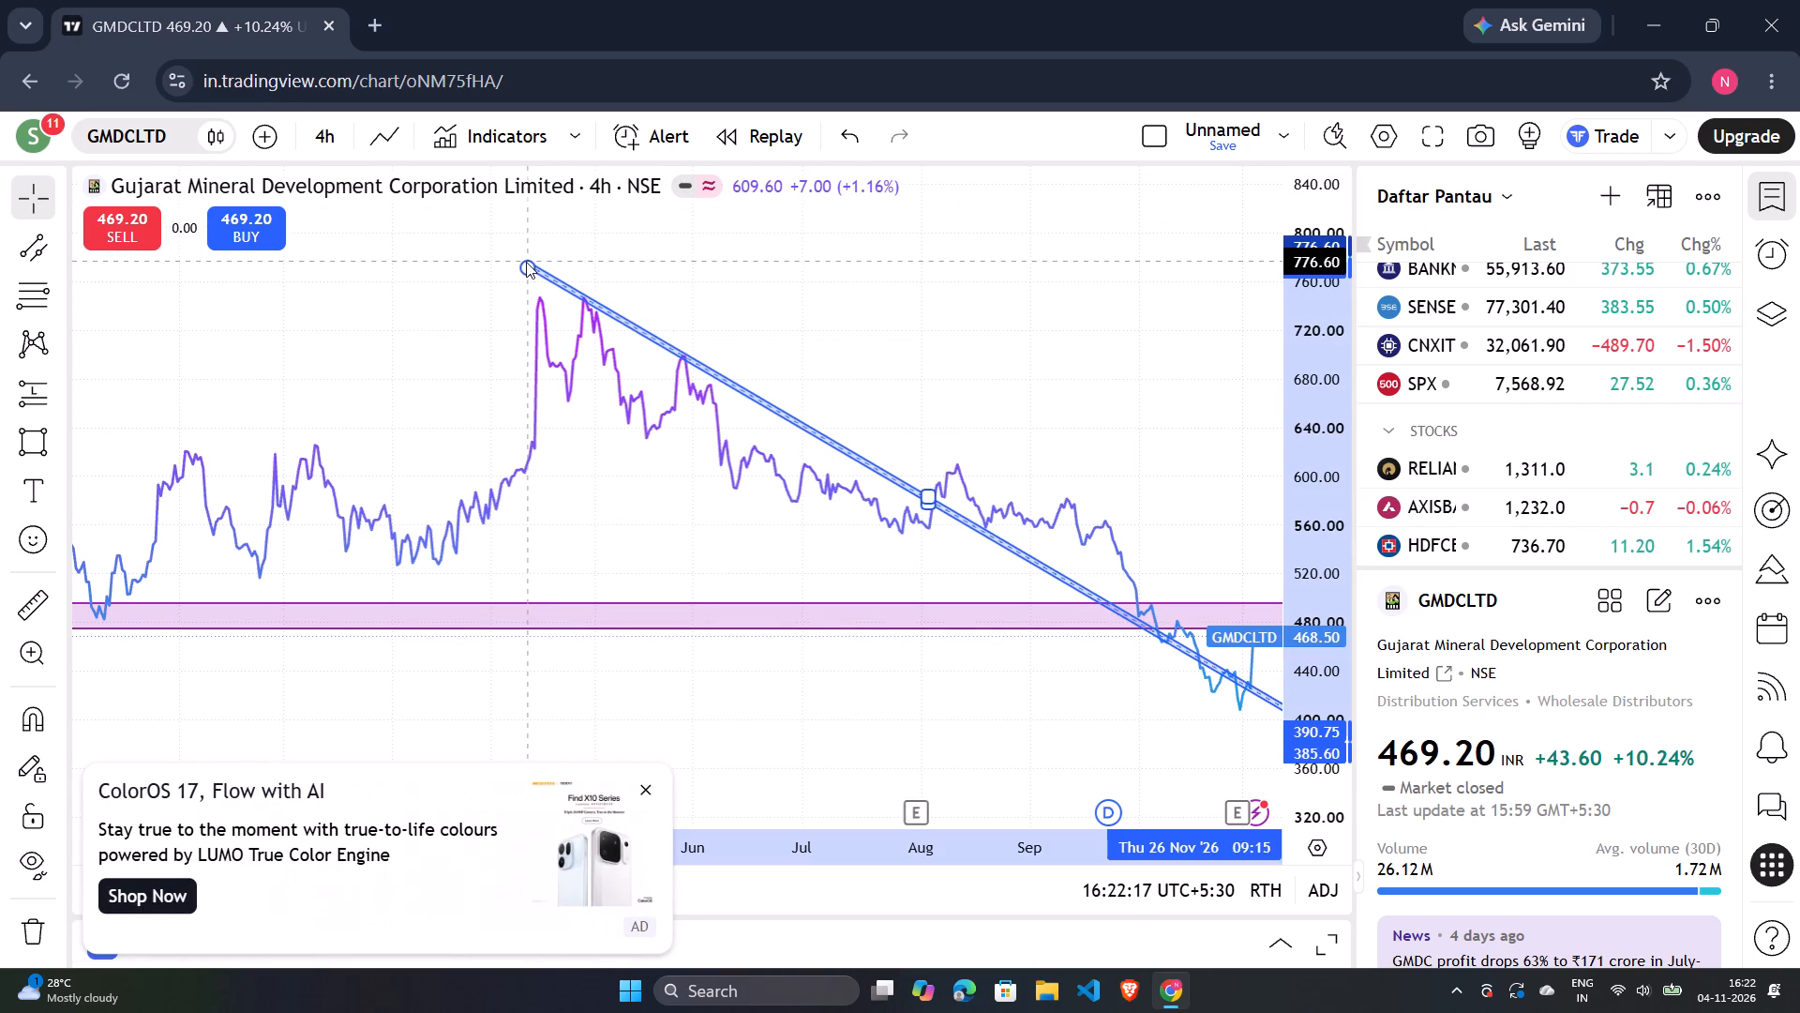
pyautogui.moveTo(1028, 677); pyautogui.dragTo(827, 710)
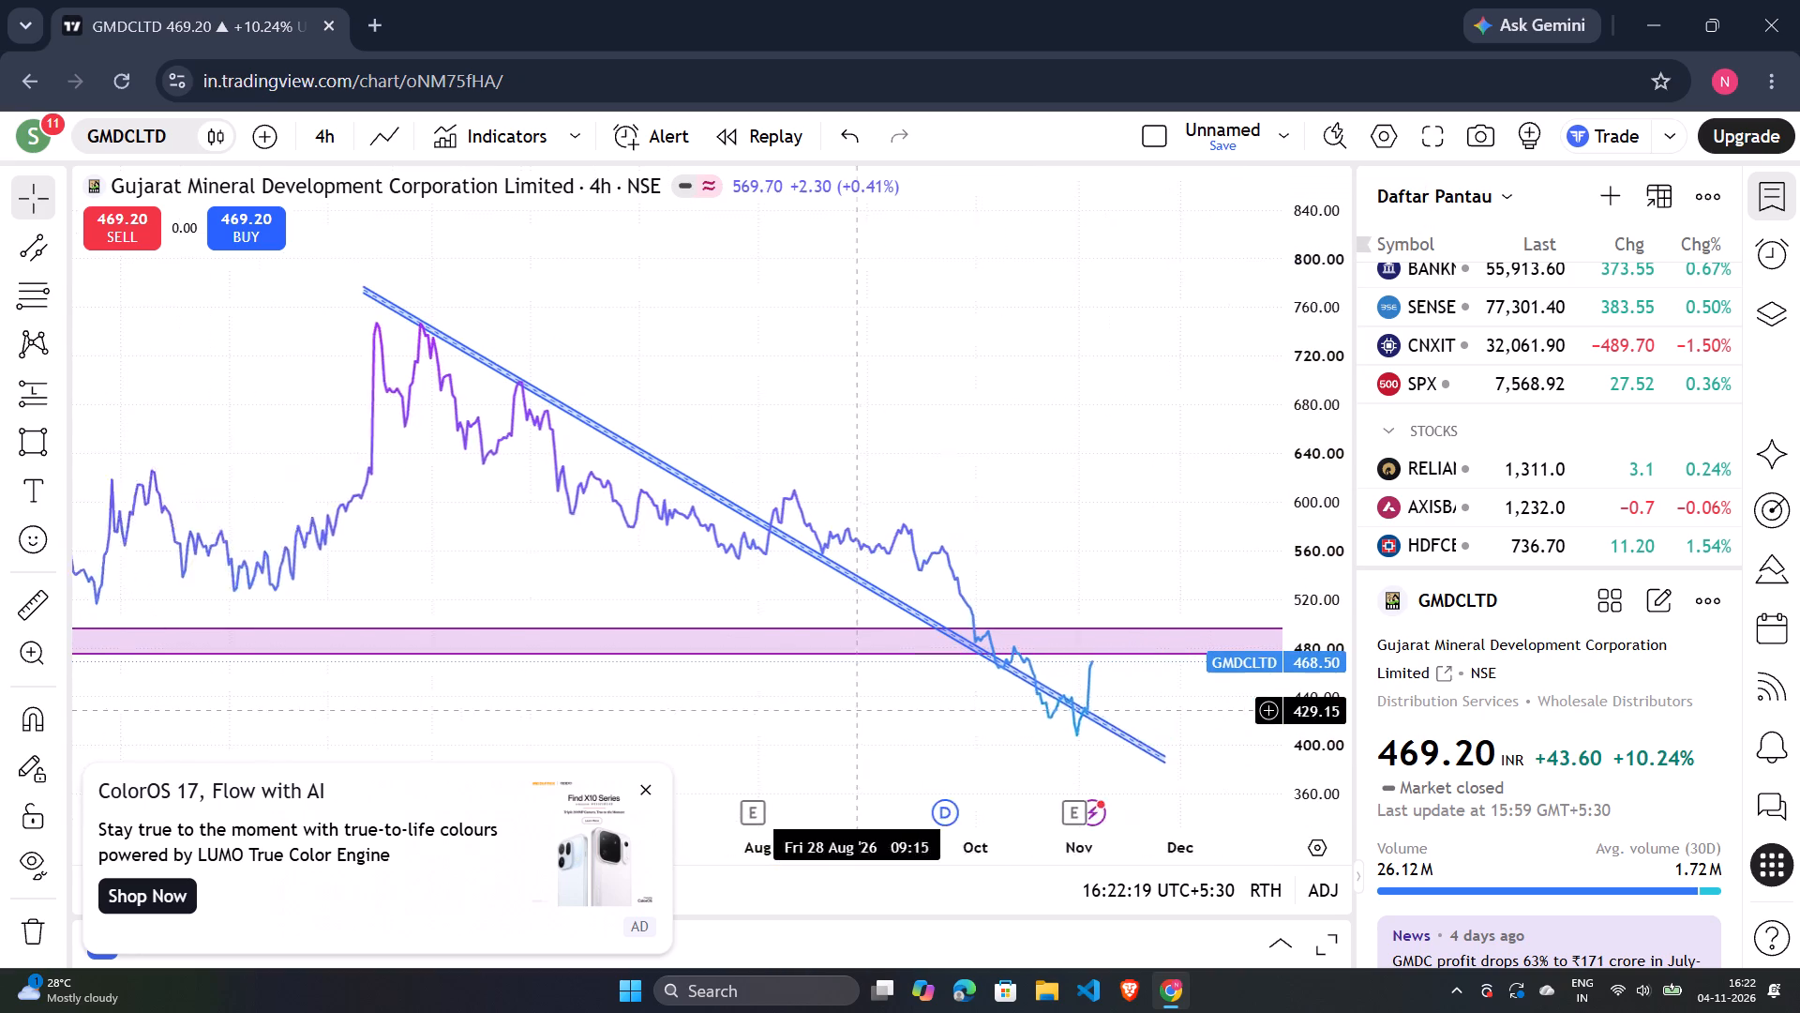
pyautogui.moveTo(827, 710); pyautogui.dragTo(616, 710)
pyautogui.scroll(7, 967, 684)
pyautogui.moveTo(802, 720); pyautogui.dragTo(913, 703)
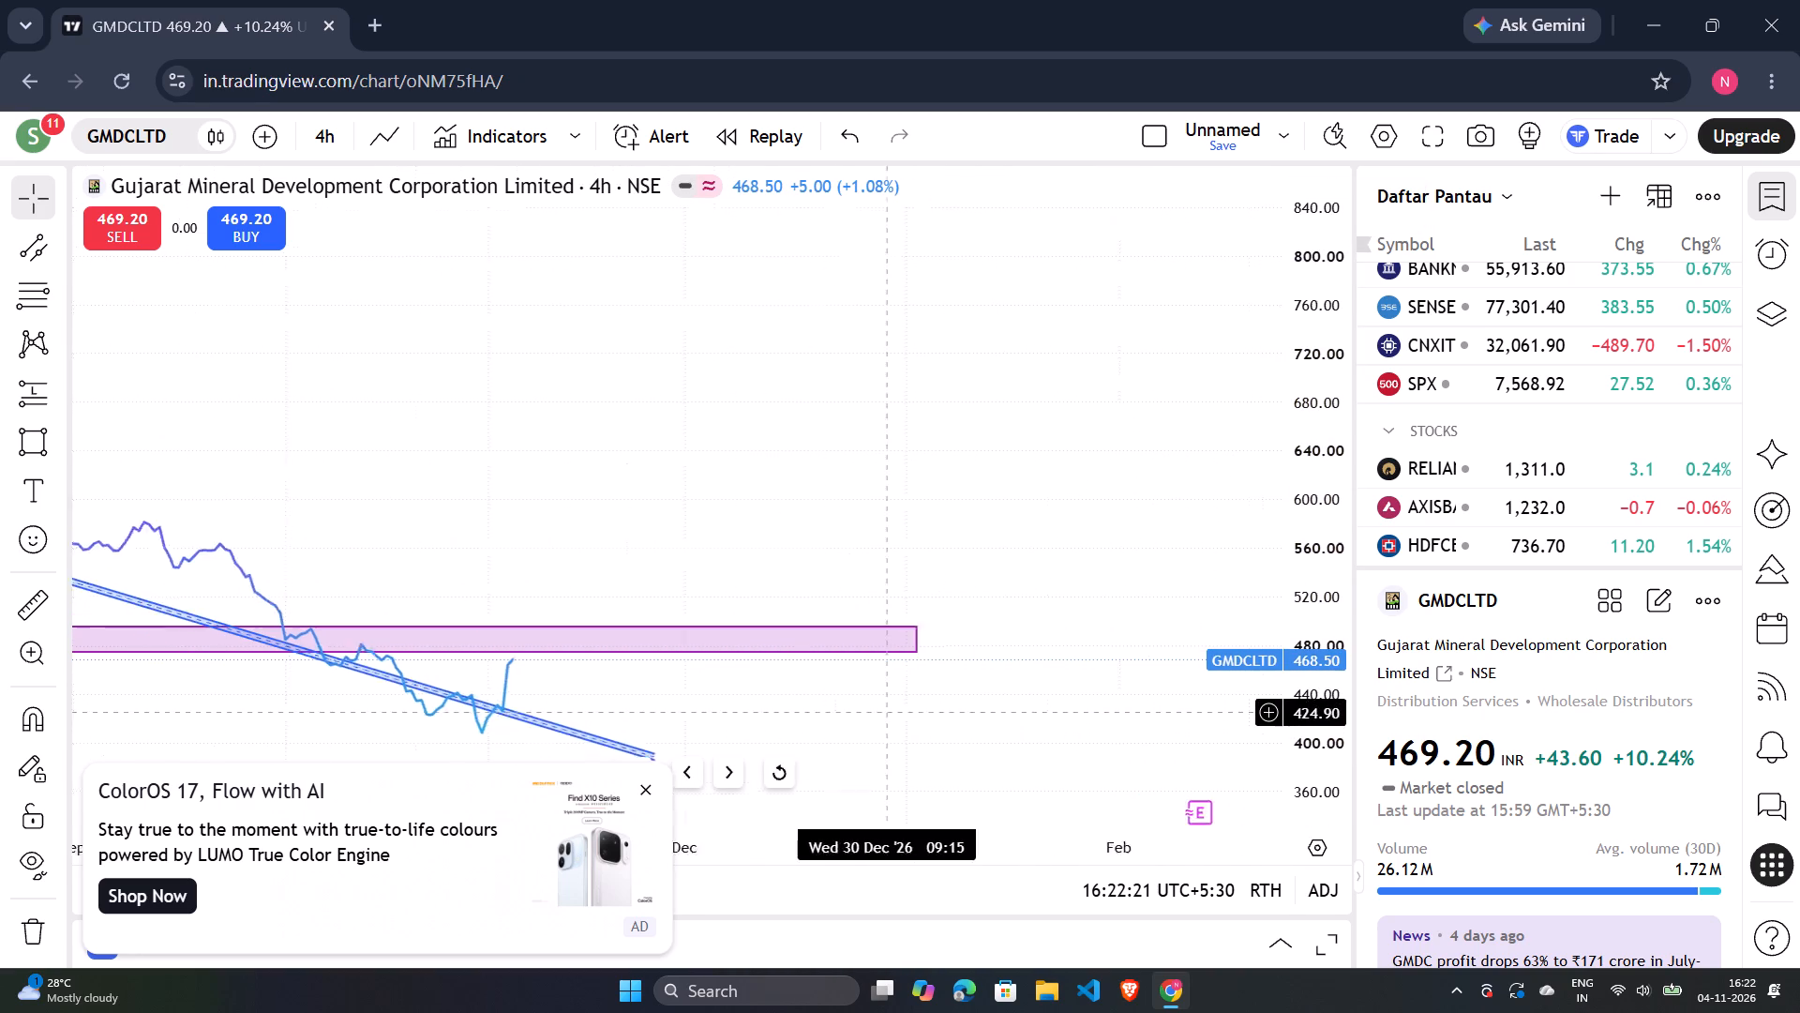
pyautogui.moveTo(913, 703); pyautogui.dragTo(1042, 663)
pyautogui.scroll(6, 951, 663)
pyautogui.scroll(-9, 951, 663)
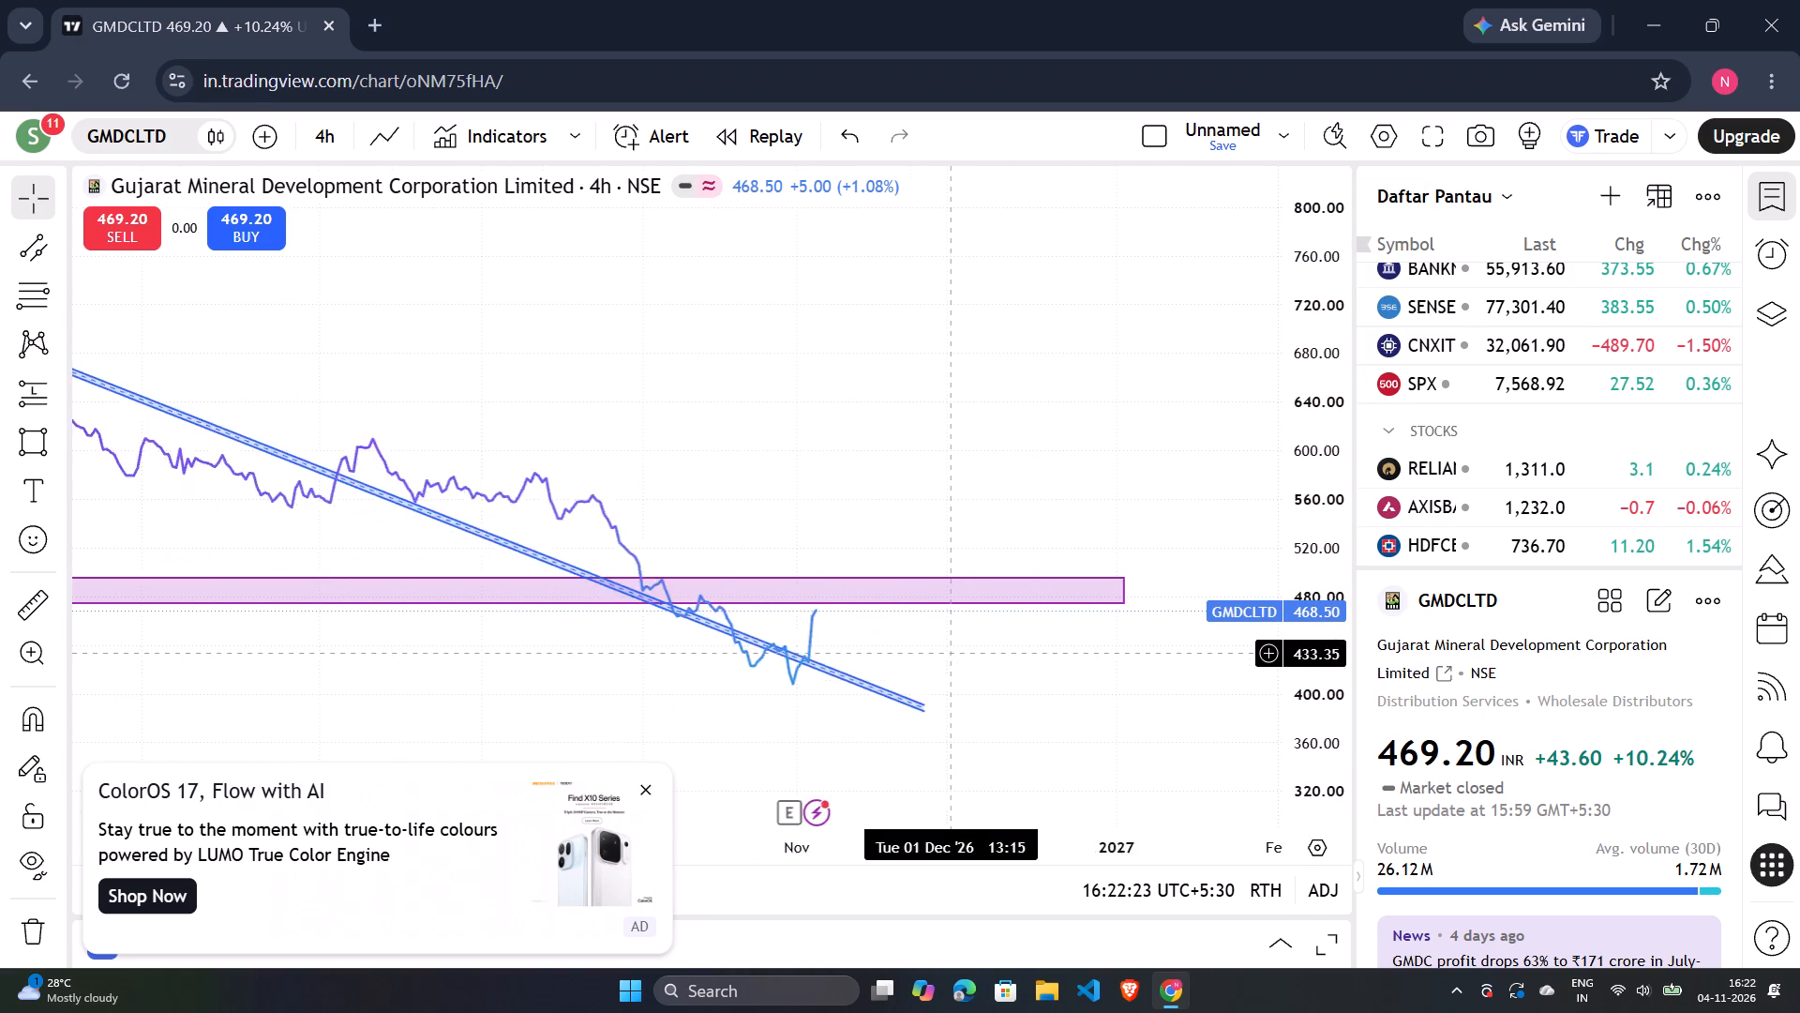
pyautogui.scroll(-4, 951, 654)
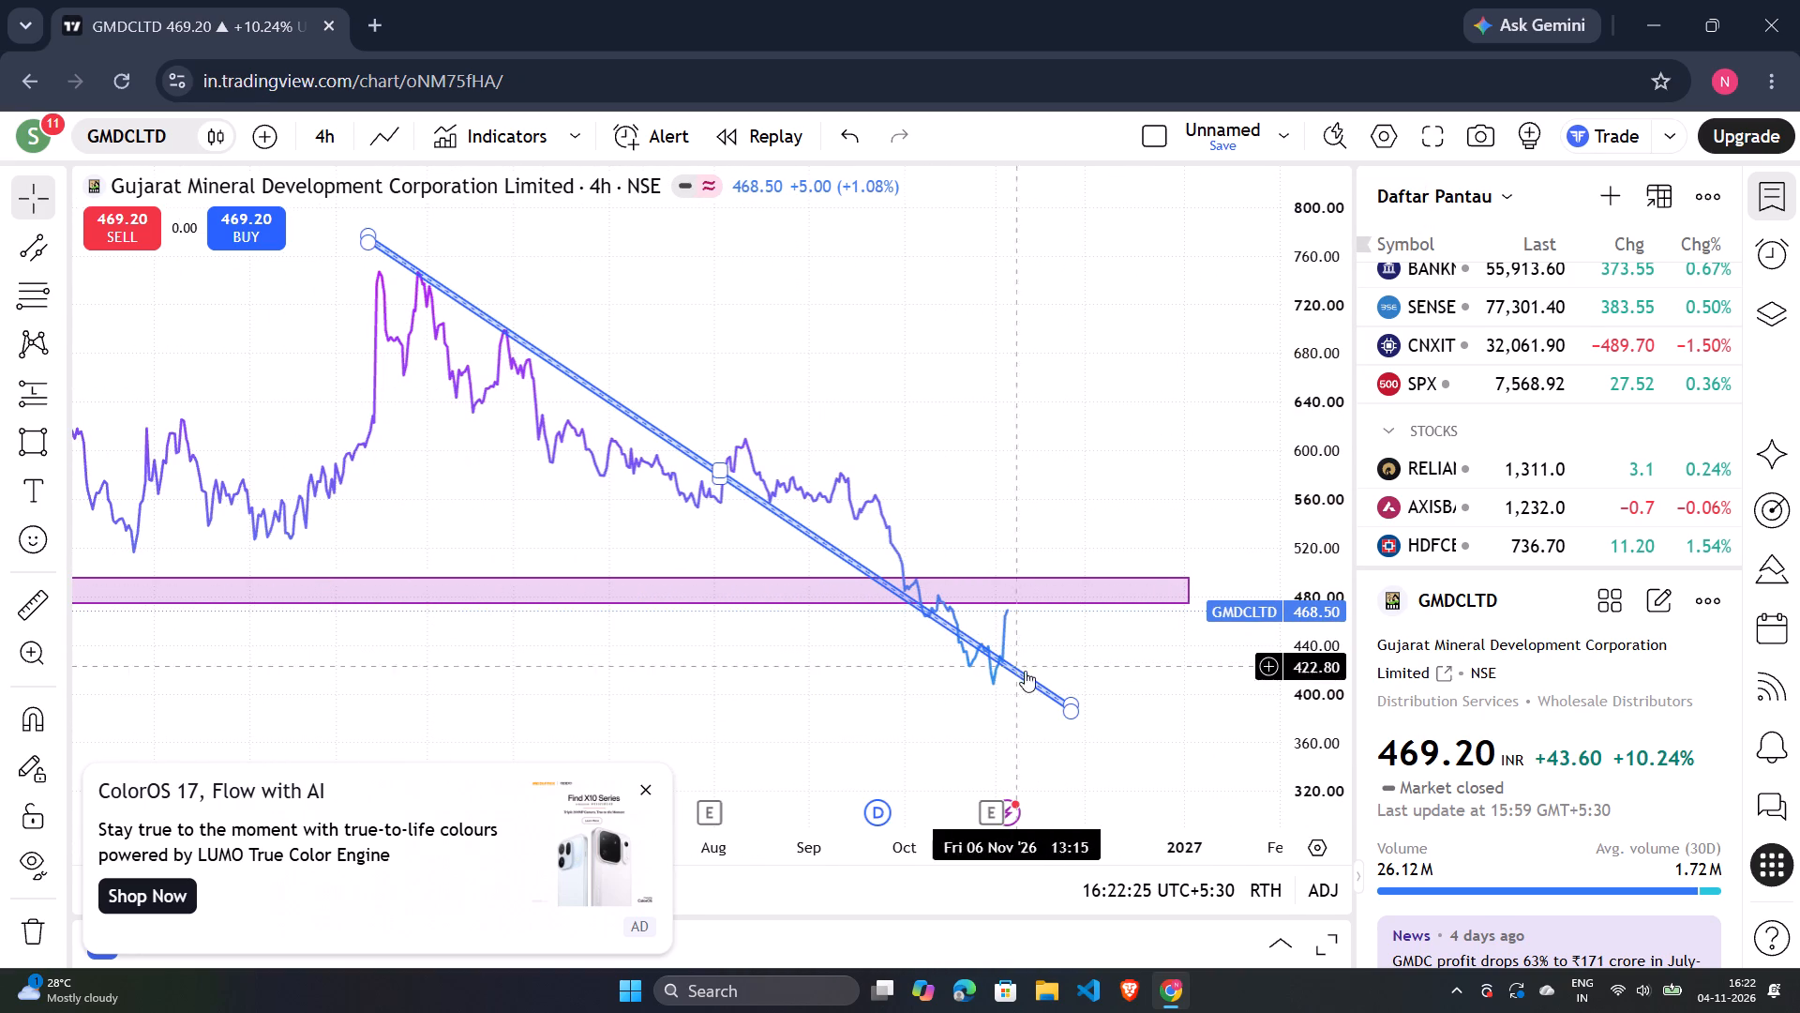
pyautogui.moveTo(1067, 698); pyautogui.dragTo(1083, 658)
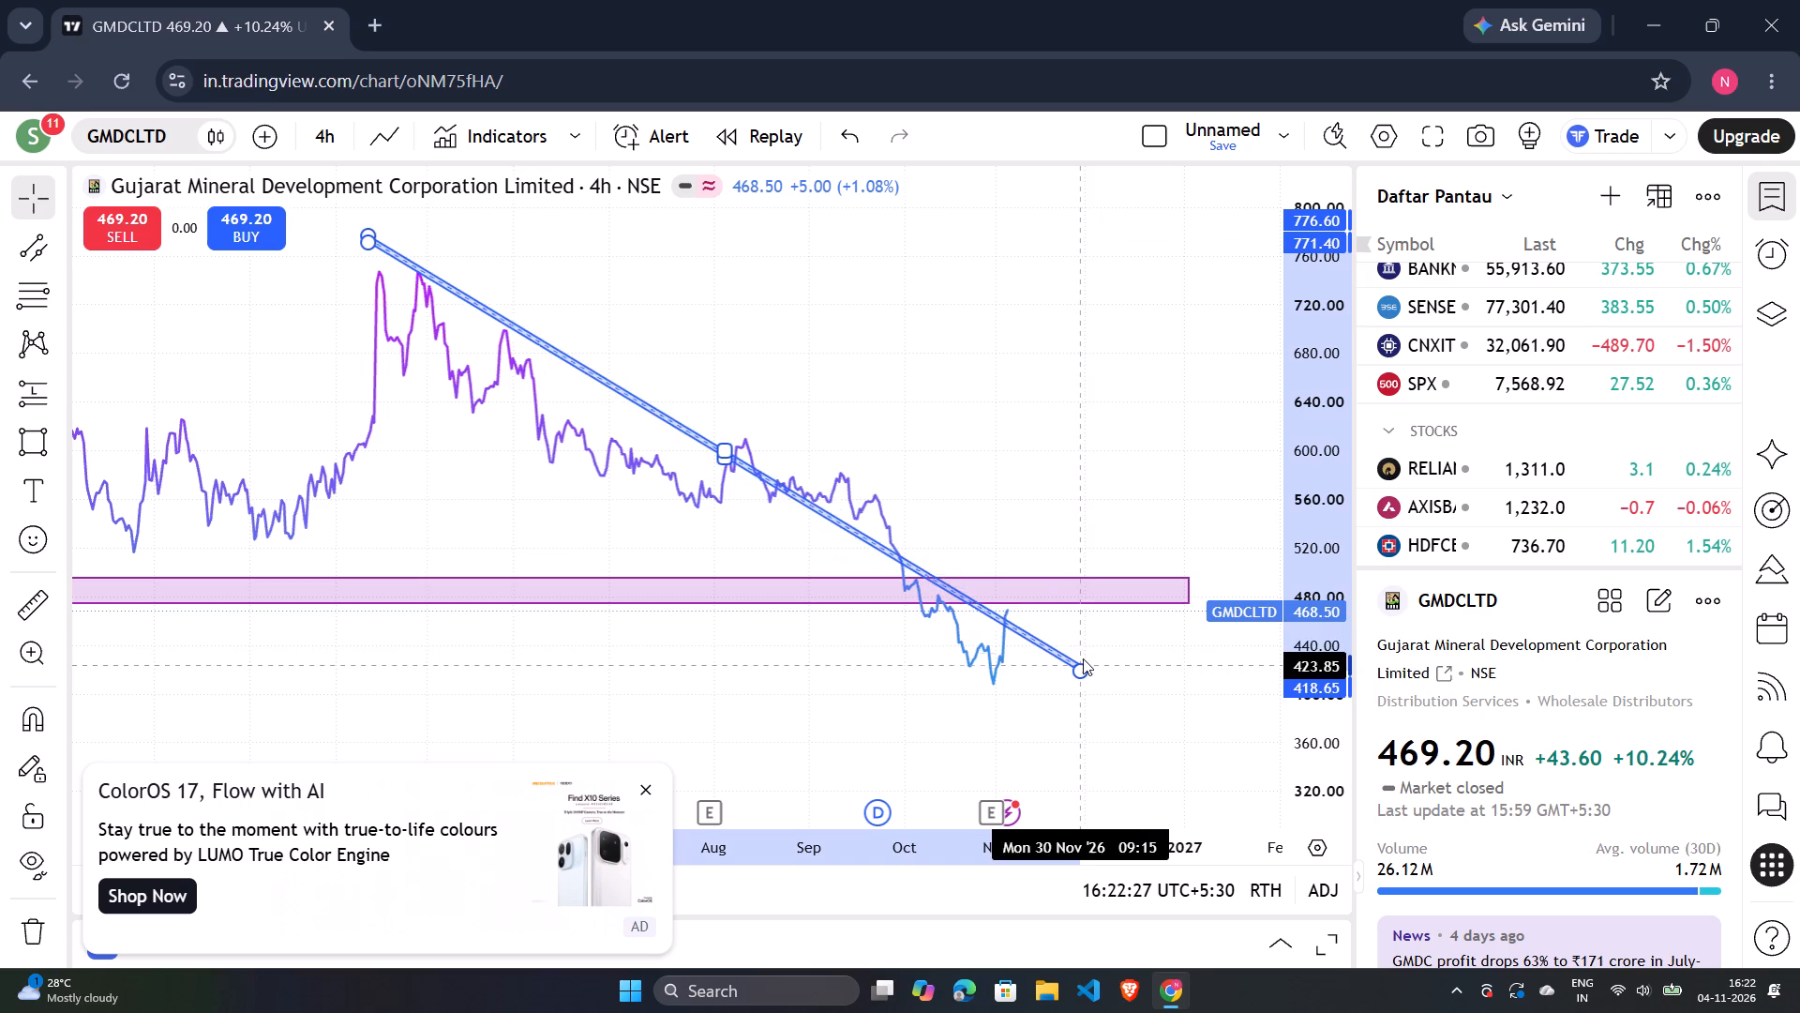
pyautogui.moveTo(1083, 658); pyautogui.dragTo(1118, 597)
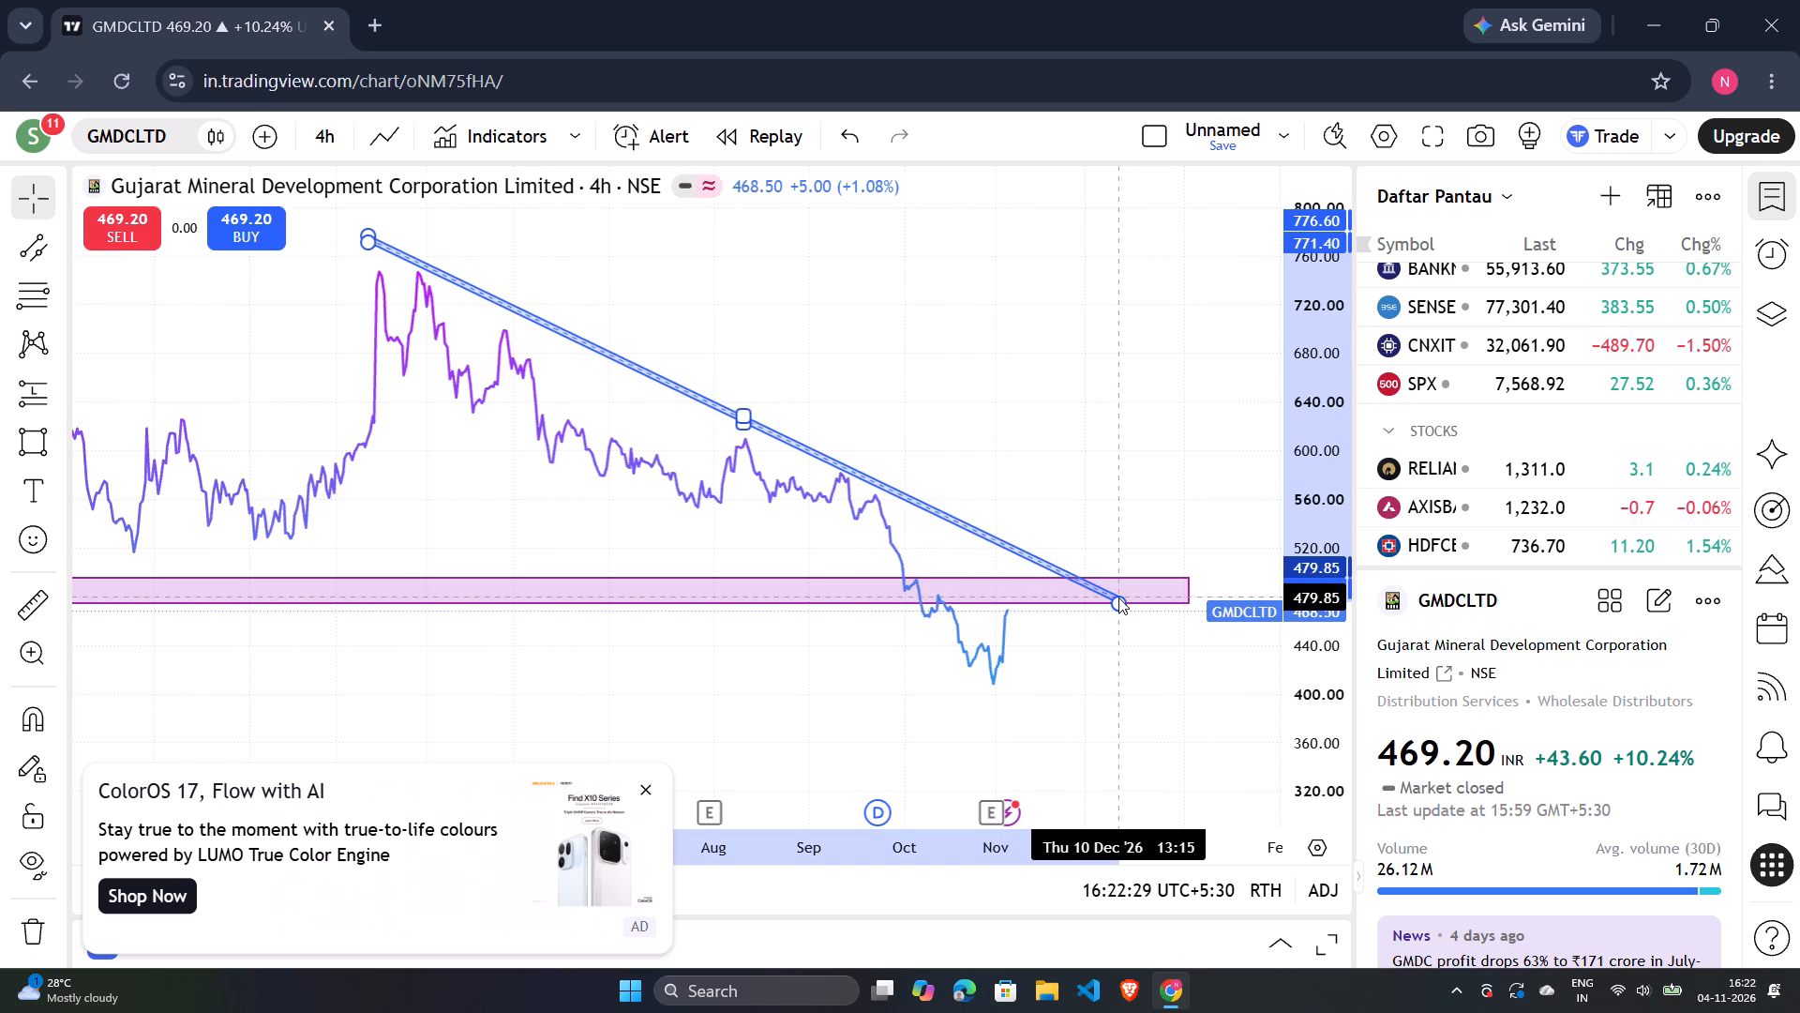
pyautogui.moveTo(1118, 597); pyautogui.dragTo(1086, 696)
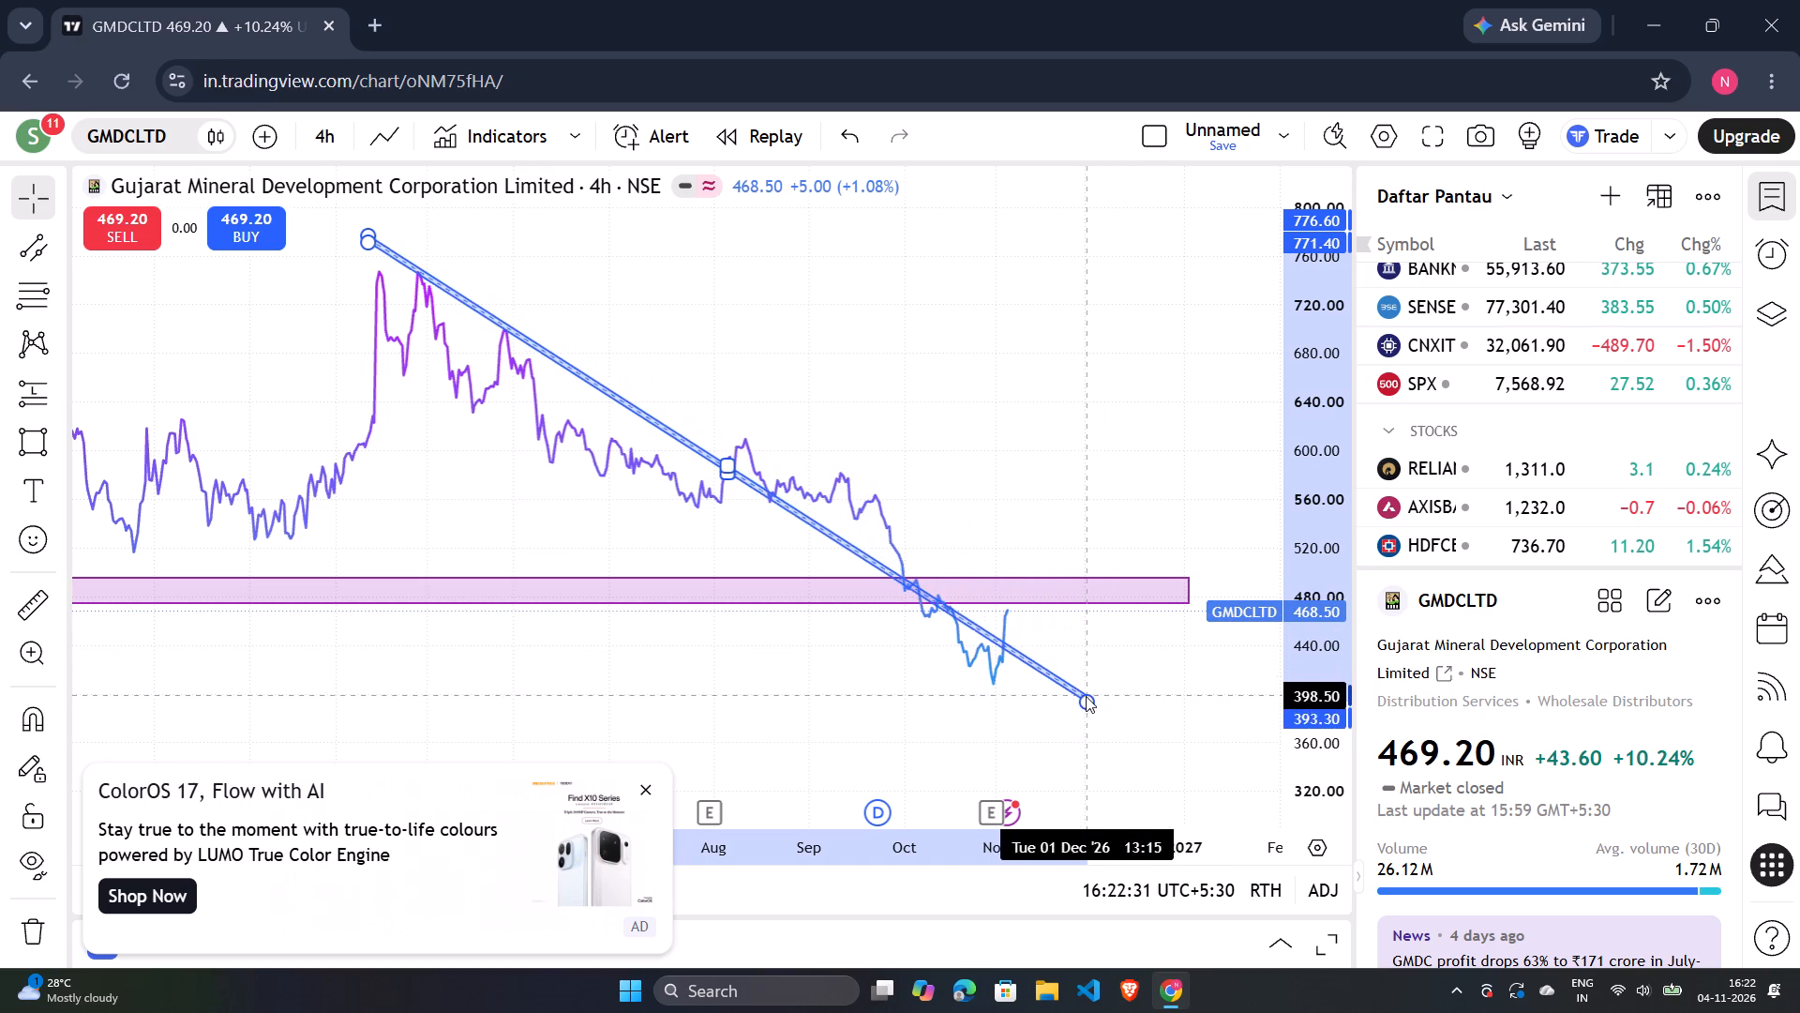
pyautogui.moveTo(1086, 696); pyautogui.dragTo(1078, 711)
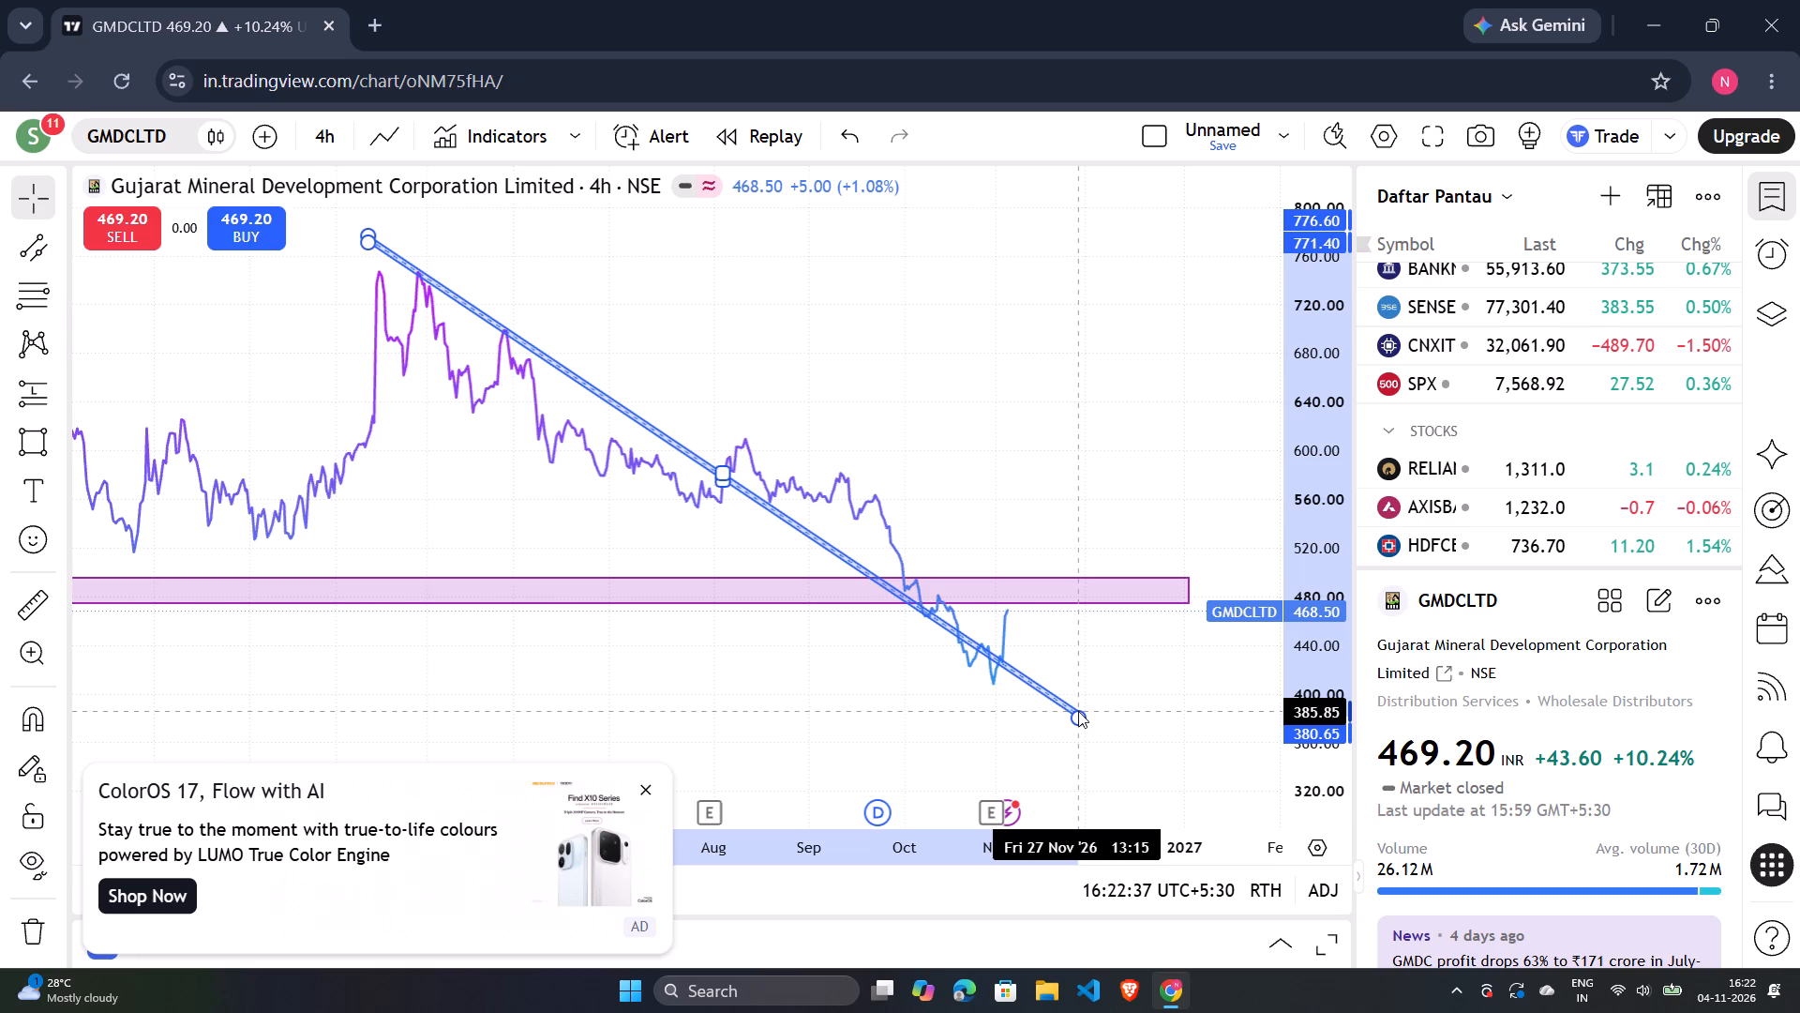
pyautogui.moveTo(1078, 711); pyautogui.dragTo(1080, 712)
# Reset the chart view and examine the 4-hour price line against the refitted channel and its projection beyond early November 2026.
pyautogui.scroll(8, 1063, 643)
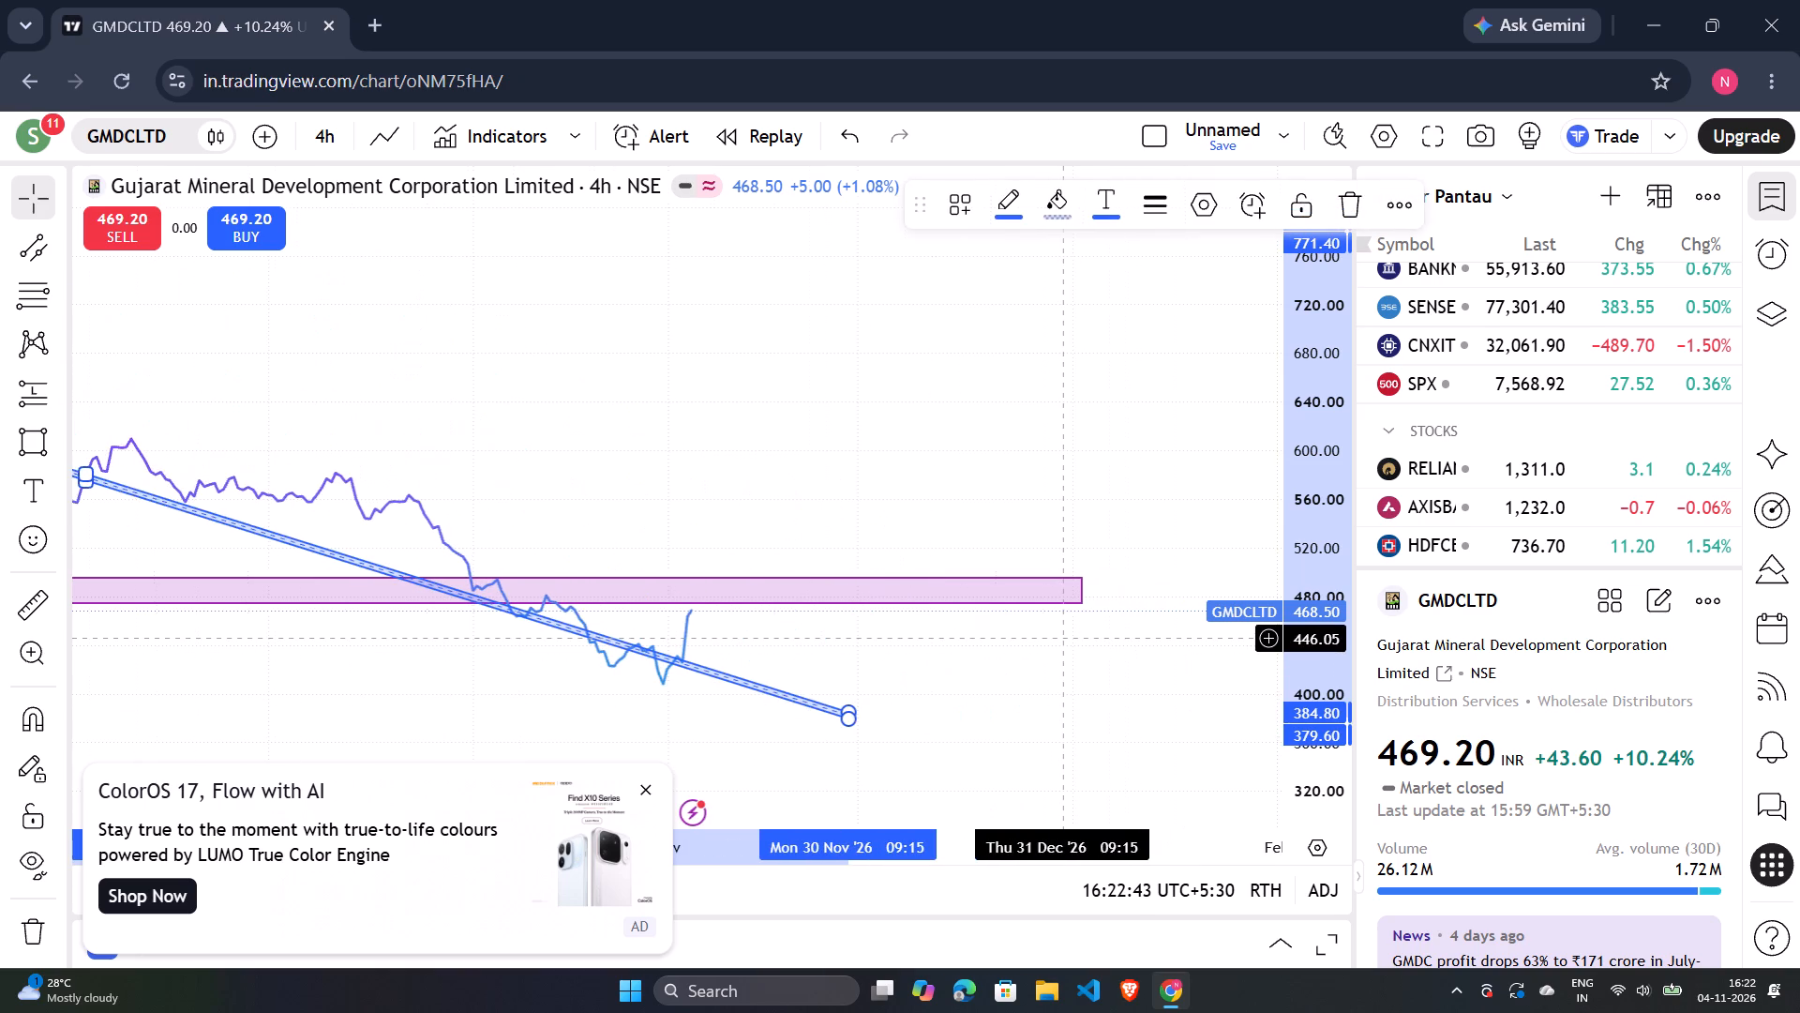
pyautogui.scroll(2, 1064, 638)
pyautogui.rightClick(1043, 699)
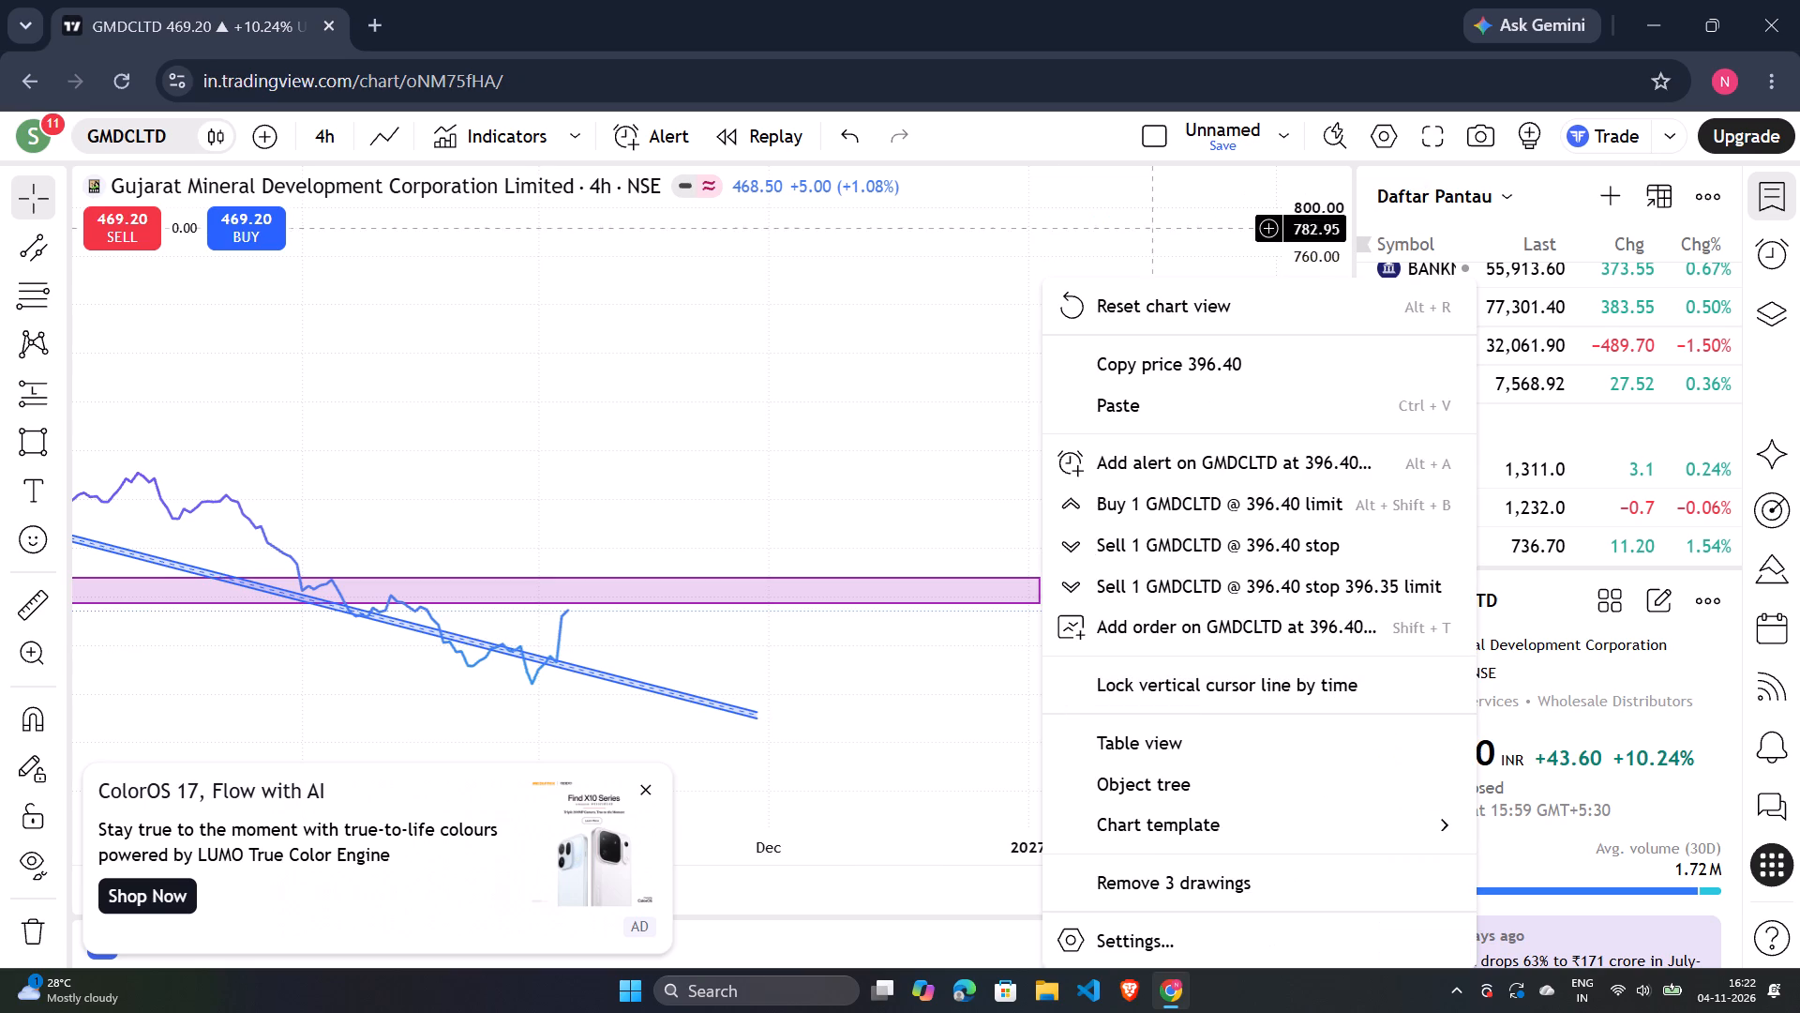
pyautogui.click(1140, 293)
pyautogui.scroll(2, 1128, 322)
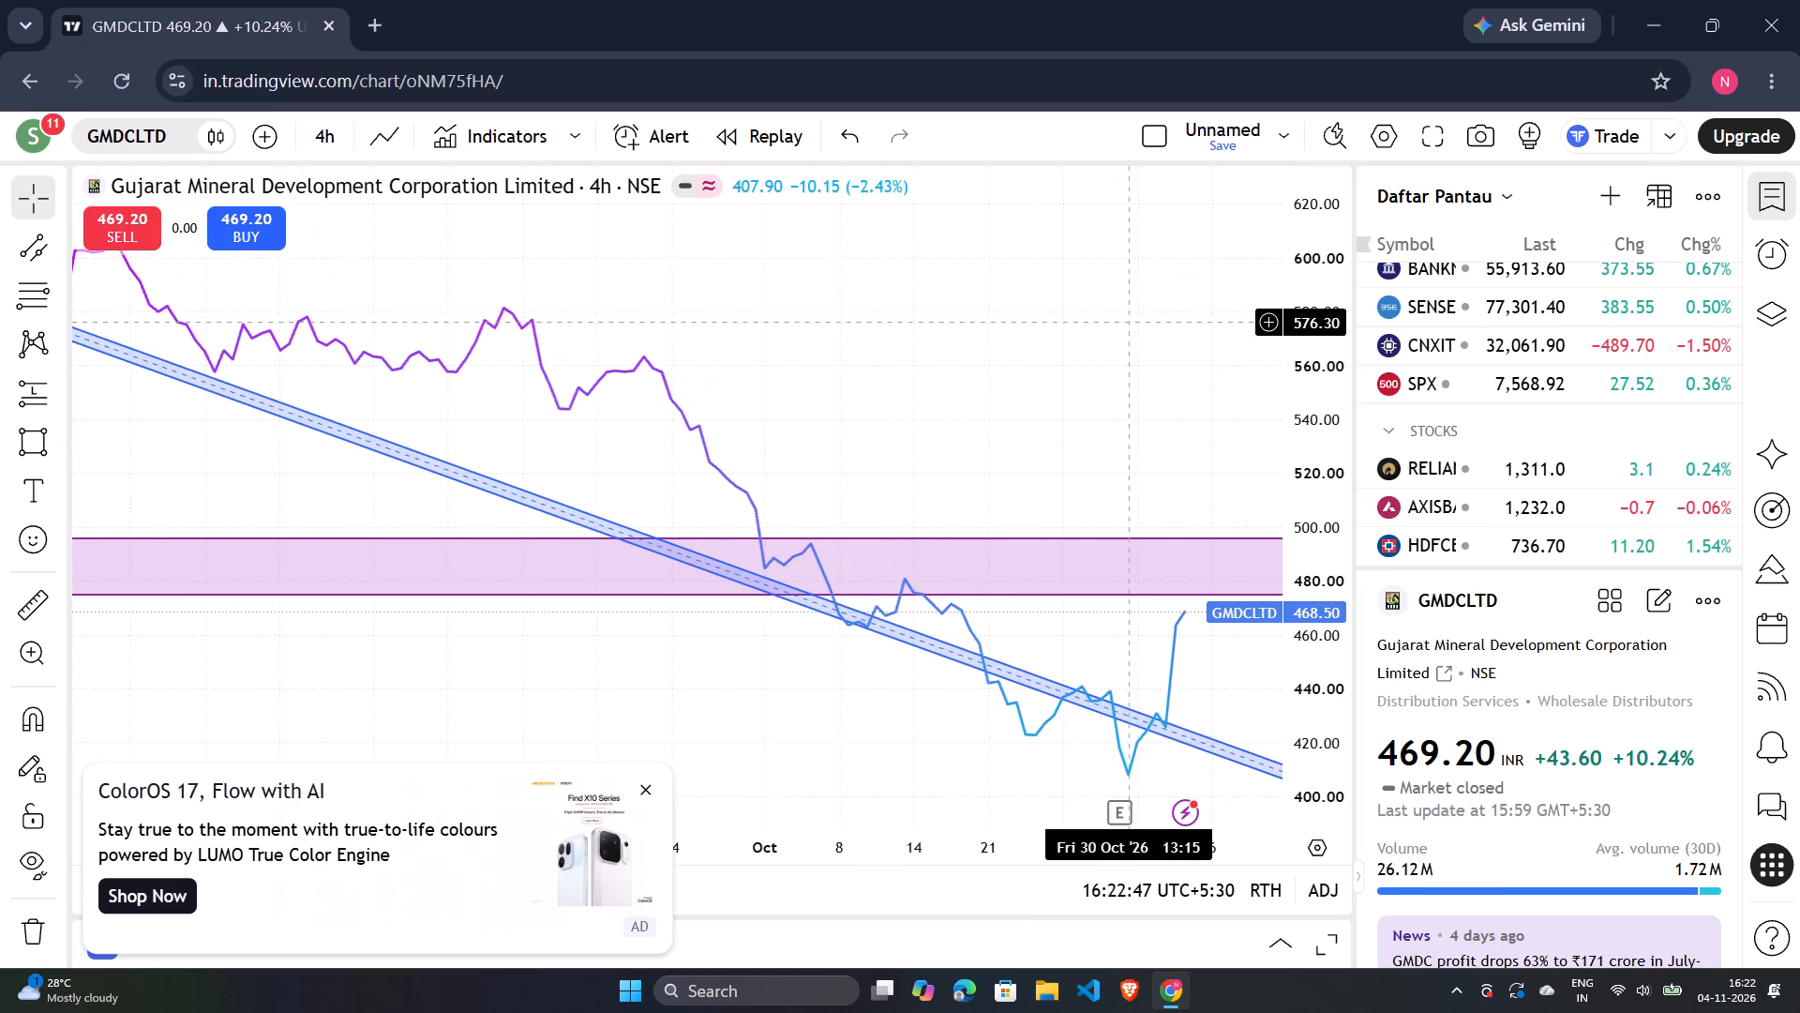
pyautogui.moveTo(1047, 322); pyautogui.dragTo(939, 361)
pyautogui.moveTo(955, 332); pyautogui.dragTo(786, 373)
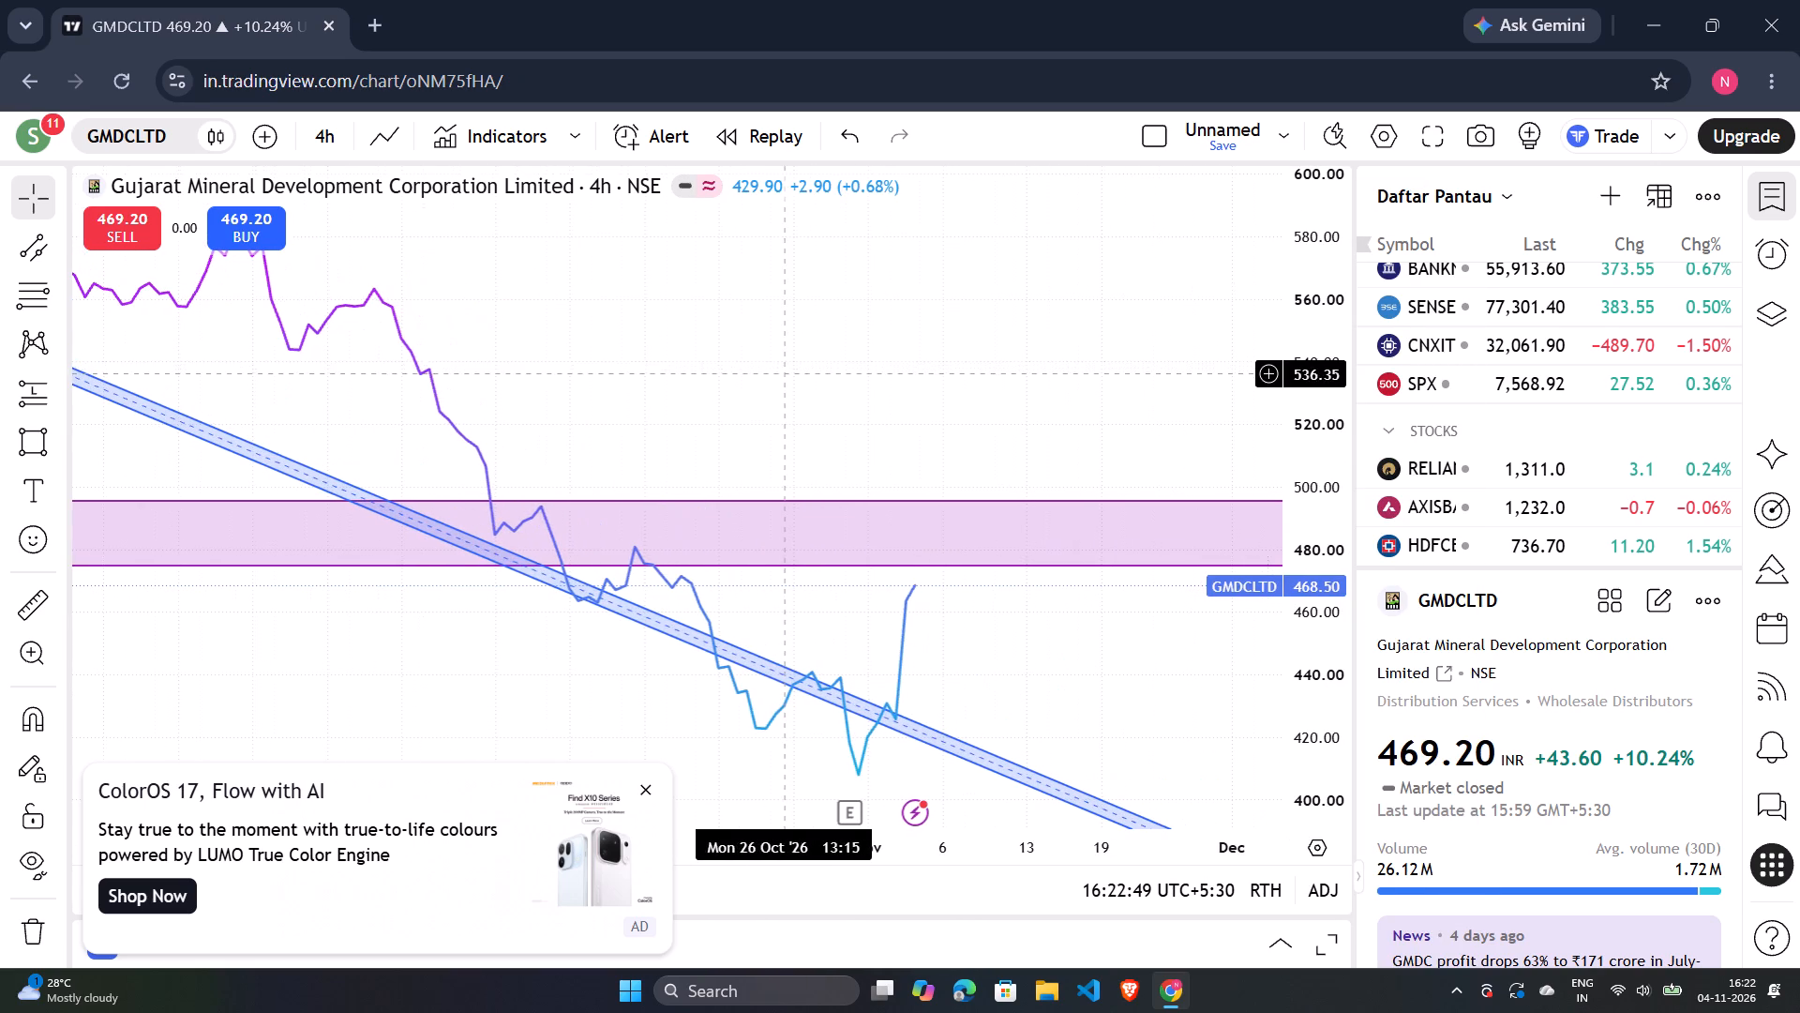
# Switch the GMDCLTD 4-hour chart from a line back to candles.
pyautogui.click(317, 129)
pyautogui.click(592, 274)
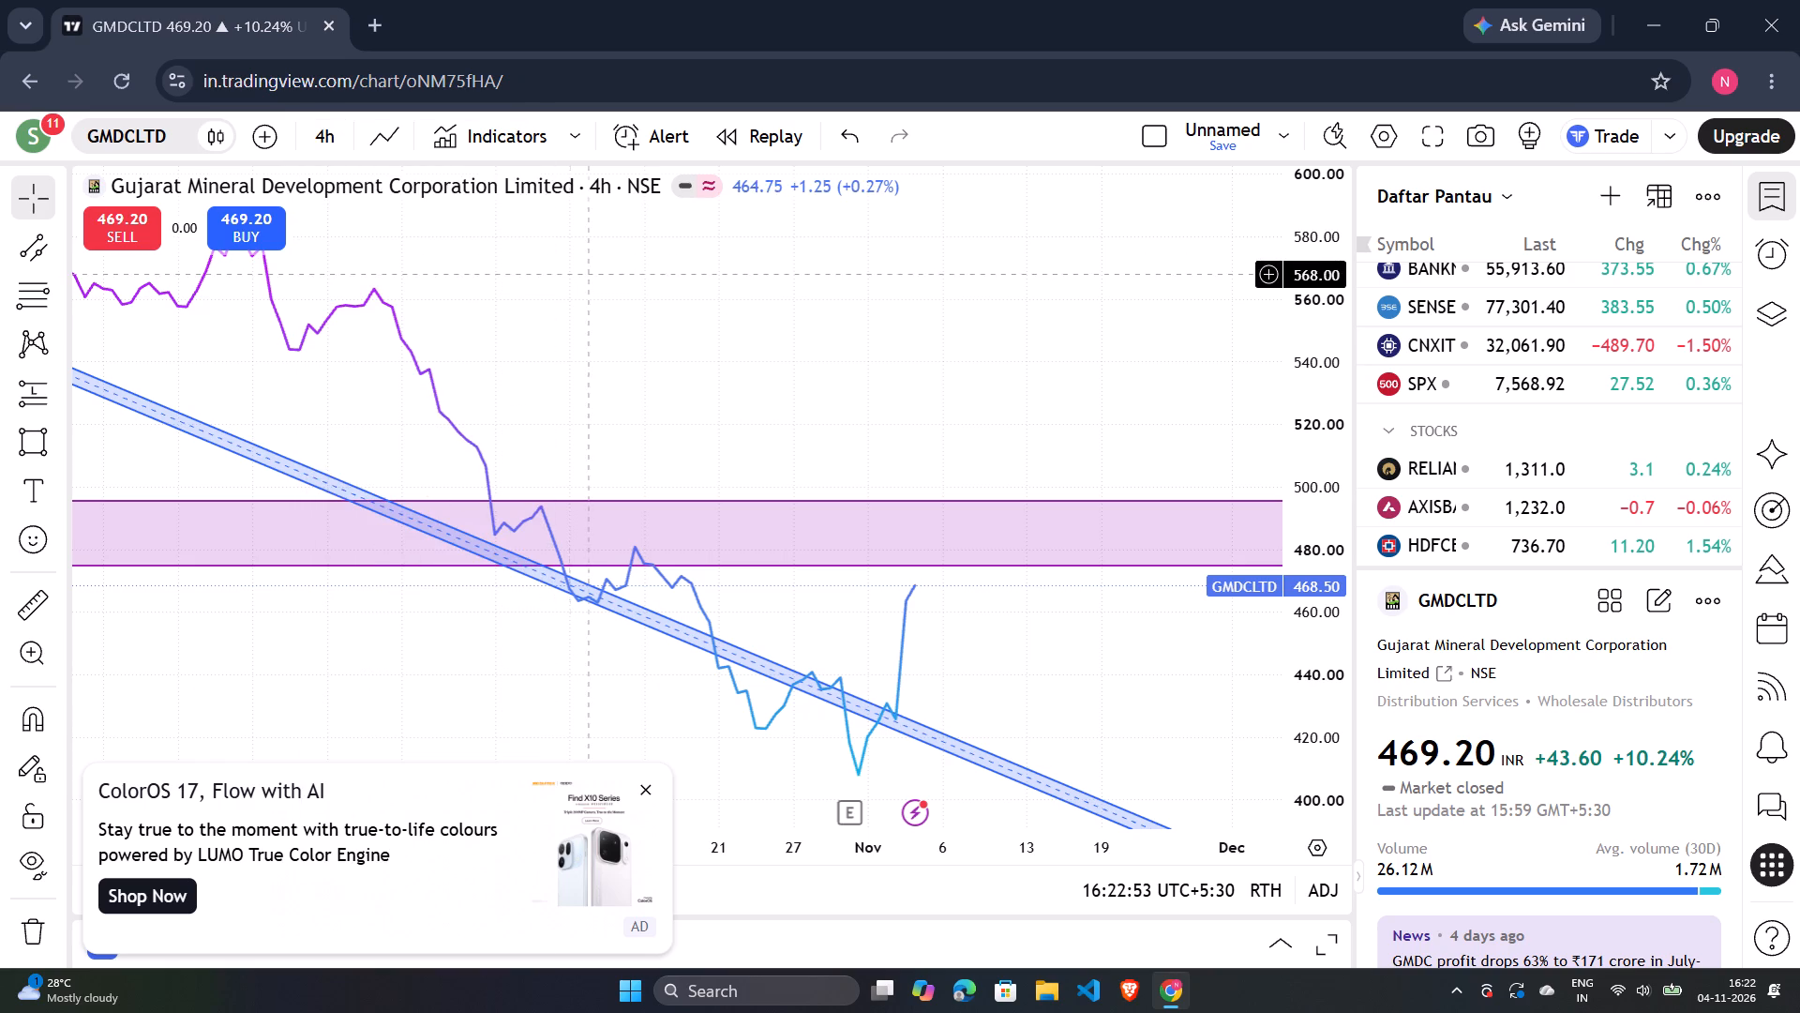
pyautogui.click(388, 132)
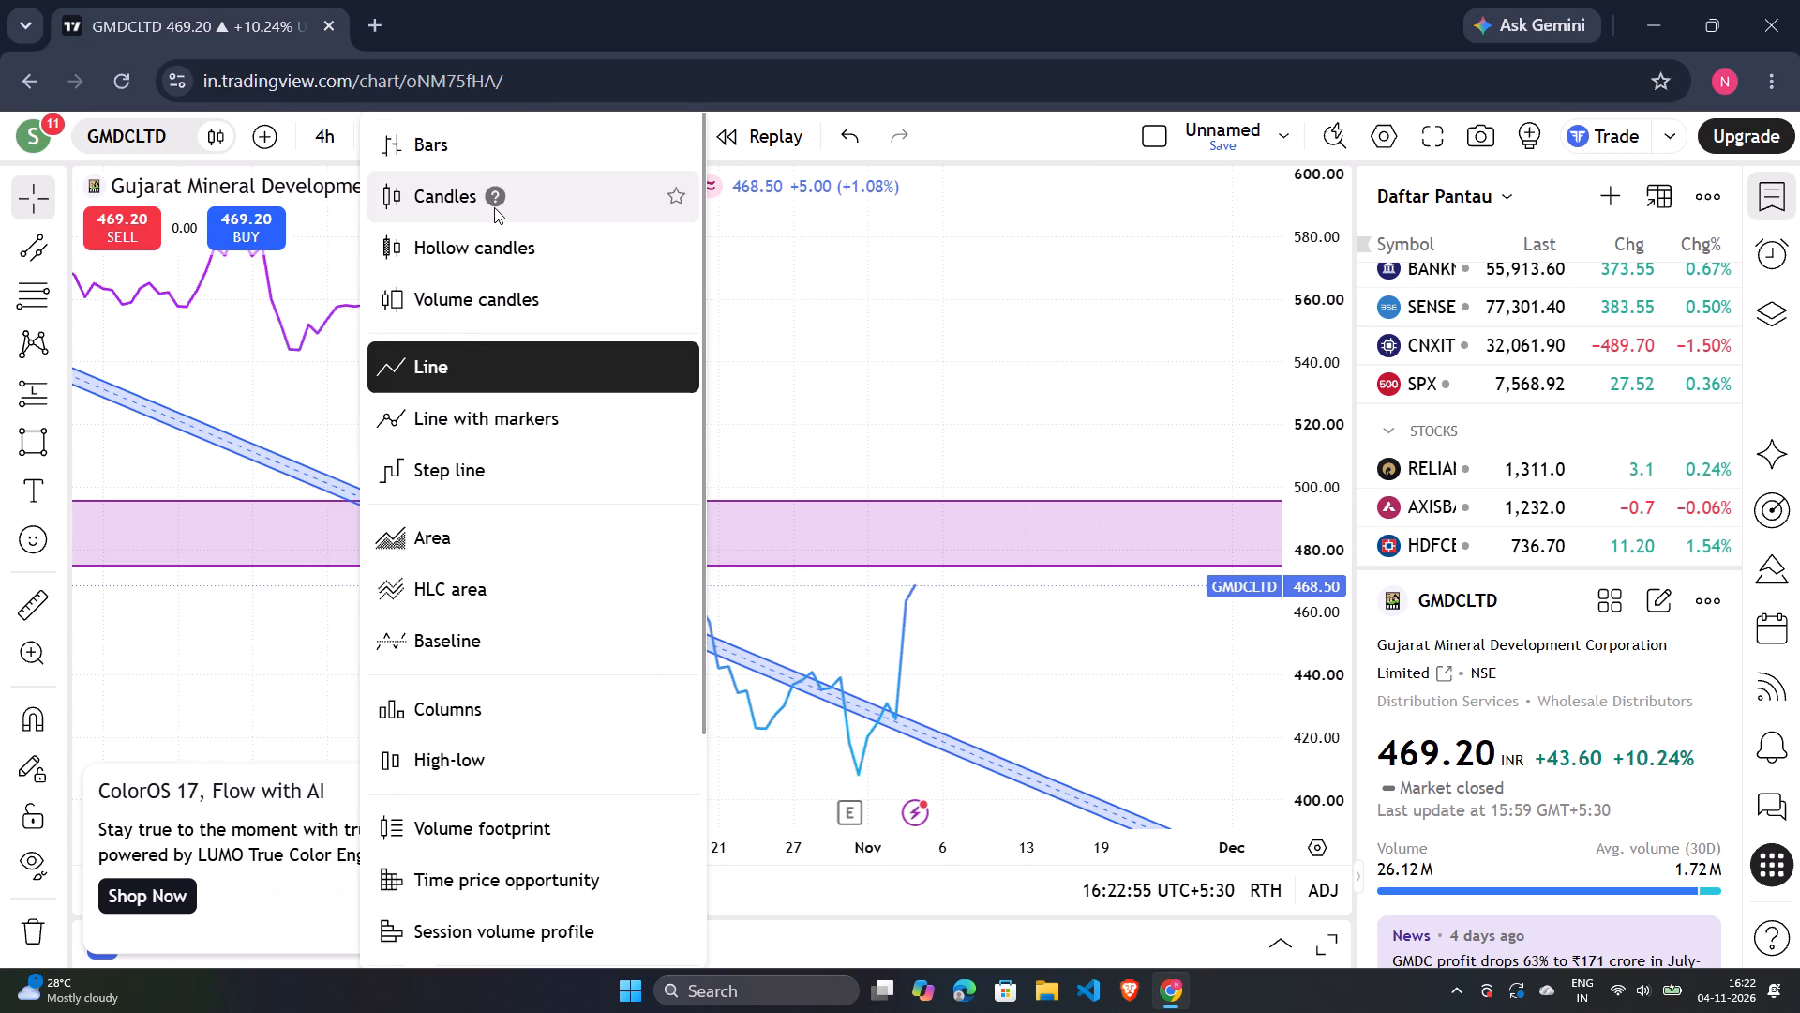
pyautogui.click(494, 207)
pyautogui.click(545, 205)
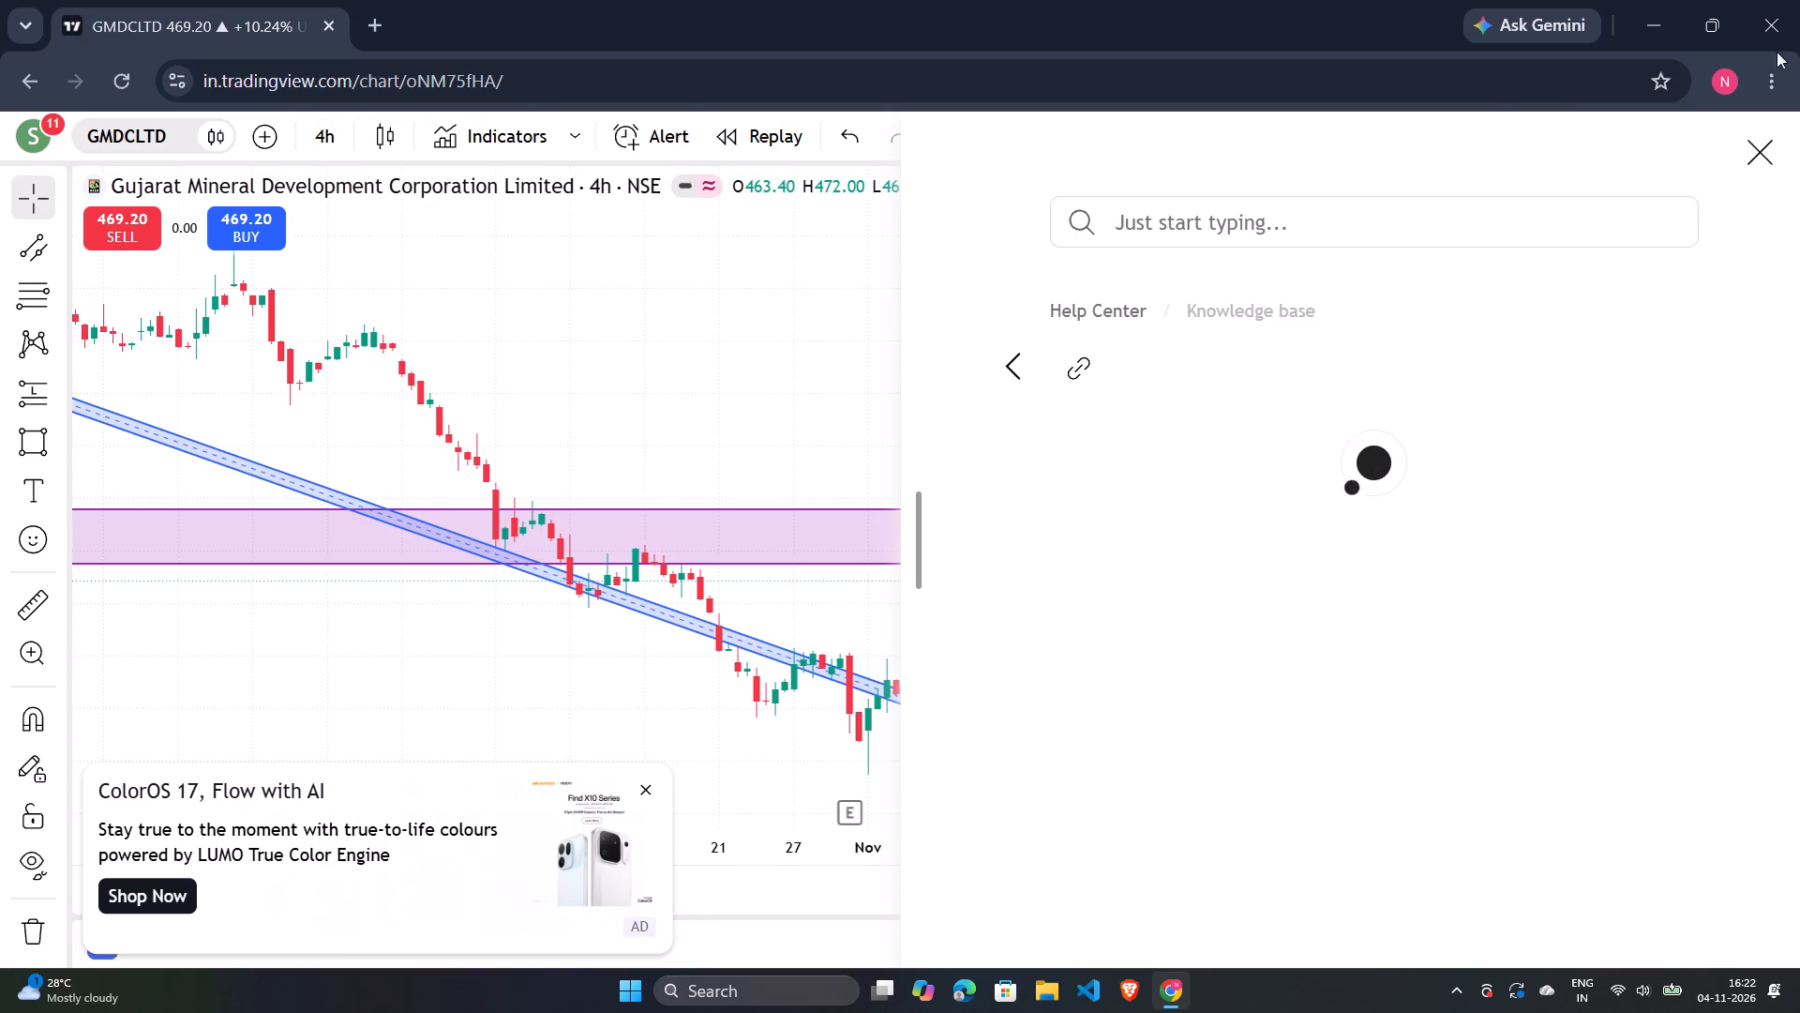
pyautogui.click(1770, 144)
# Examine the October and early November 4-hour candles where they cross the descending channel and approach the upper zone.
pyautogui.scroll(1, 1068, 418)
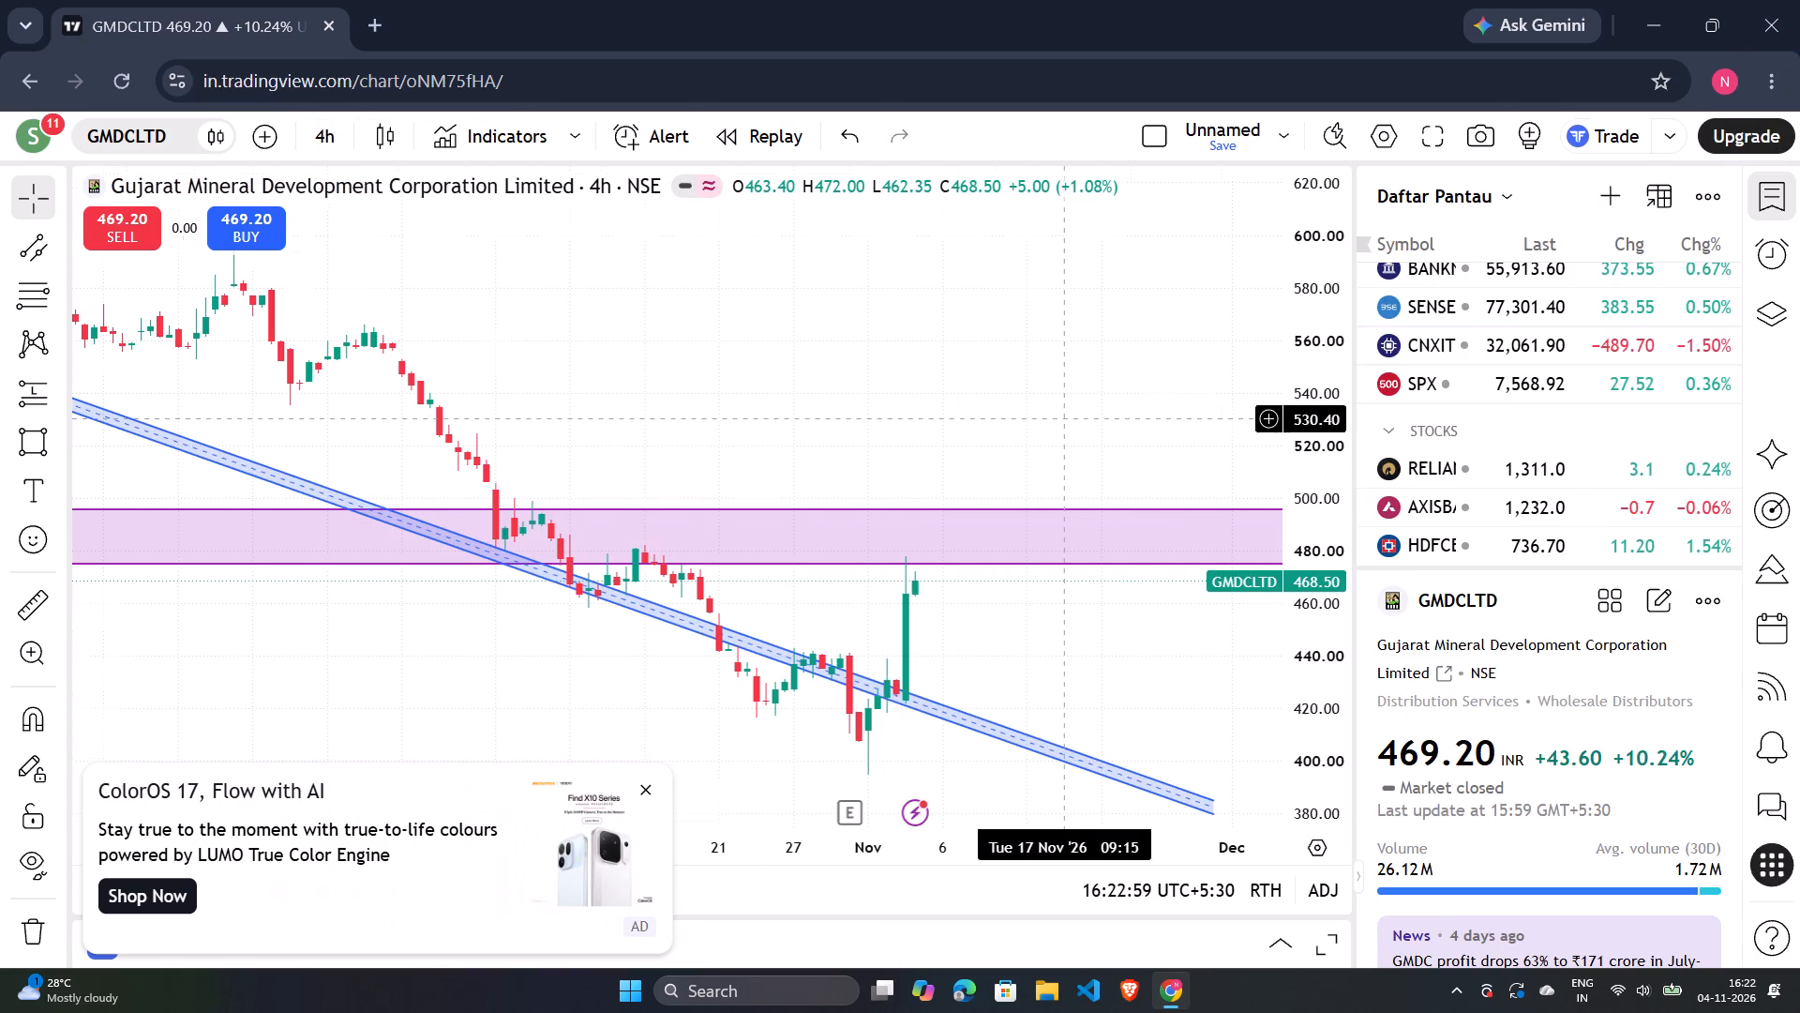
pyautogui.scroll(4, 1068, 418)
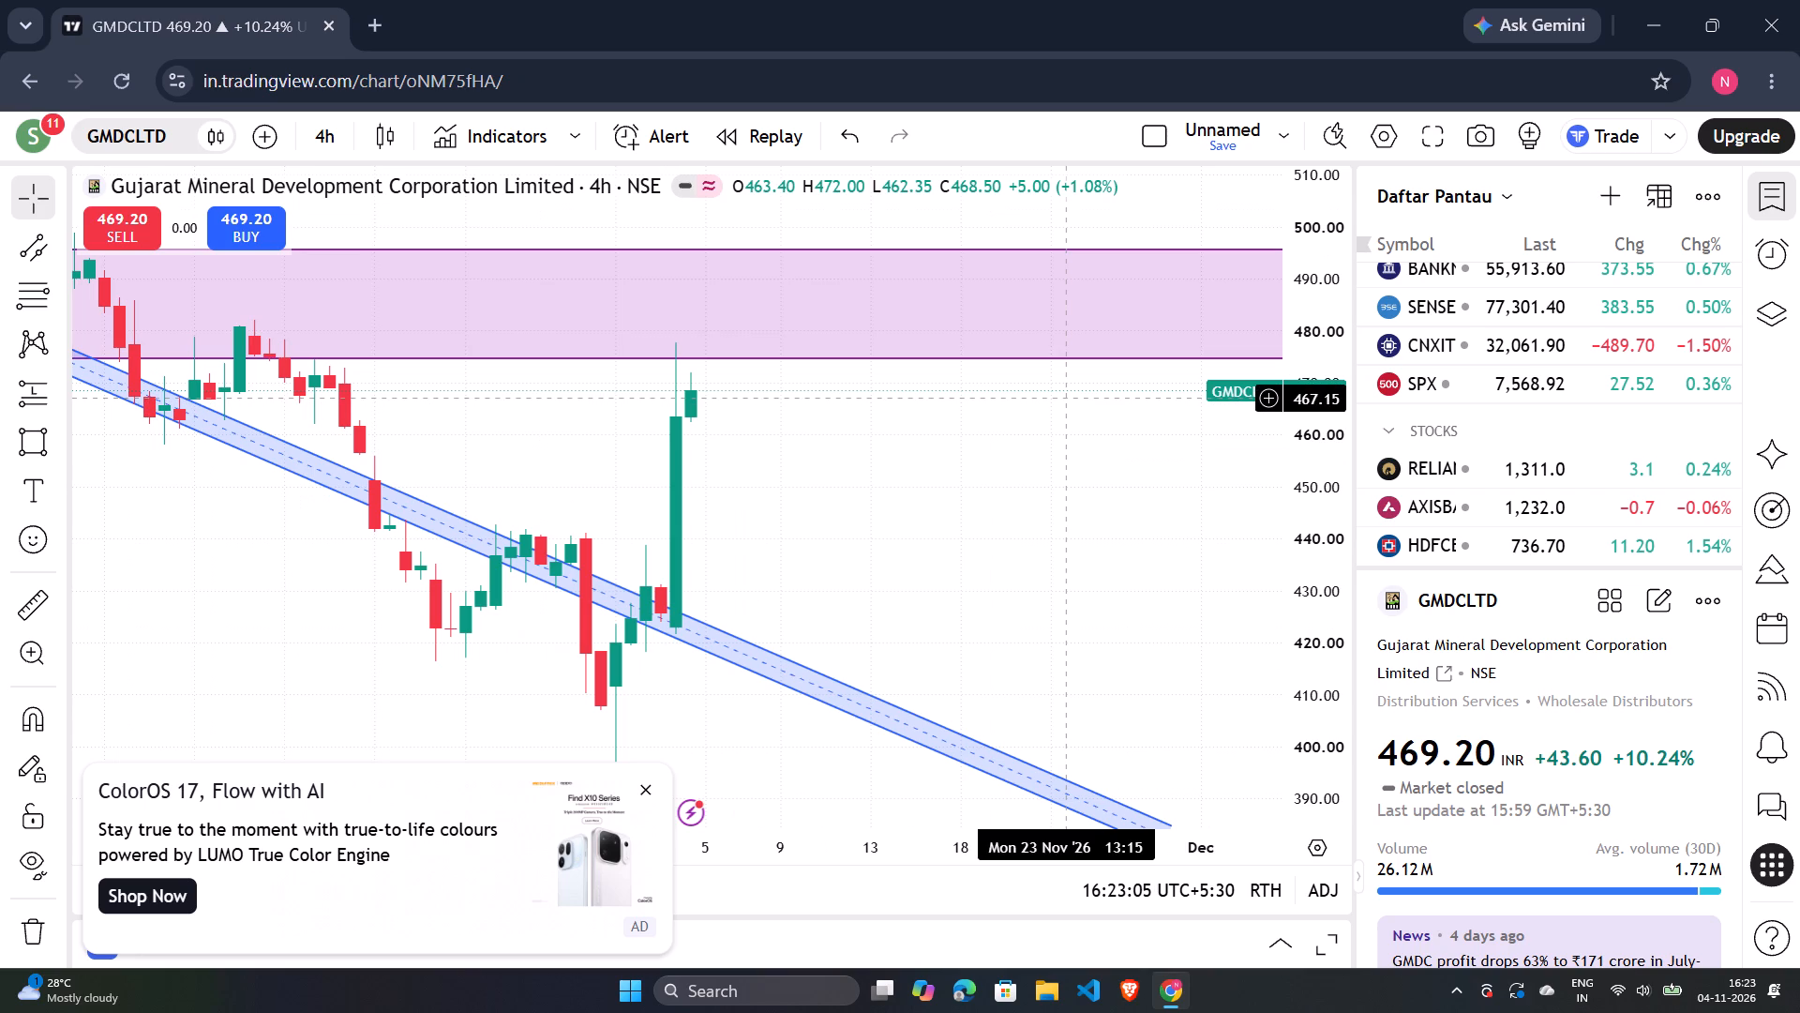
pyautogui.scroll(-2, 1068, 398)
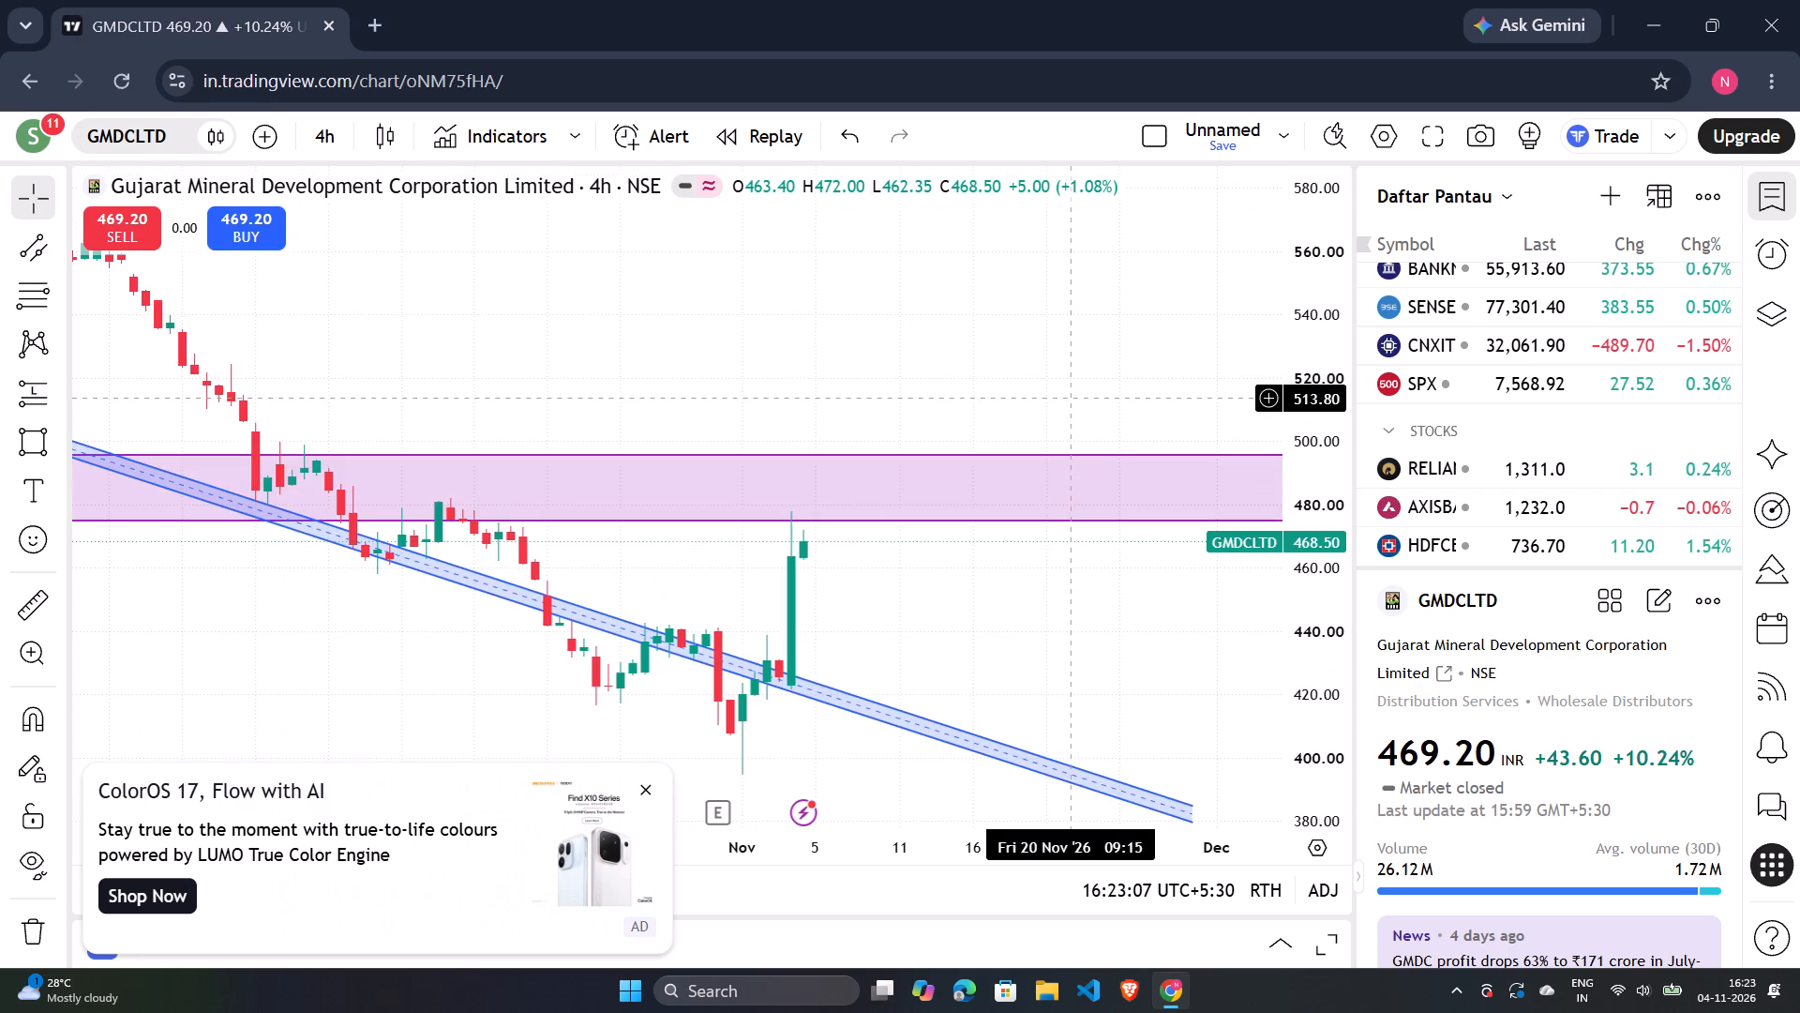
pyautogui.scroll(2, 1068, 398)
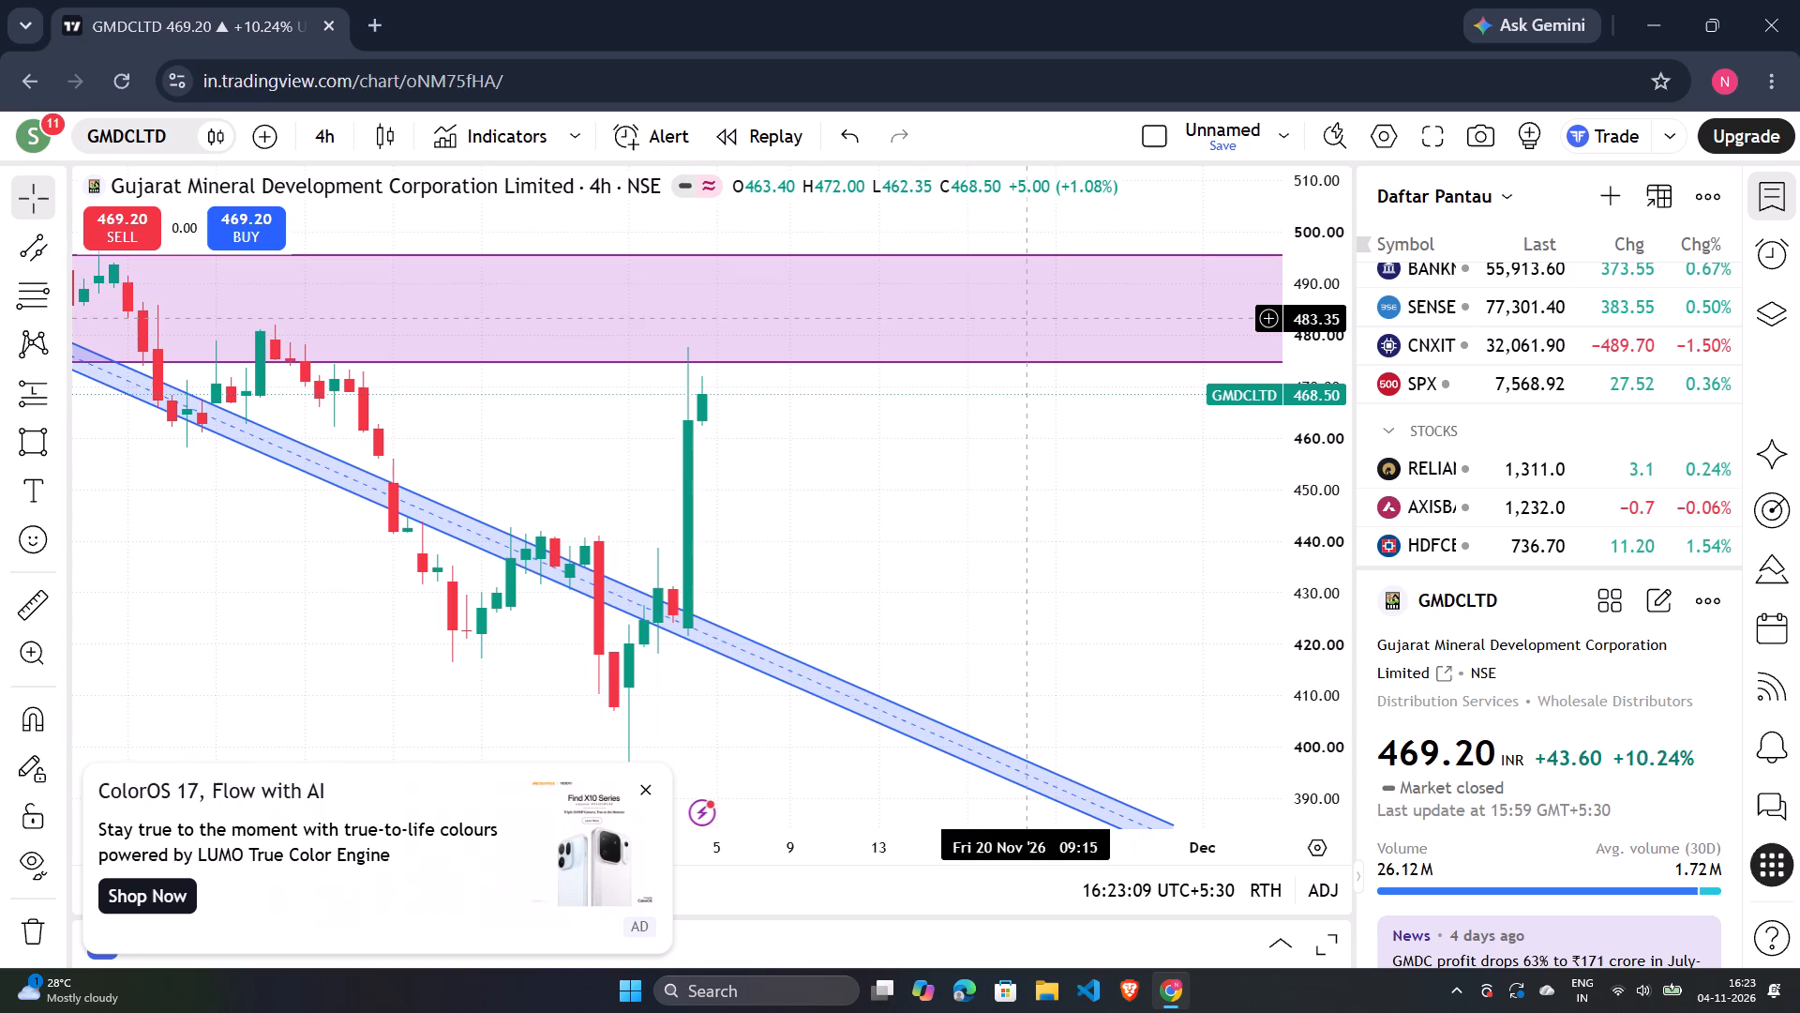
pyautogui.scroll(-7, 1023, 310)
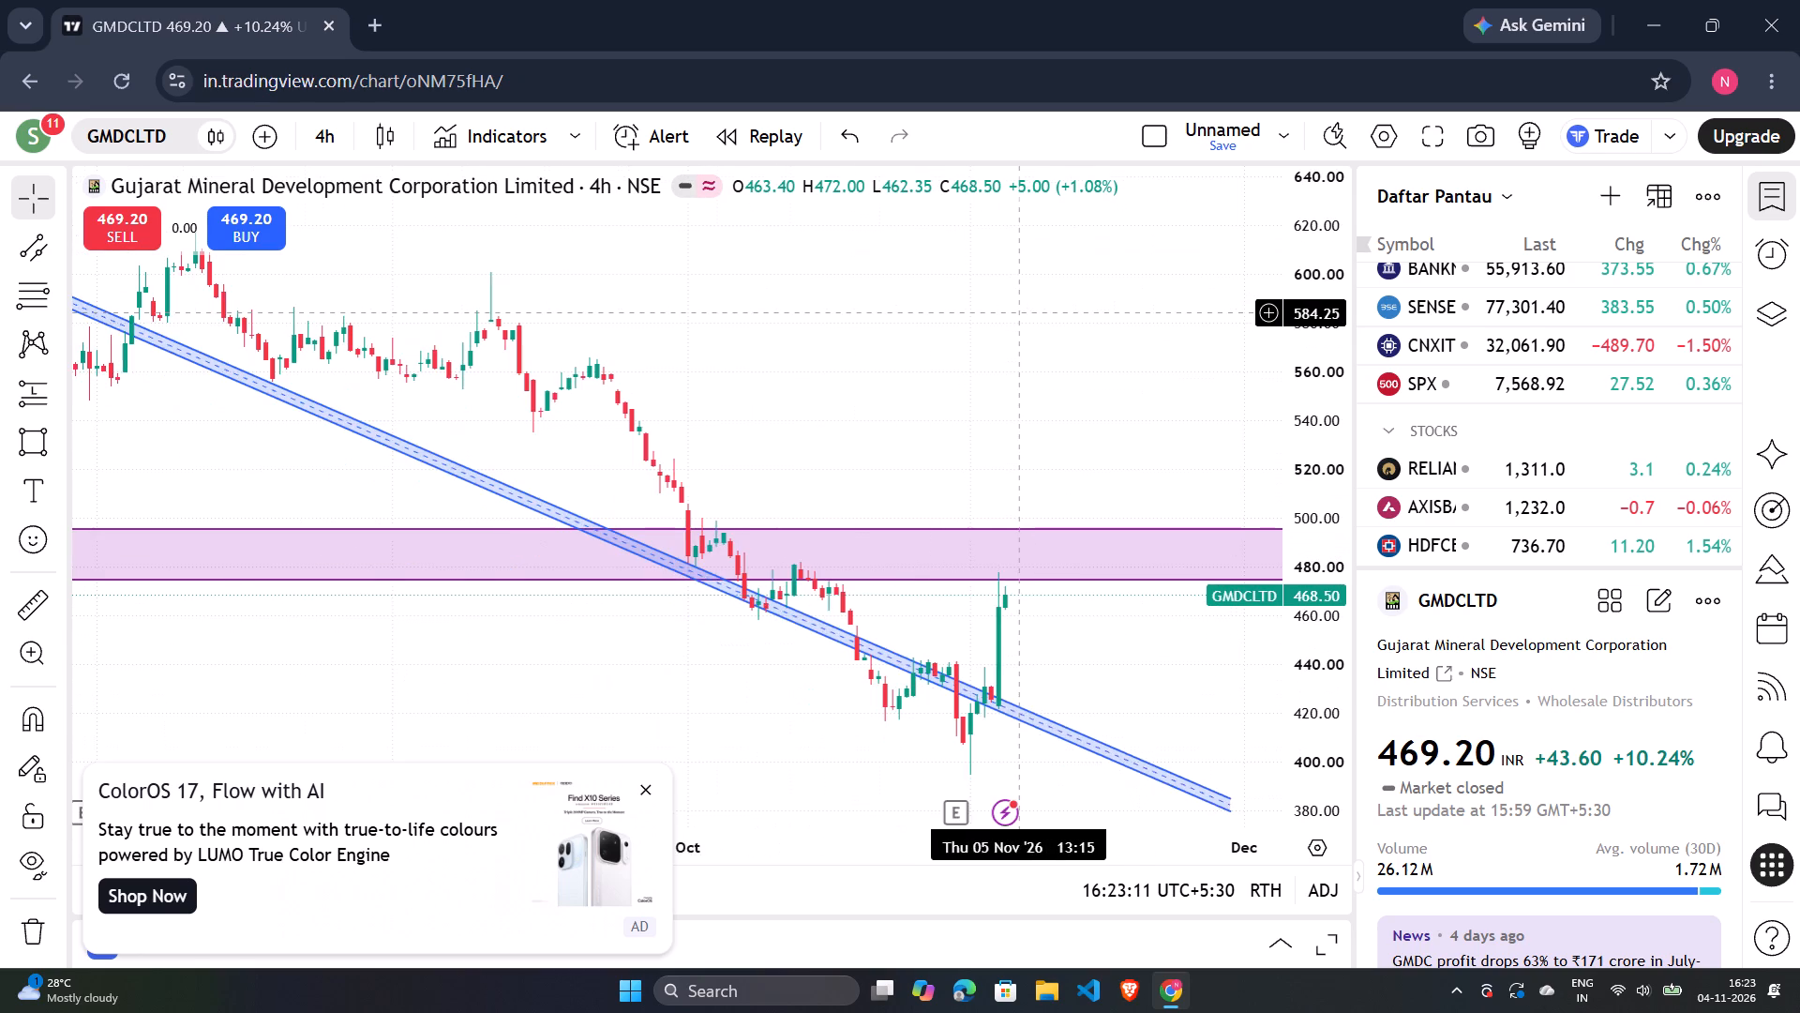
# Compare the wider 4-hour price history with the descending channel and both purple price zones.
pyautogui.scroll(-7, 1022, 312)
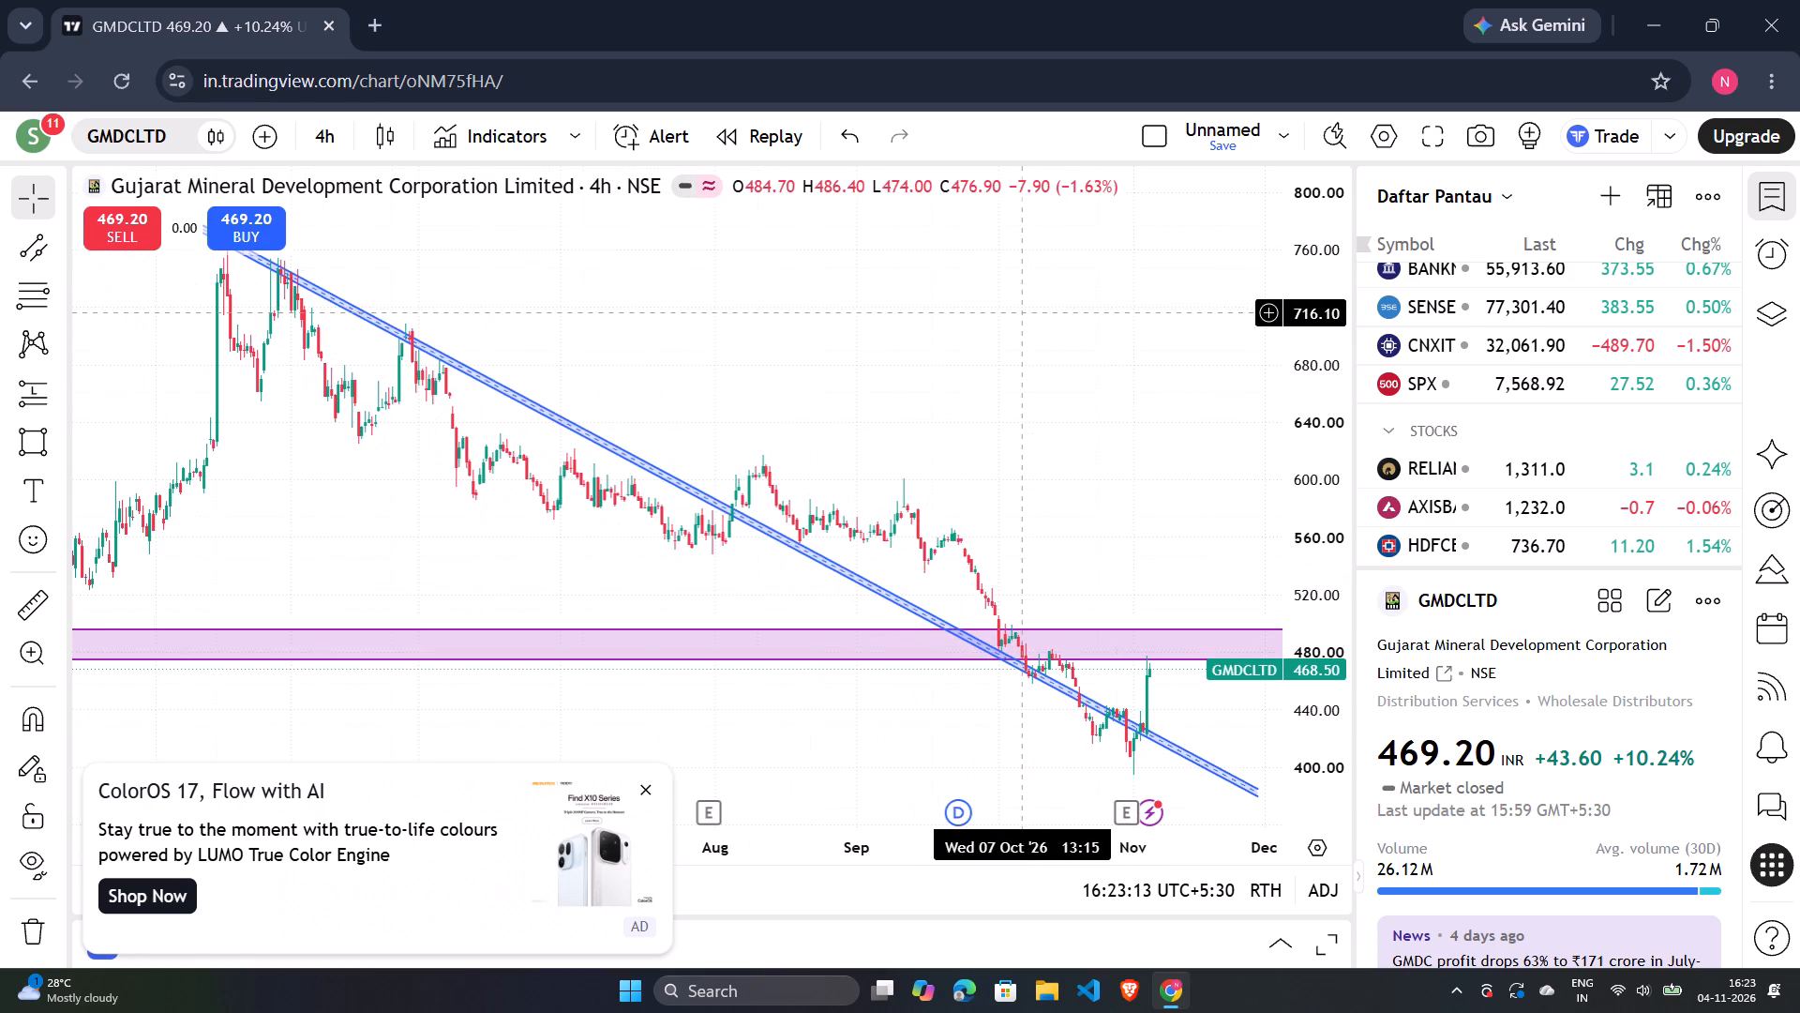
pyautogui.scroll(-3, 1022, 312)
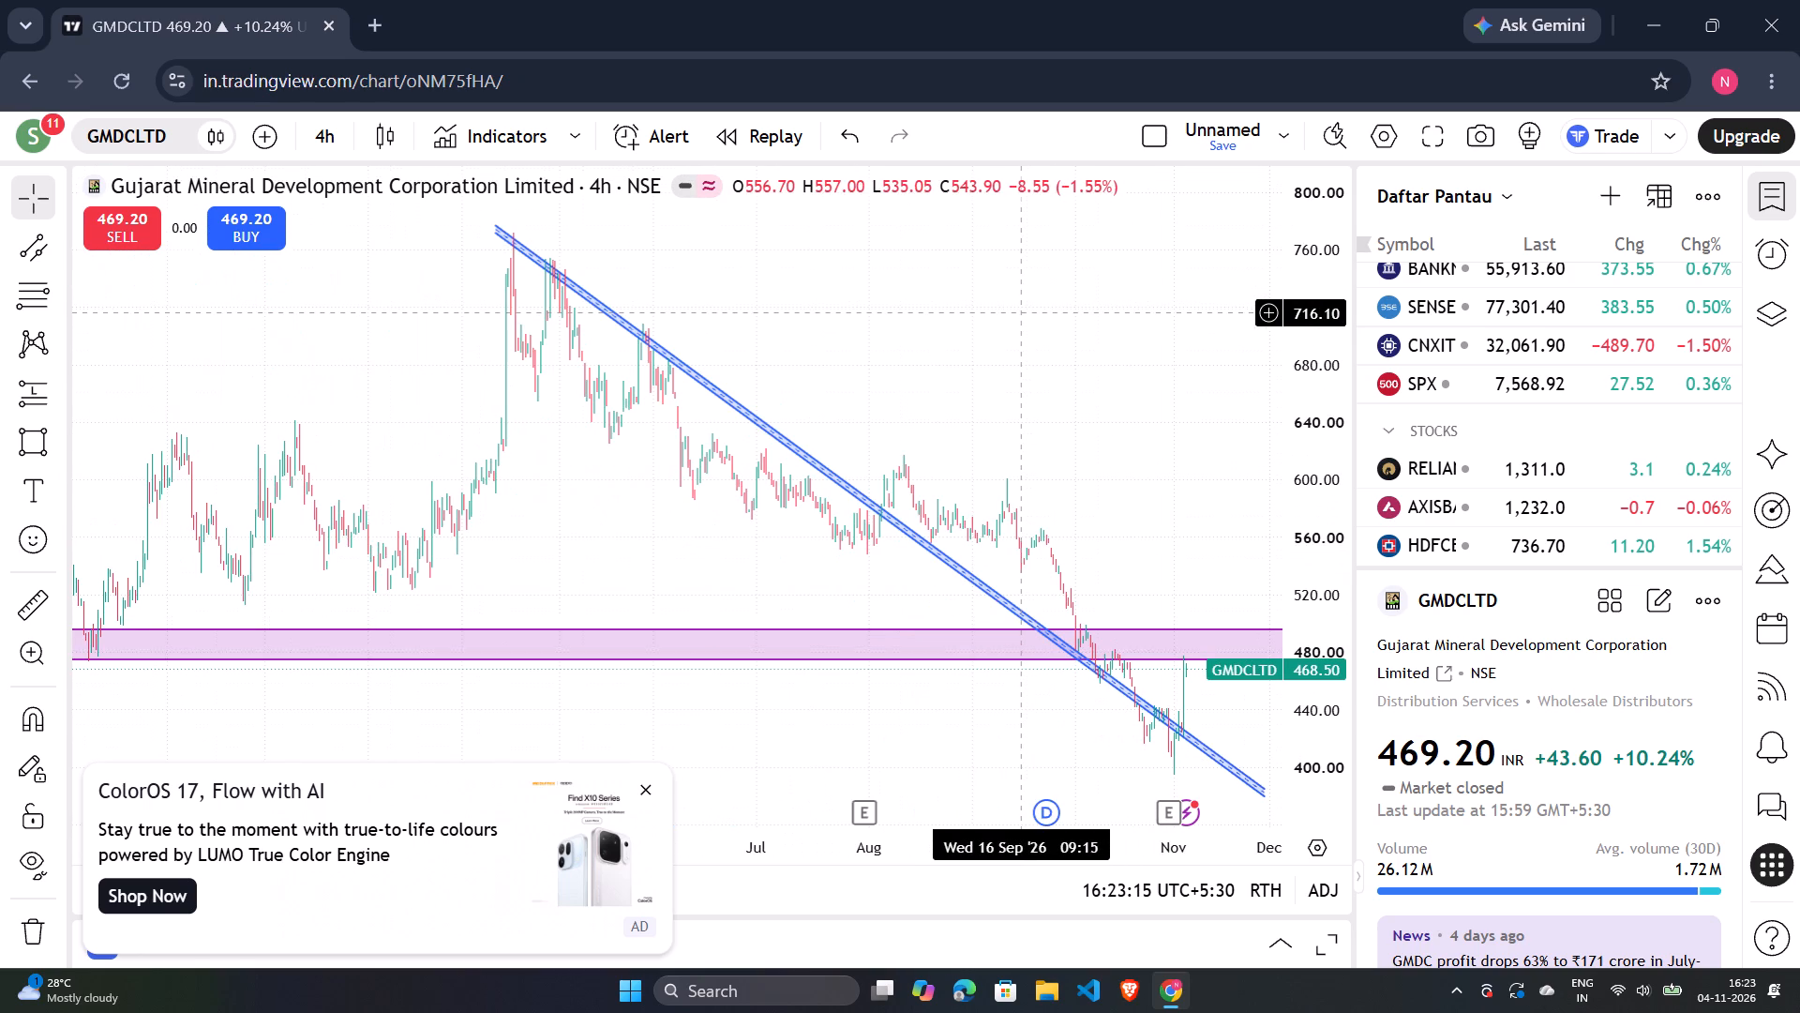
pyautogui.scroll(-9, 1022, 312)
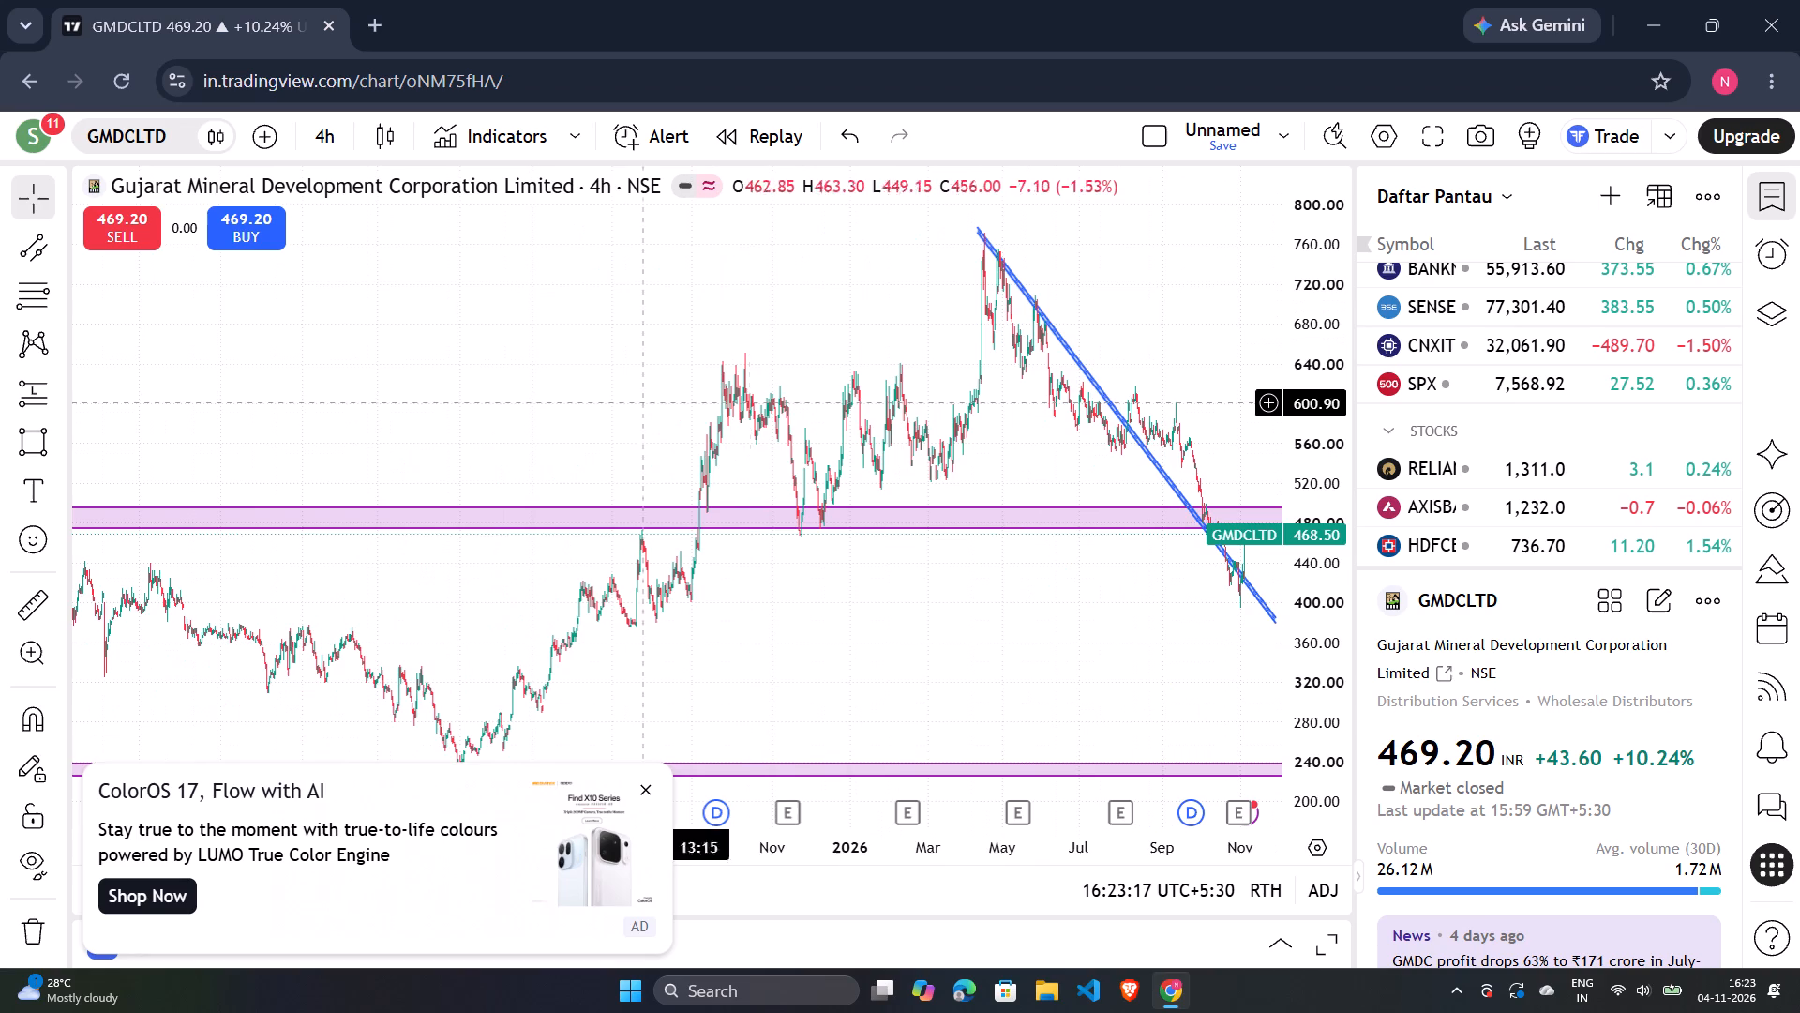
pyautogui.scroll(-3, 489, 398)
pyautogui.scroll(4, 496, 377)
pyautogui.scroll(-3, 496, 377)
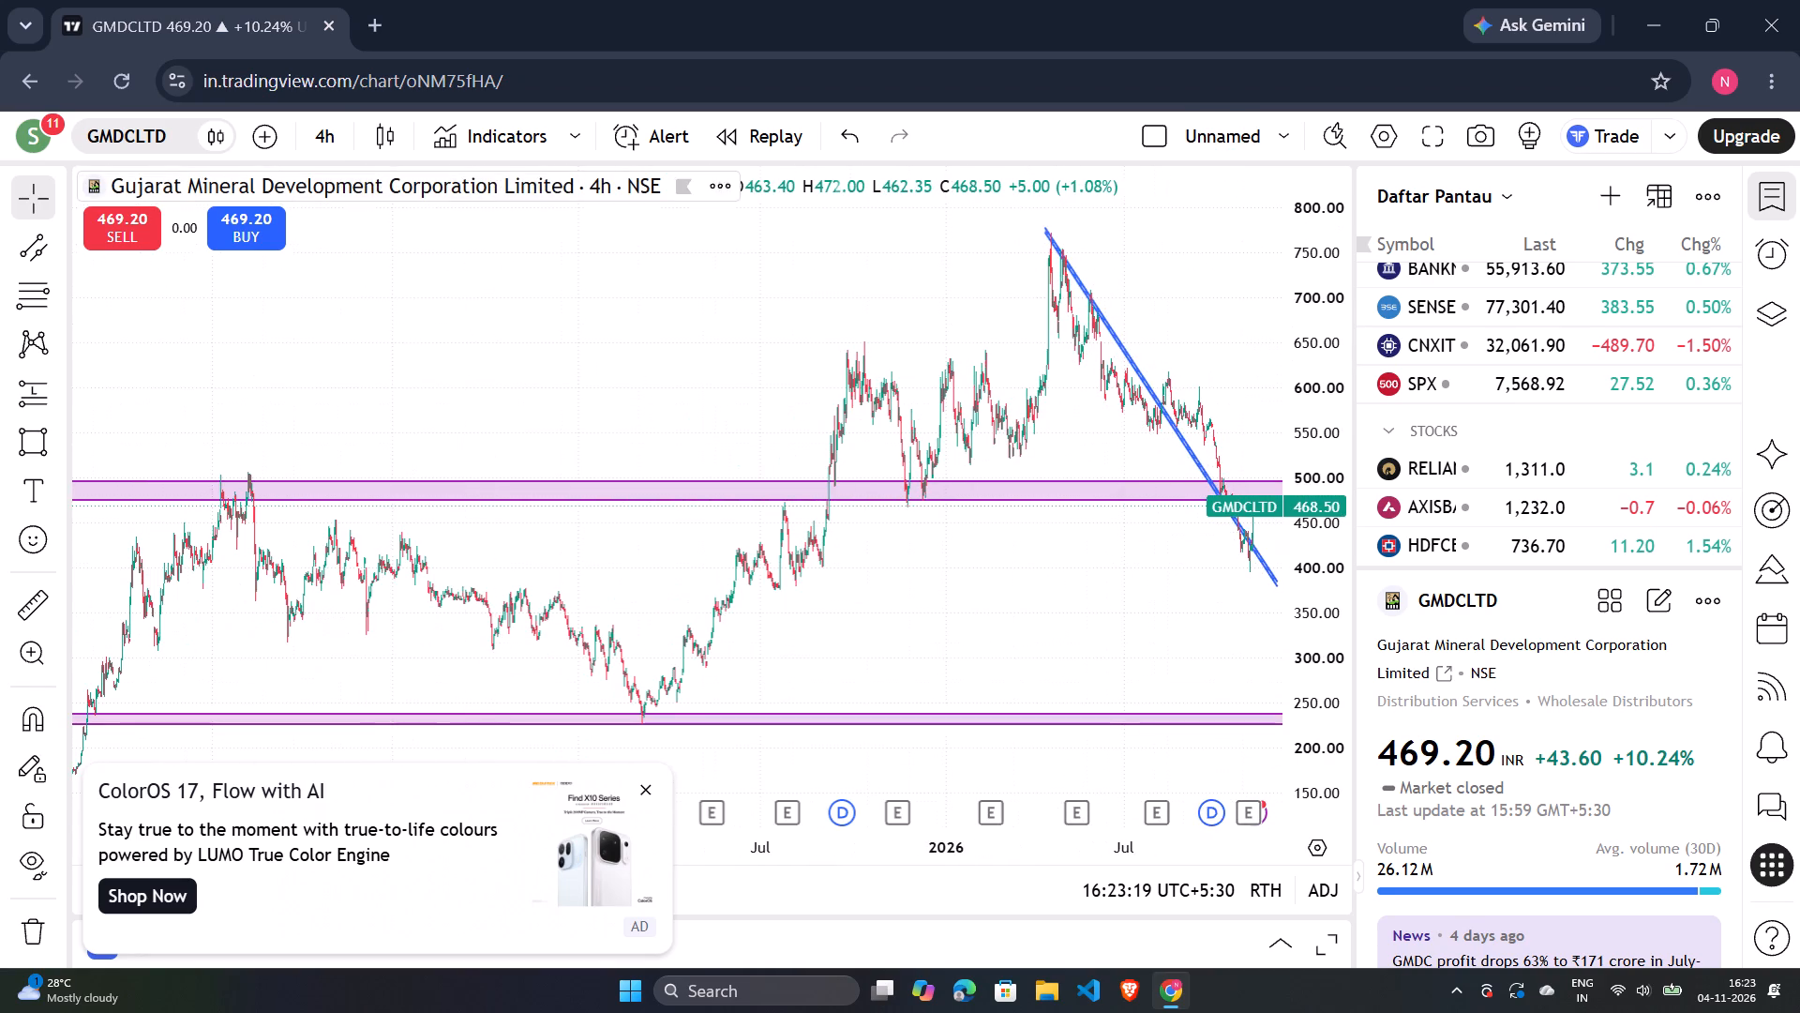
# Set the GMDCLTD chart to the 15-minute timeframe and reset the chart view.
pyautogui.click(306, 125)
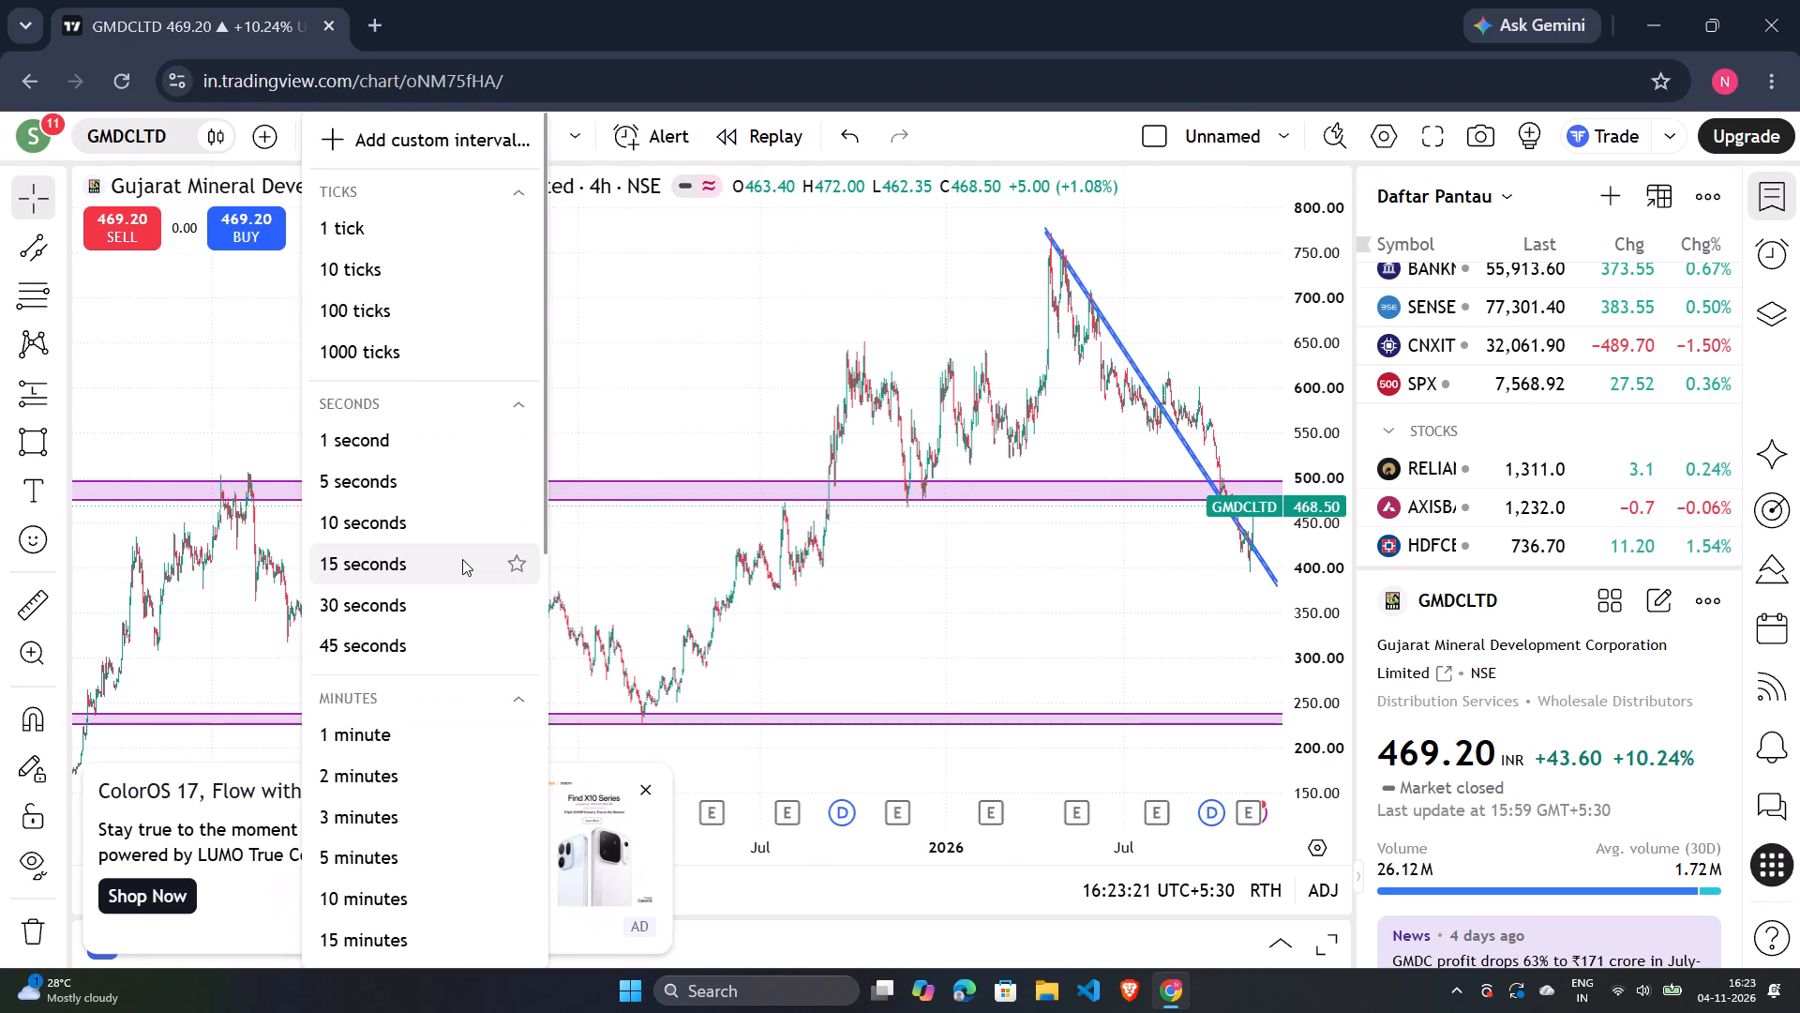
pyautogui.click(429, 924)
pyautogui.rightClick(897, 340)
pyautogui.click(955, 310)
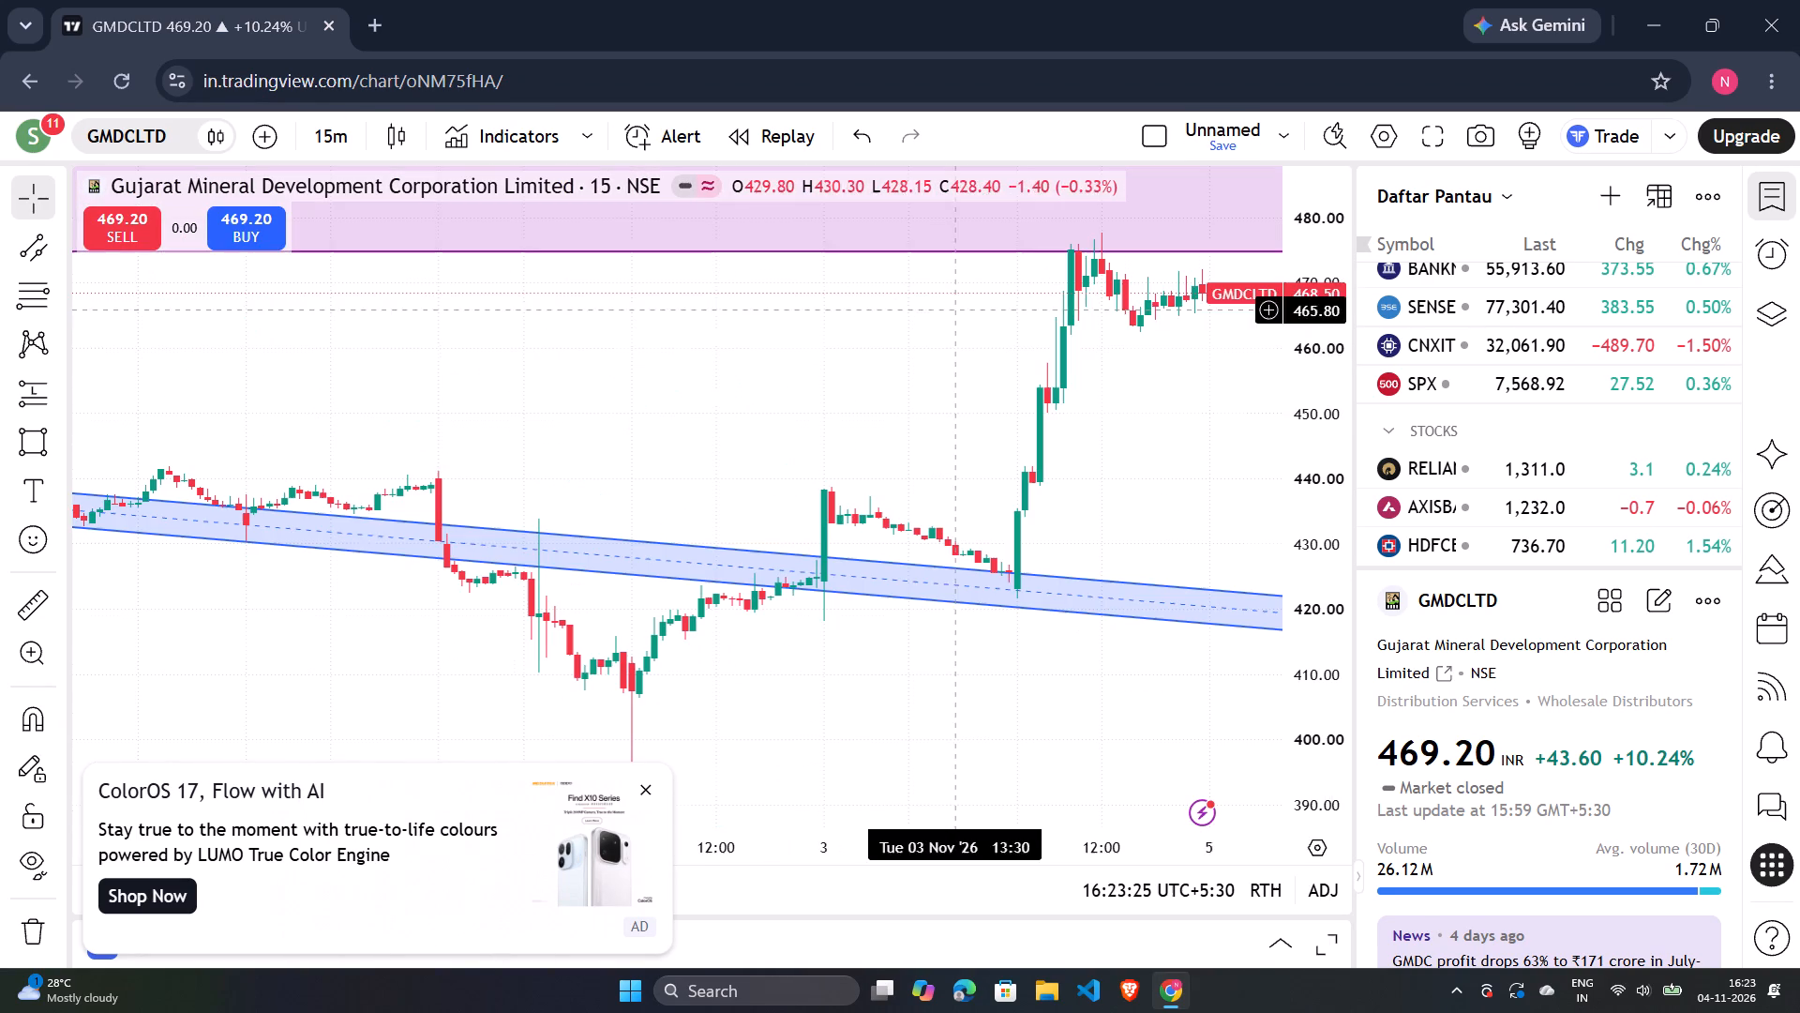
# Examine the 15-minute candles of early November 2026 between the descending channel and the upper price zone.
pyautogui.scroll(-4, 900, 411)
pyautogui.moveTo(895, 411); pyautogui.dragTo(483, 336)
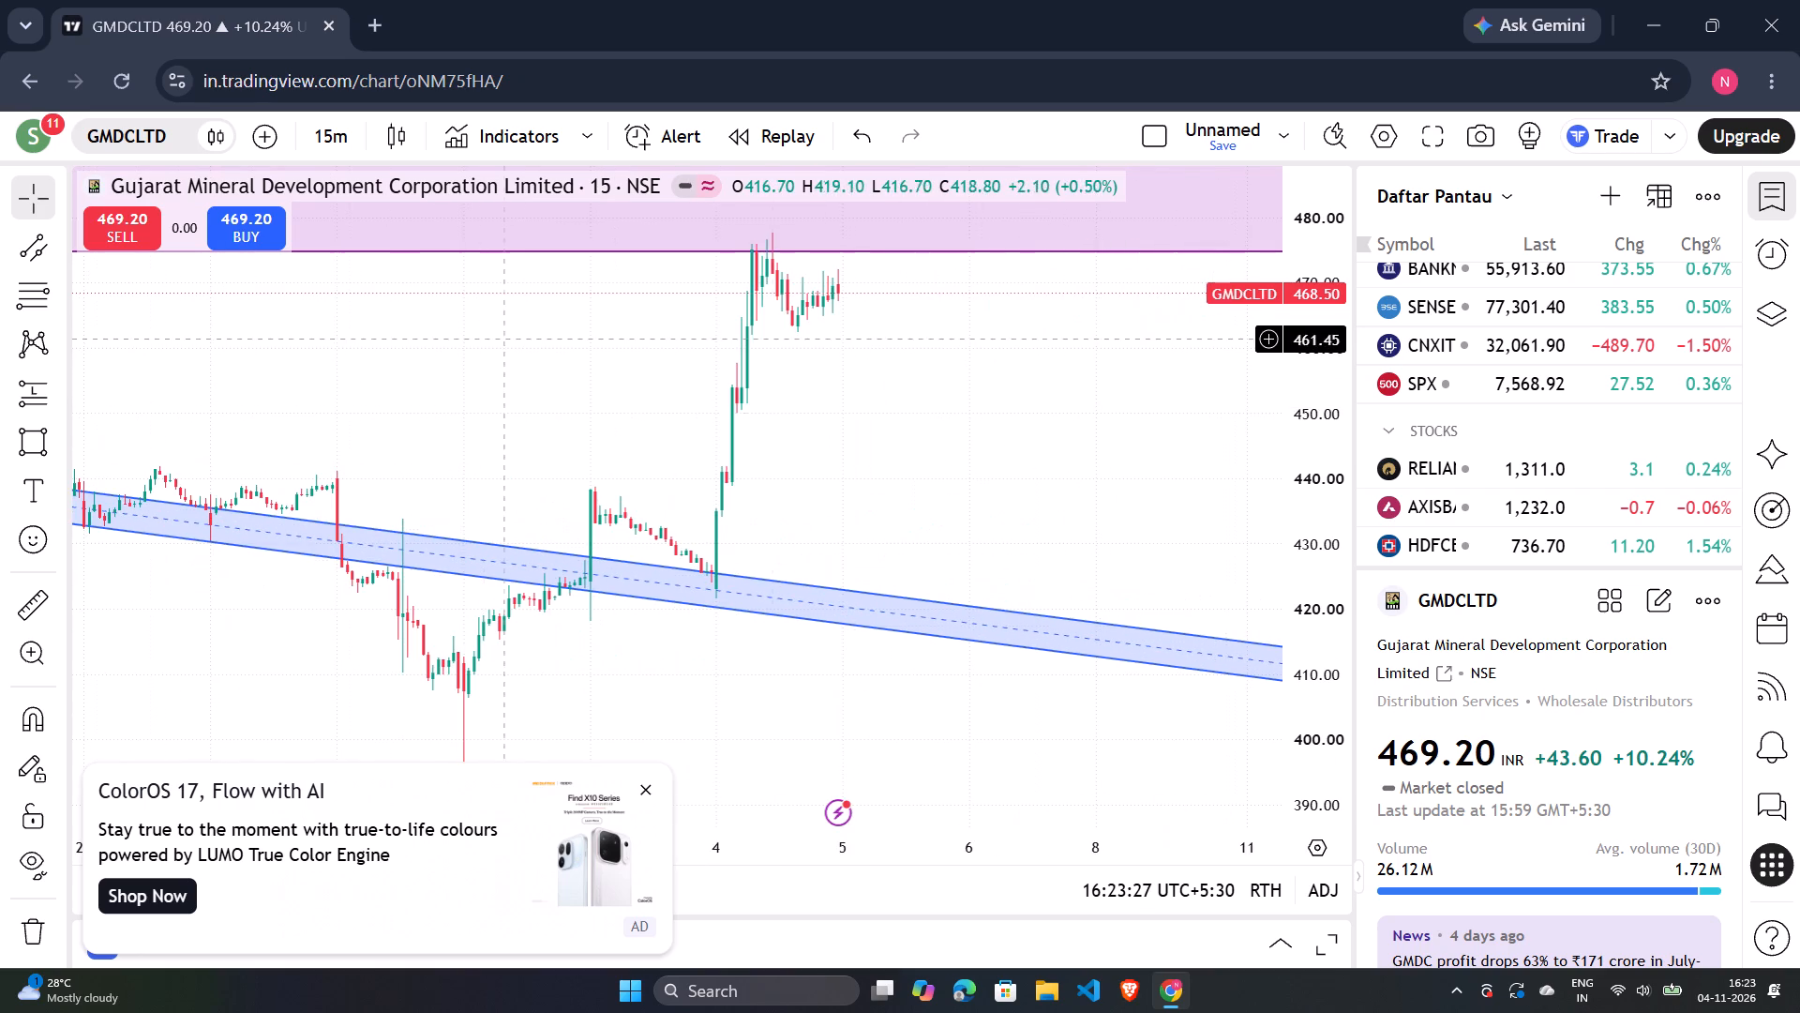
pyautogui.scroll(5, 785, 413)
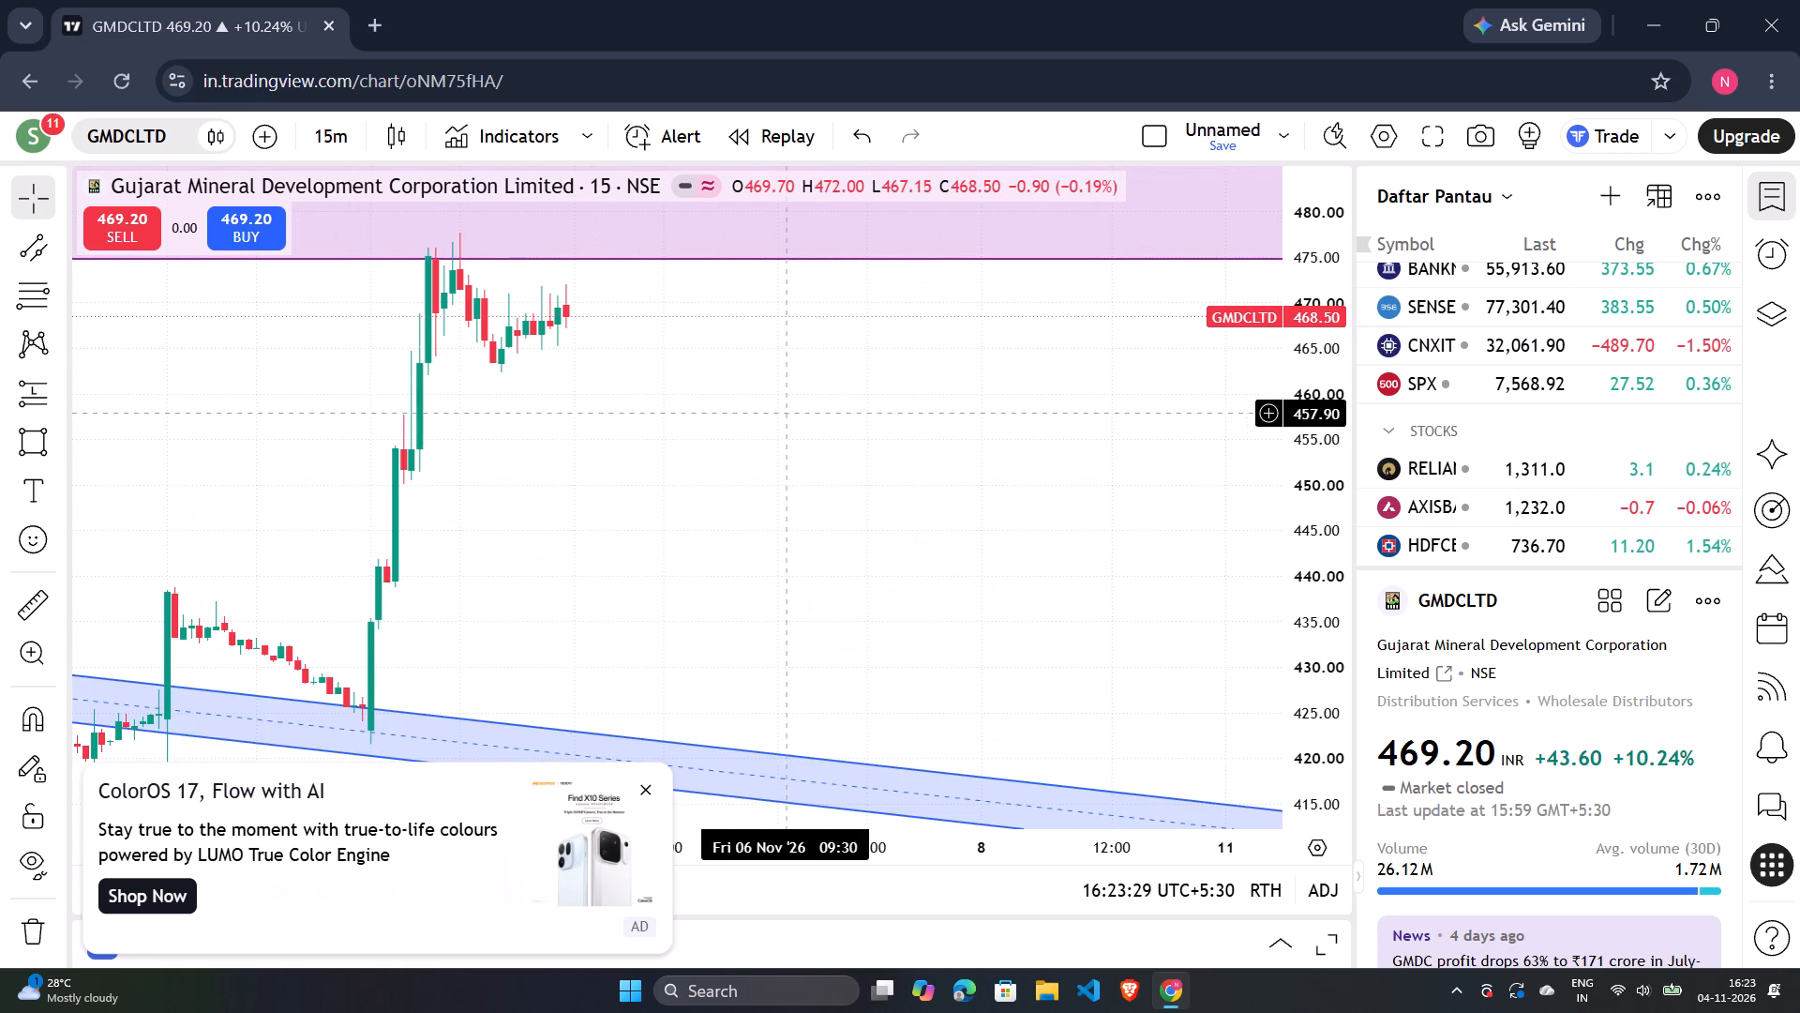
pyautogui.scroll(-7, 785, 413)
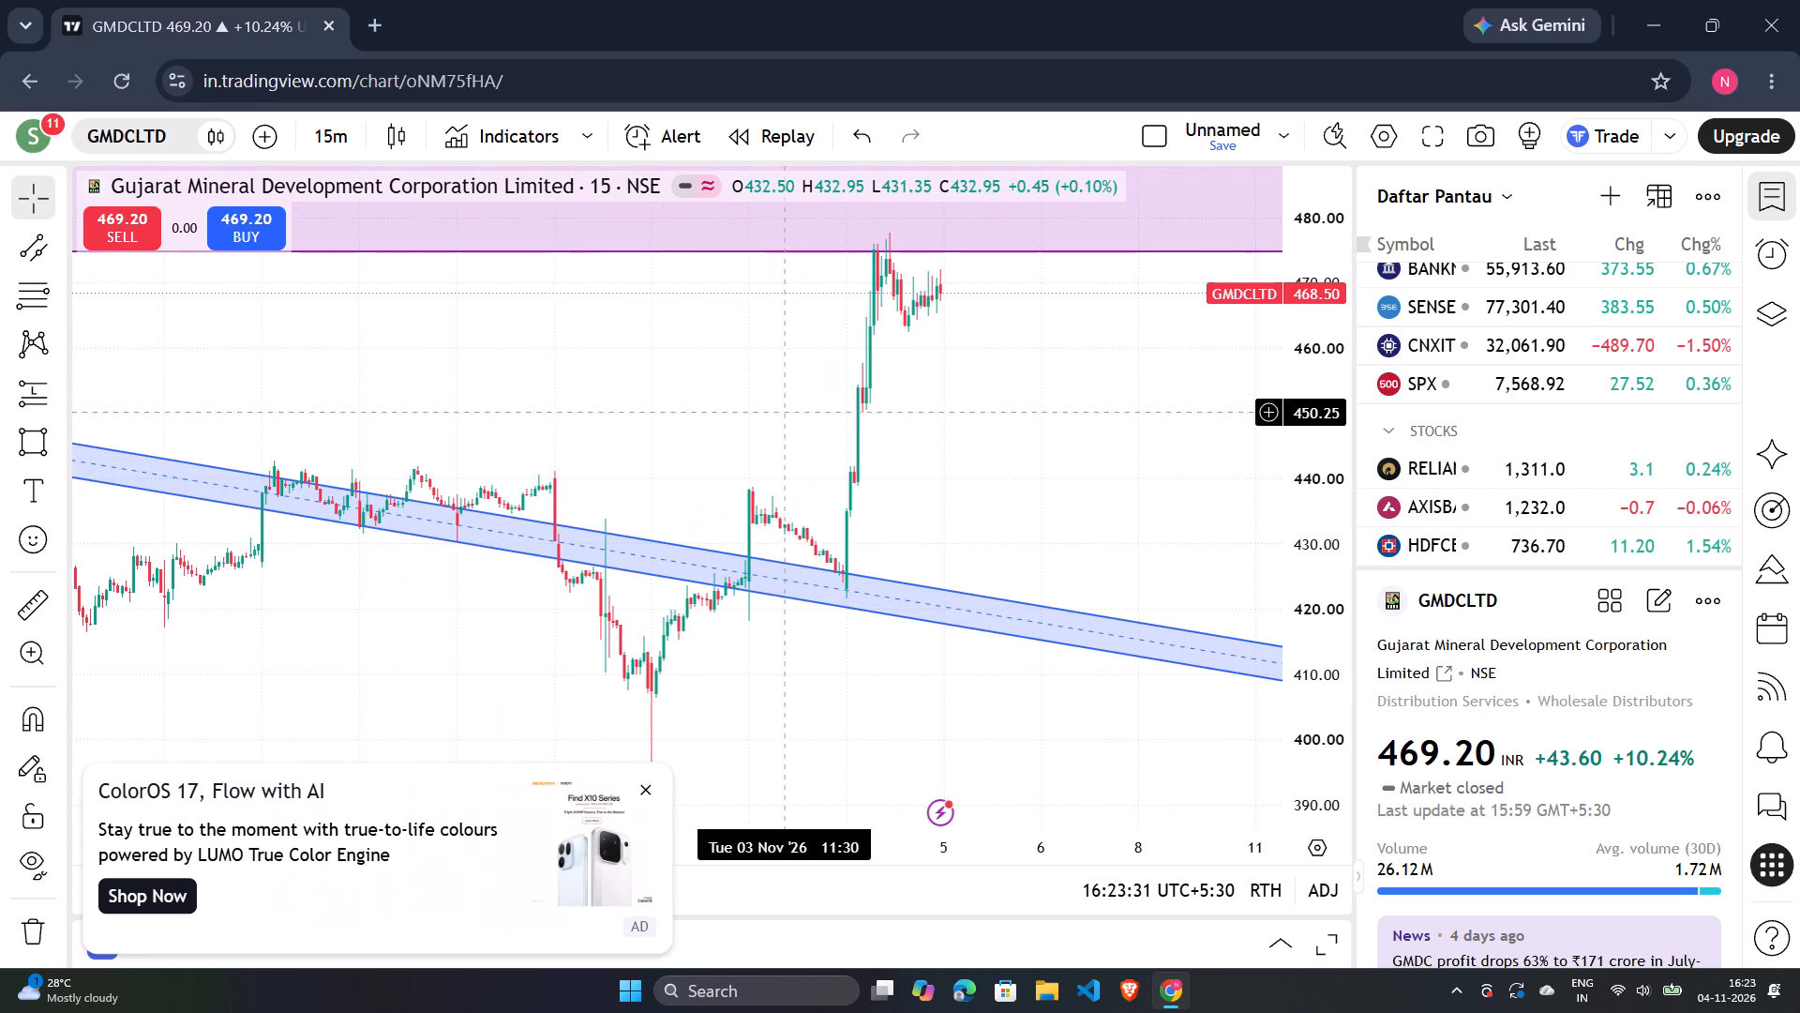
pyautogui.scroll(-2, 785, 411)
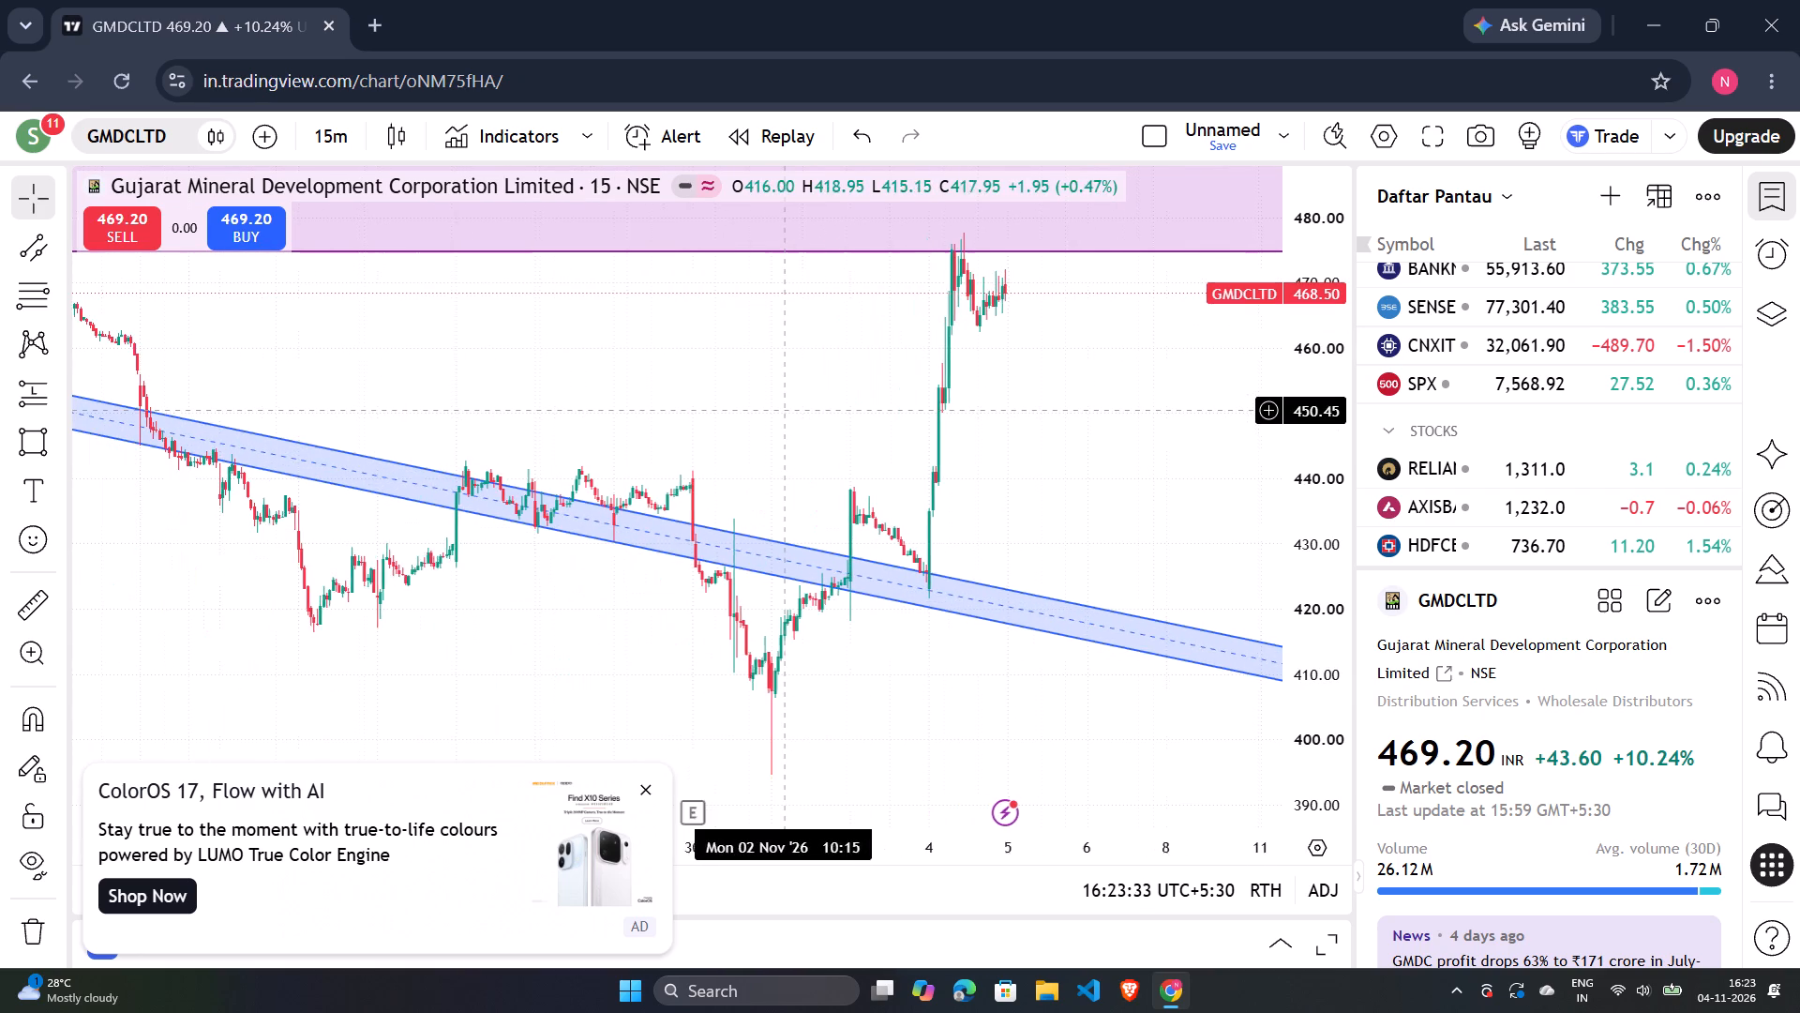
pyautogui.scroll(-1, 785, 411)
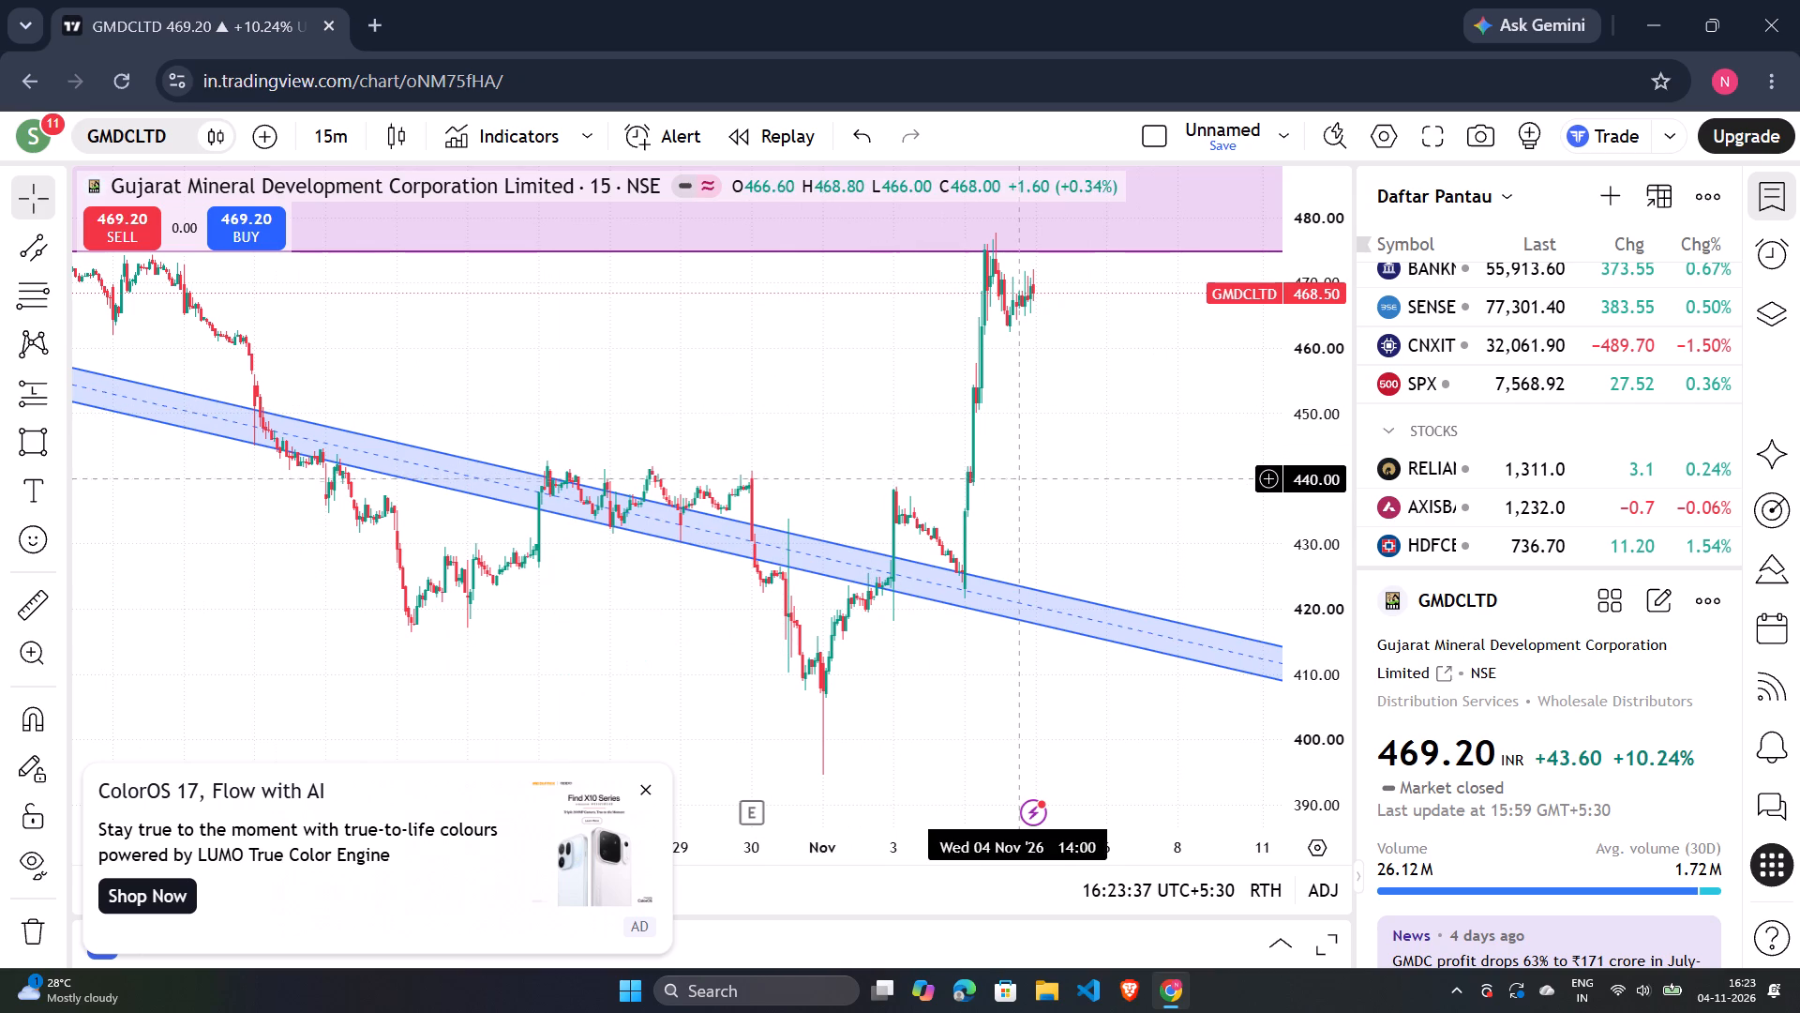
pyautogui.scroll(11, 1018, 476)
pyautogui.scroll(-5, 1018, 476)
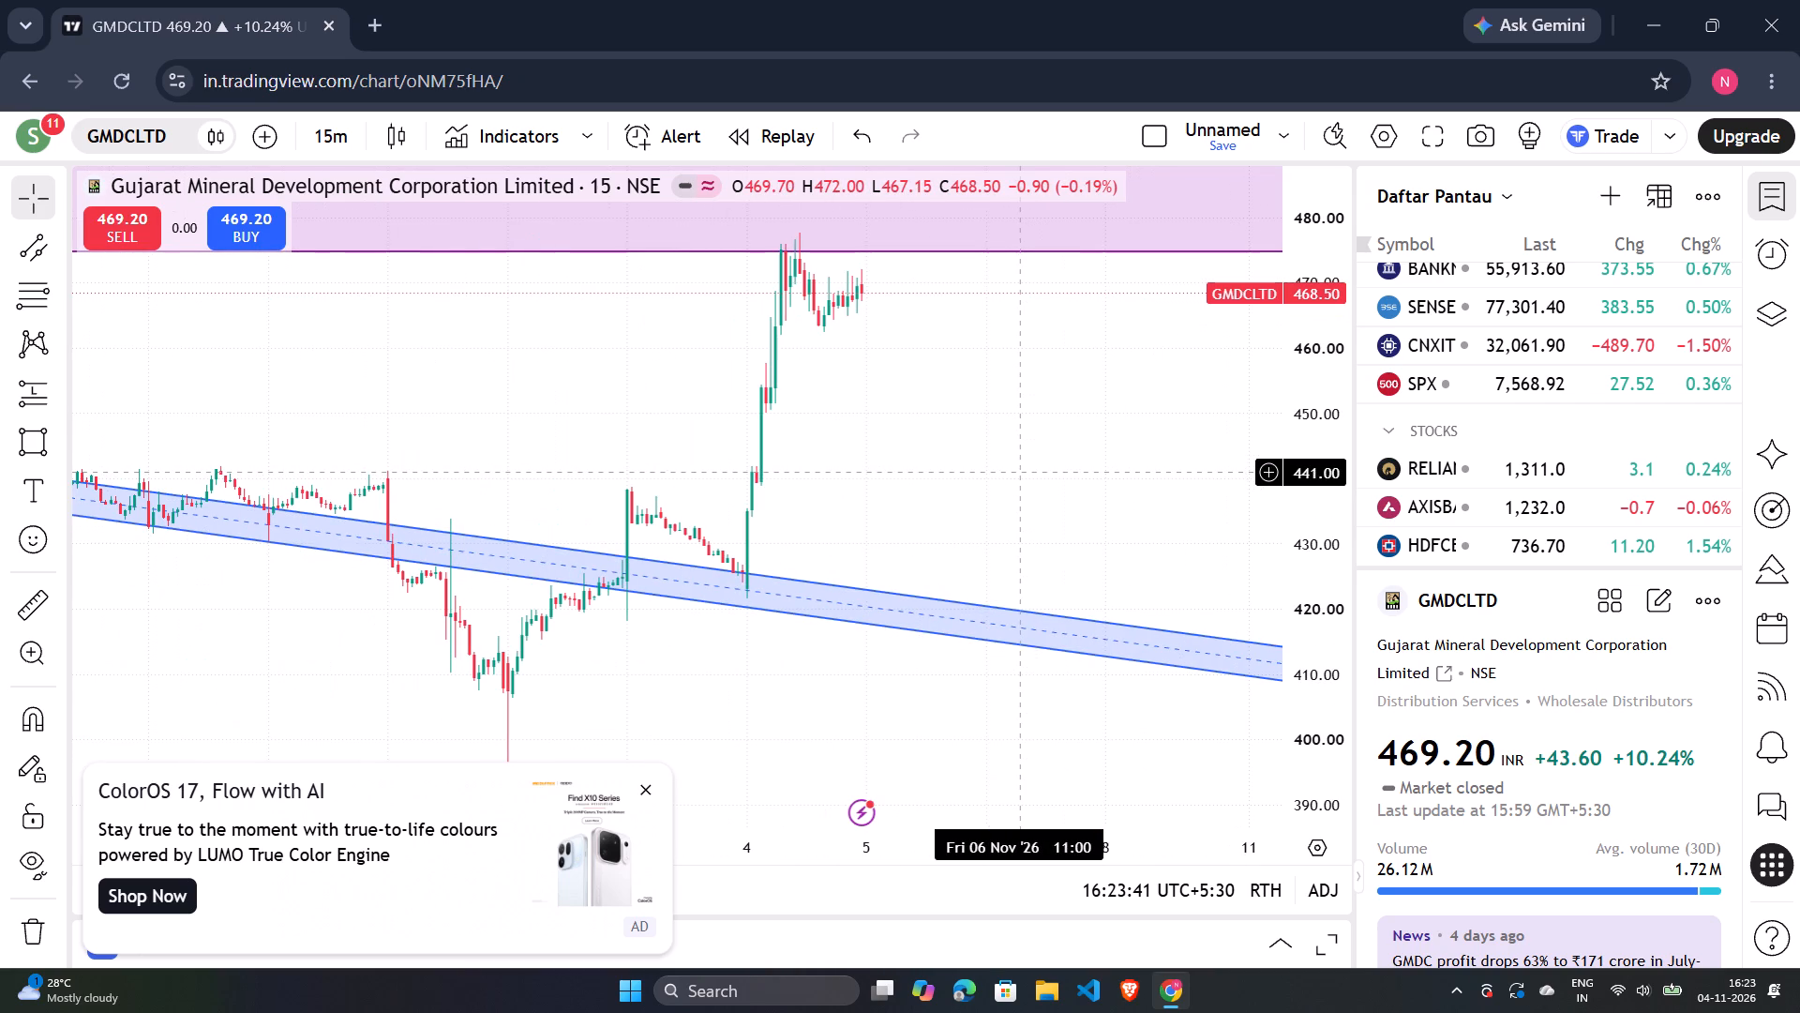
pyautogui.scroll(-3, 1023, 466)
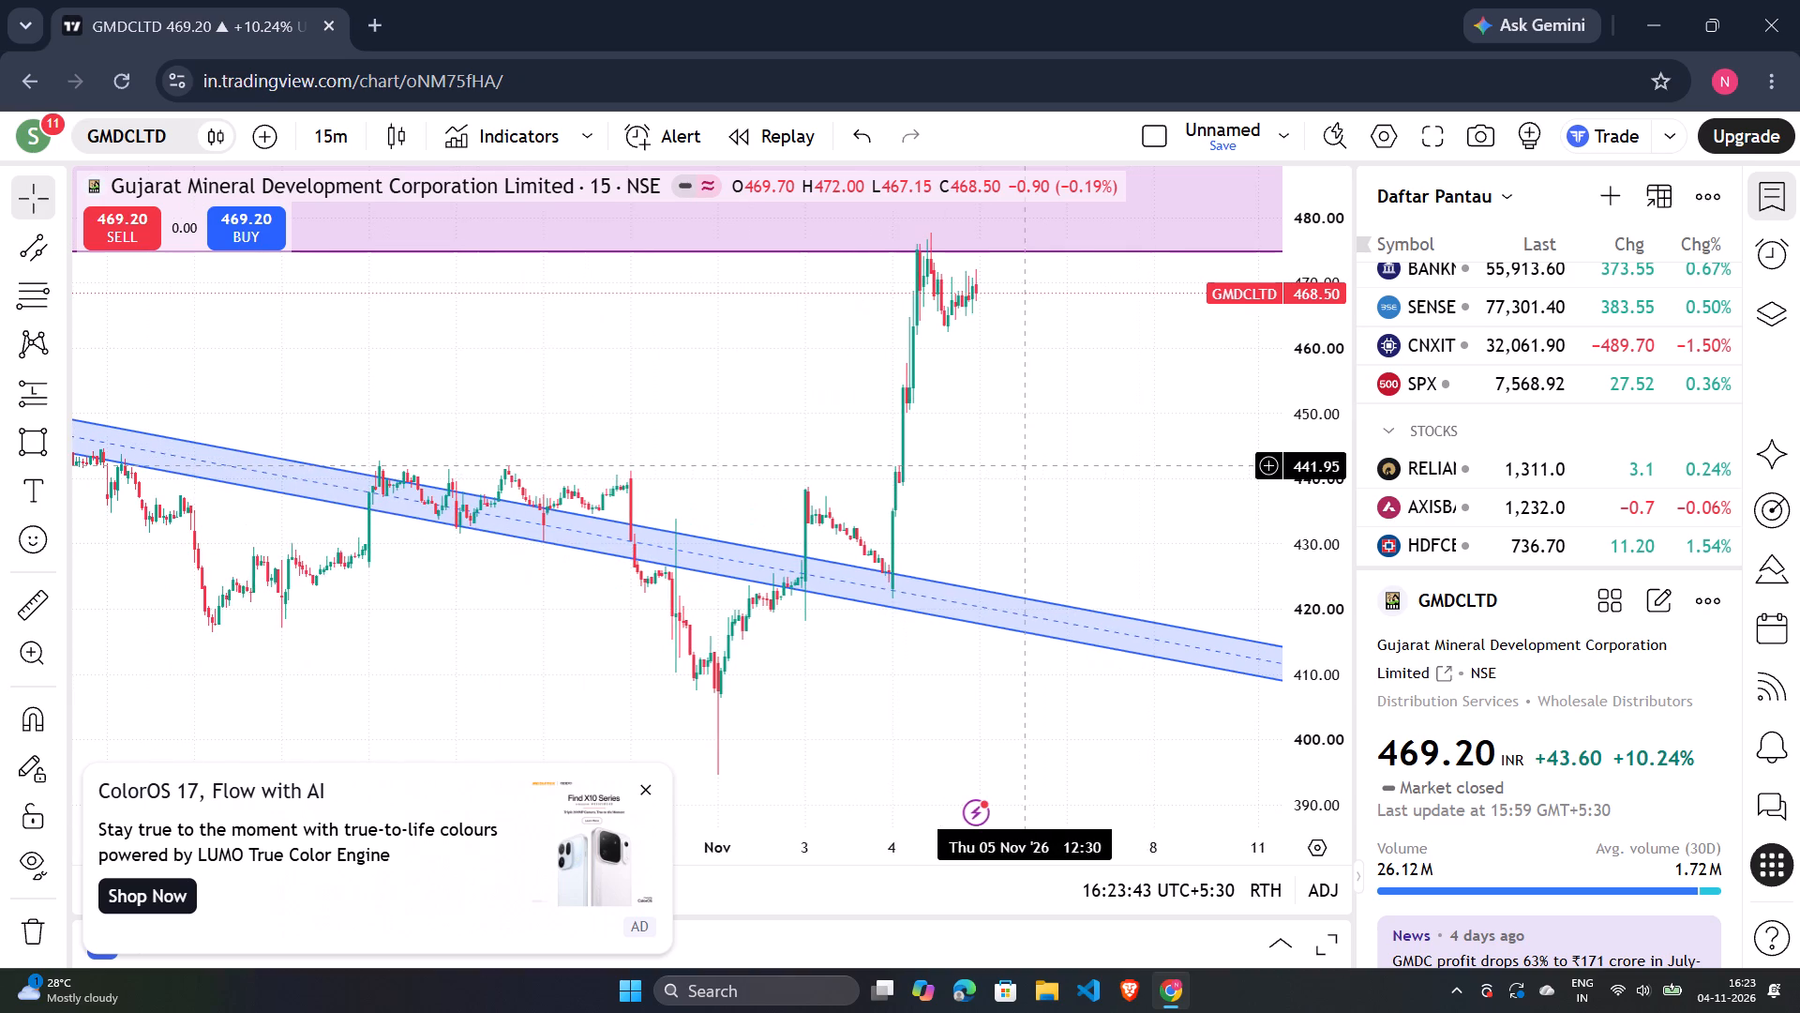
# Compare the late October to early November 15-minute swings with the descending channel, looking for shared price levels.
pyautogui.scroll(-4, 1023, 466)
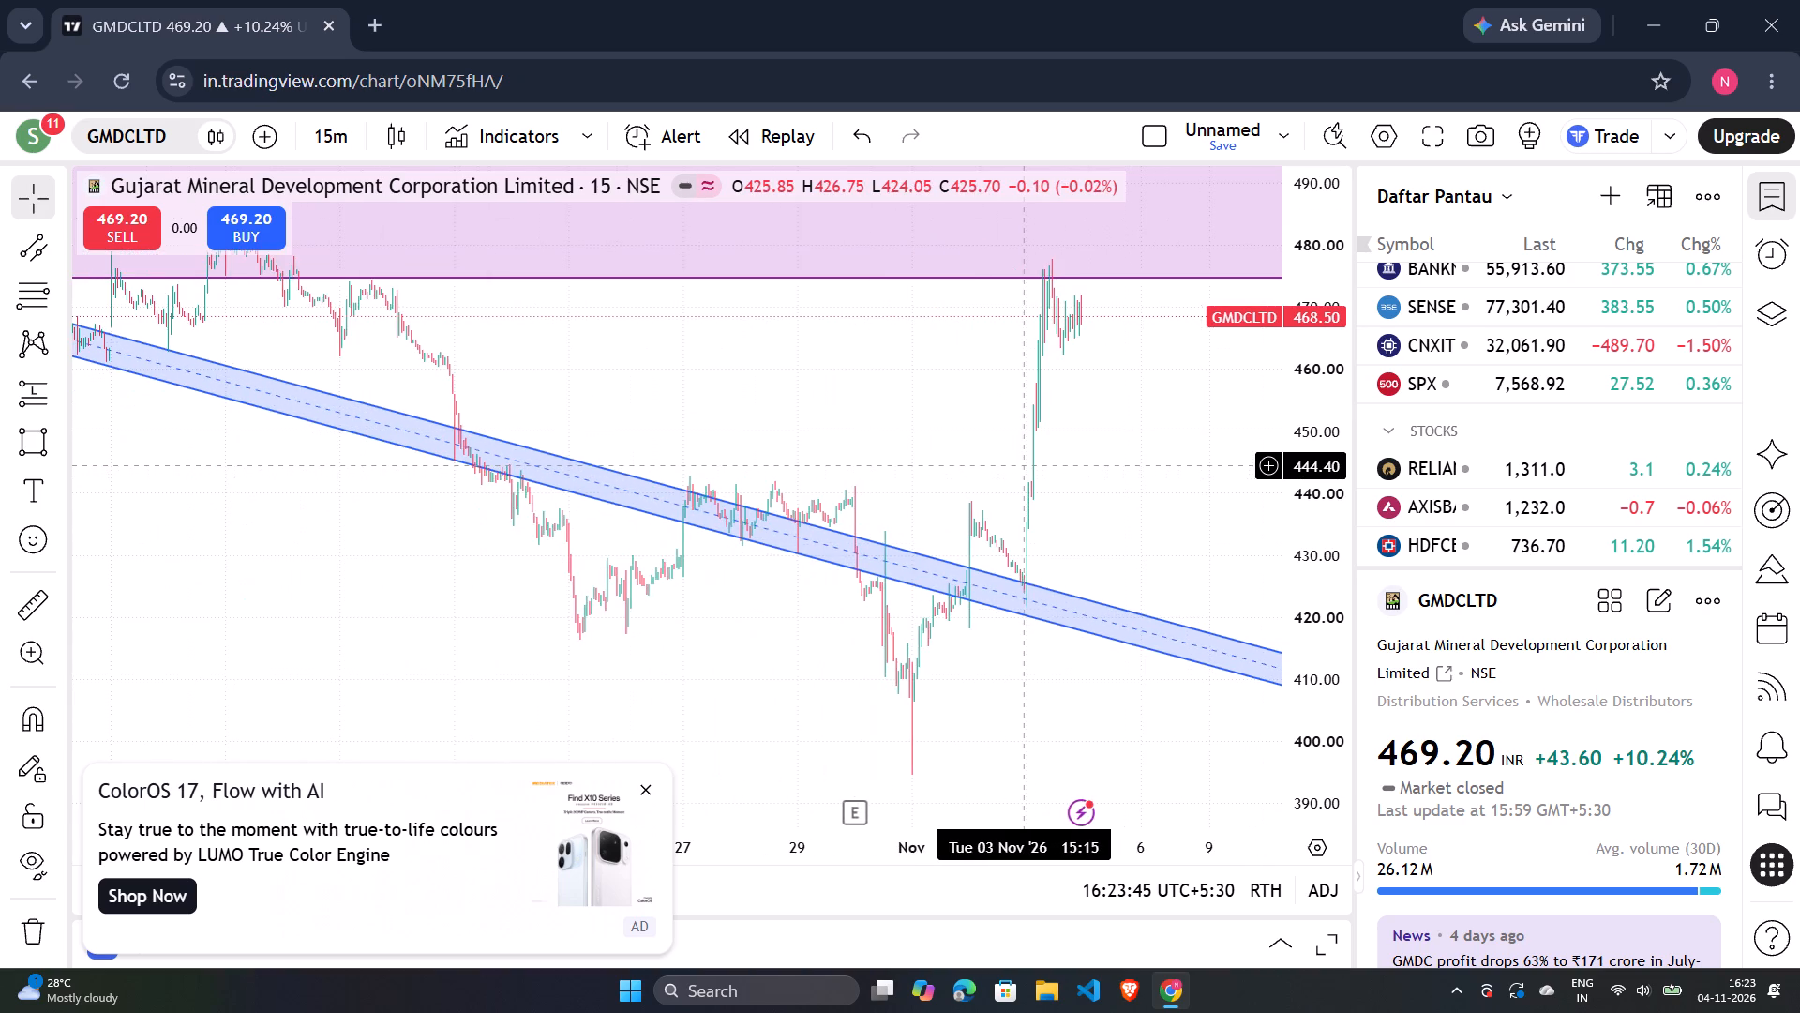
pyautogui.scroll(-3, 1023, 466)
pyautogui.scroll(3, 1020, 497)
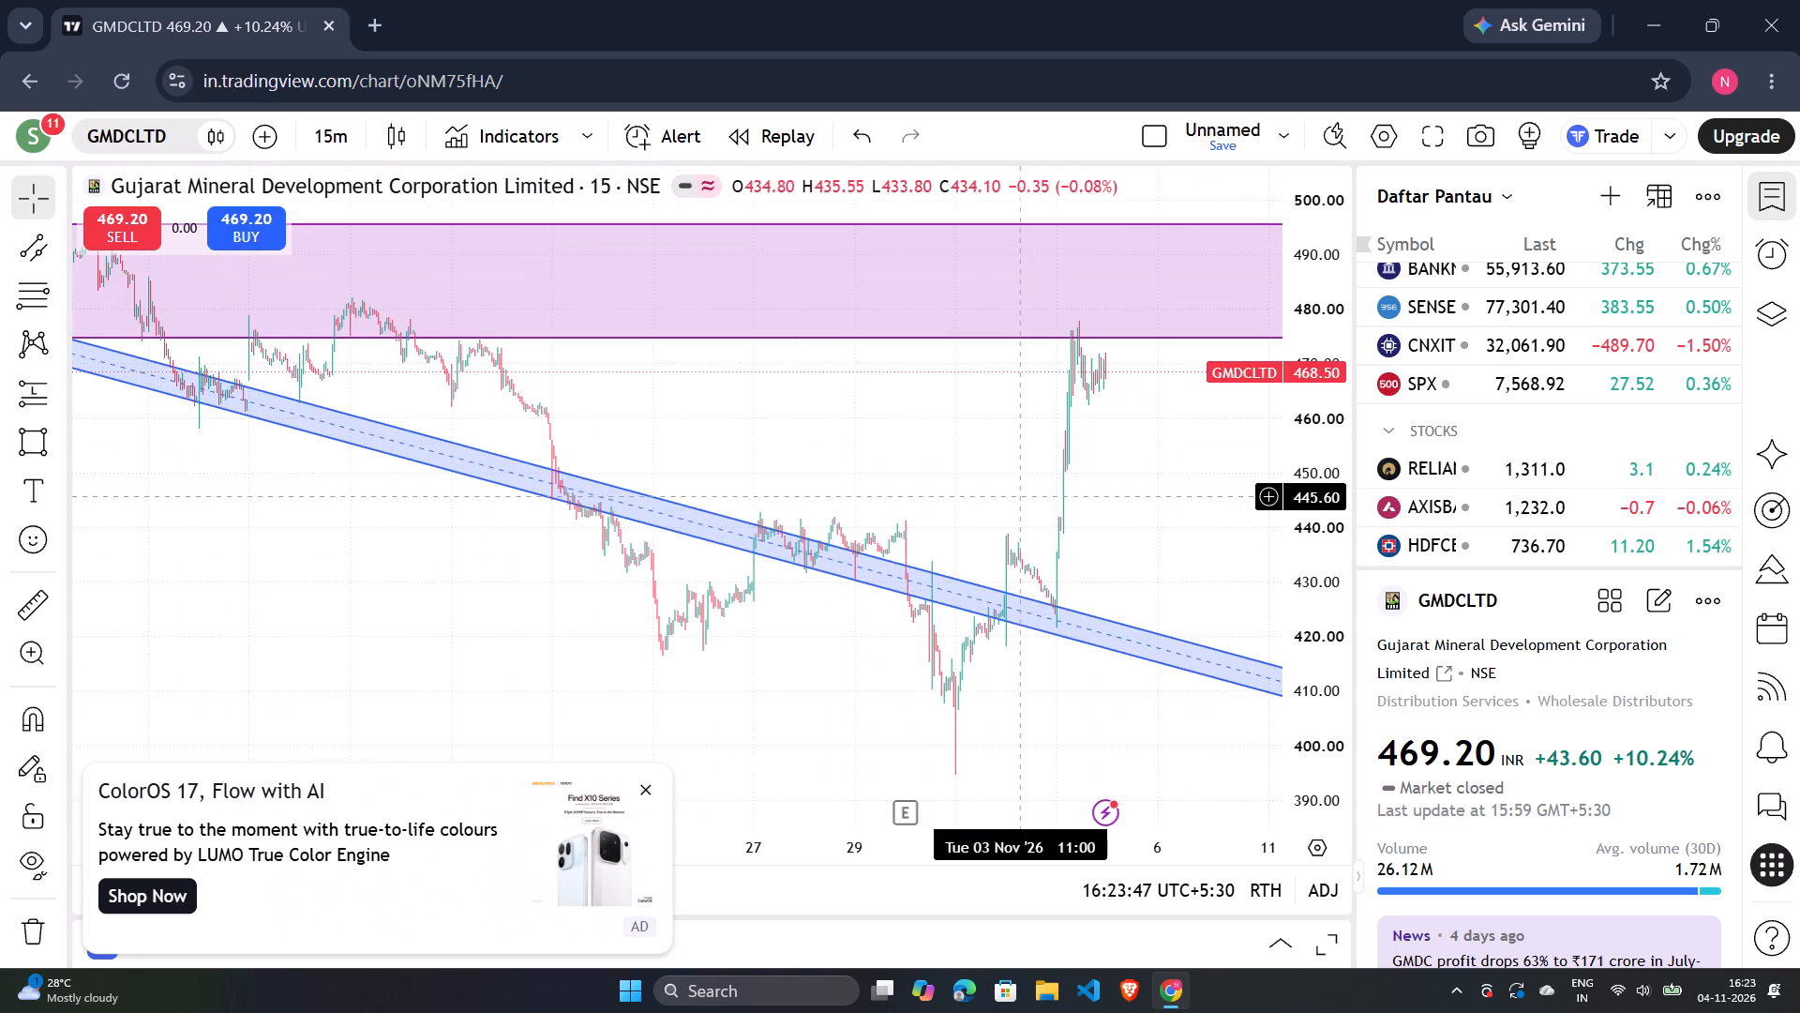
pyautogui.scroll(1, 1020, 497)
pyautogui.scroll(-5, 1020, 497)
pyautogui.scroll(4, 1020, 497)
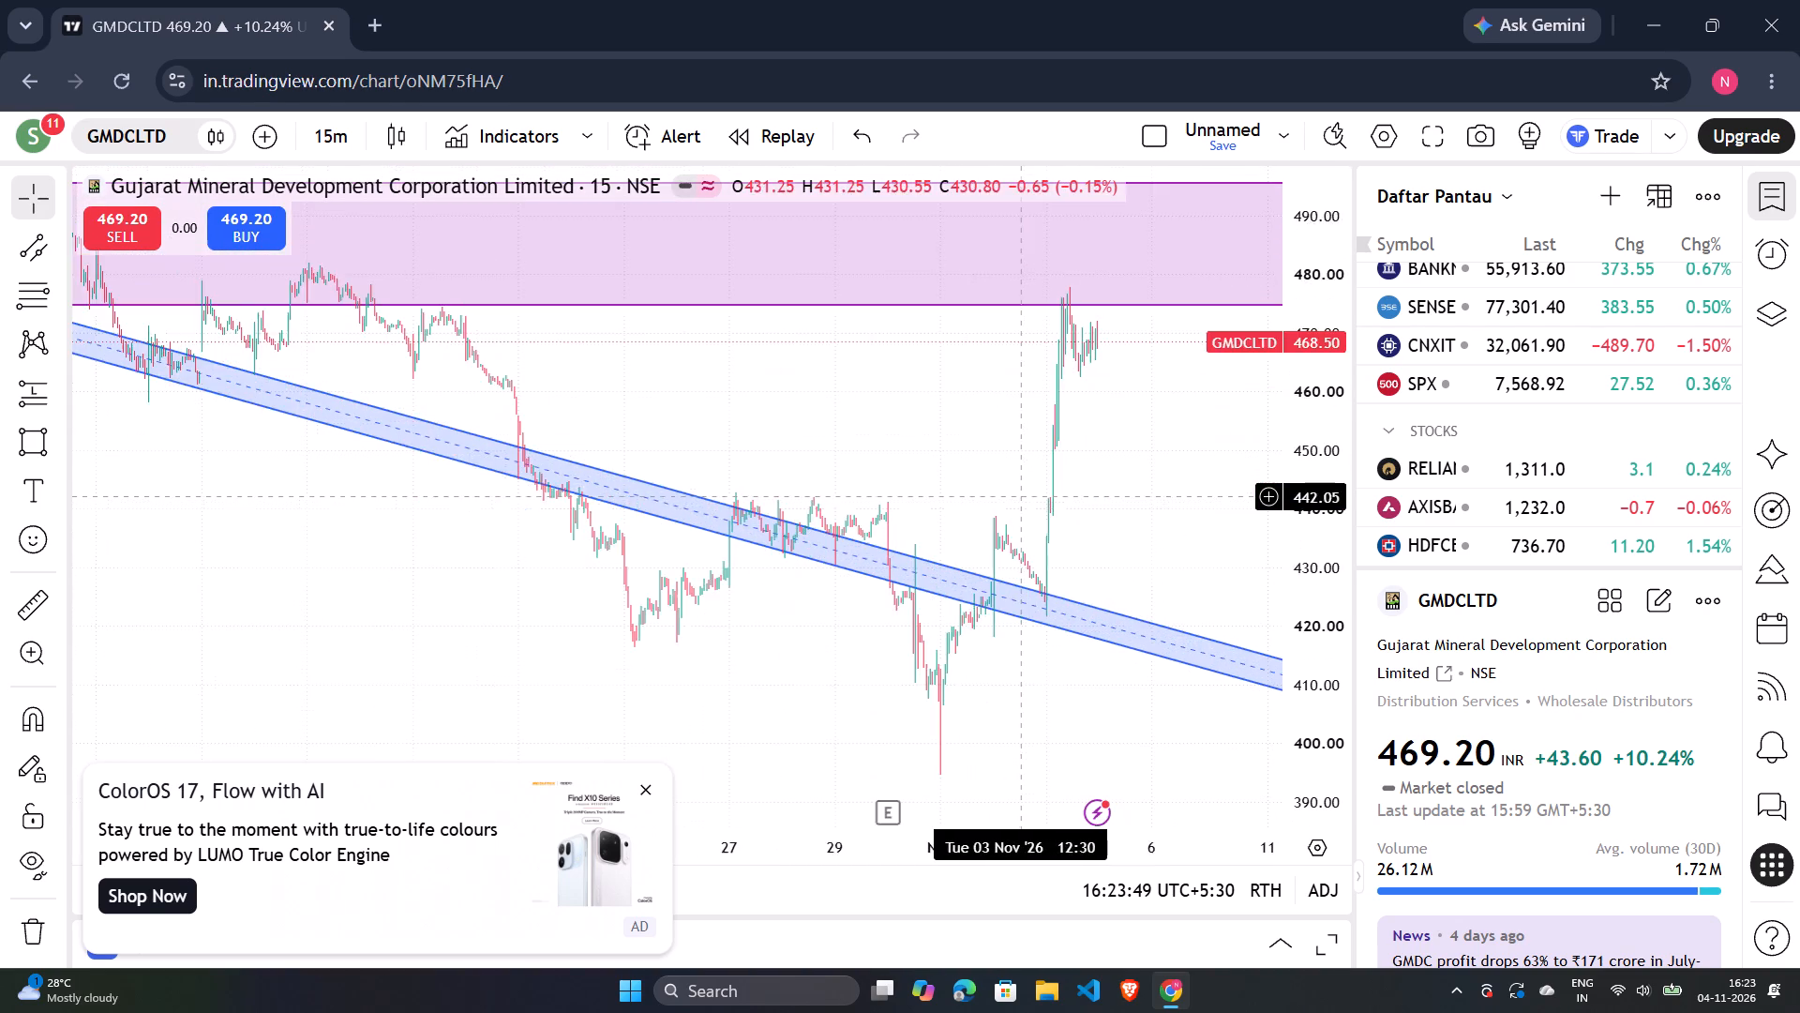
pyautogui.scroll(10, 1021, 490)
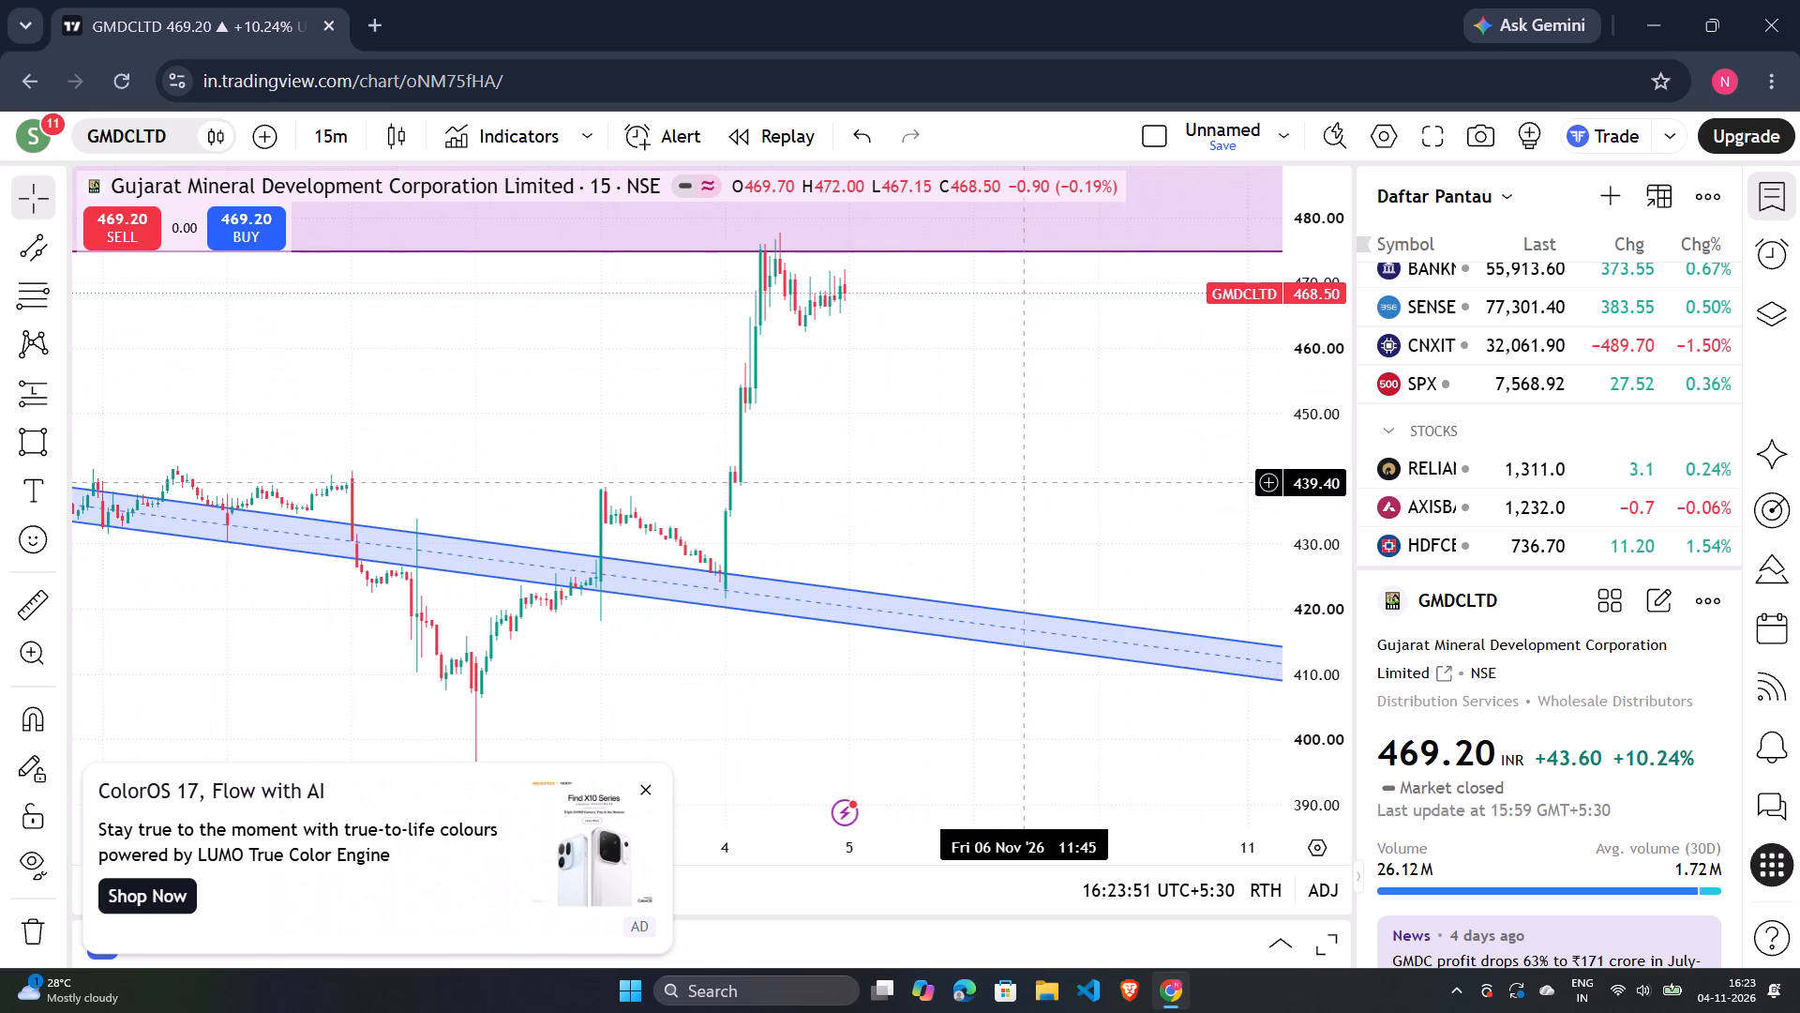
# Draw a thin rectangle zone from 19 October into early November along the late October highs, between about 440 and 443.
pyautogui.scroll(-6, 1023, 483)
pyautogui.click(32, 440)
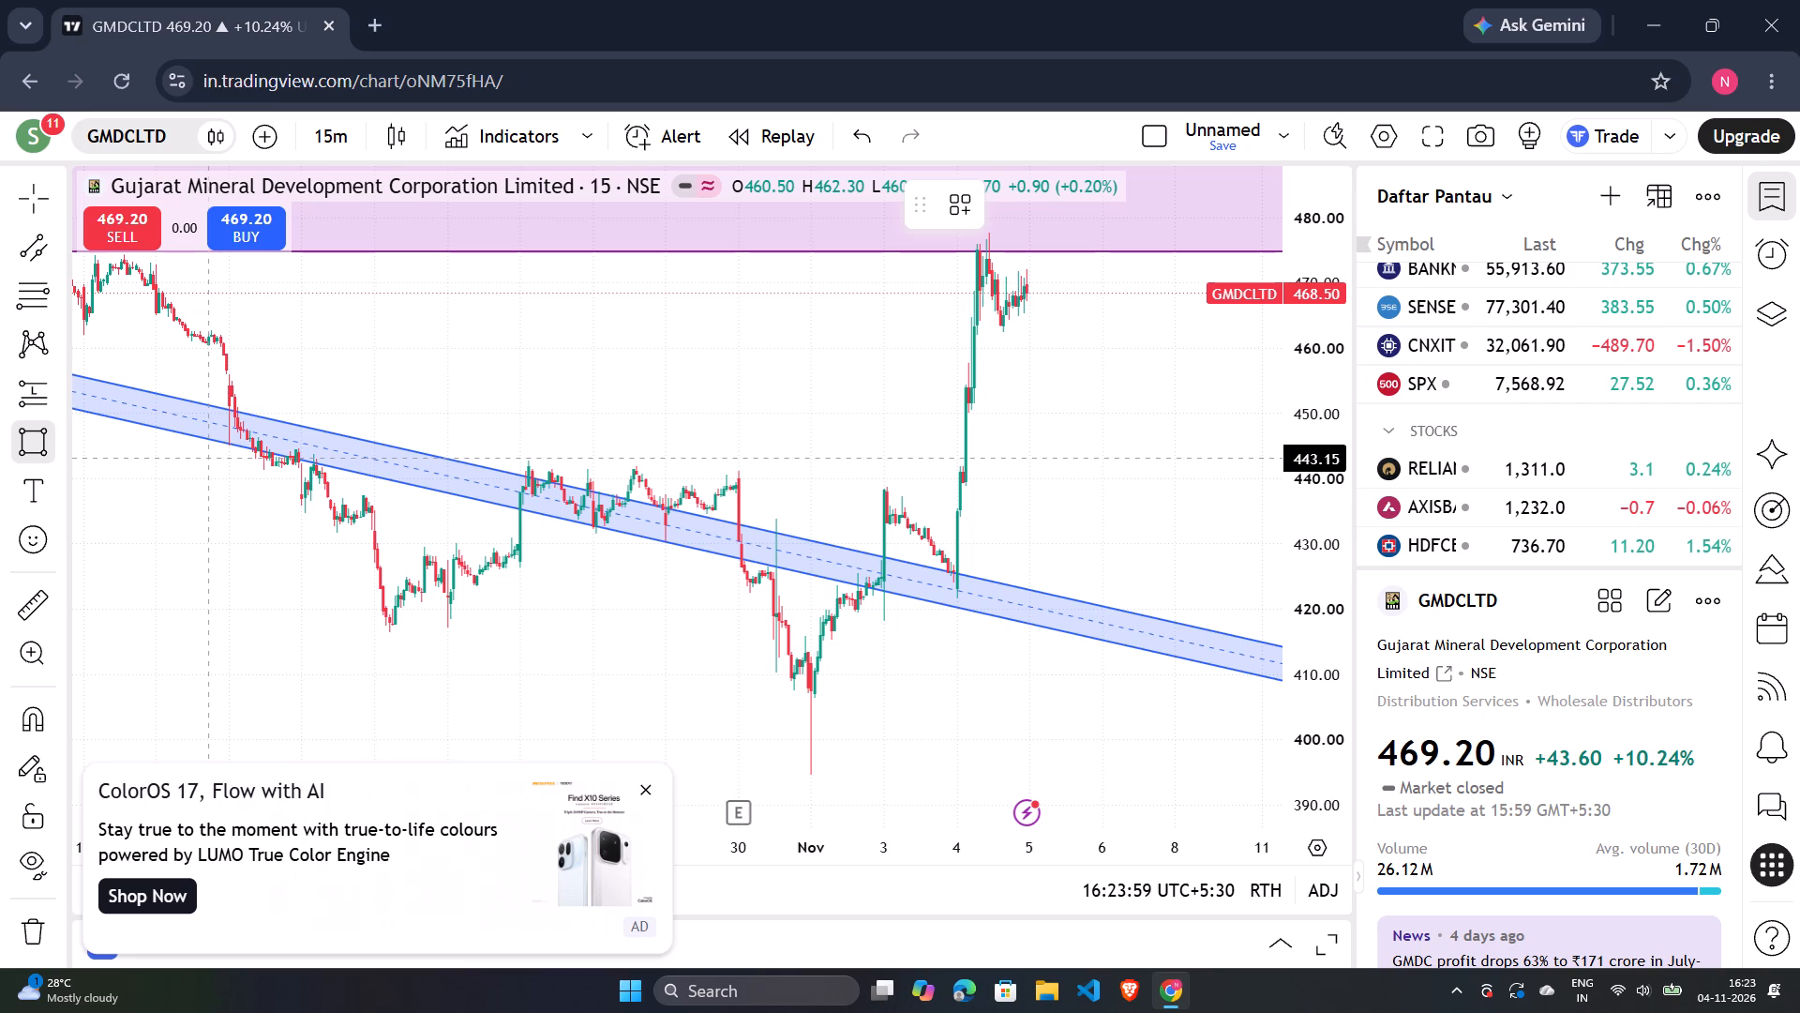
pyautogui.moveTo(200, 459); pyautogui.dragTo(304, 474)
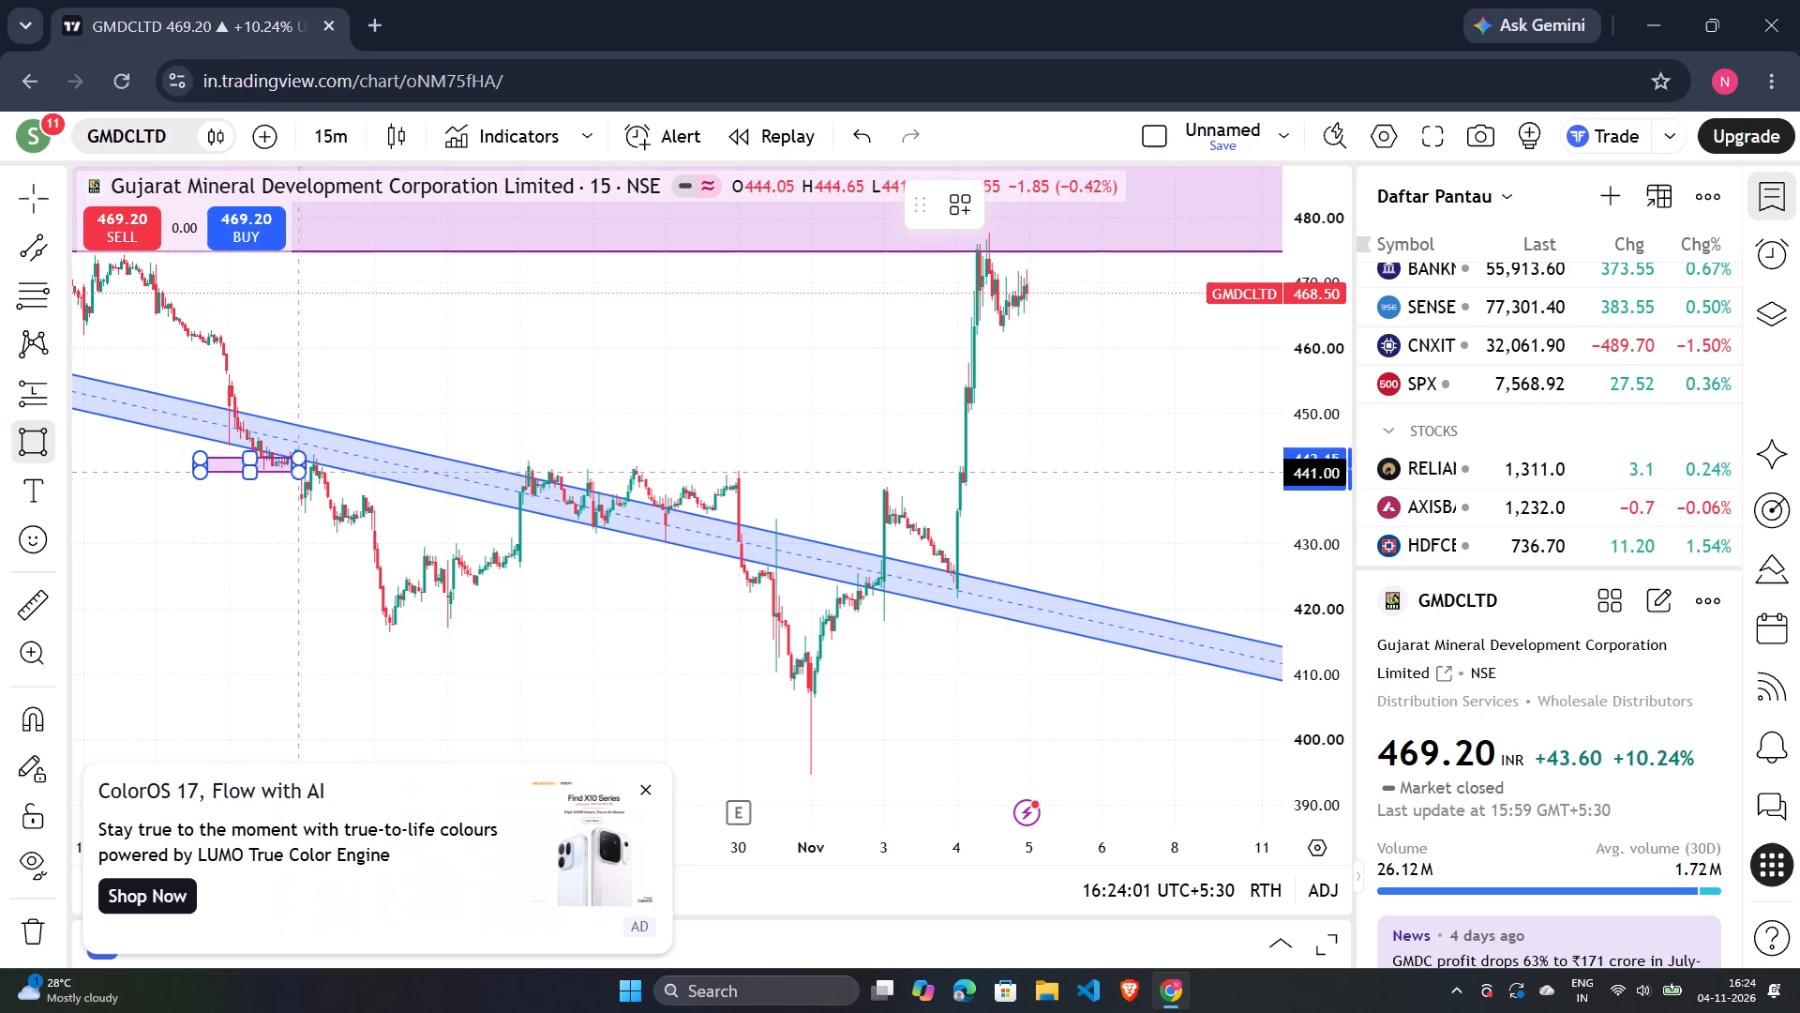
pyautogui.moveTo(304, 474); pyautogui.dragTo(692, 489)
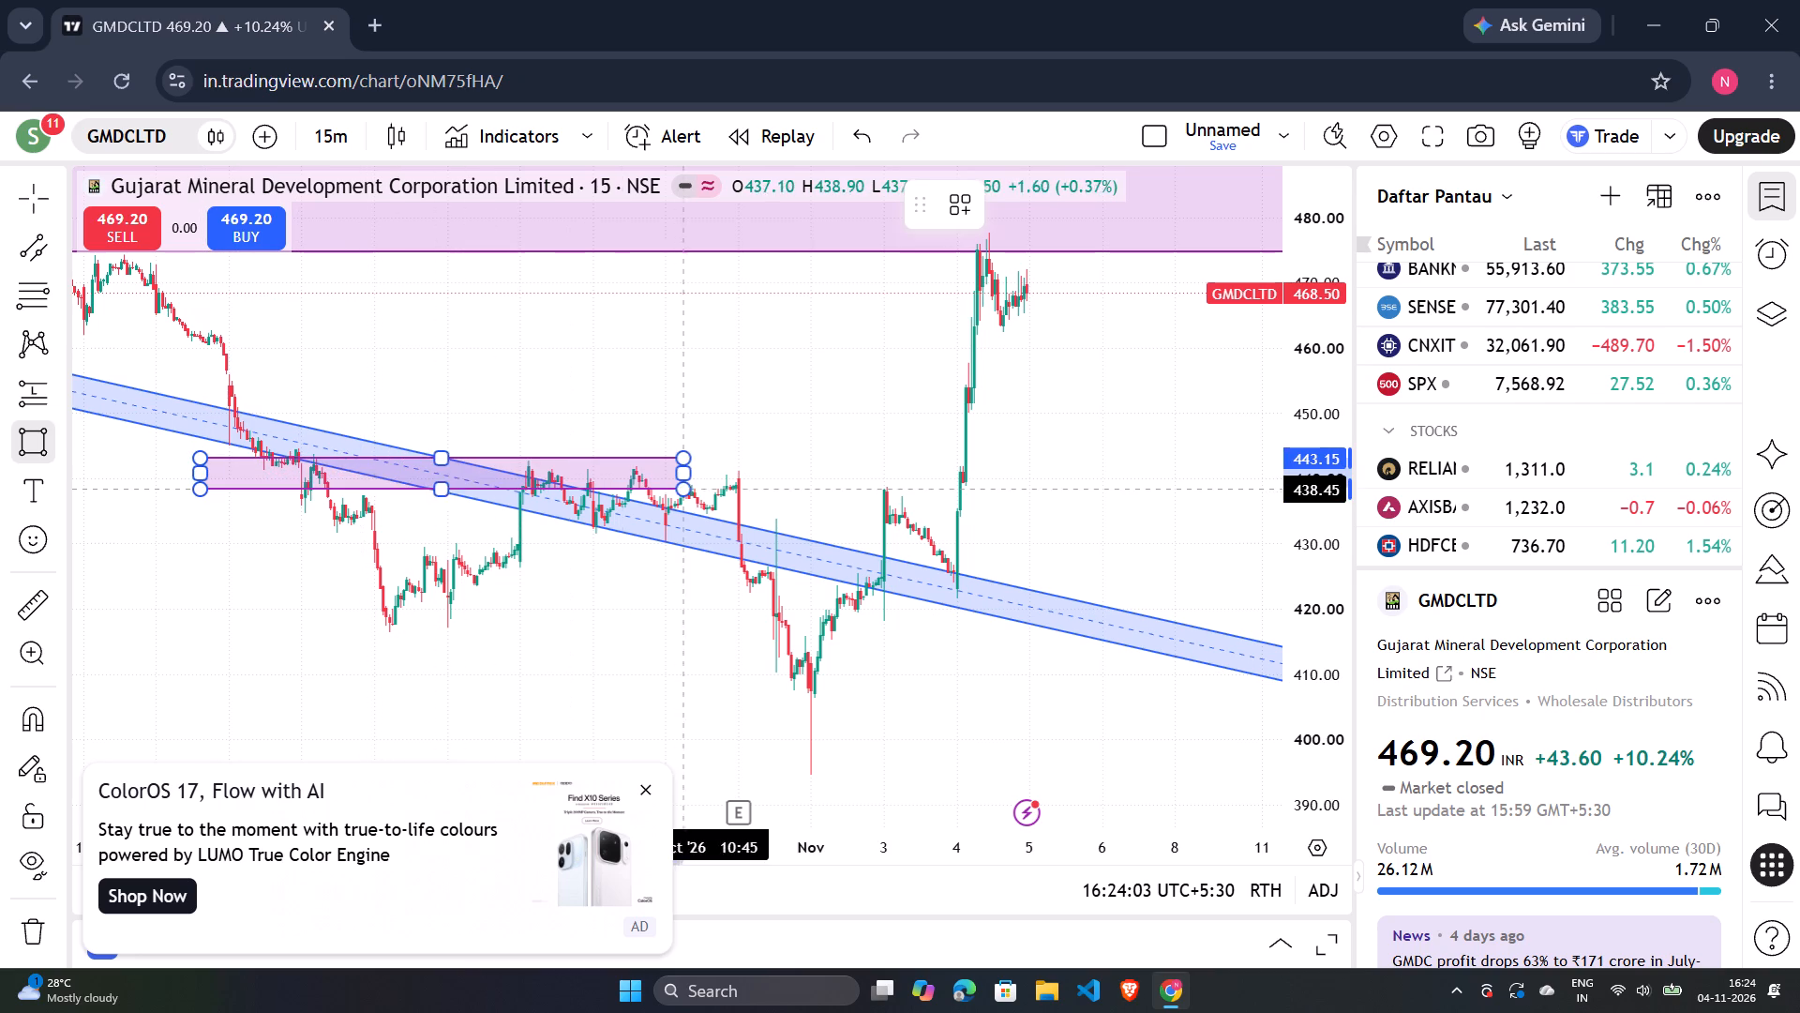
pyautogui.moveTo(692, 489); pyautogui.dragTo(934, 499)
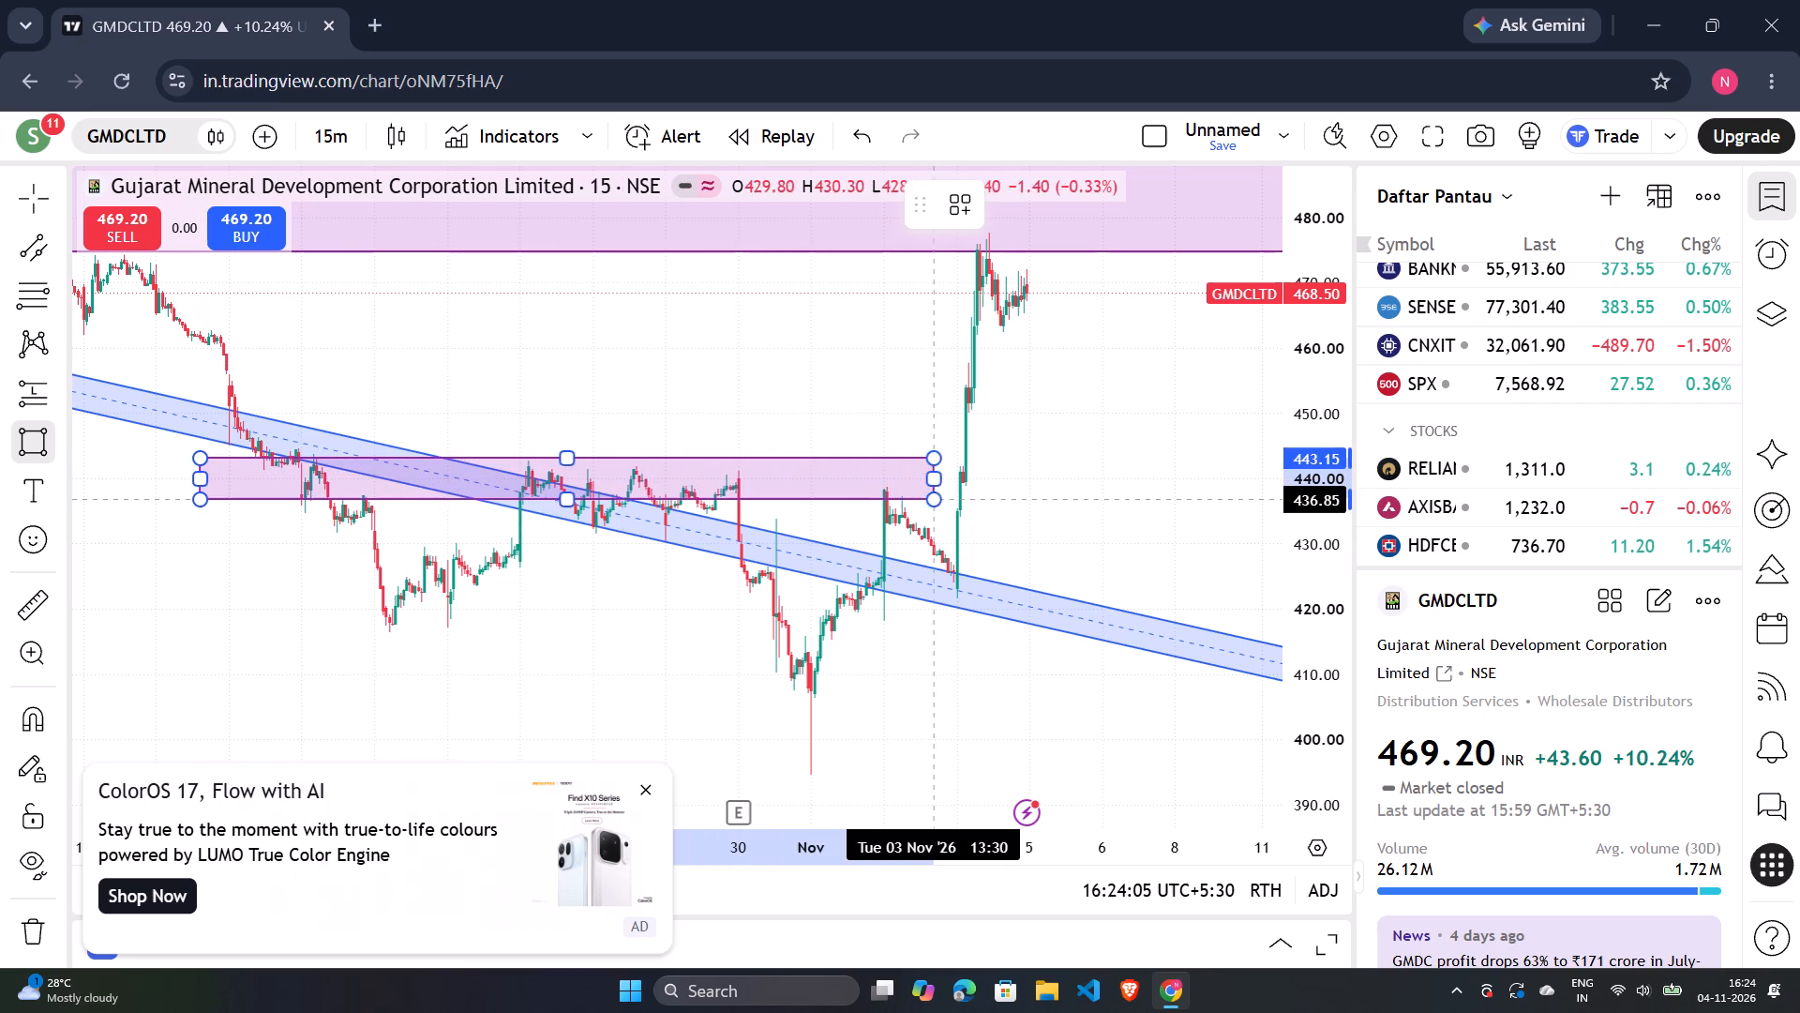
pyautogui.moveTo(934, 499); pyautogui.dragTo(1134, 490)
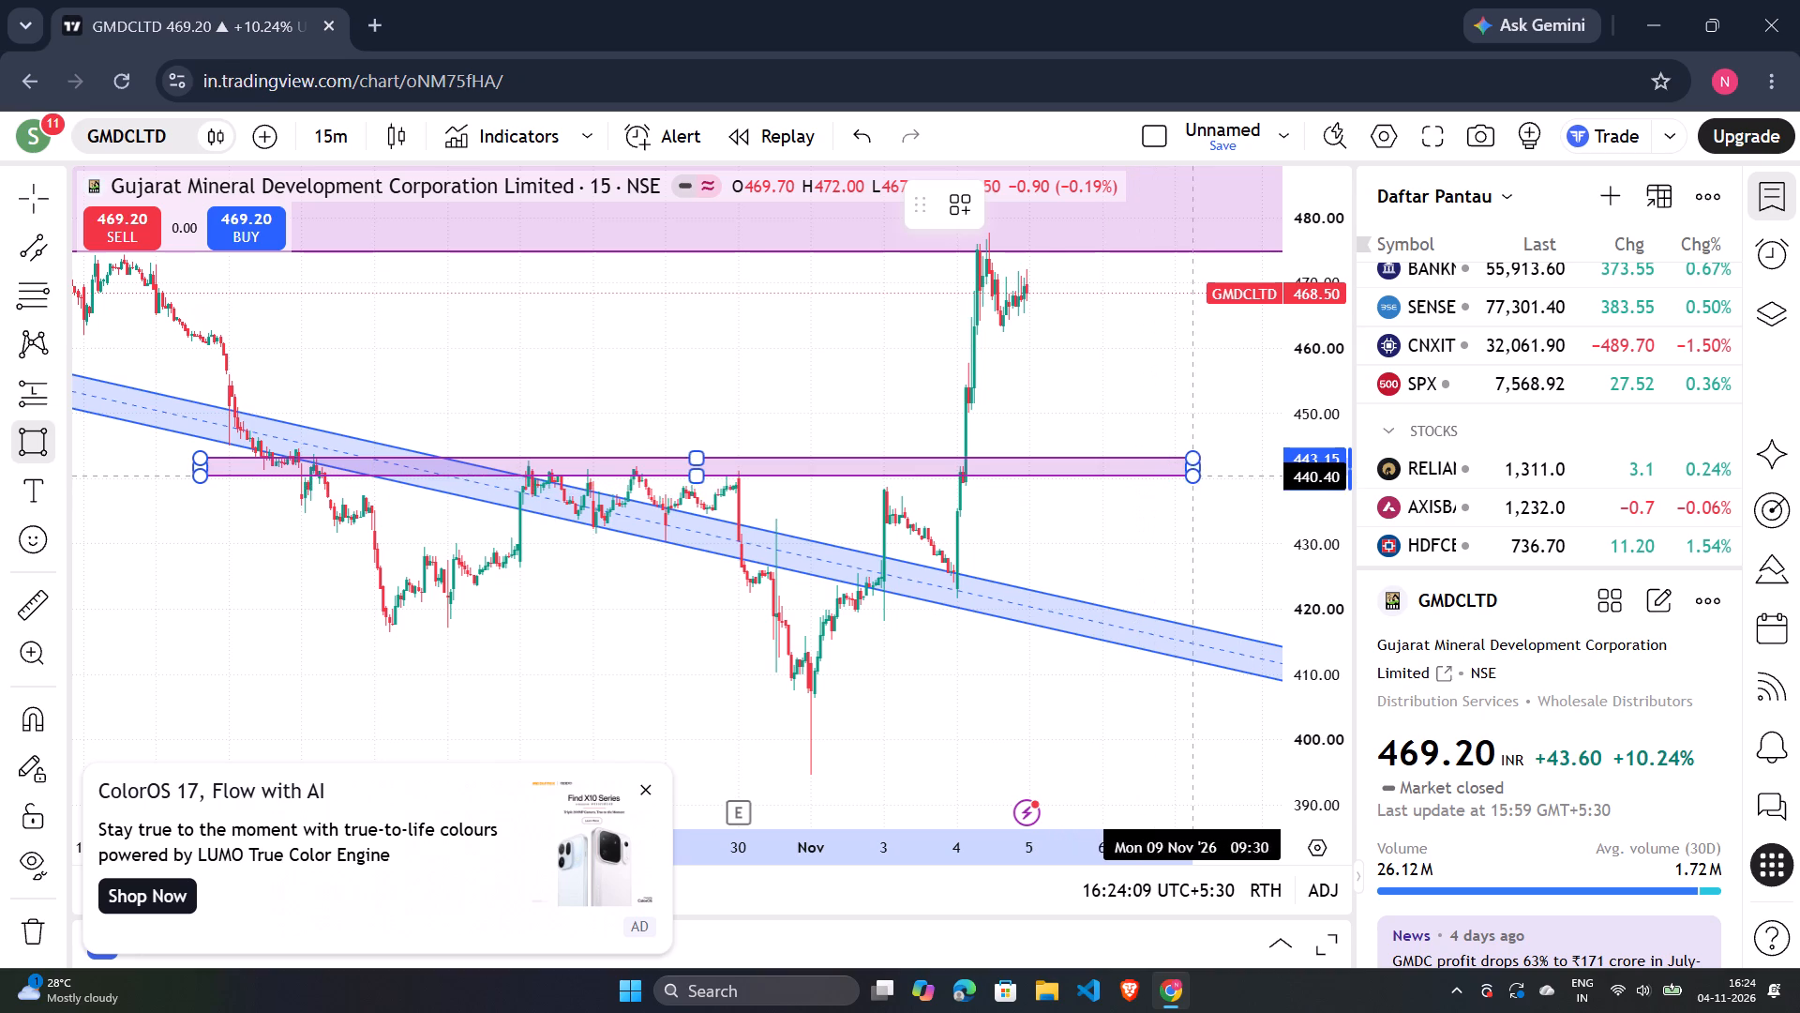
pyautogui.click(1266, 476)
# Extend the new thin zone to about 25 November and adjust its boundaries to 439.00 and 441.60.
pyautogui.moveTo(1159, 532); pyautogui.dragTo(775, 536)
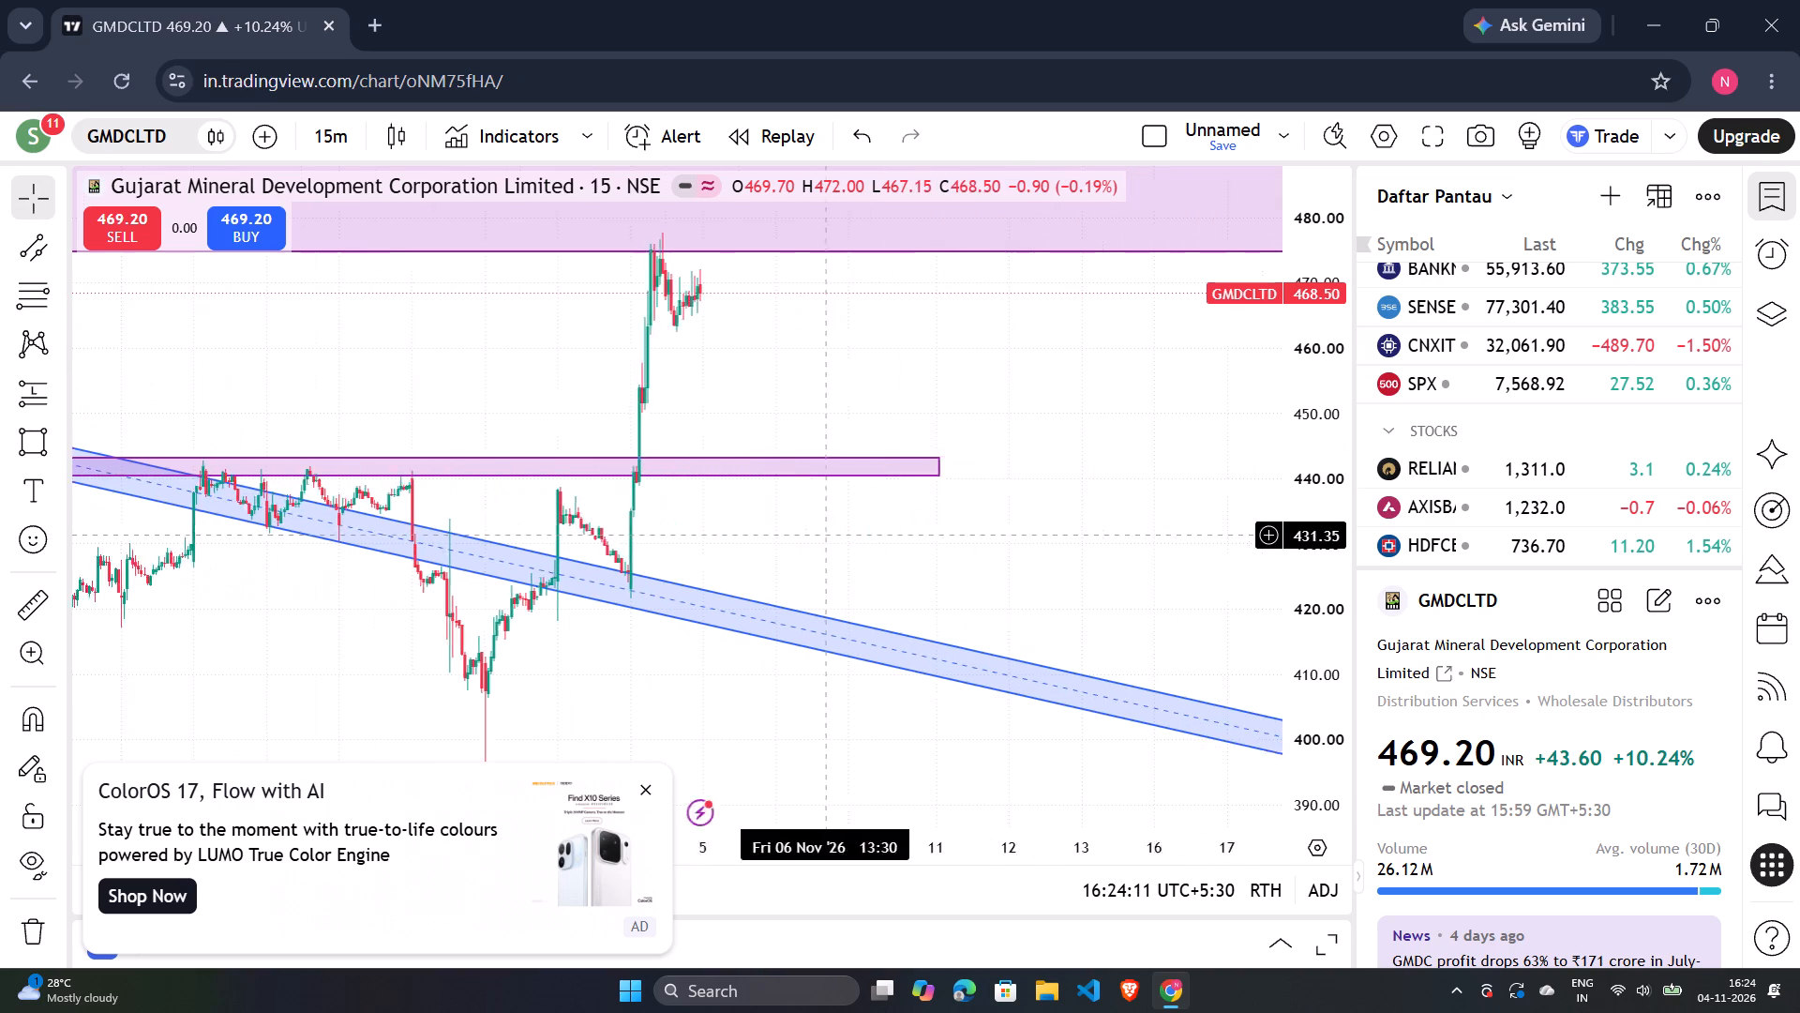
pyautogui.moveTo(775, 536); pyautogui.dragTo(757, 536)
pyautogui.moveTo(877, 471); pyautogui.dragTo(1093, 483)
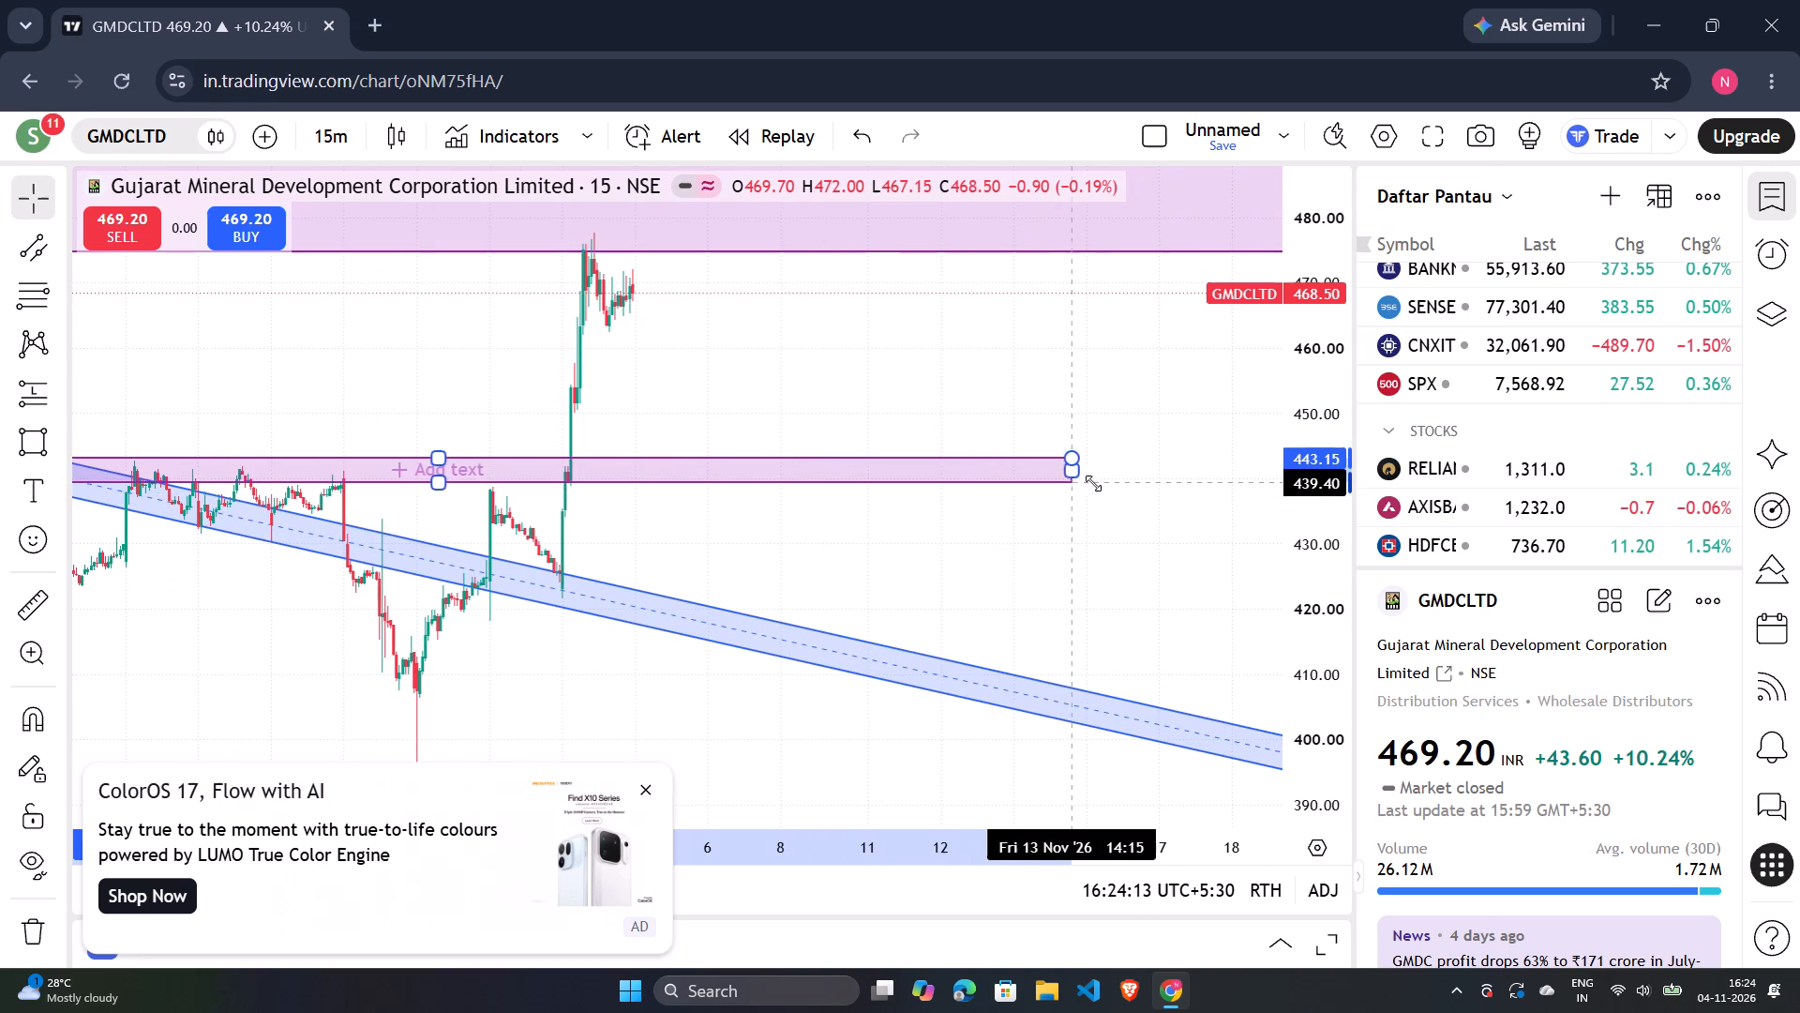
pyautogui.moveTo(1093, 483); pyautogui.dragTo(1237, 485)
pyautogui.moveTo(1241, 454); pyautogui.dragTo(1241, 460)
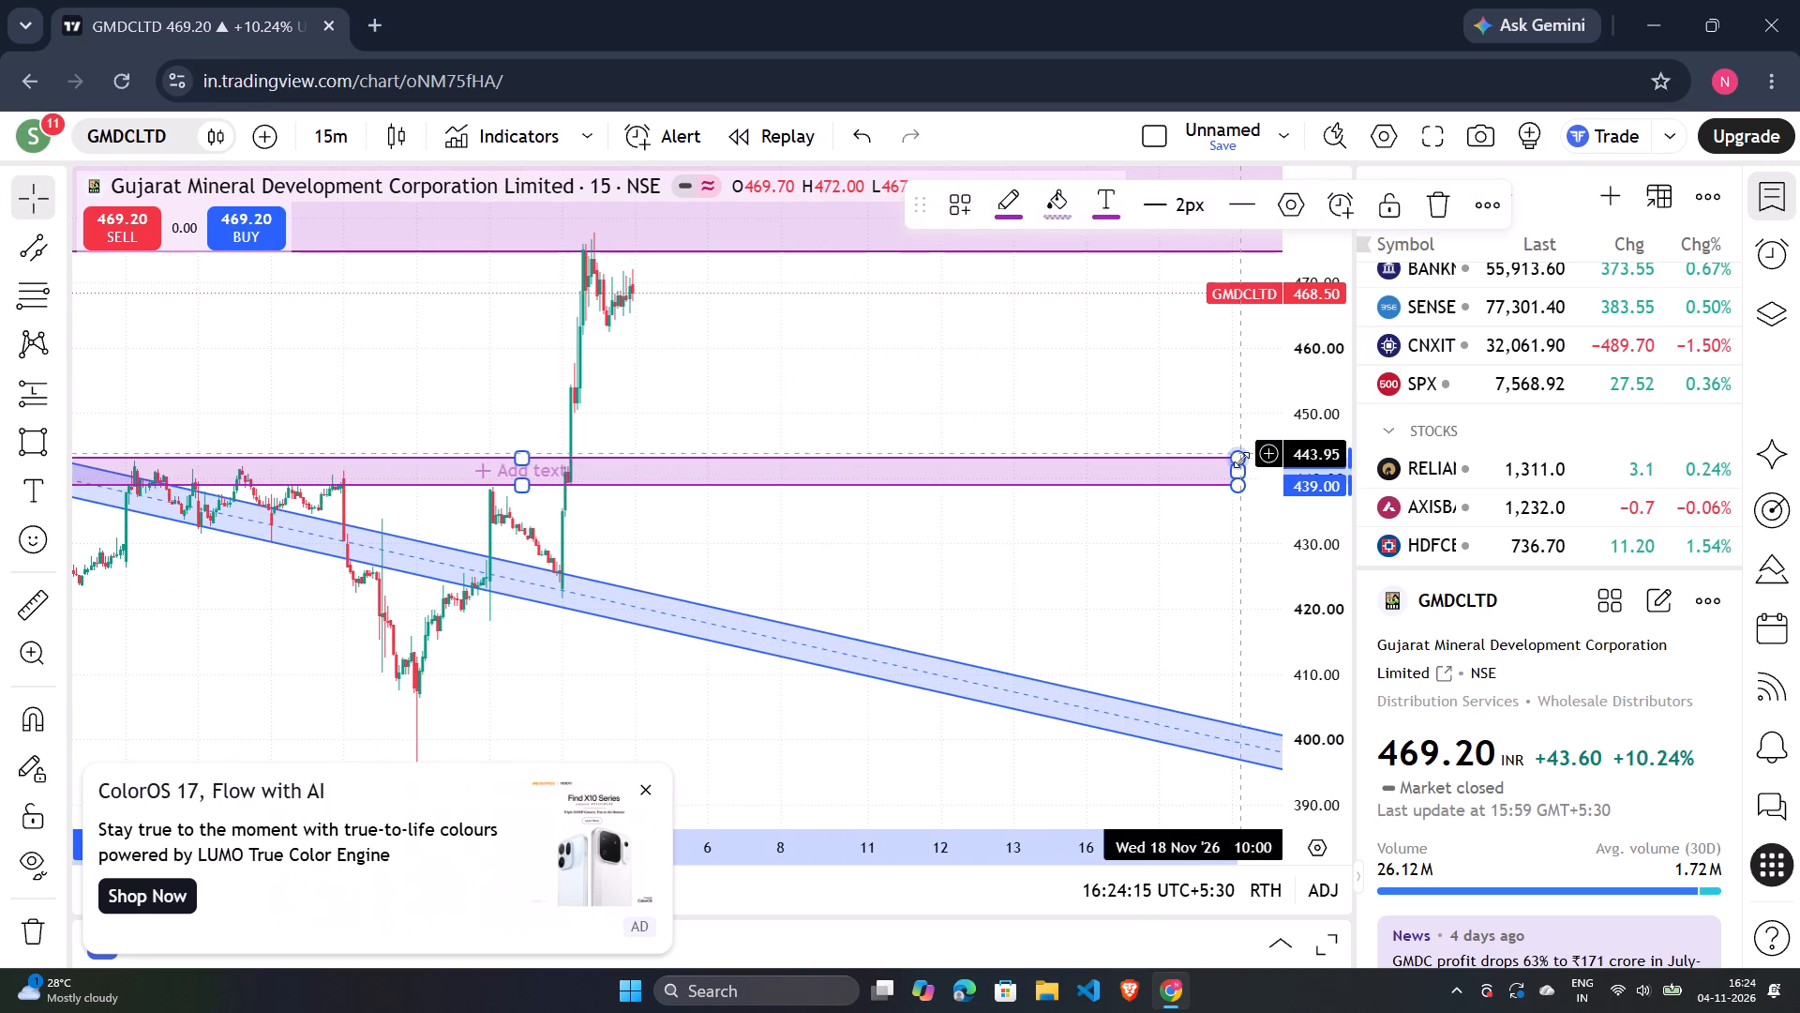
pyautogui.moveTo(1241, 460); pyautogui.dragTo(1240, 466)
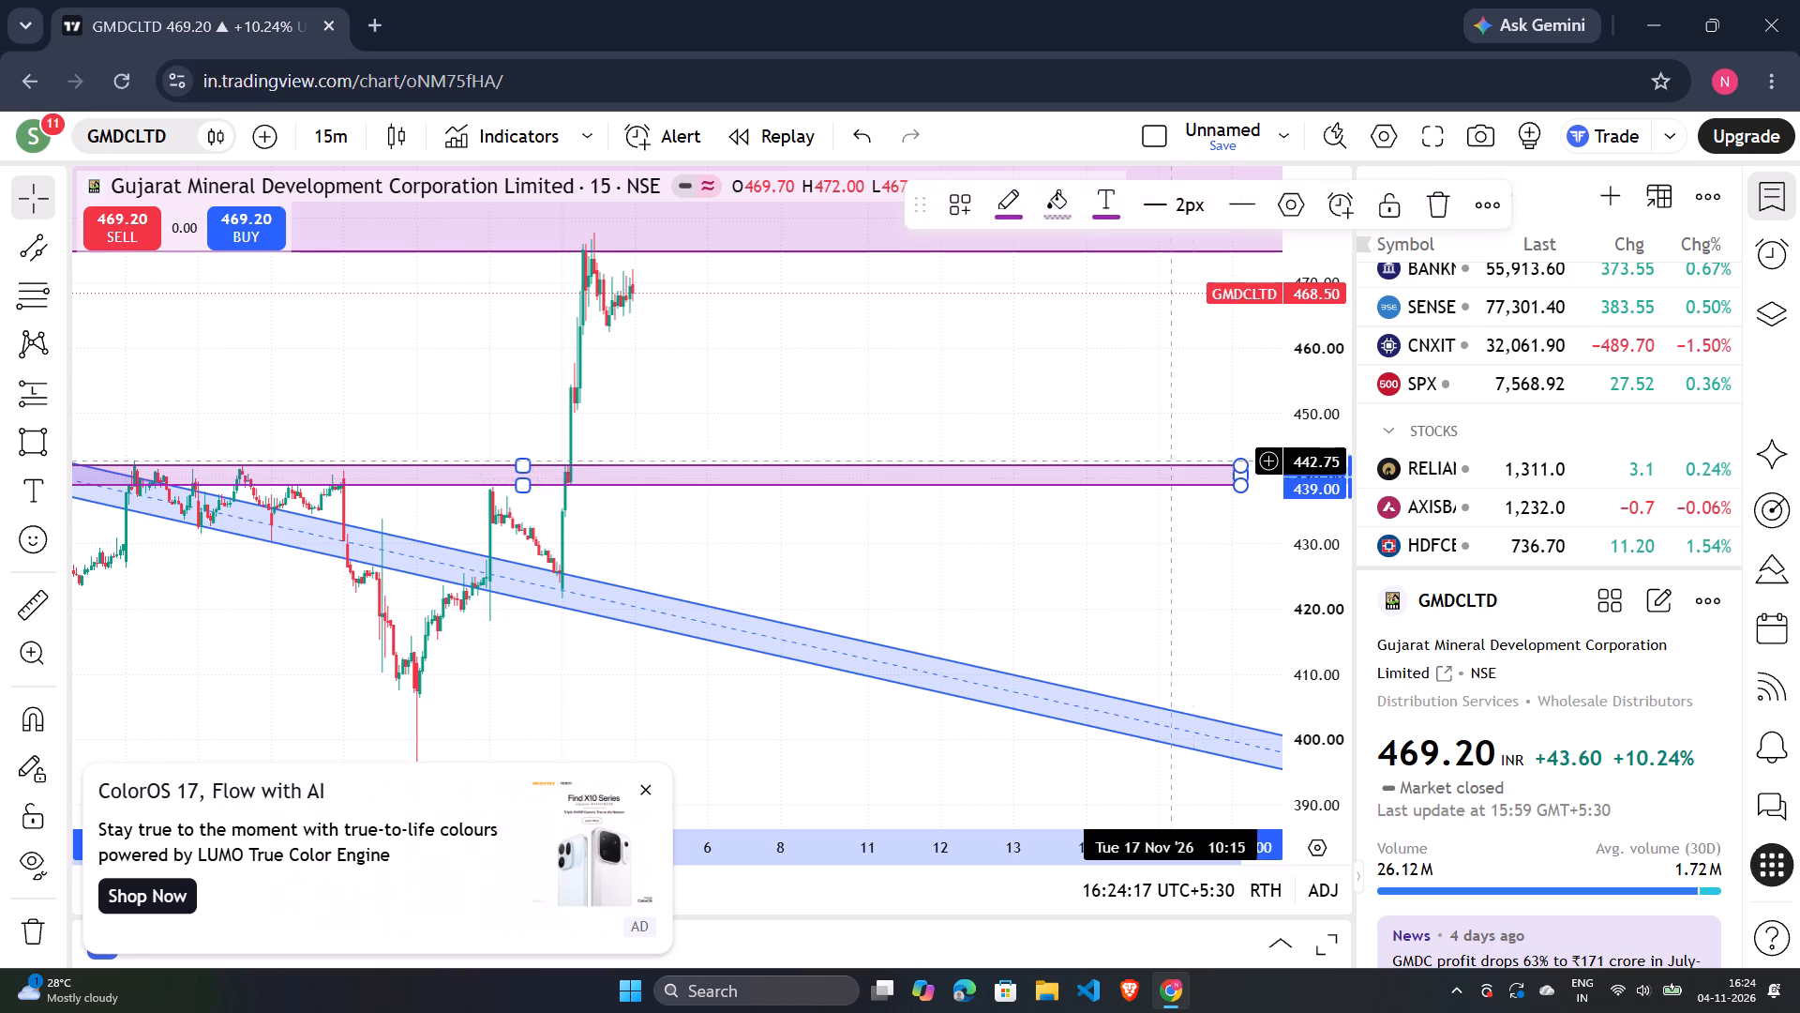
pyautogui.moveTo(1114, 405); pyautogui.dragTo(802, 422)
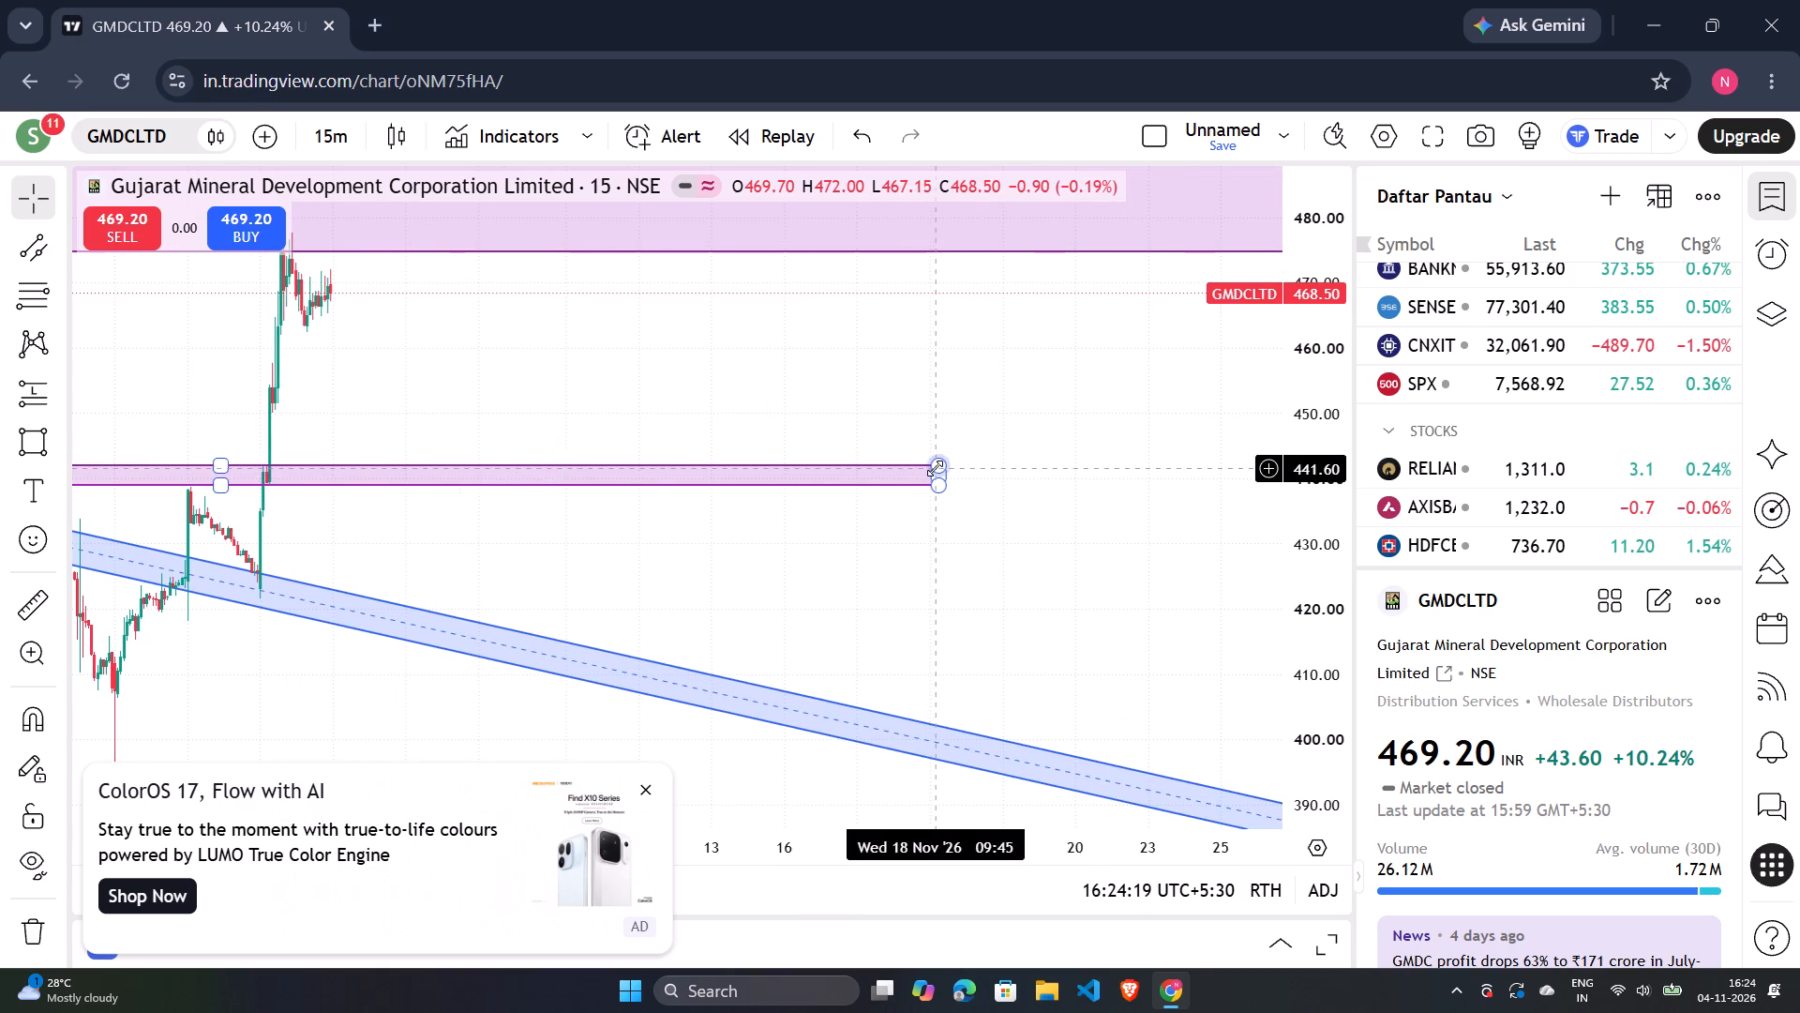
pyautogui.moveTo(935, 468); pyautogui.dragTo(1213, 468)
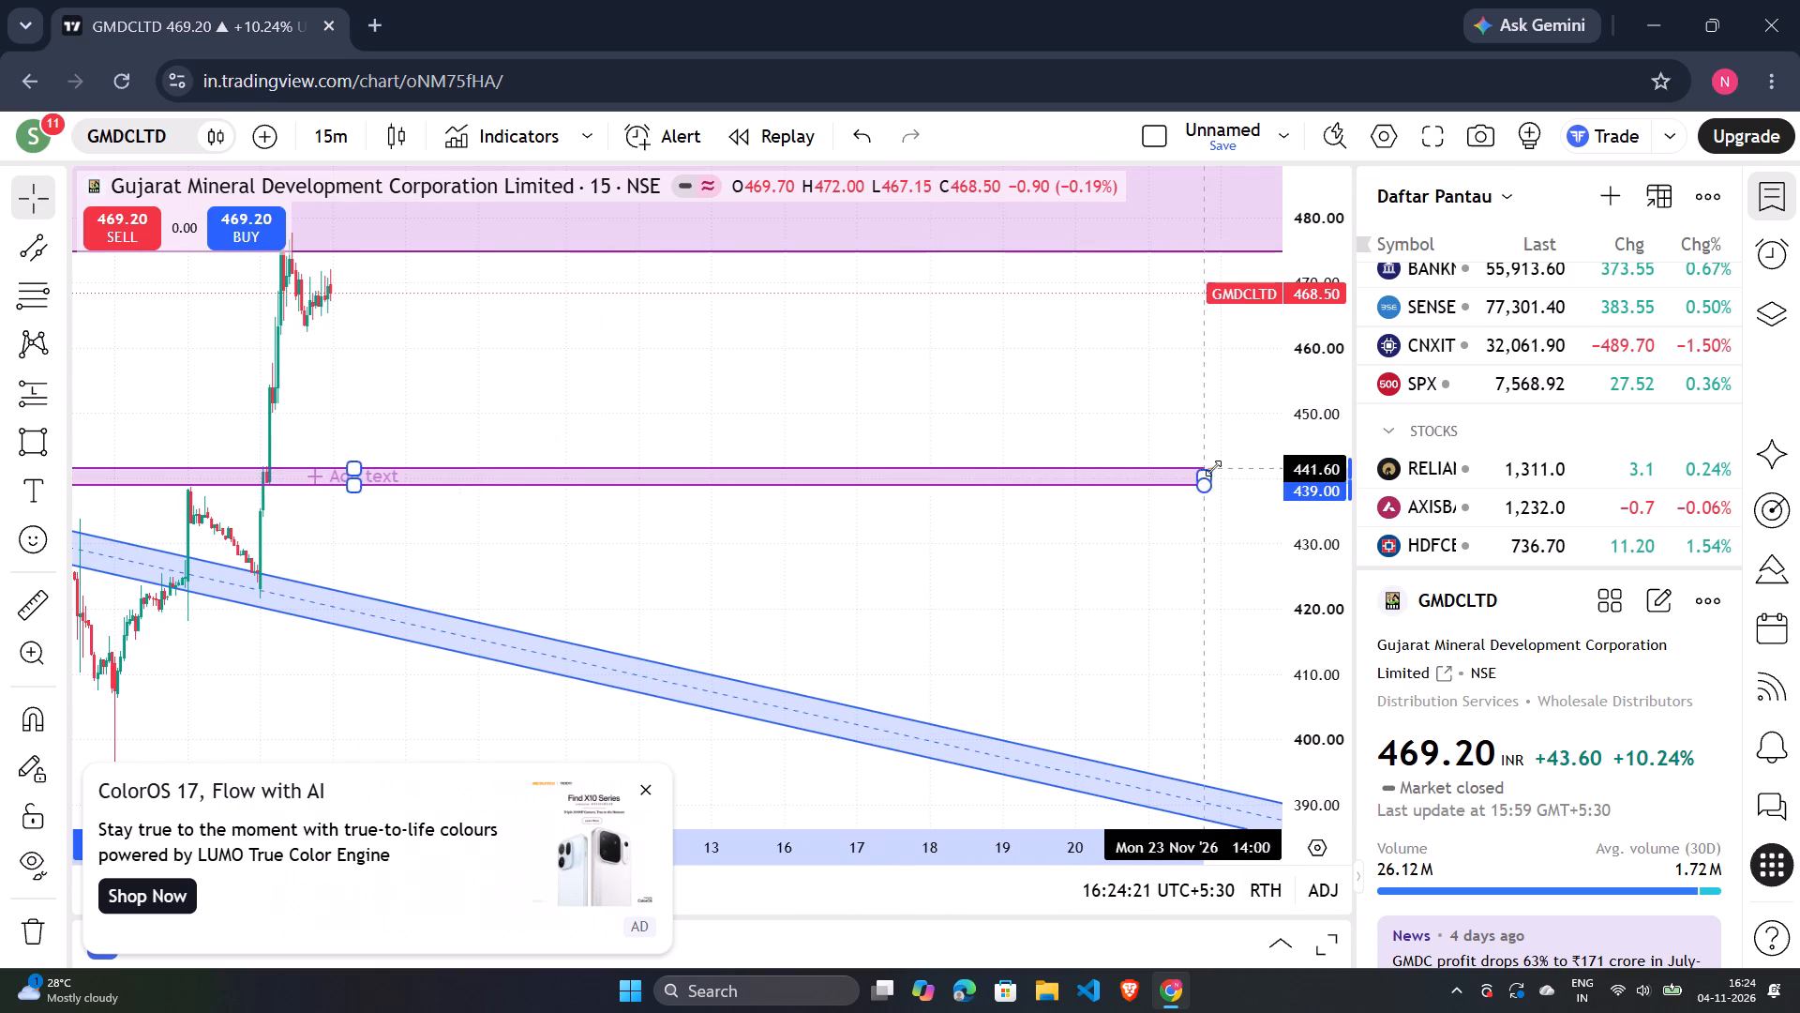
pyautogui.moveTo(1213, 468); pyautogui.dragTo(1239, 468)
# Dismiss the advertisement covering the chart and close the ad-free upgrade offer.
pyautogui.scroll(-10, 879, 364)
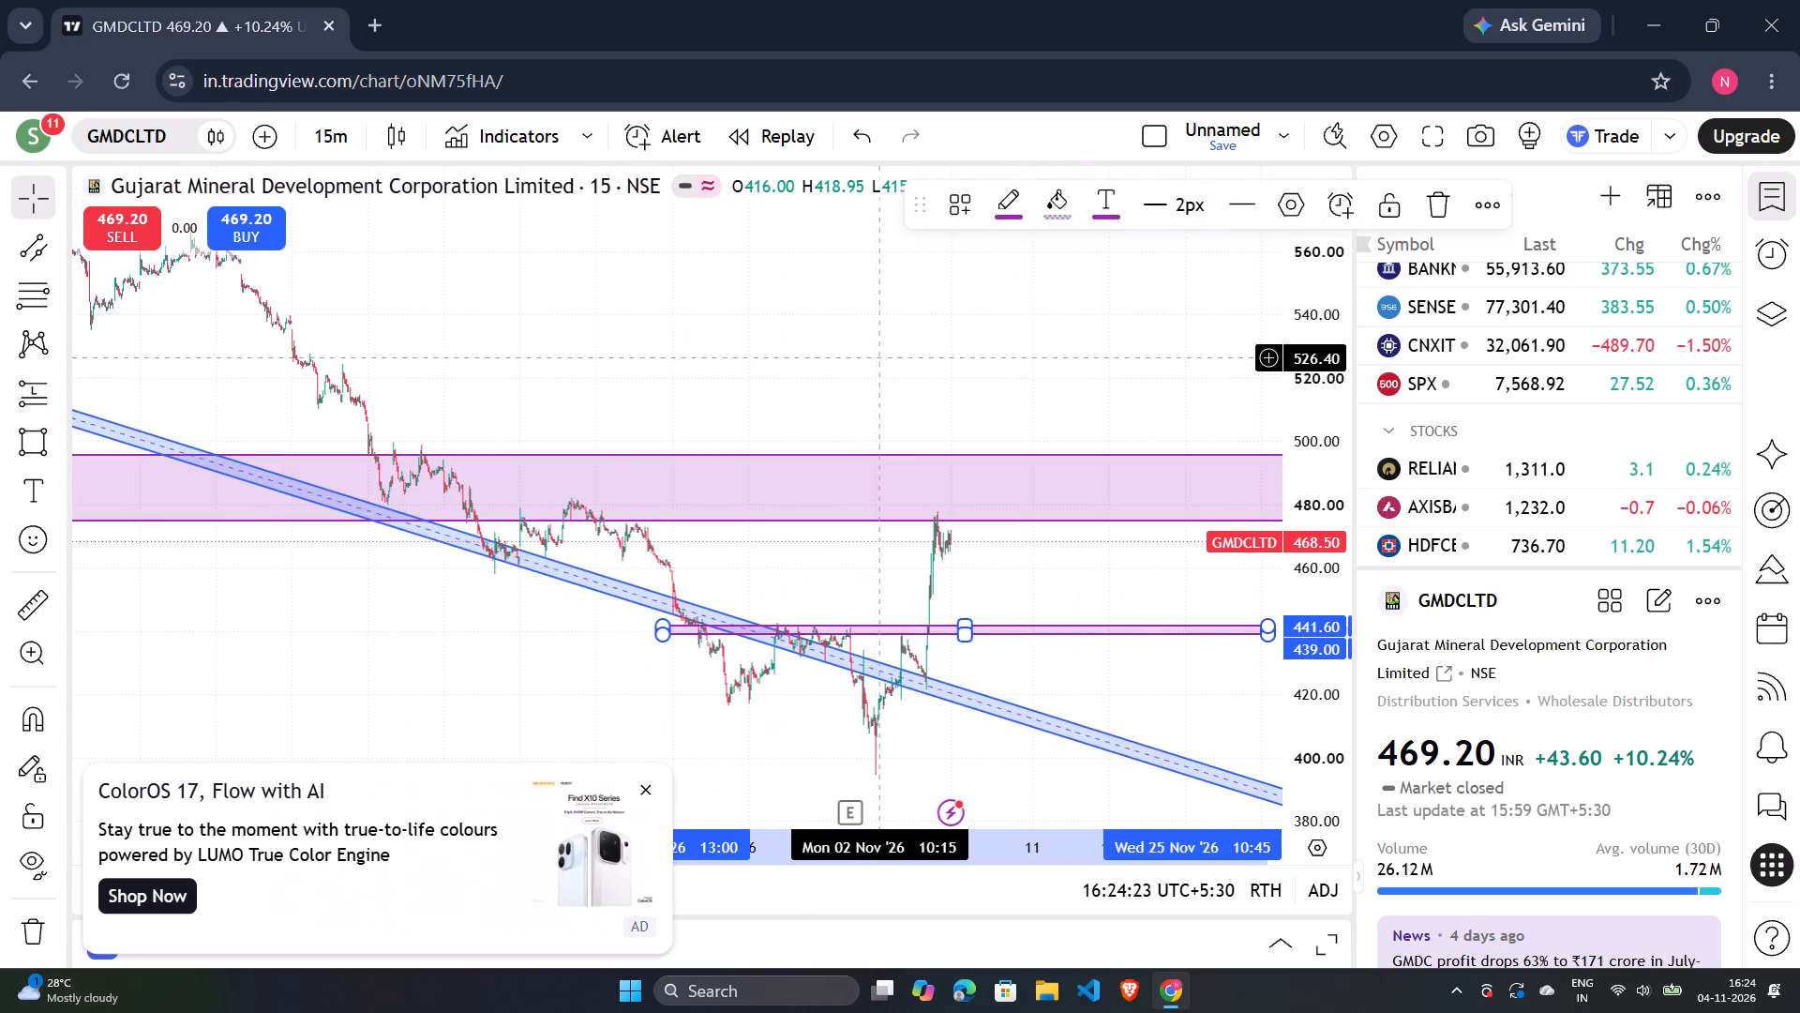
pyautogui.scroll(8, 881, 351)
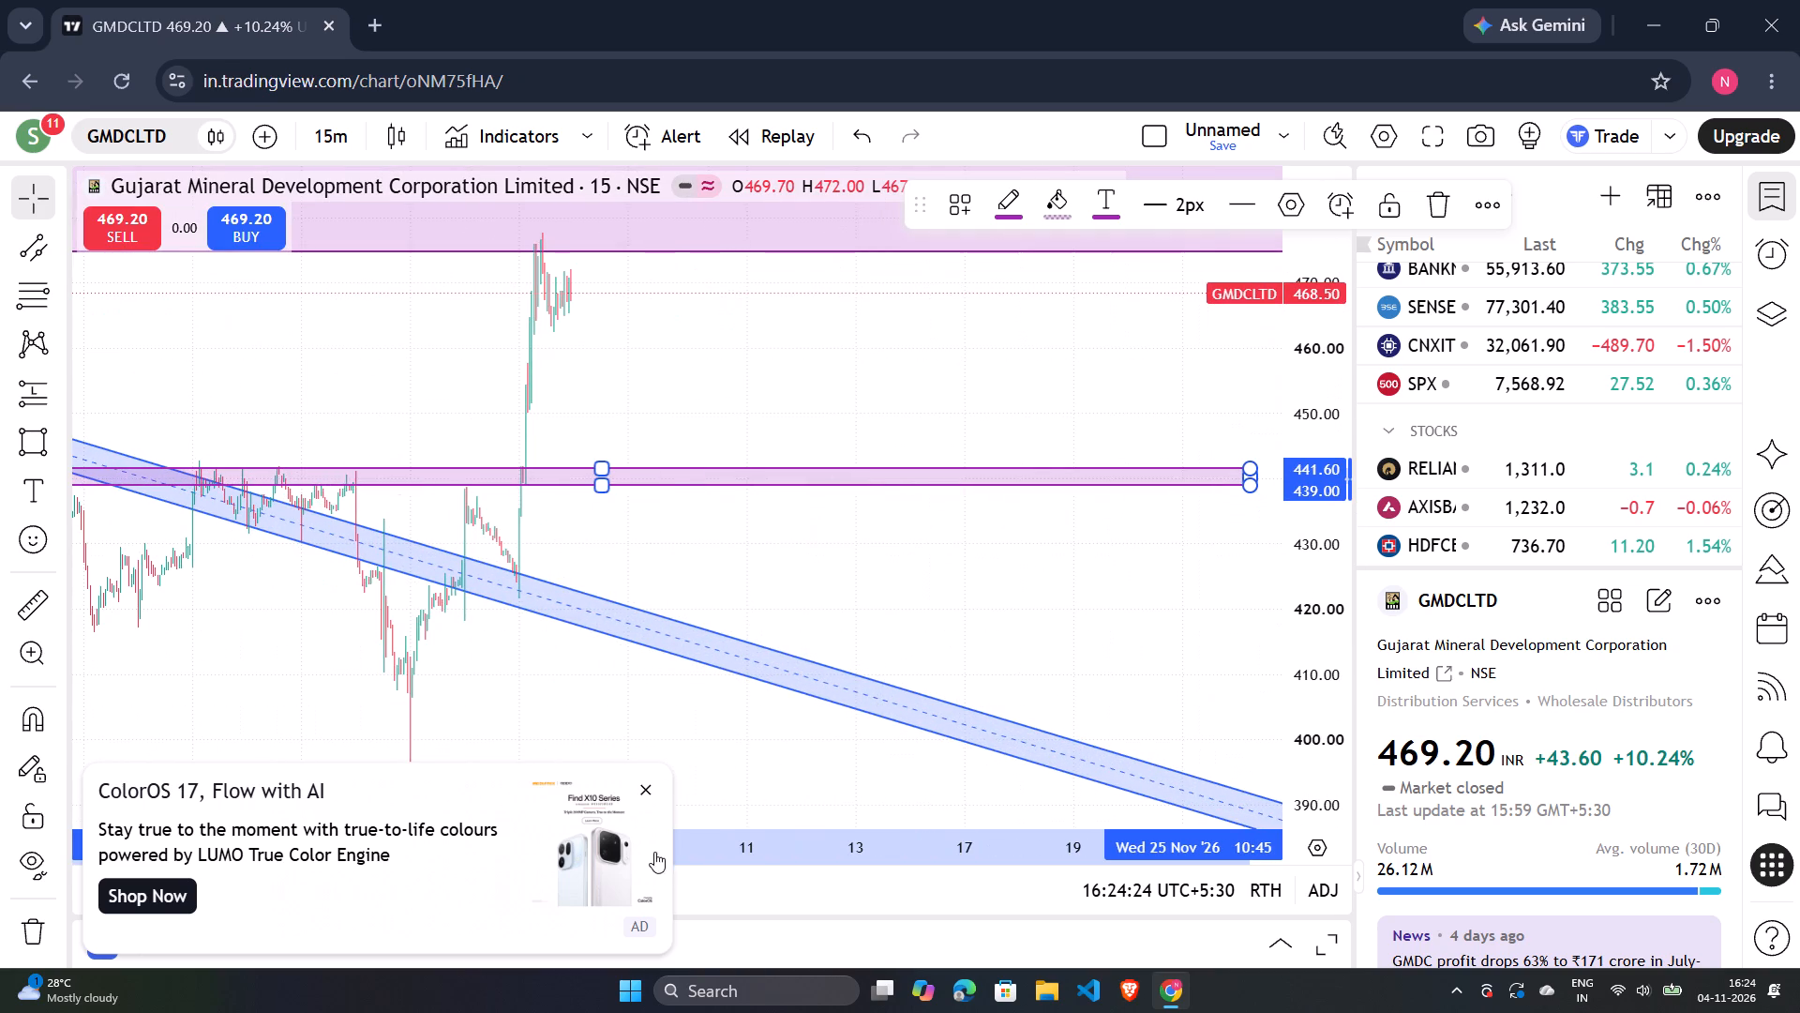
pyautogui.click(641, 797)
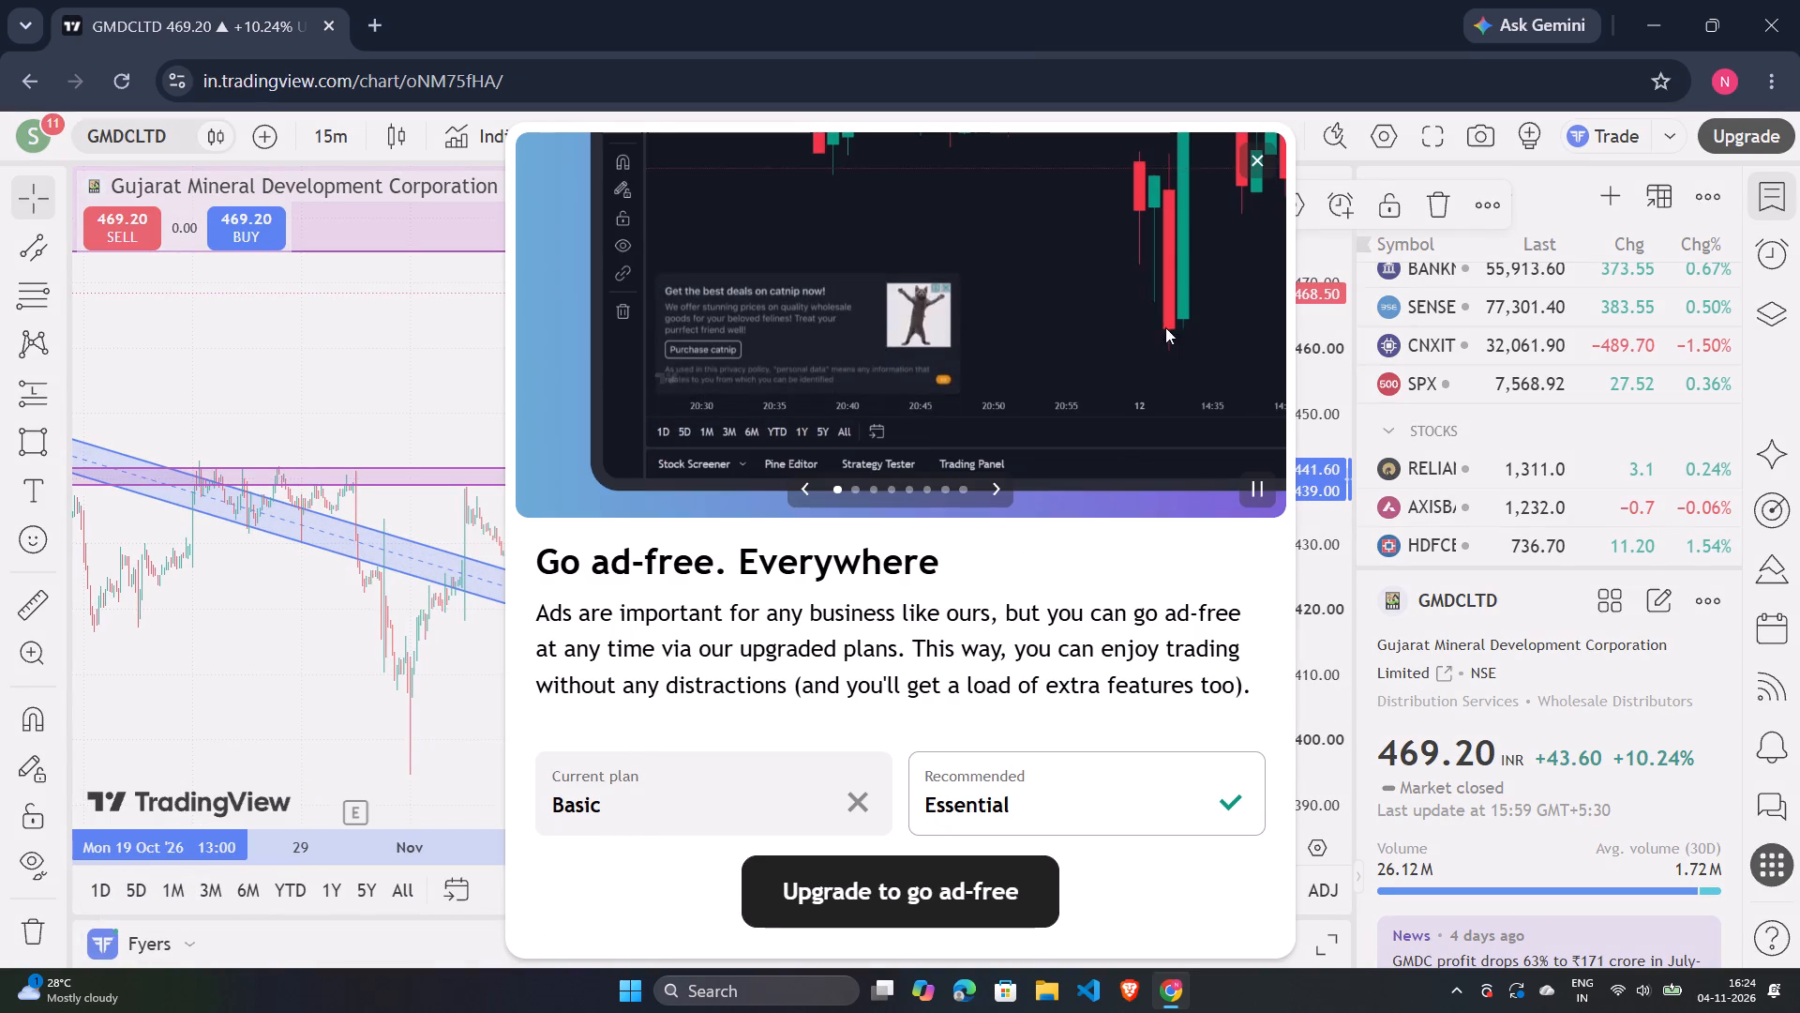
pyautogui.click(1253, 154)
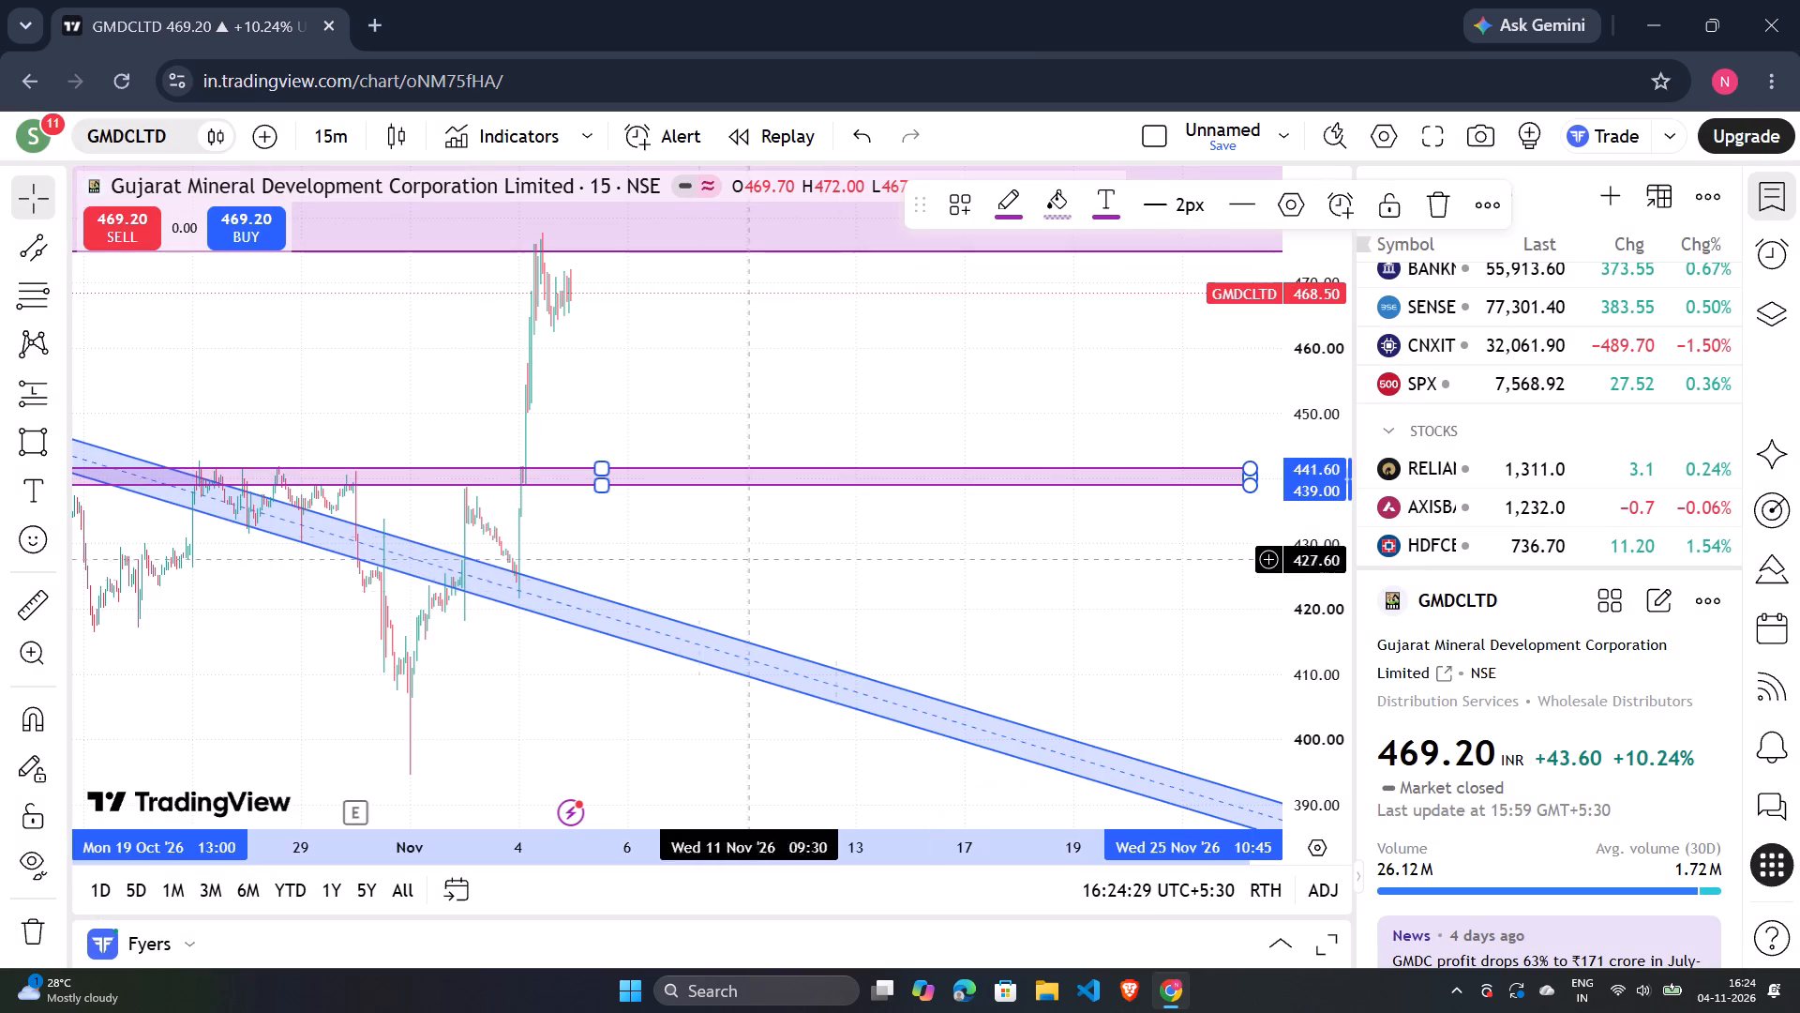
# Reset the chart view and draw a second rectangle zone from 19 October along the late October lows, between about 417 and 422.
pyautogui.rightClick(740, 534)
pyautogui.click(816, 304)
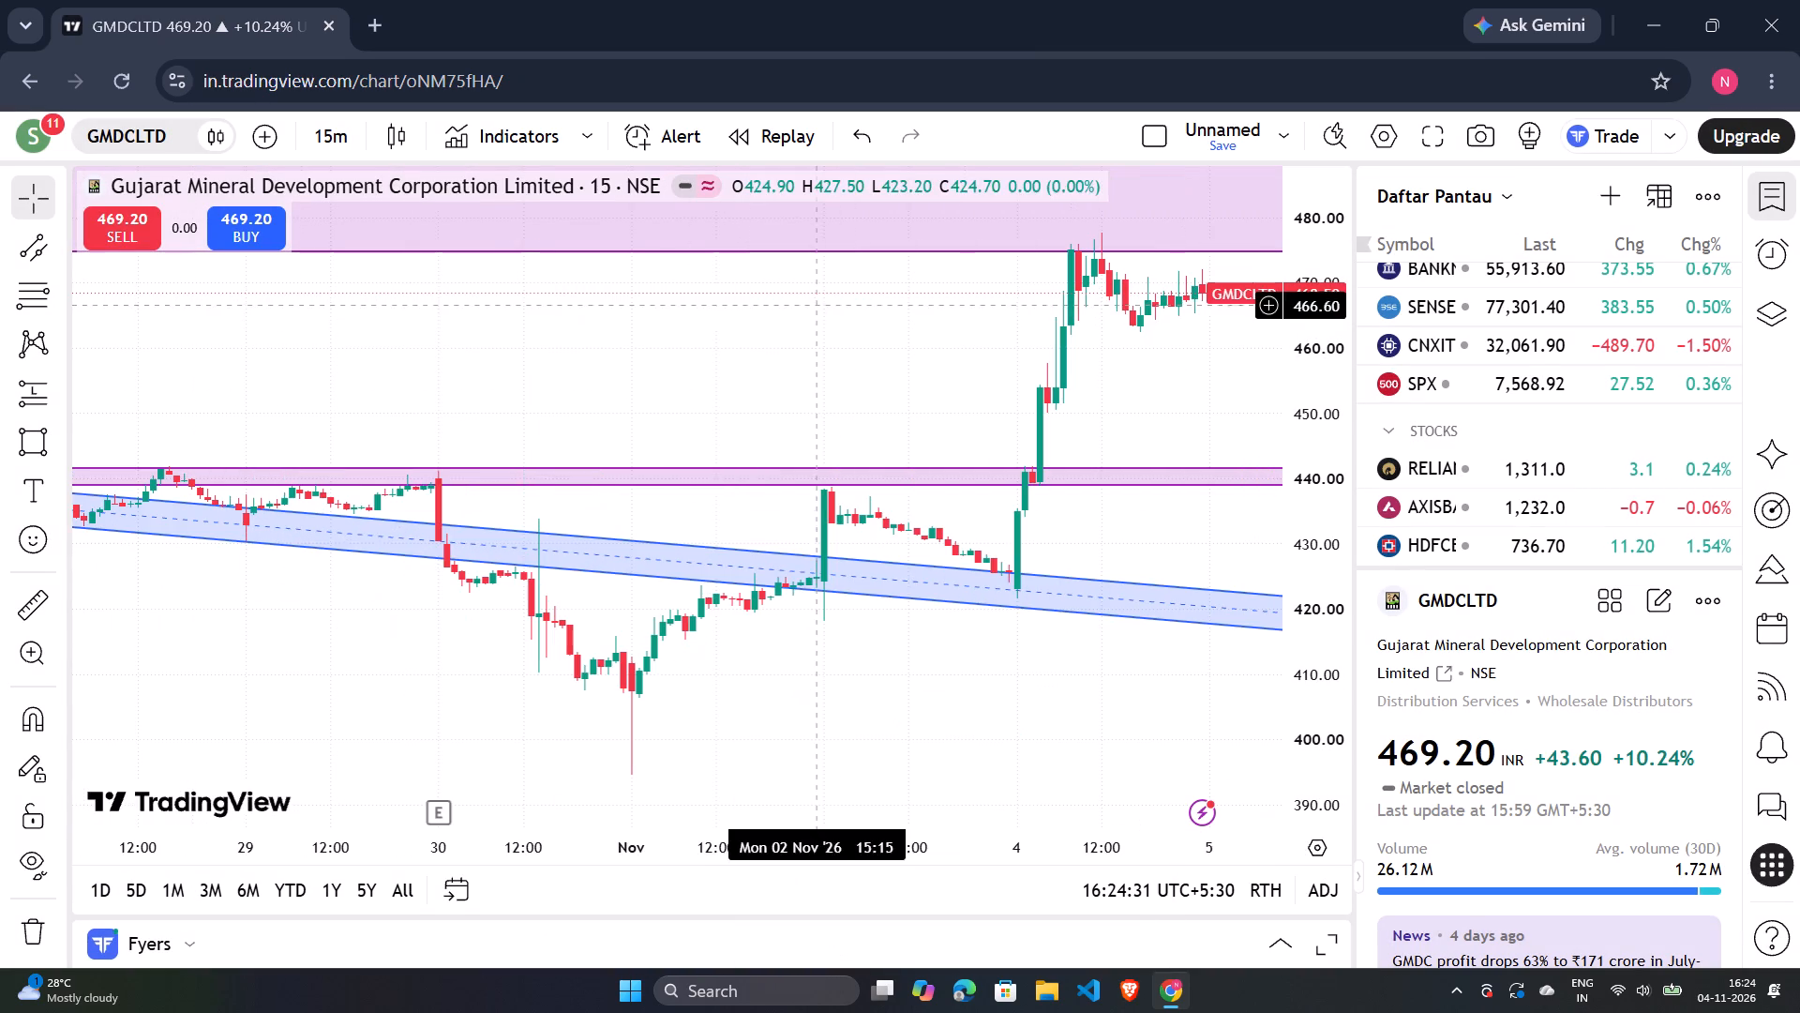
pyautogui.scroll(-10, 771, 412)
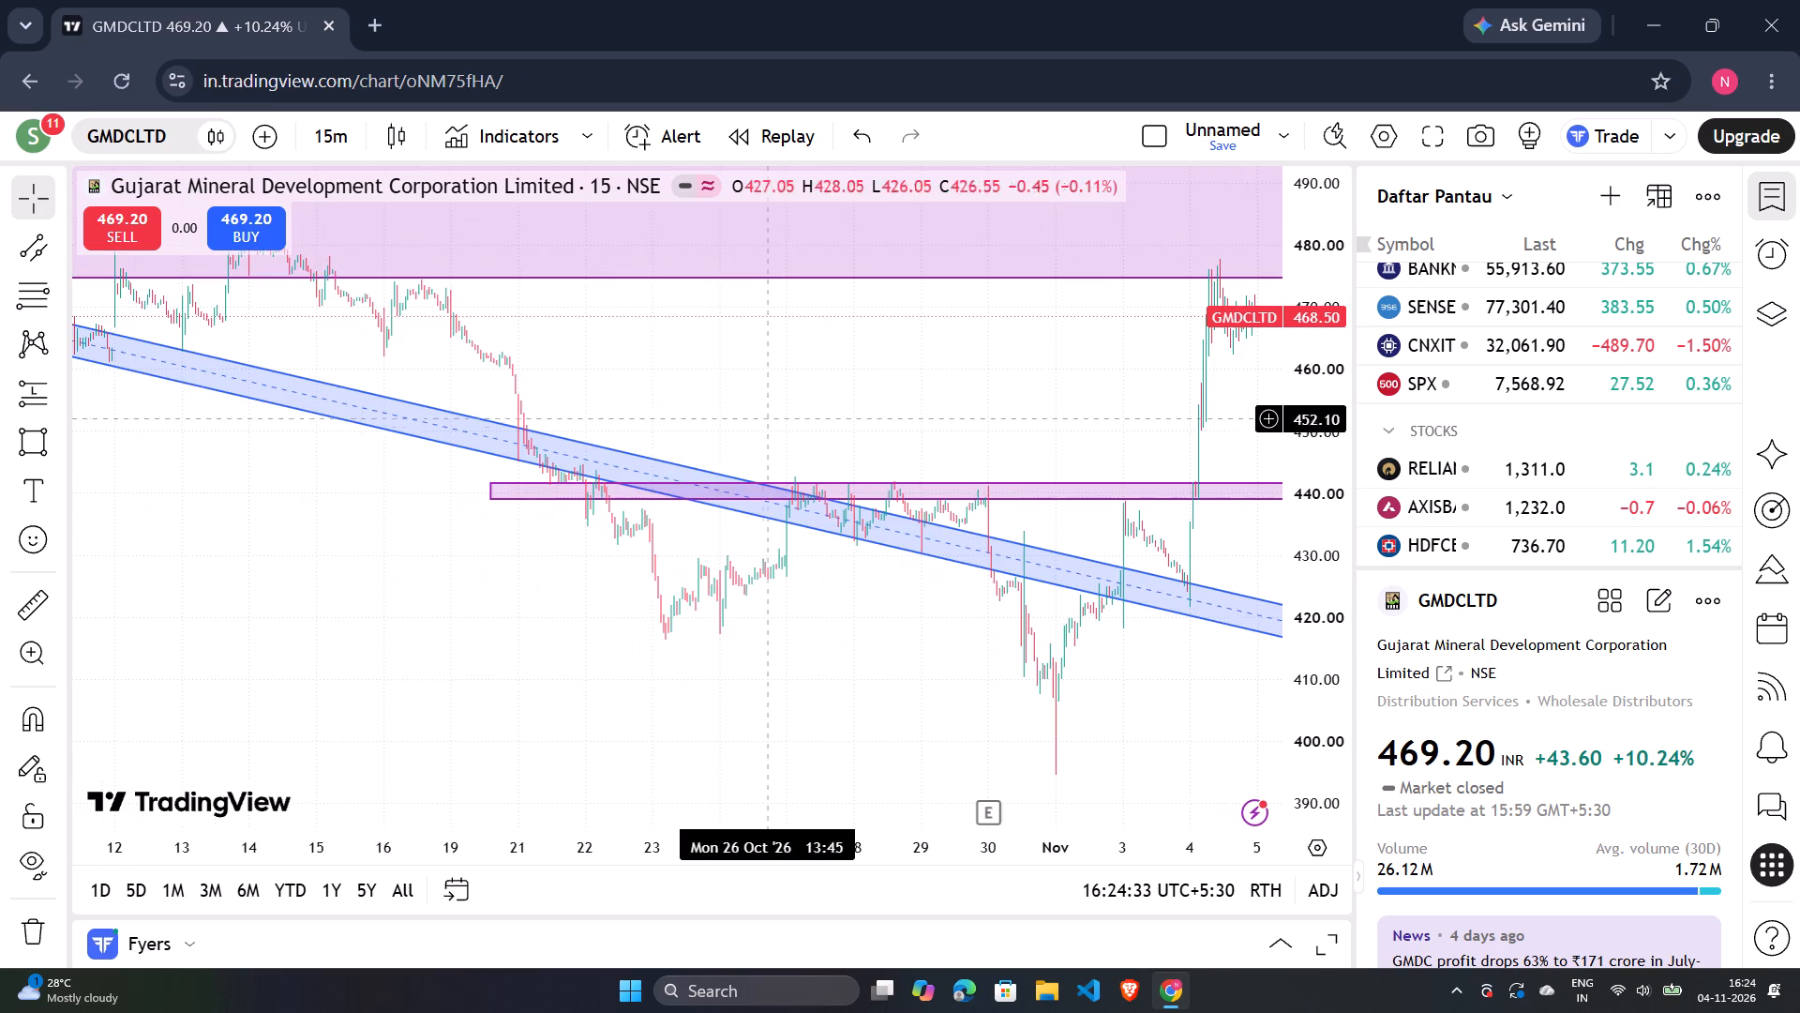
pyautogui.scroll(-1, 753, 707)
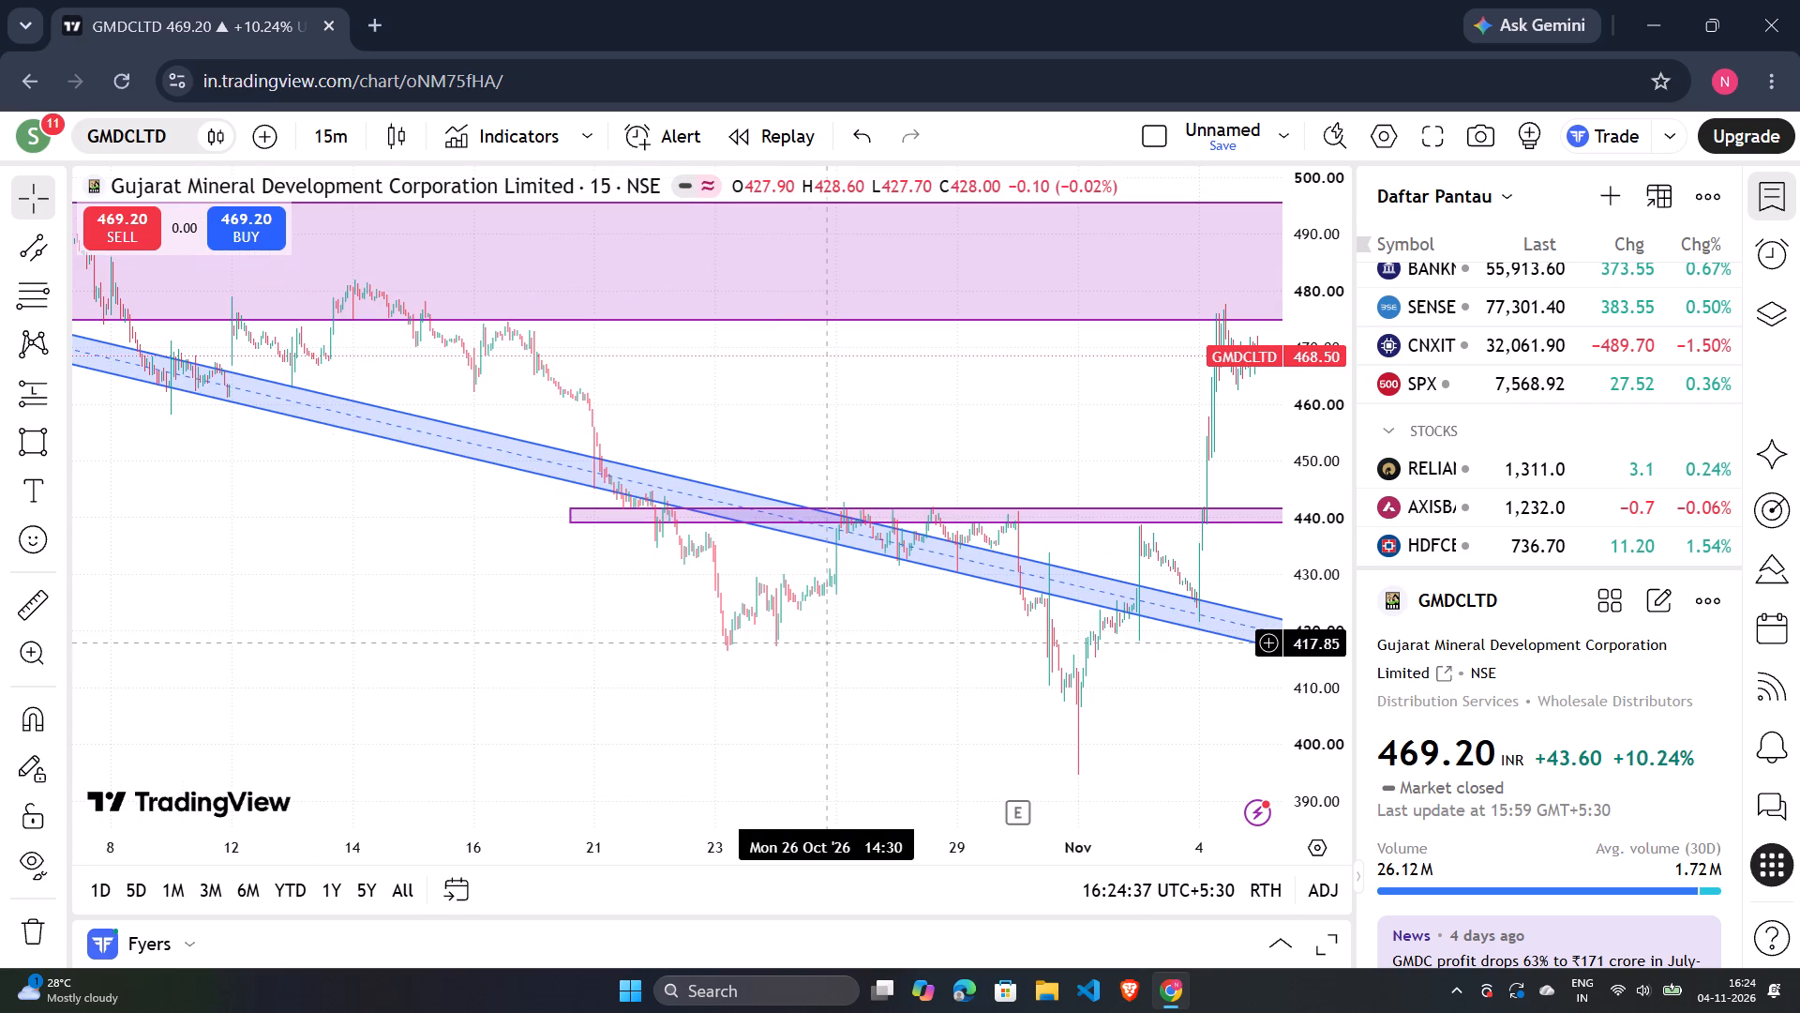
pyautogui.scroll(4, 827, 643)
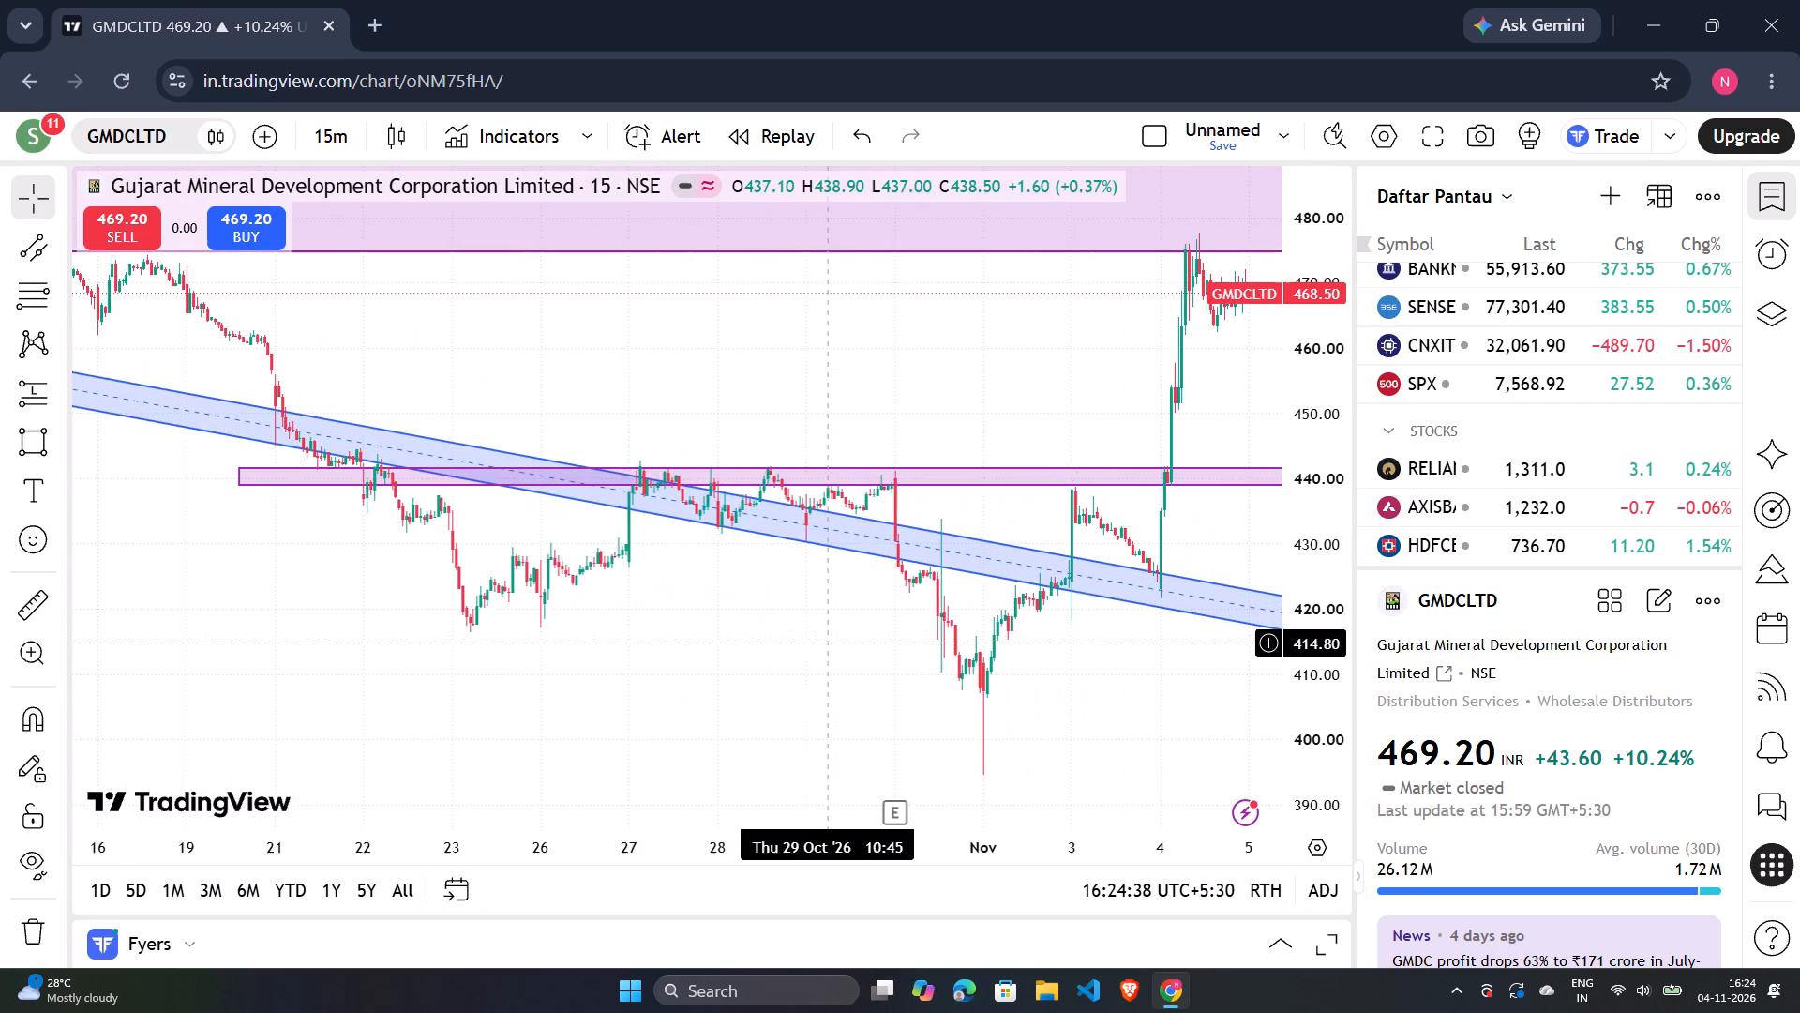
pyautogui.scroll(1, 827, 643)
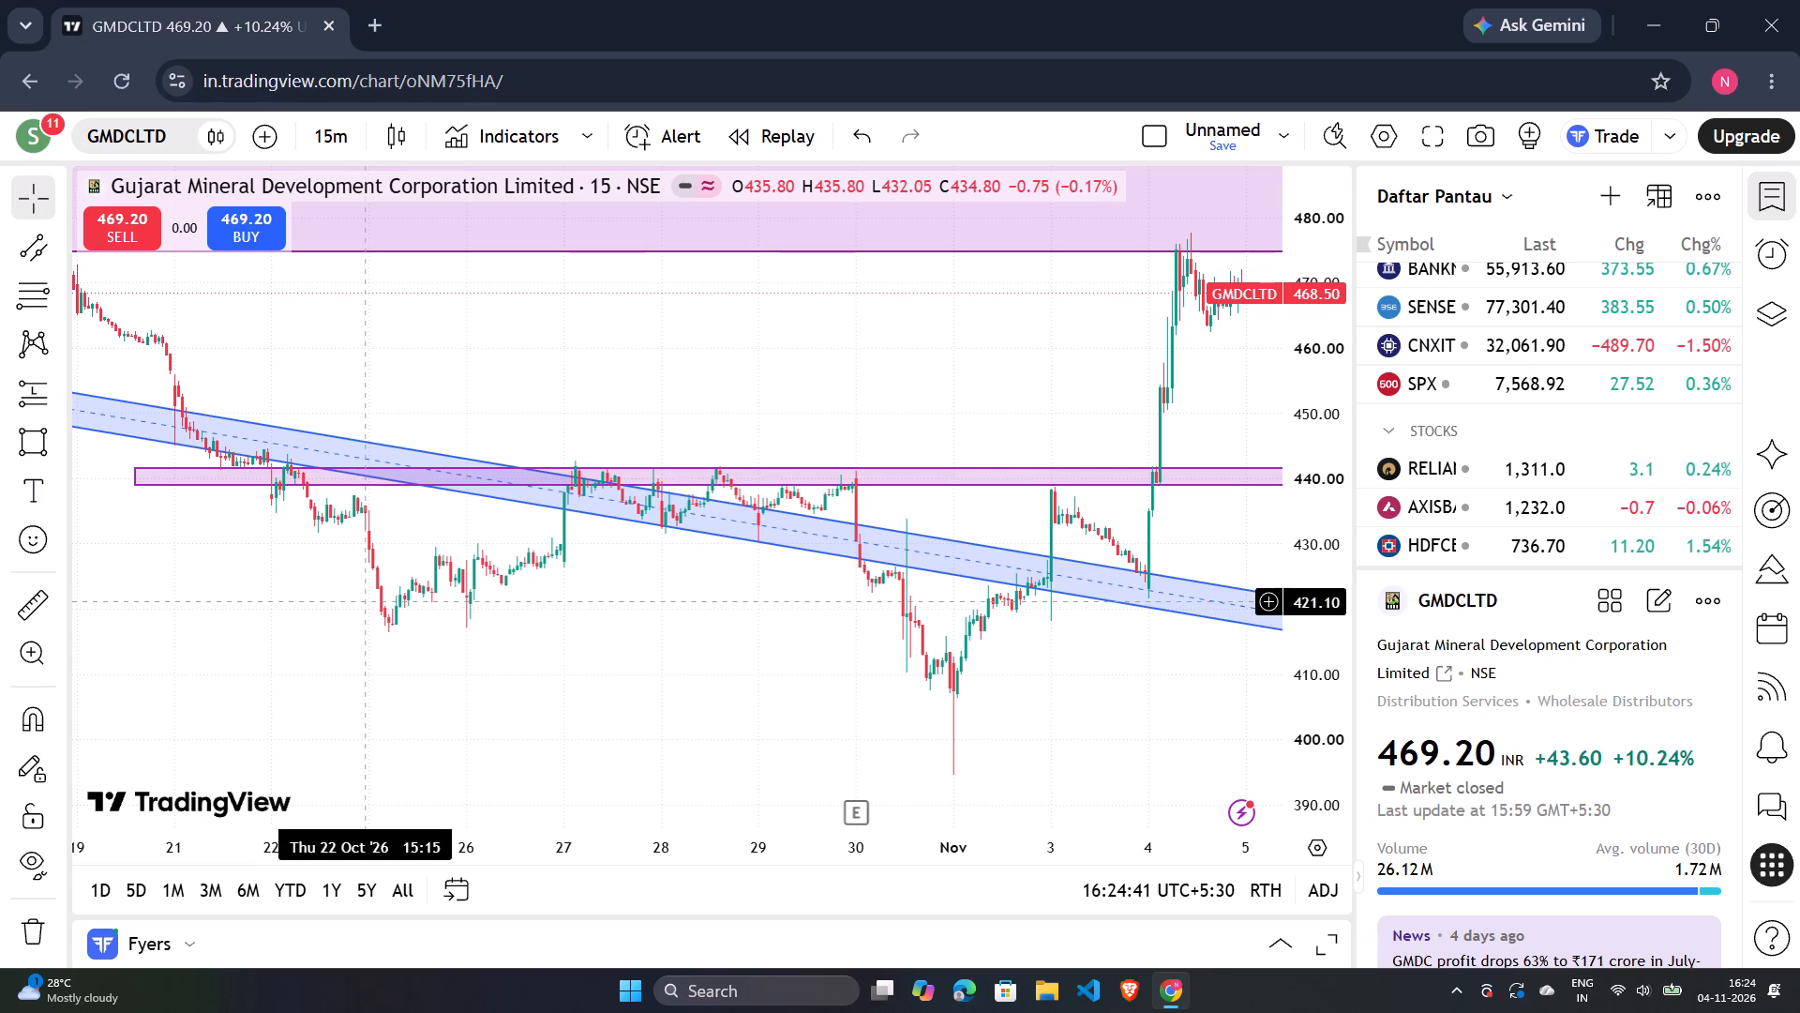
pyautogui.scroll(-1, 381, 628)
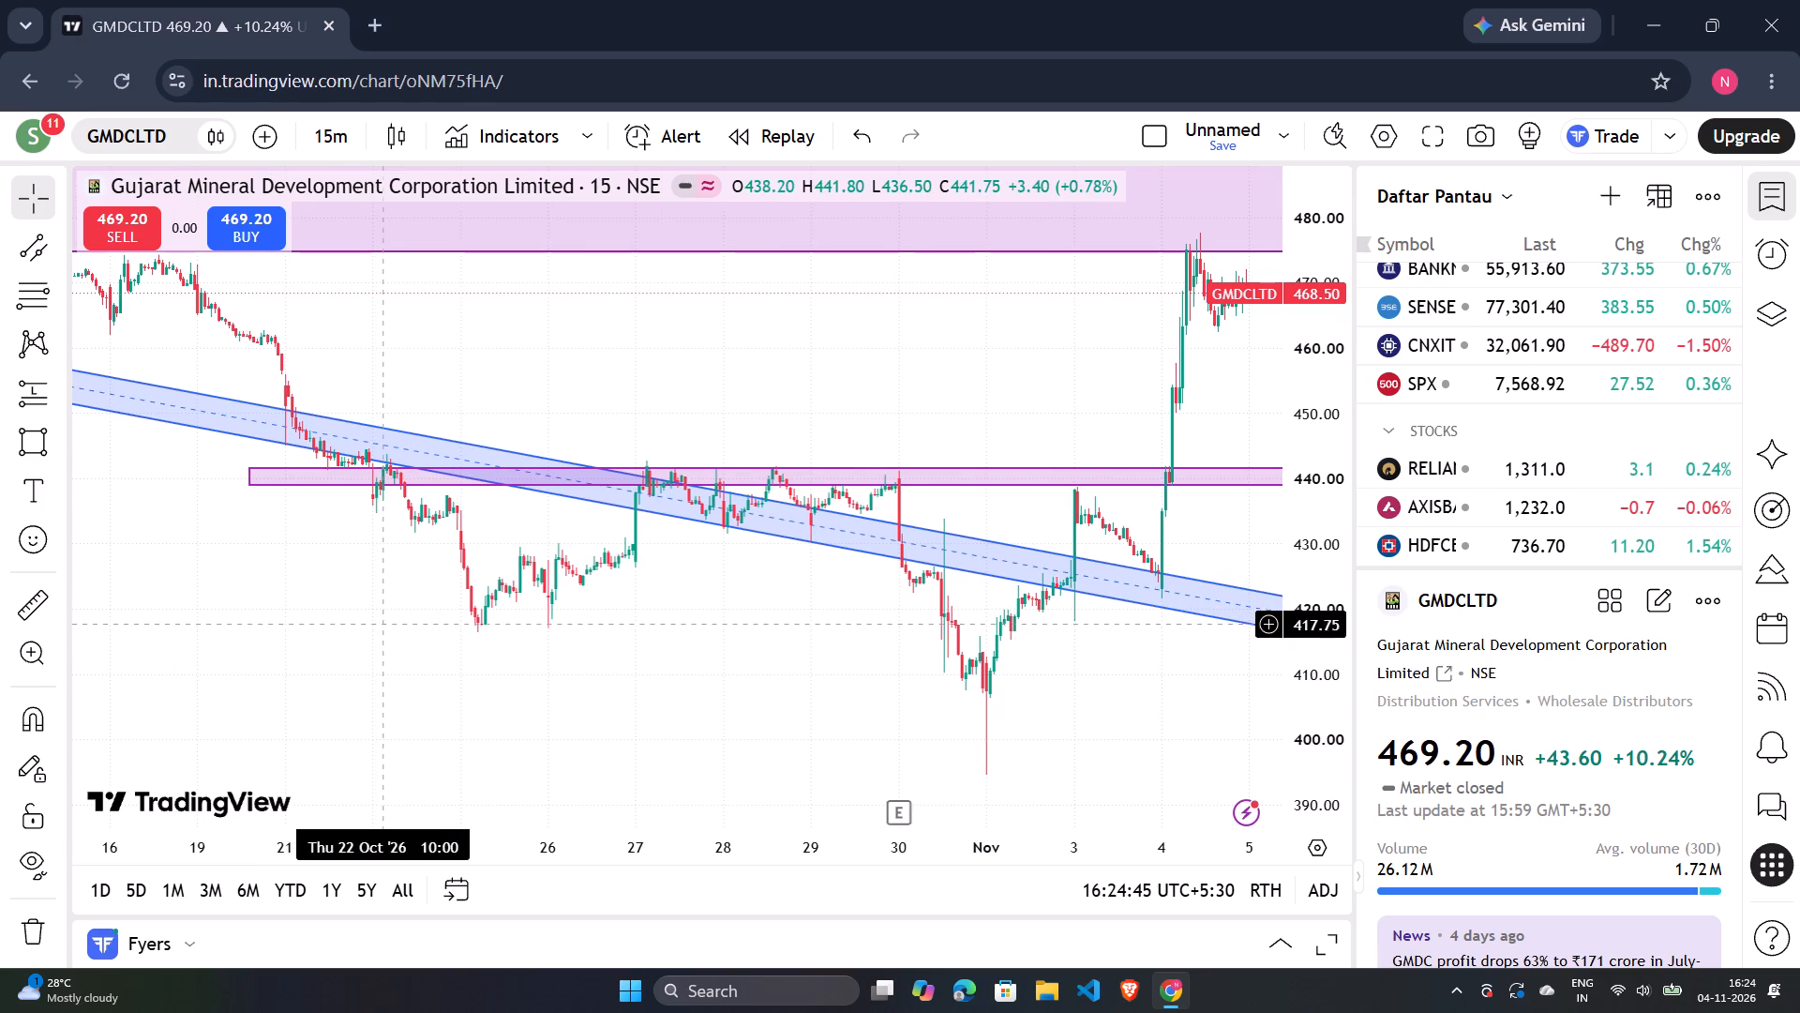
pyautogui.click(24, 441)
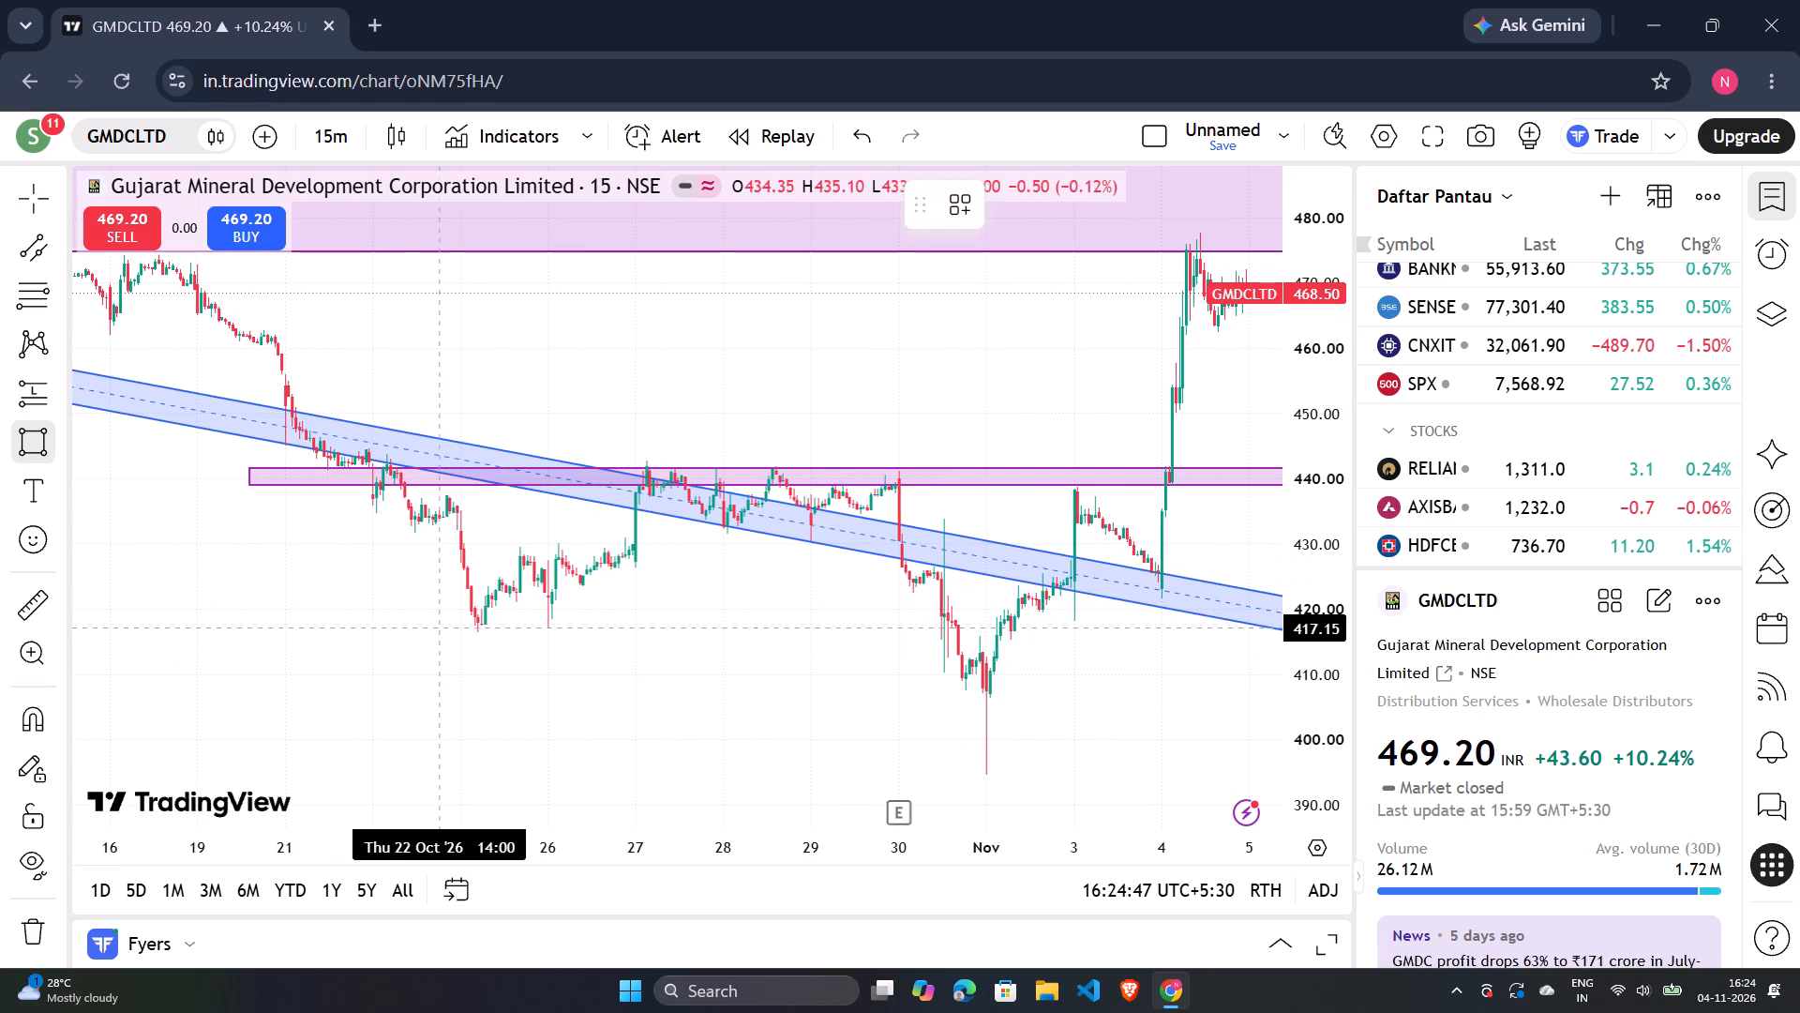
pyautogui.moveTo(235, 629); pyautogui.dragTo(335, 629)
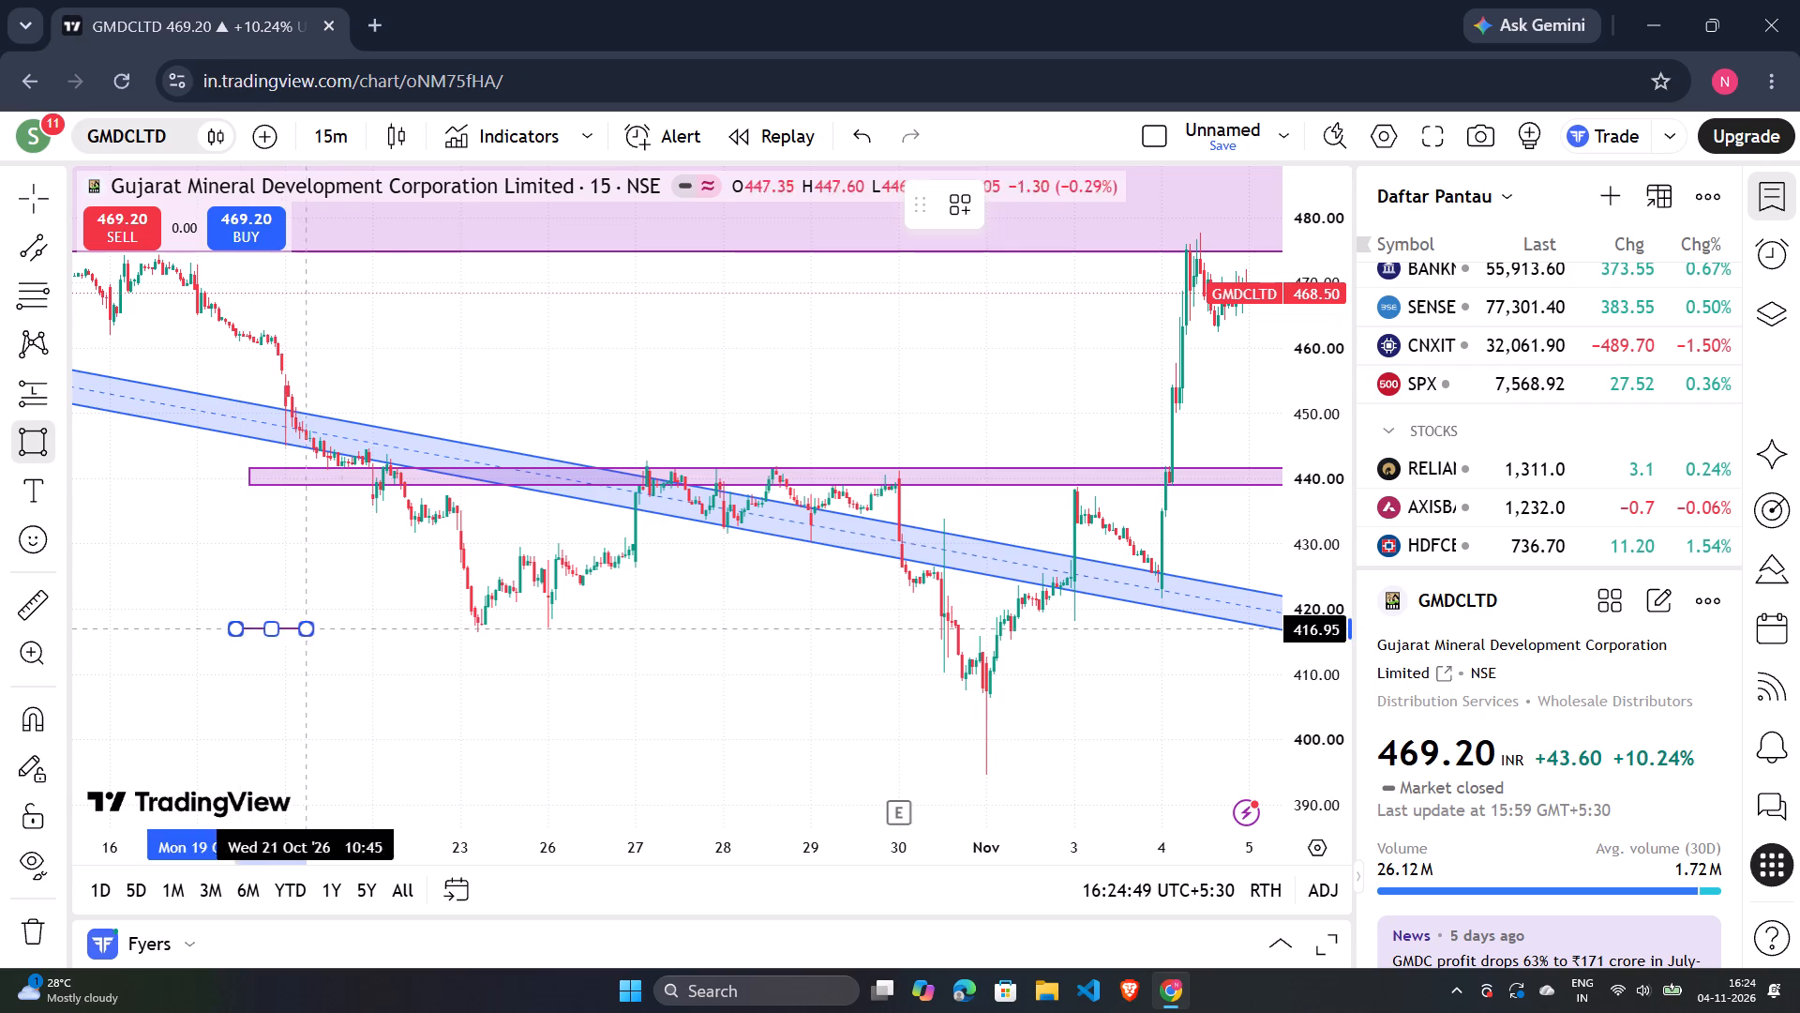
pyautogui.moveTo(335, 629); pyautogui.dragTo(1141, 623)
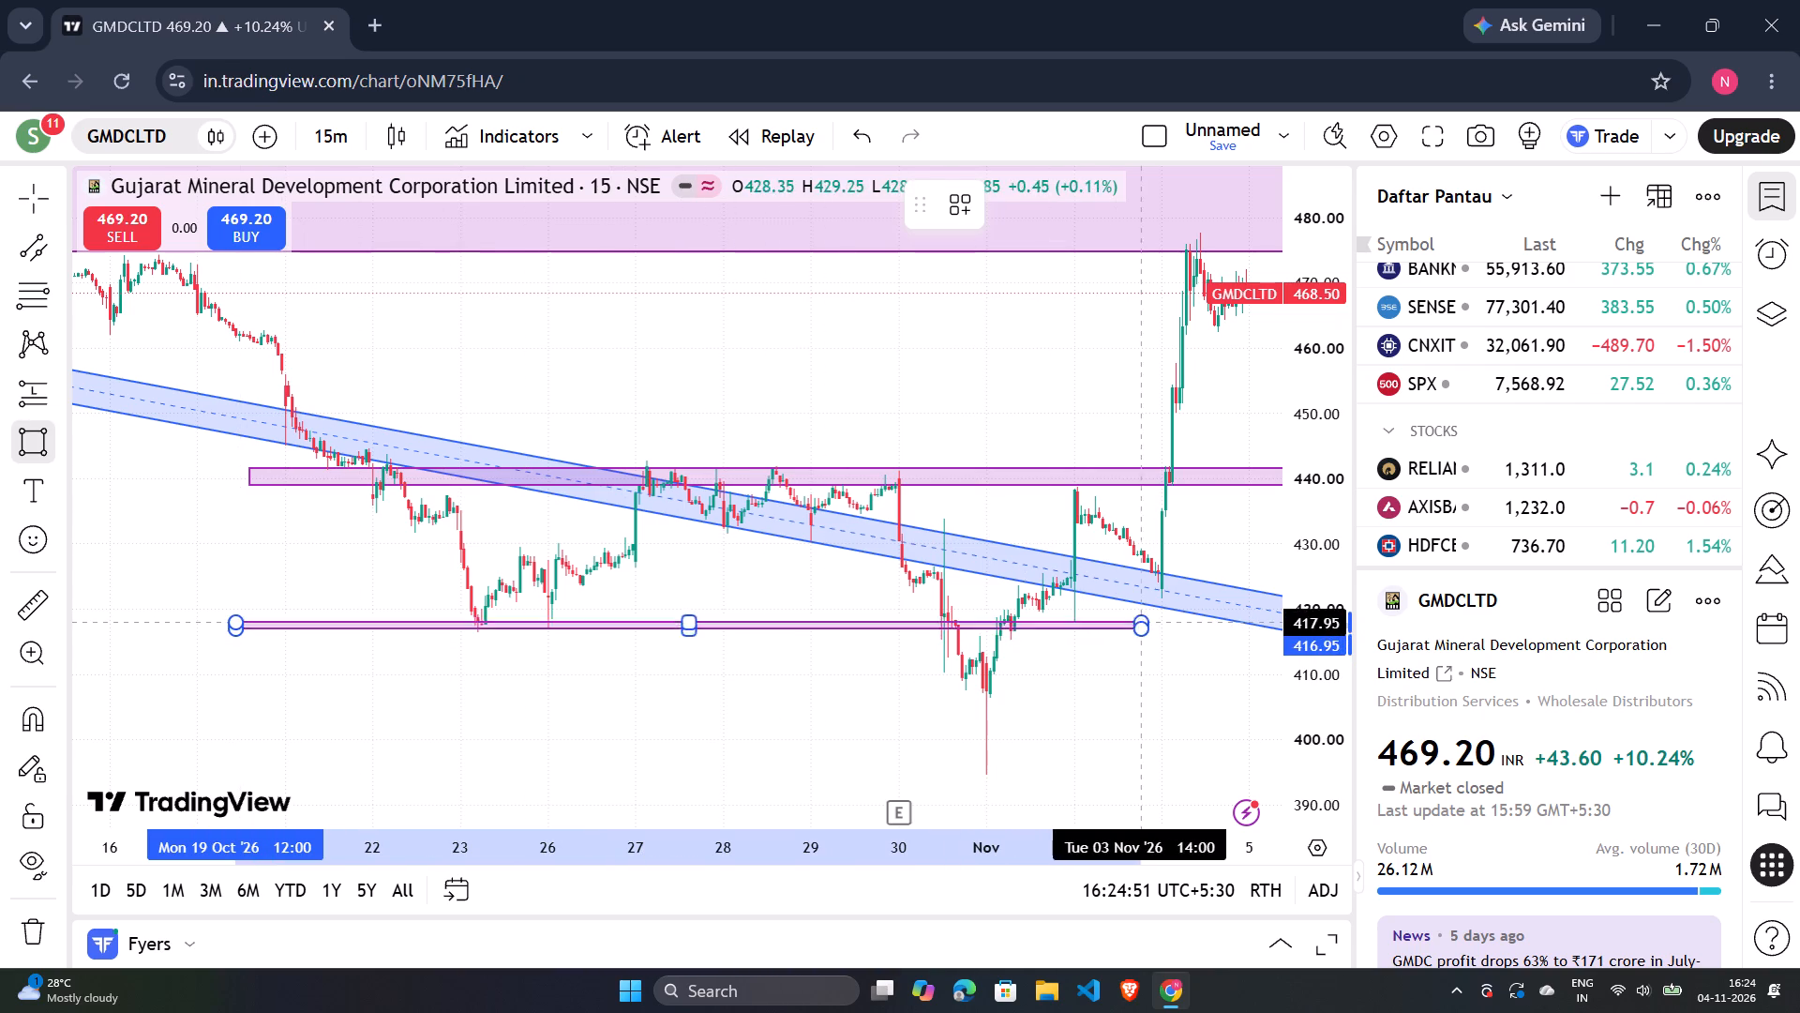
pyautogui.moveTo(1141, 623); pyautogui.dragTo(1317, 610)
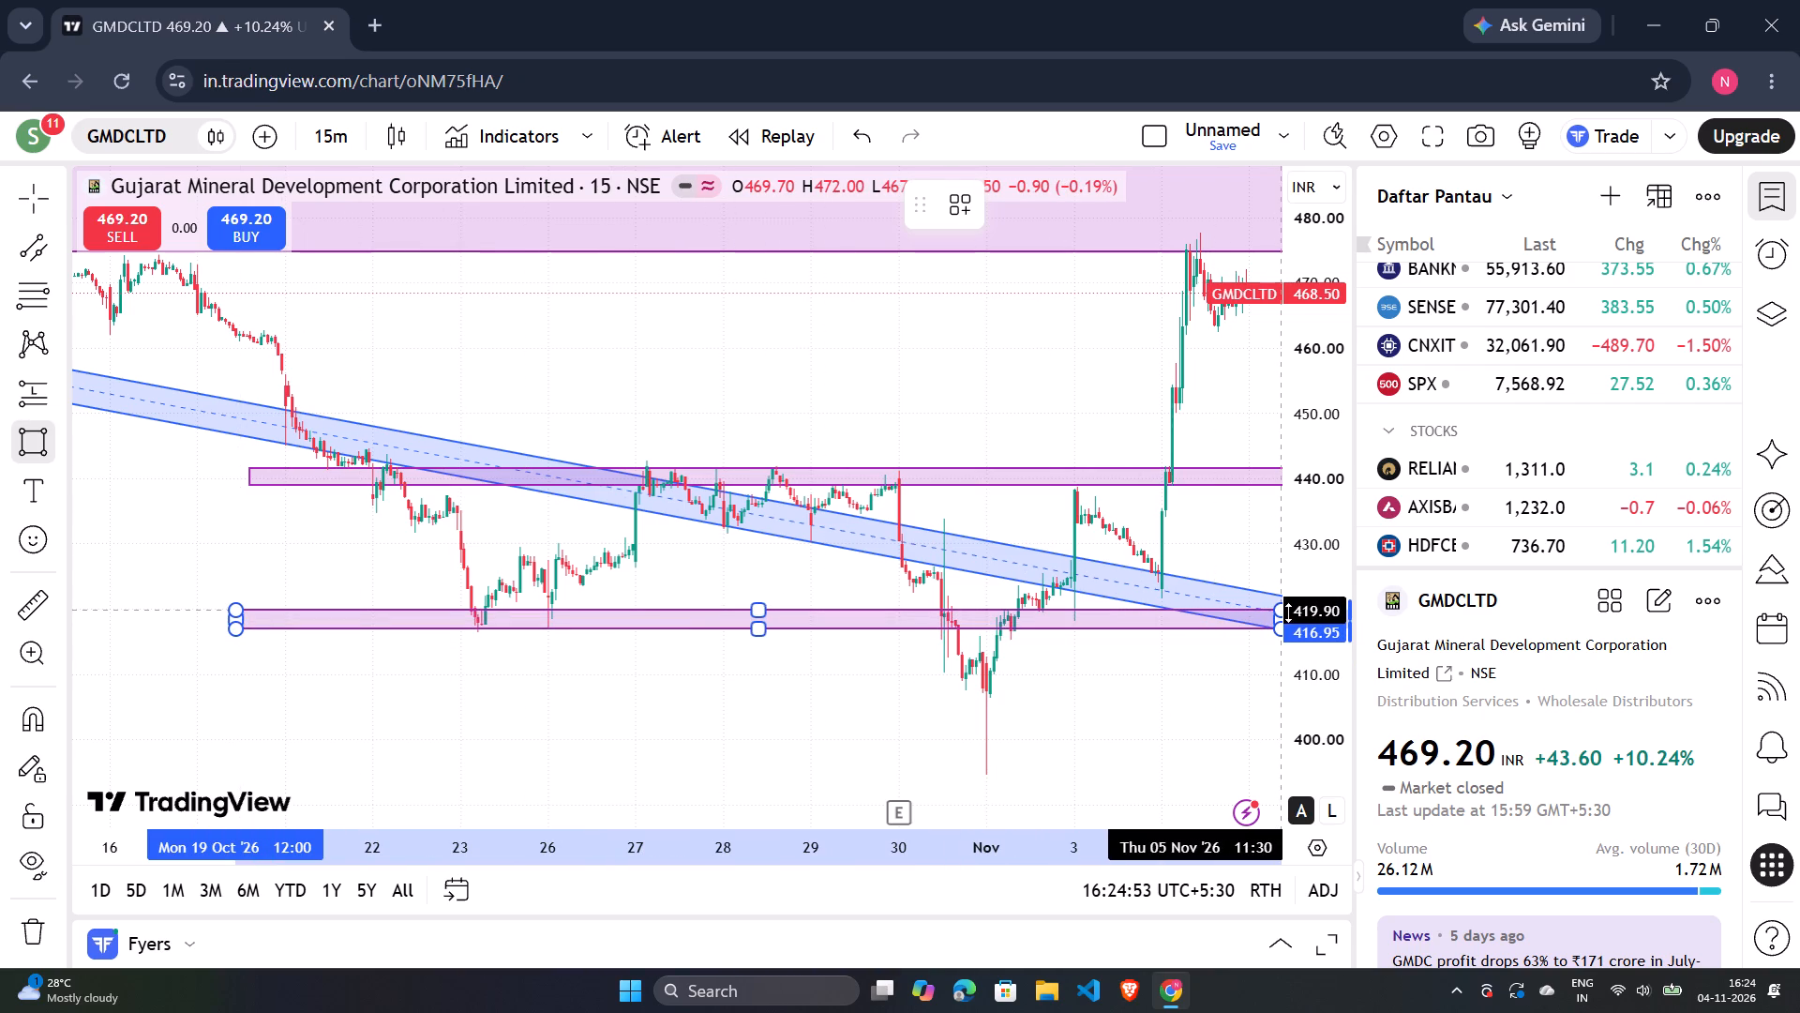
pyautogui.click(1266, 597)
# Extend the lower rectangle zone to about 19 November and set its upper boundary to about 421.30.
pyautogui.moveTo(1253, 553); pyautogui.dragTo(1172, 570)
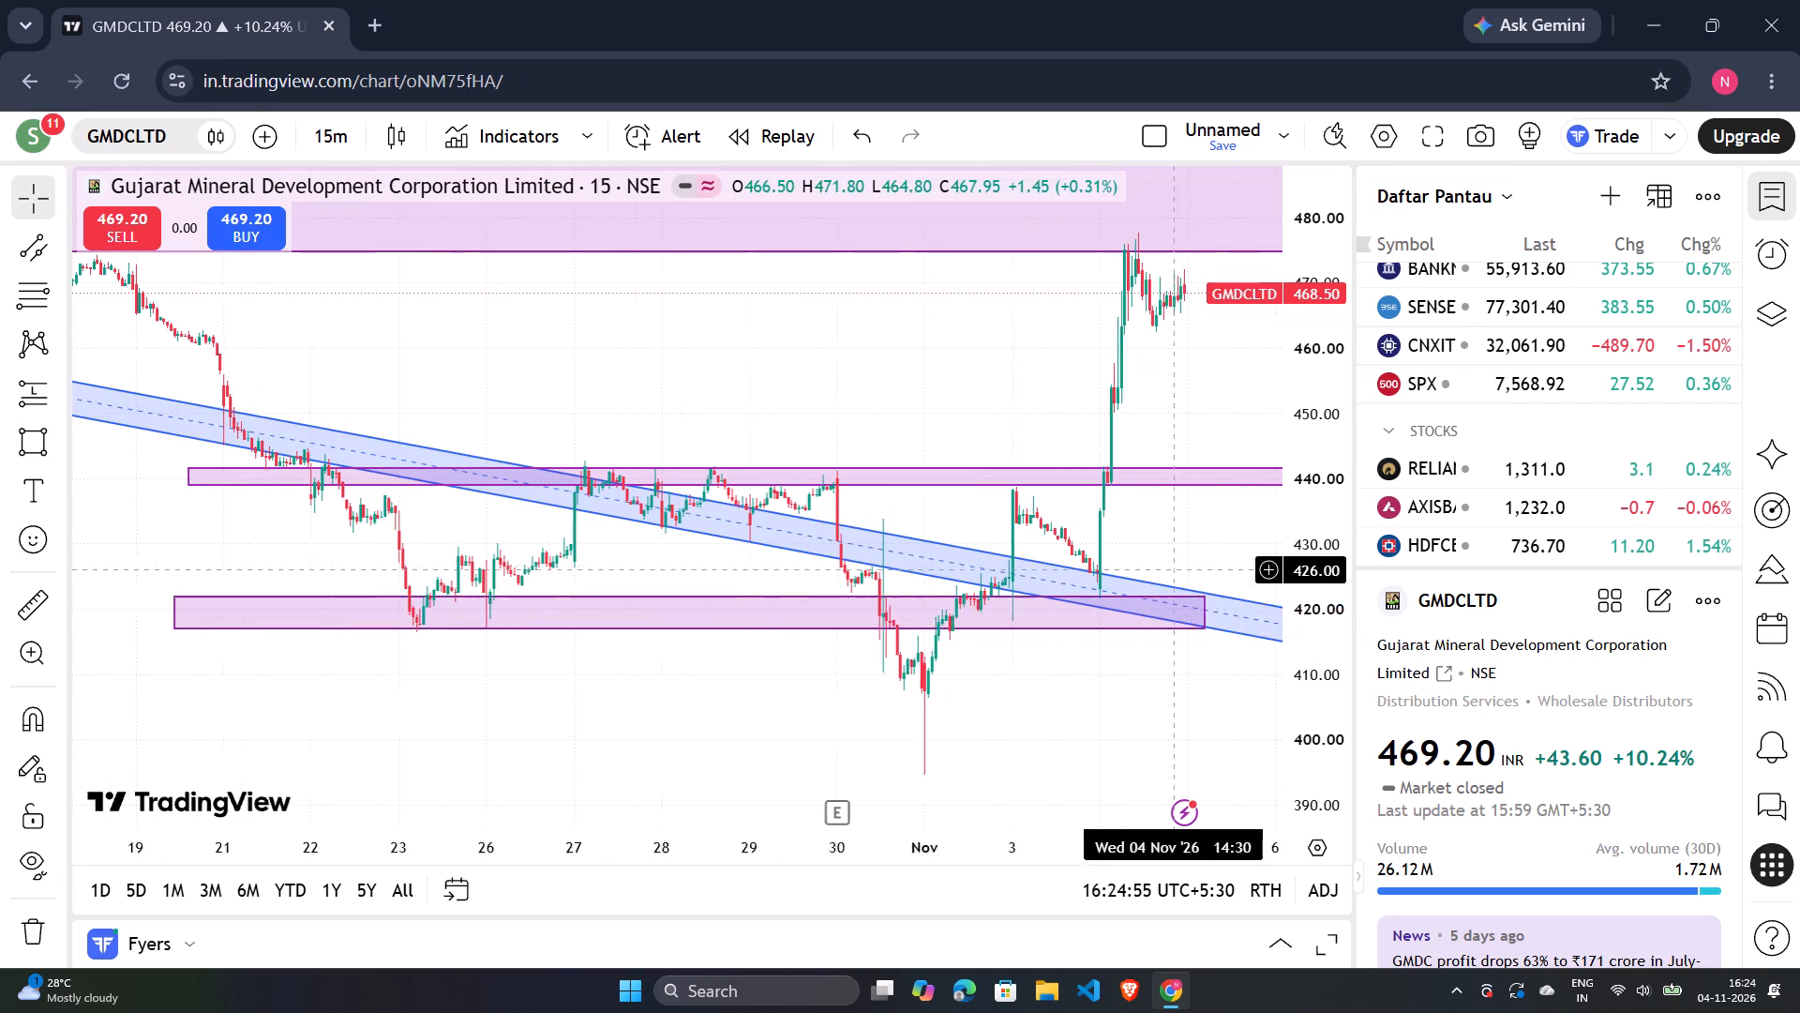
pyautogui.moveTo(1172, 570); pyautogui.dragTo(917, 568)
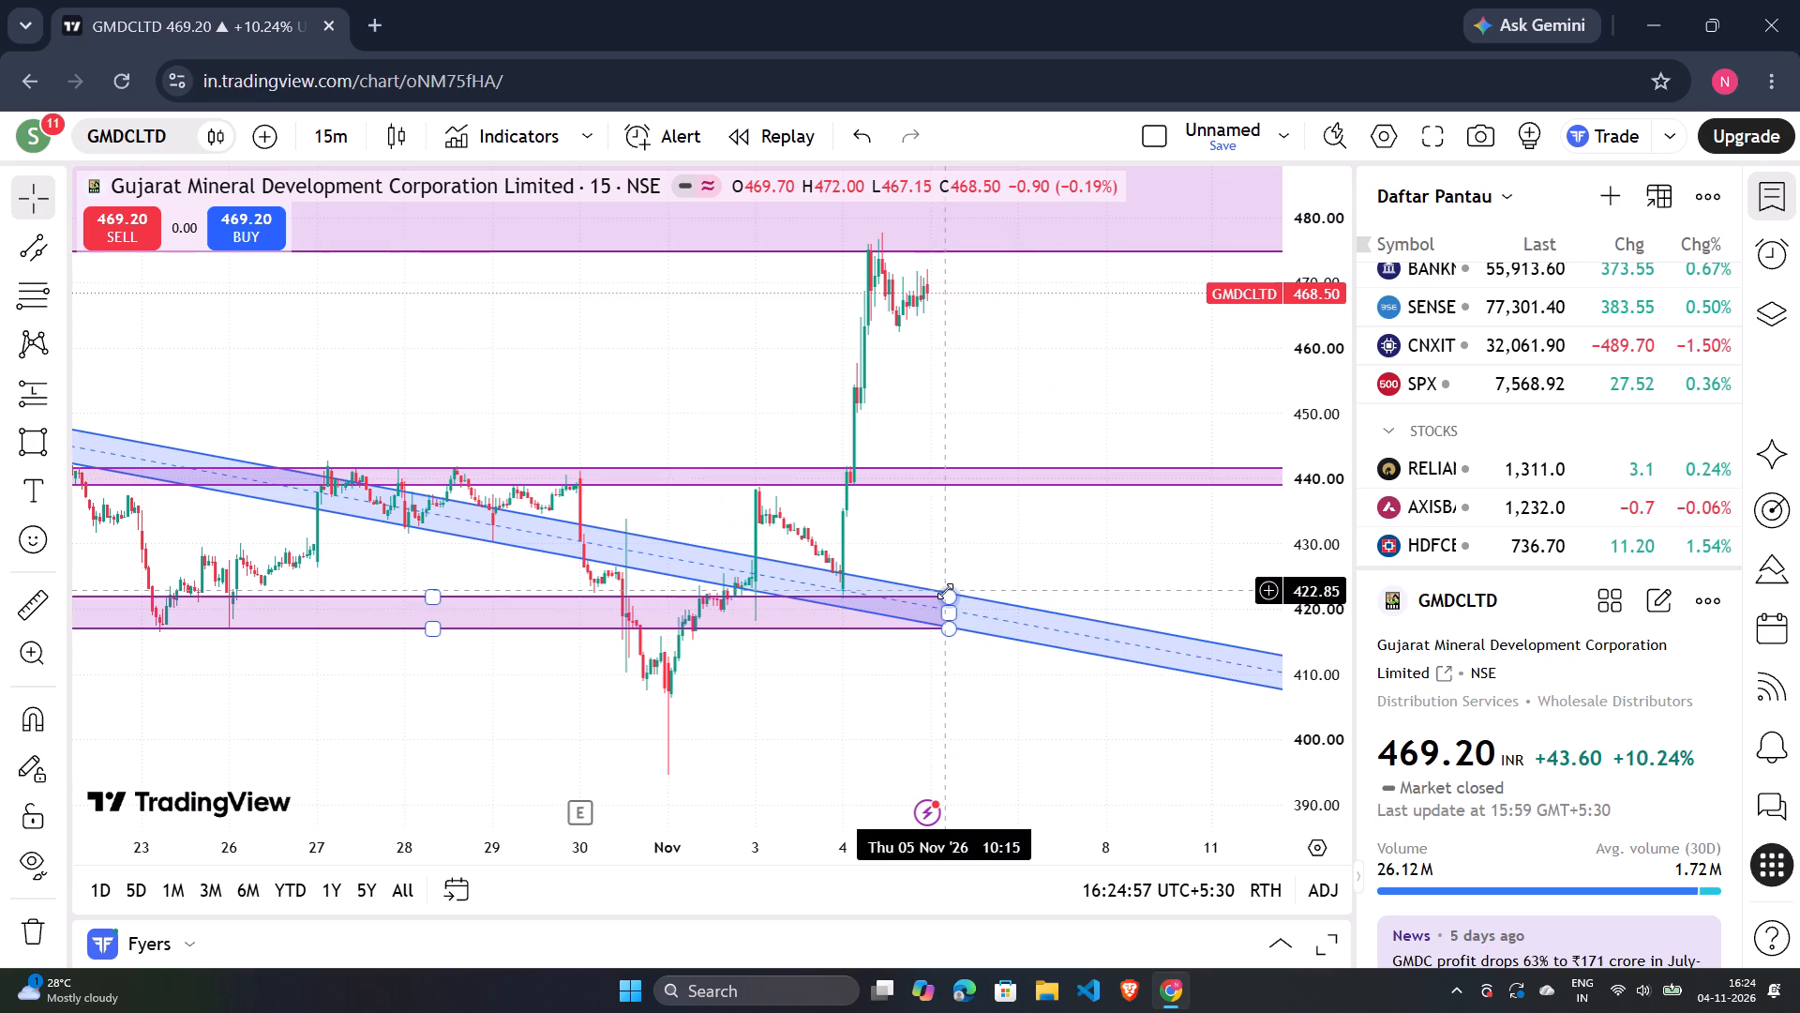
pyautogui.moveTo(945, 591); pyautogui.dragTo(1188, 601)
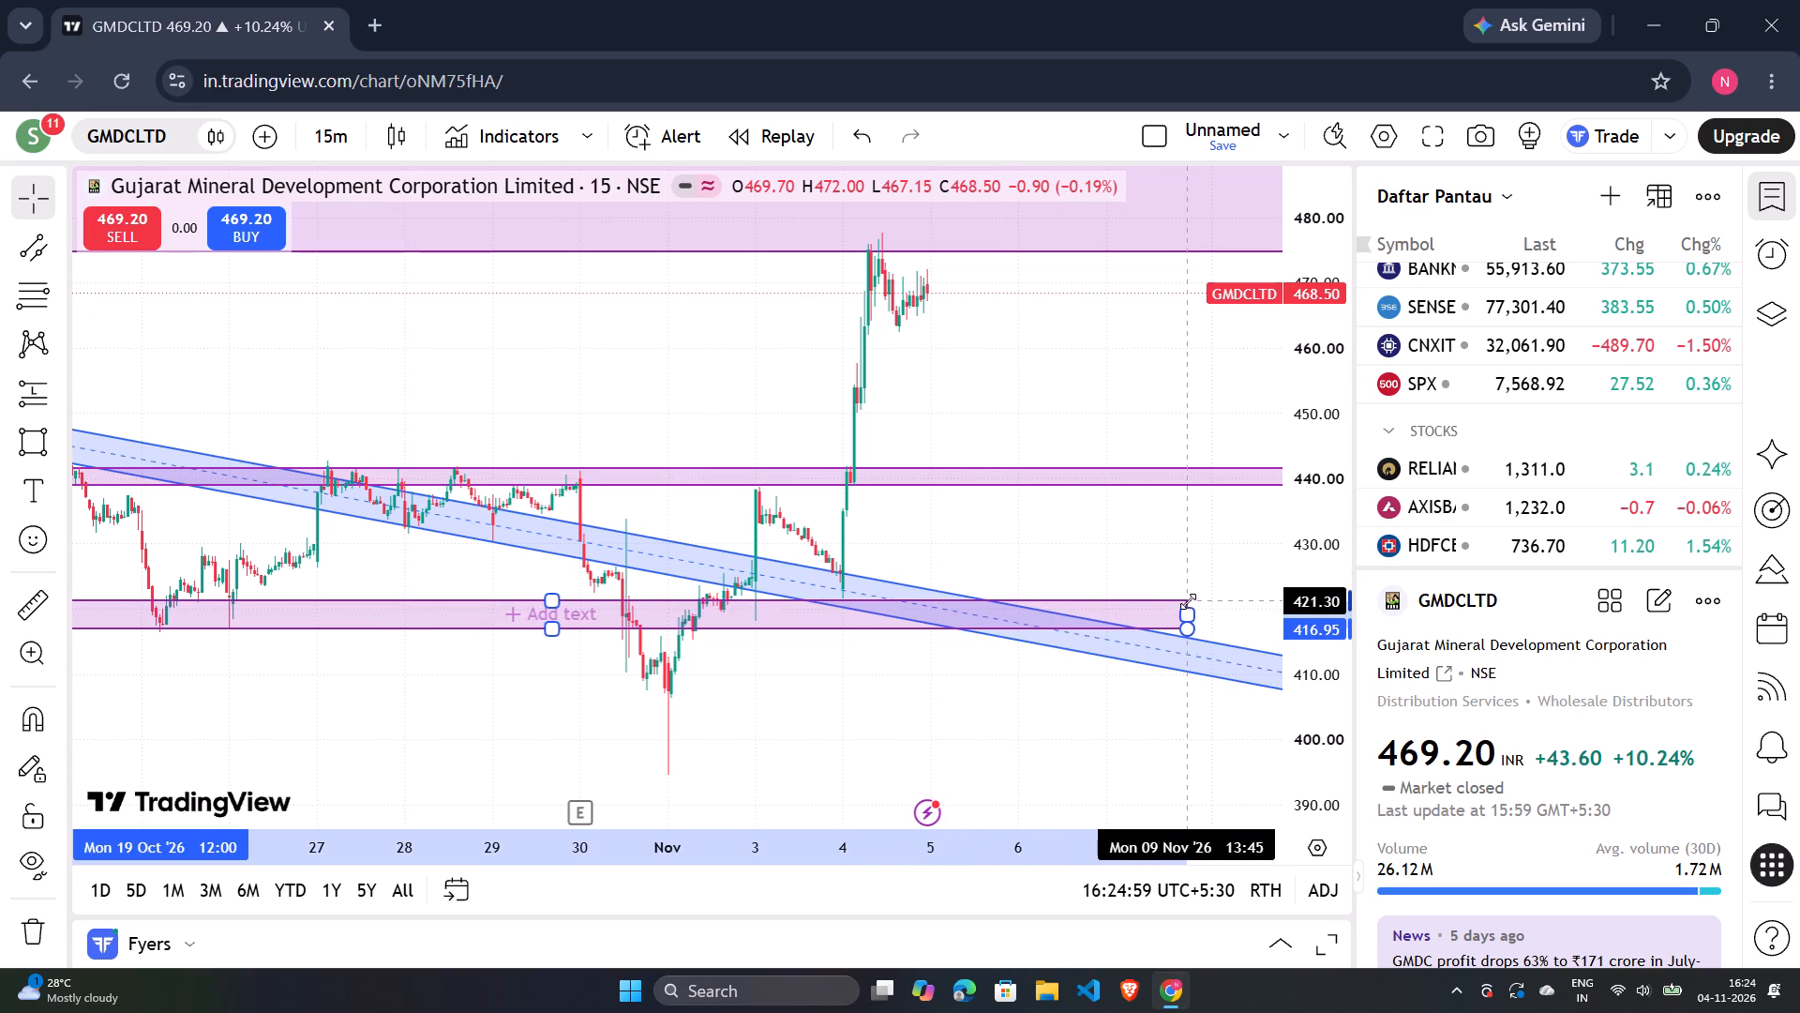
pyautogui.moveTo(1188, 601); pyautogui.dragTo(1255, 601)
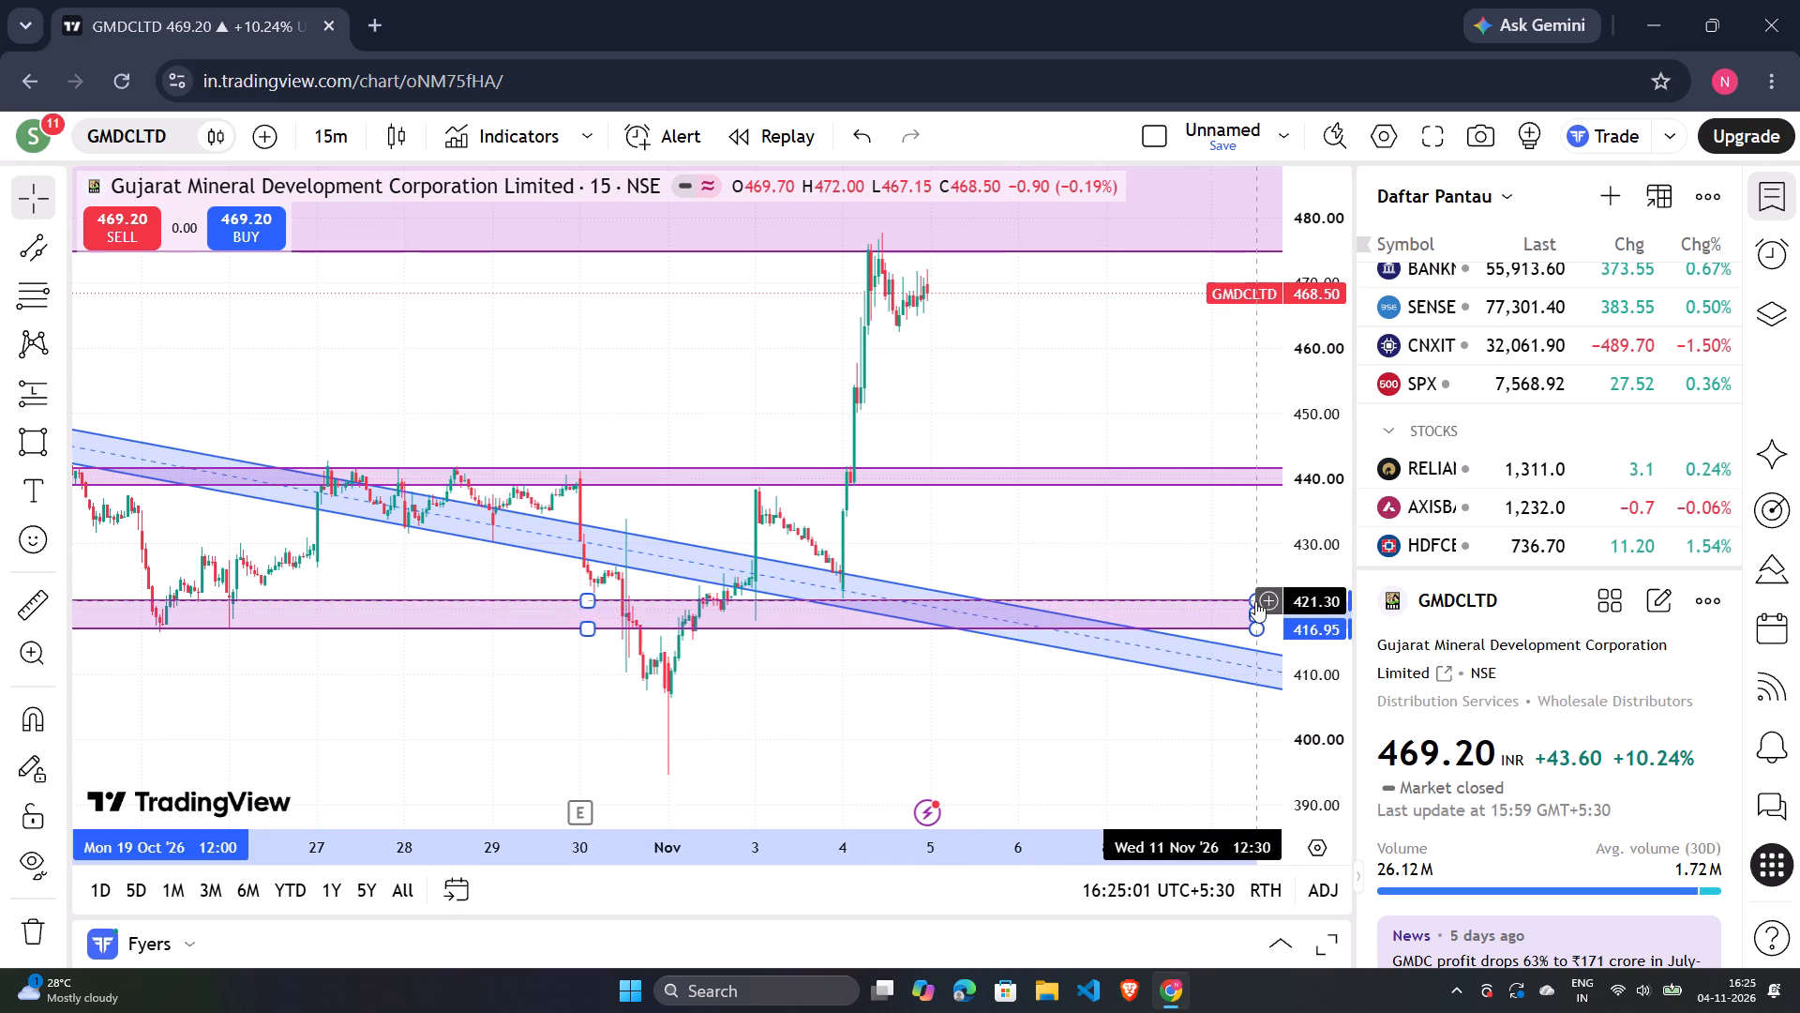
pyautogui.moveTo(1151, 551); pyautogui.dragTo(611, 541)
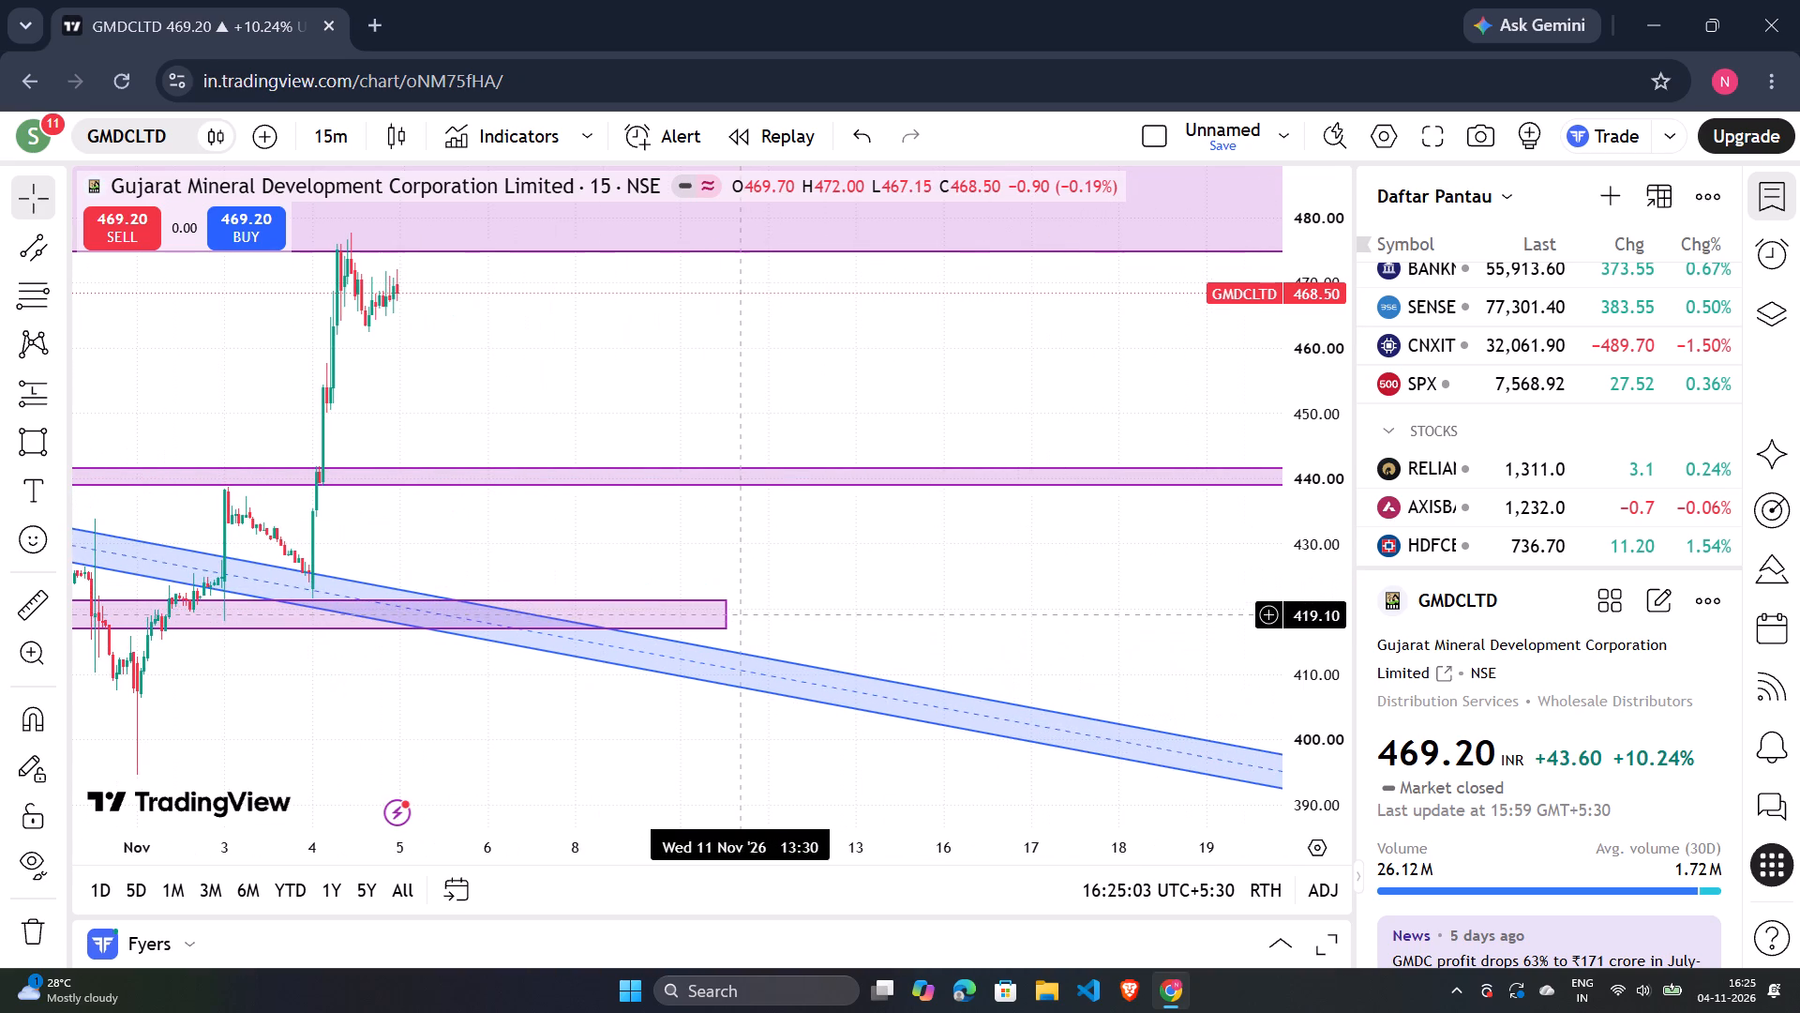
pyautogui.moveTo(730, 615); pyautogui.dragTo(1217, 639)
pyautogui.click(1236, 639)
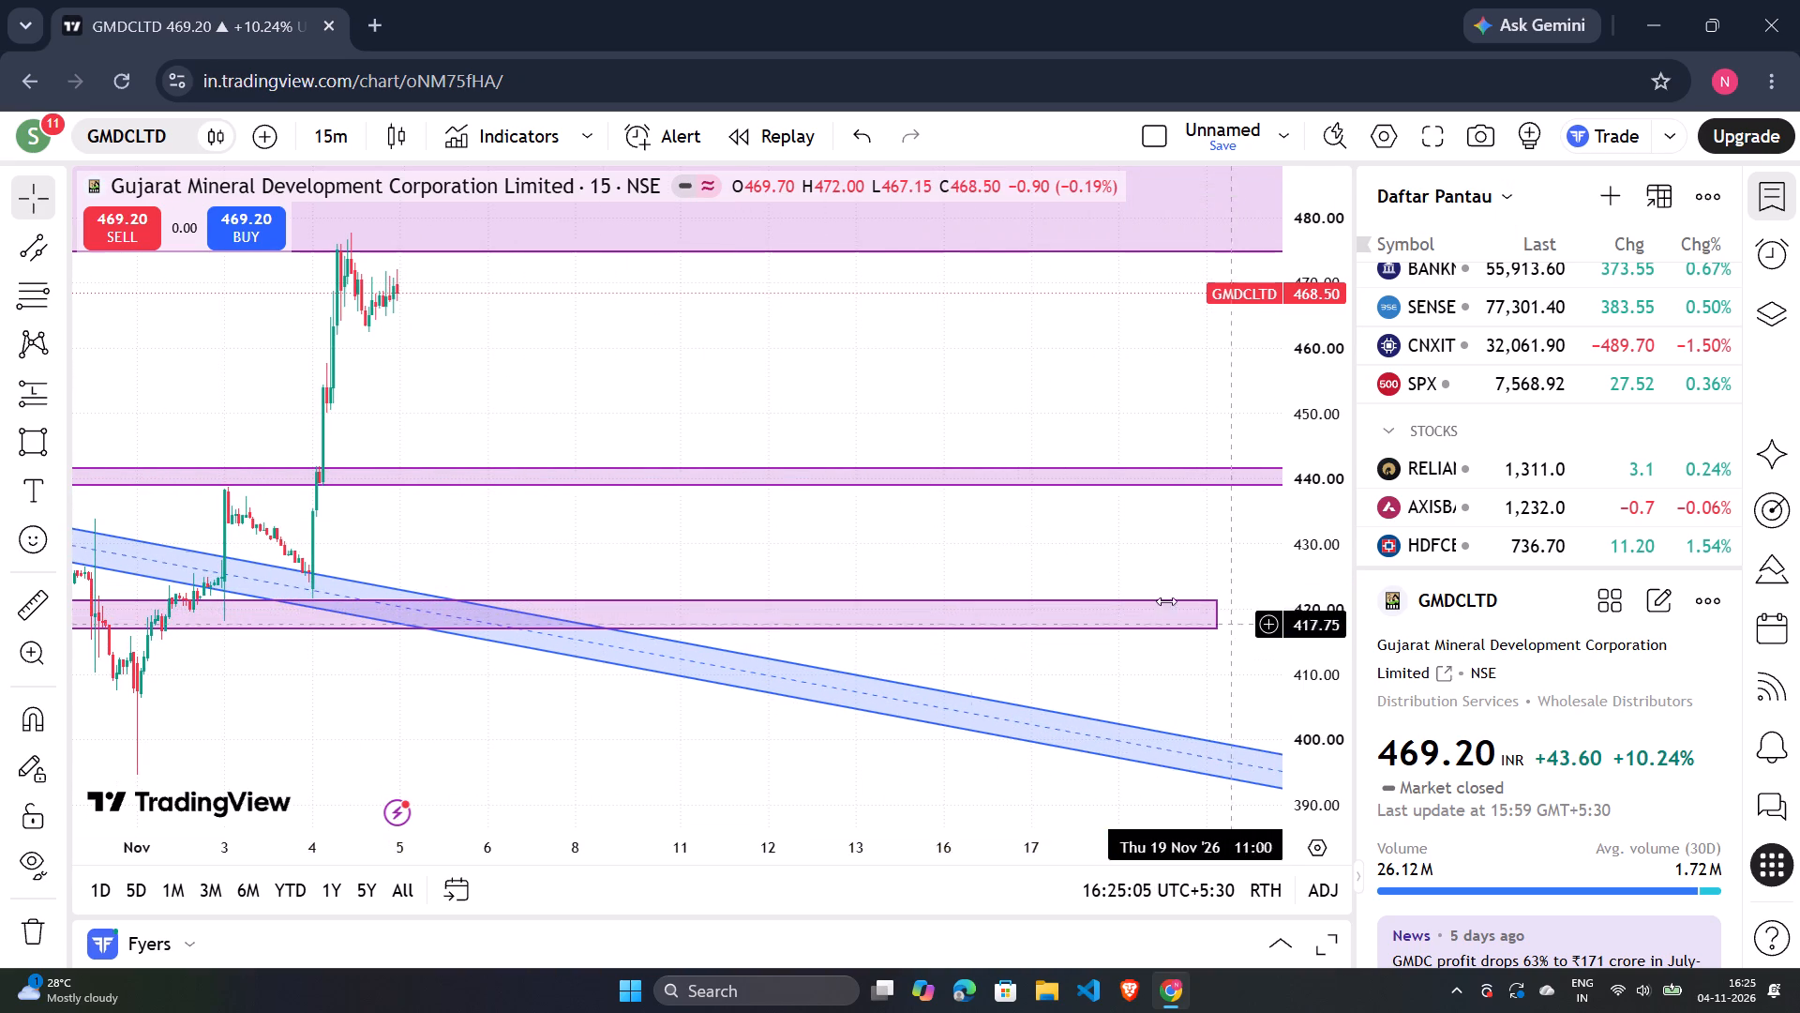
pyautogui.moveTo(1214, 612); pyautogui.dragTo(1268, 609)
# Compare the August to November price history with the descending channel, the upper purple zone and both new 15-minute zones.
pyautogui.moveTo(1094, 552); pyautogui.dragTo(621, 584)
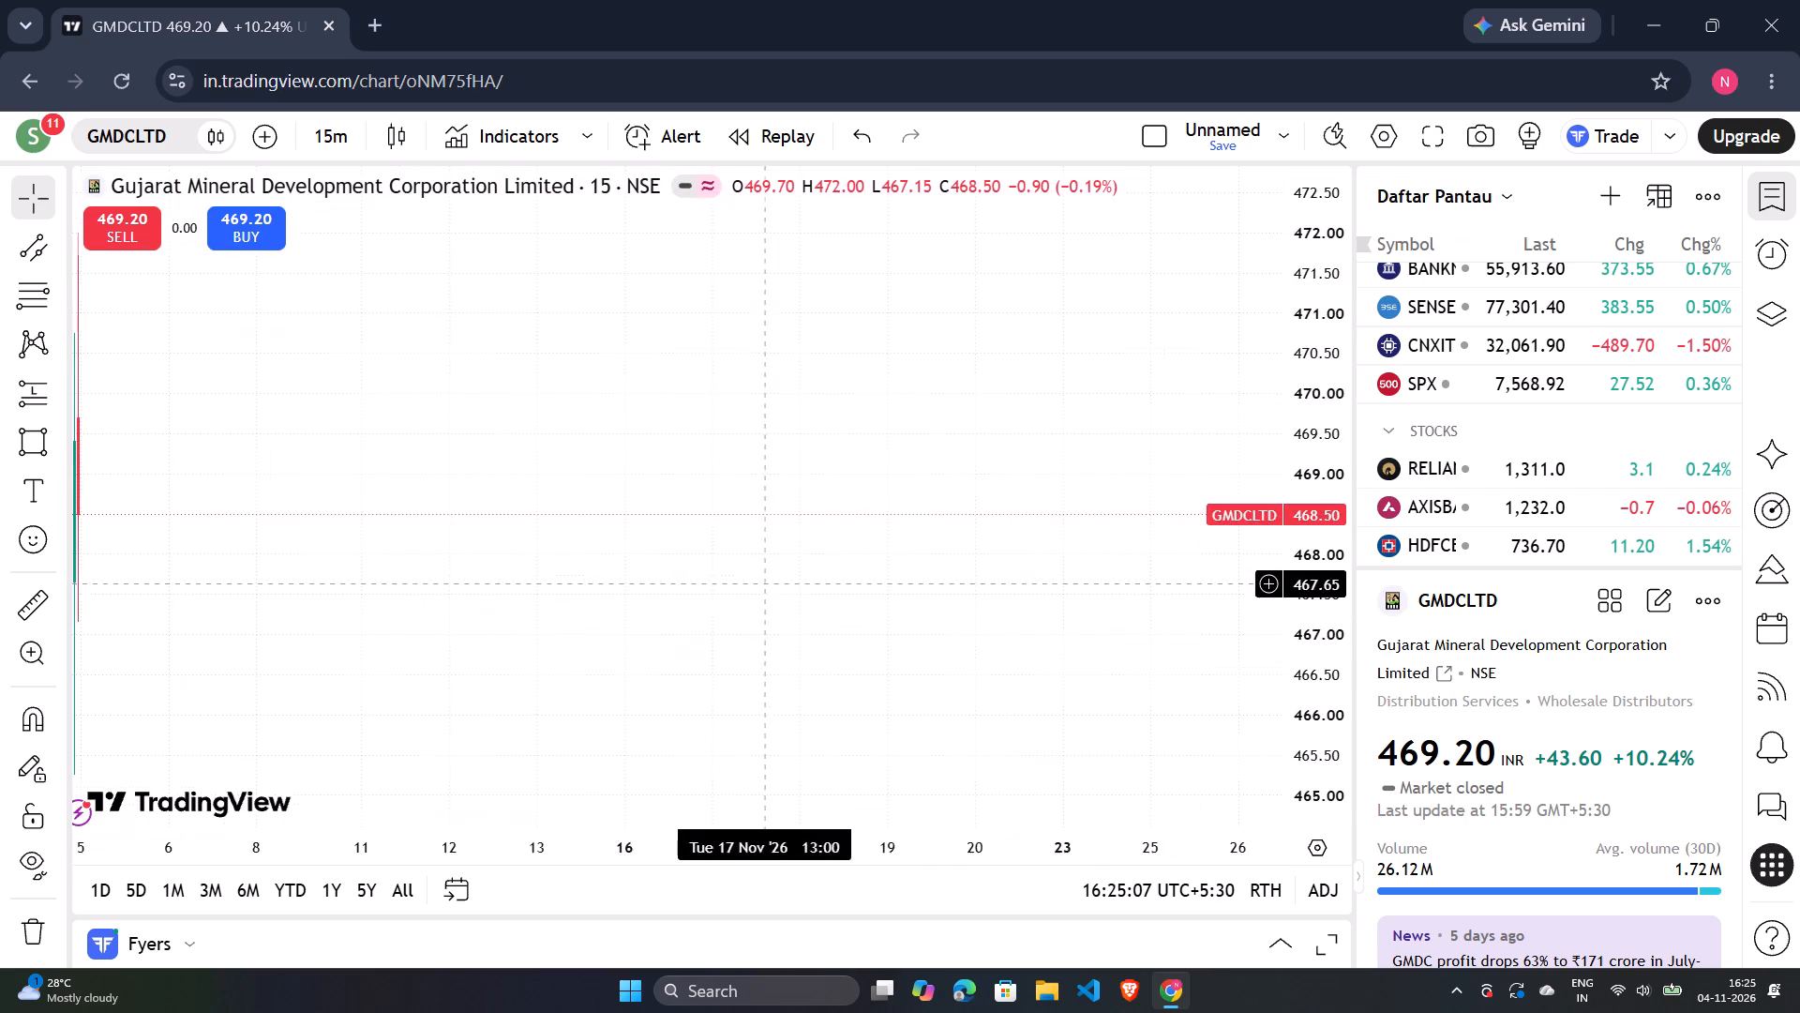
pyautogui.moveTo(621, 584); pyautogui.dragTo(609, 584)
pyautogui.scroll(-13, 767, 612)
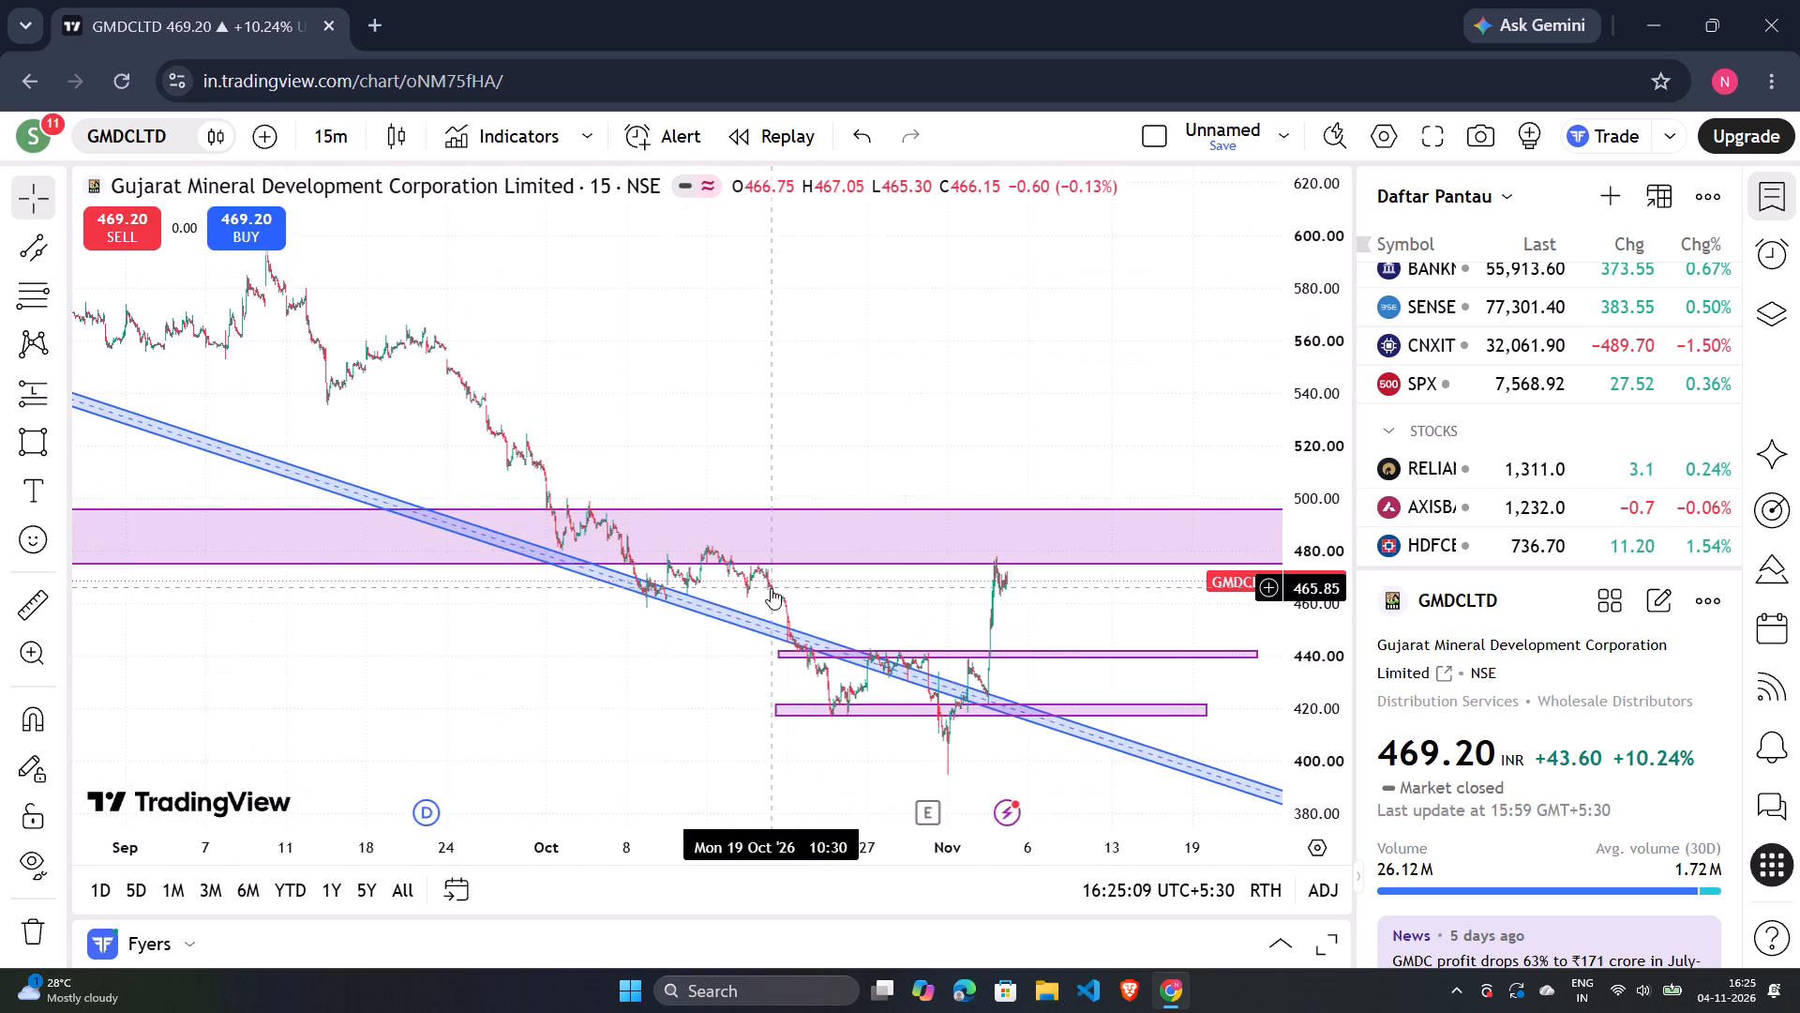
pyautogui.scroll(-6, 771, 588)
pyautogui.rightClick(796, 364)
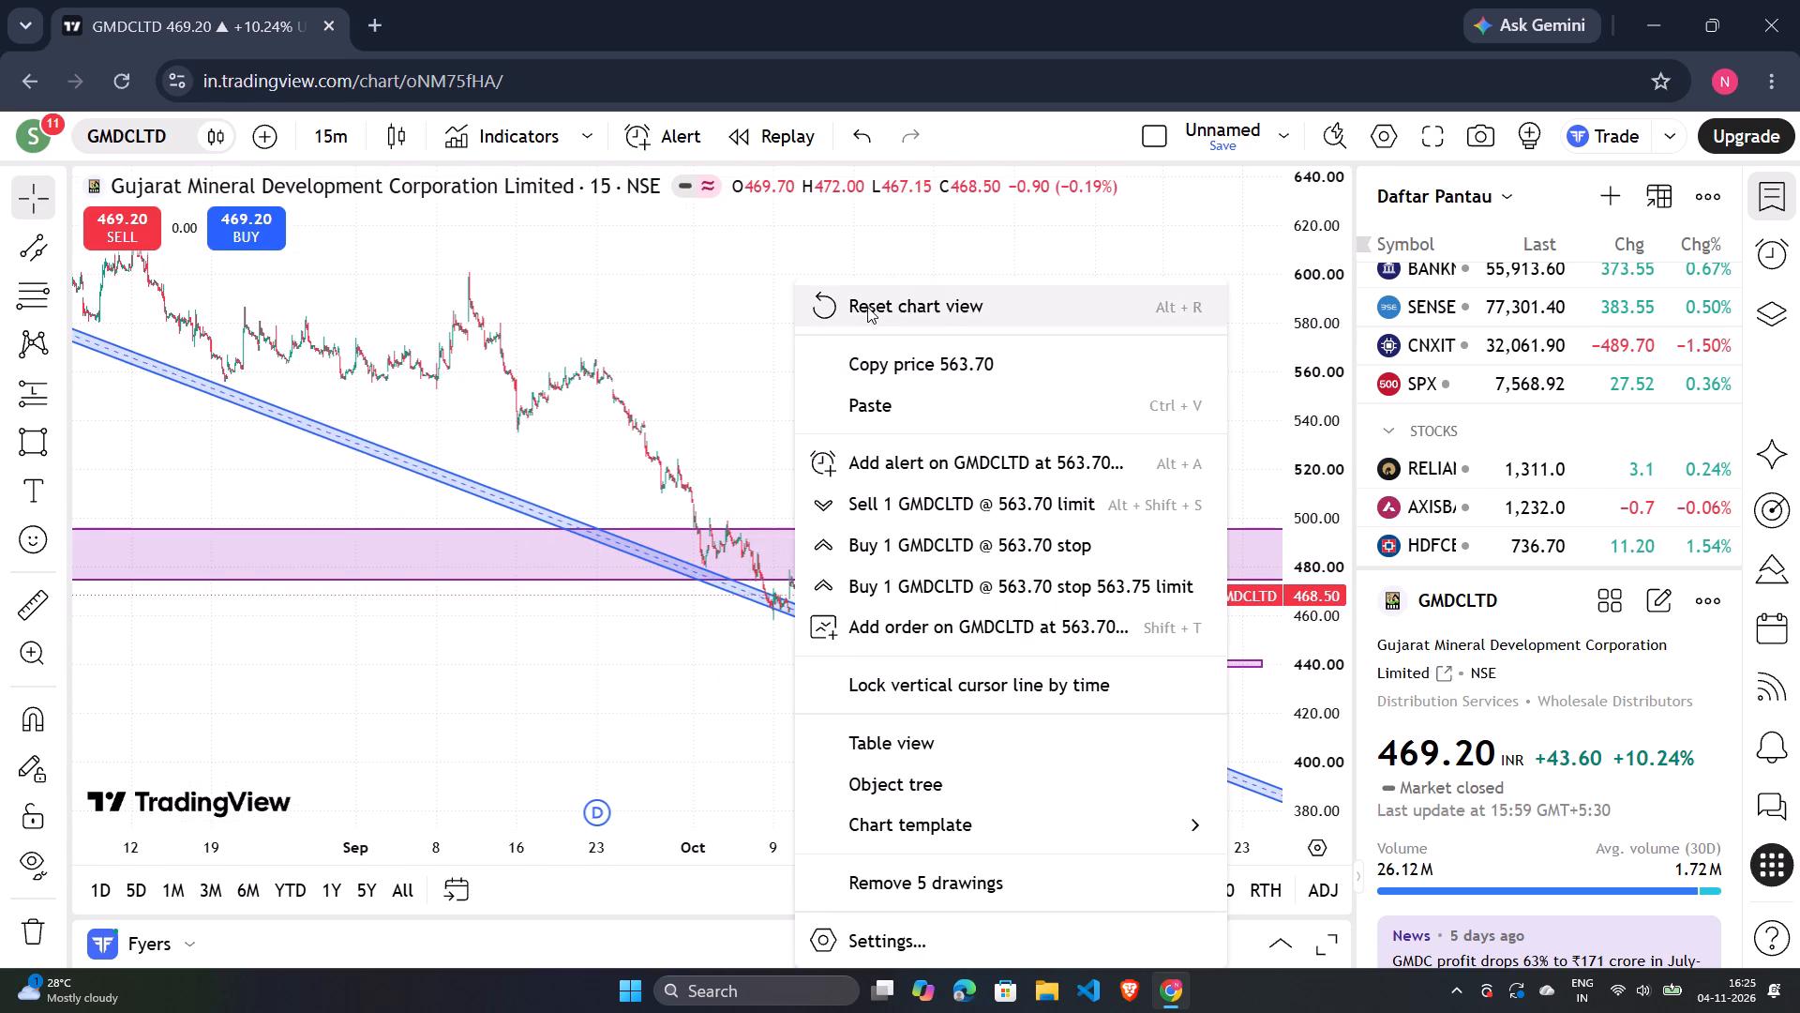
pyautogui.click(867, 305)
pyautogui.scroll(-19, 834, 391)
pyautogui.scroll(-6, 832, 400)
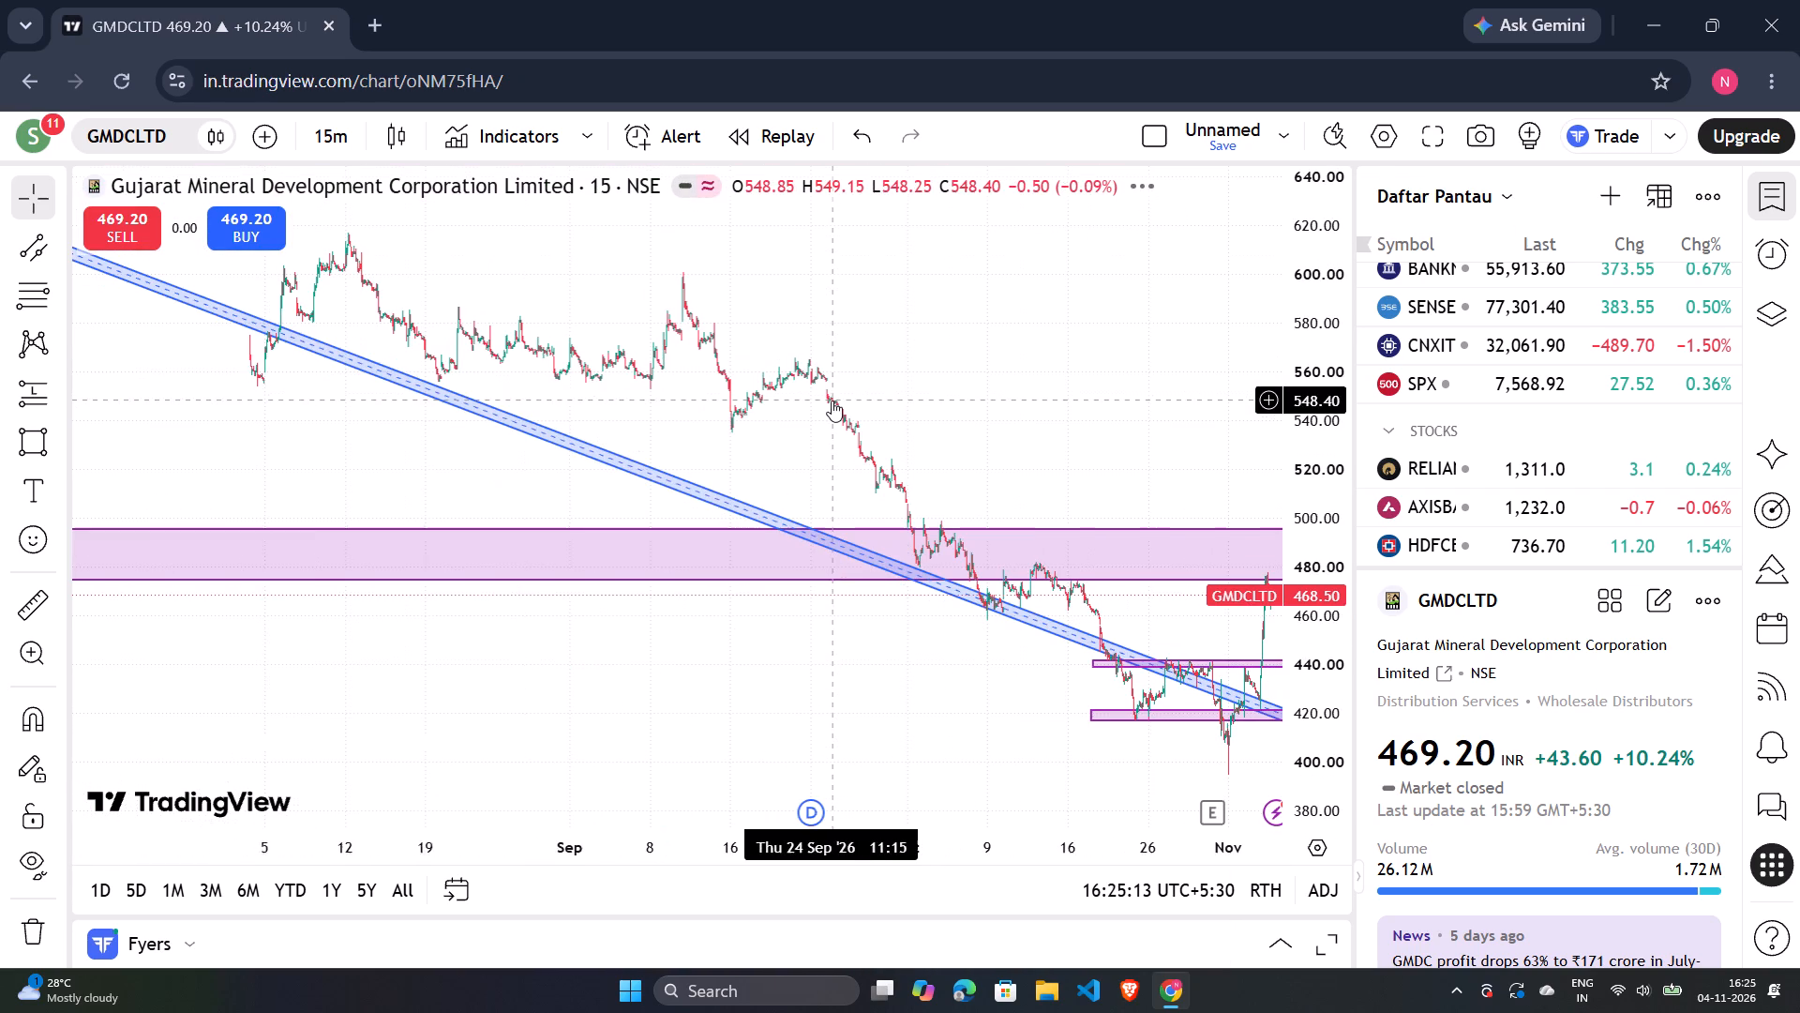
# Examine the 15-minute GMDCLTD price history from June to November against the descending channel and the wide purple zone.
pyautogui.scroll(-6, 832, 401)
pyautogui.moveTo(205, 459); pyautogui.dragTo(715, 466)
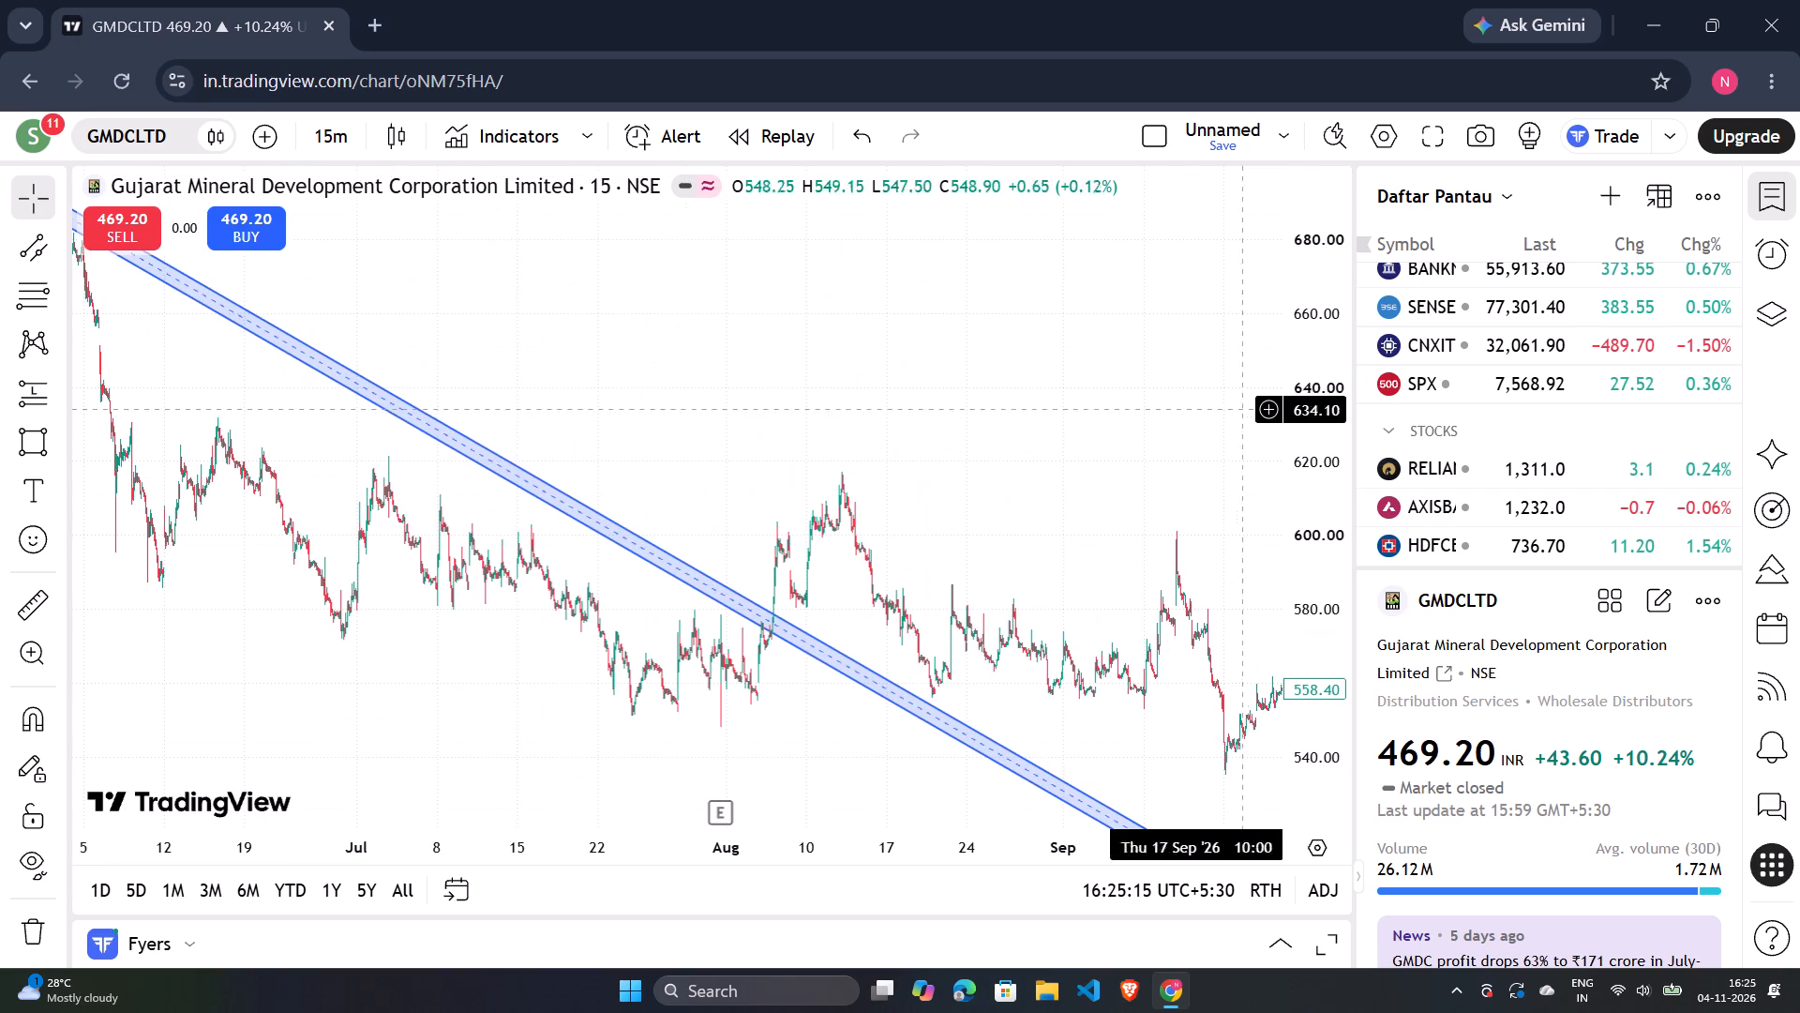
pyautogui.scroll(-13, 1302, 409)
pyautogui.scroll(-5, 737, 389)
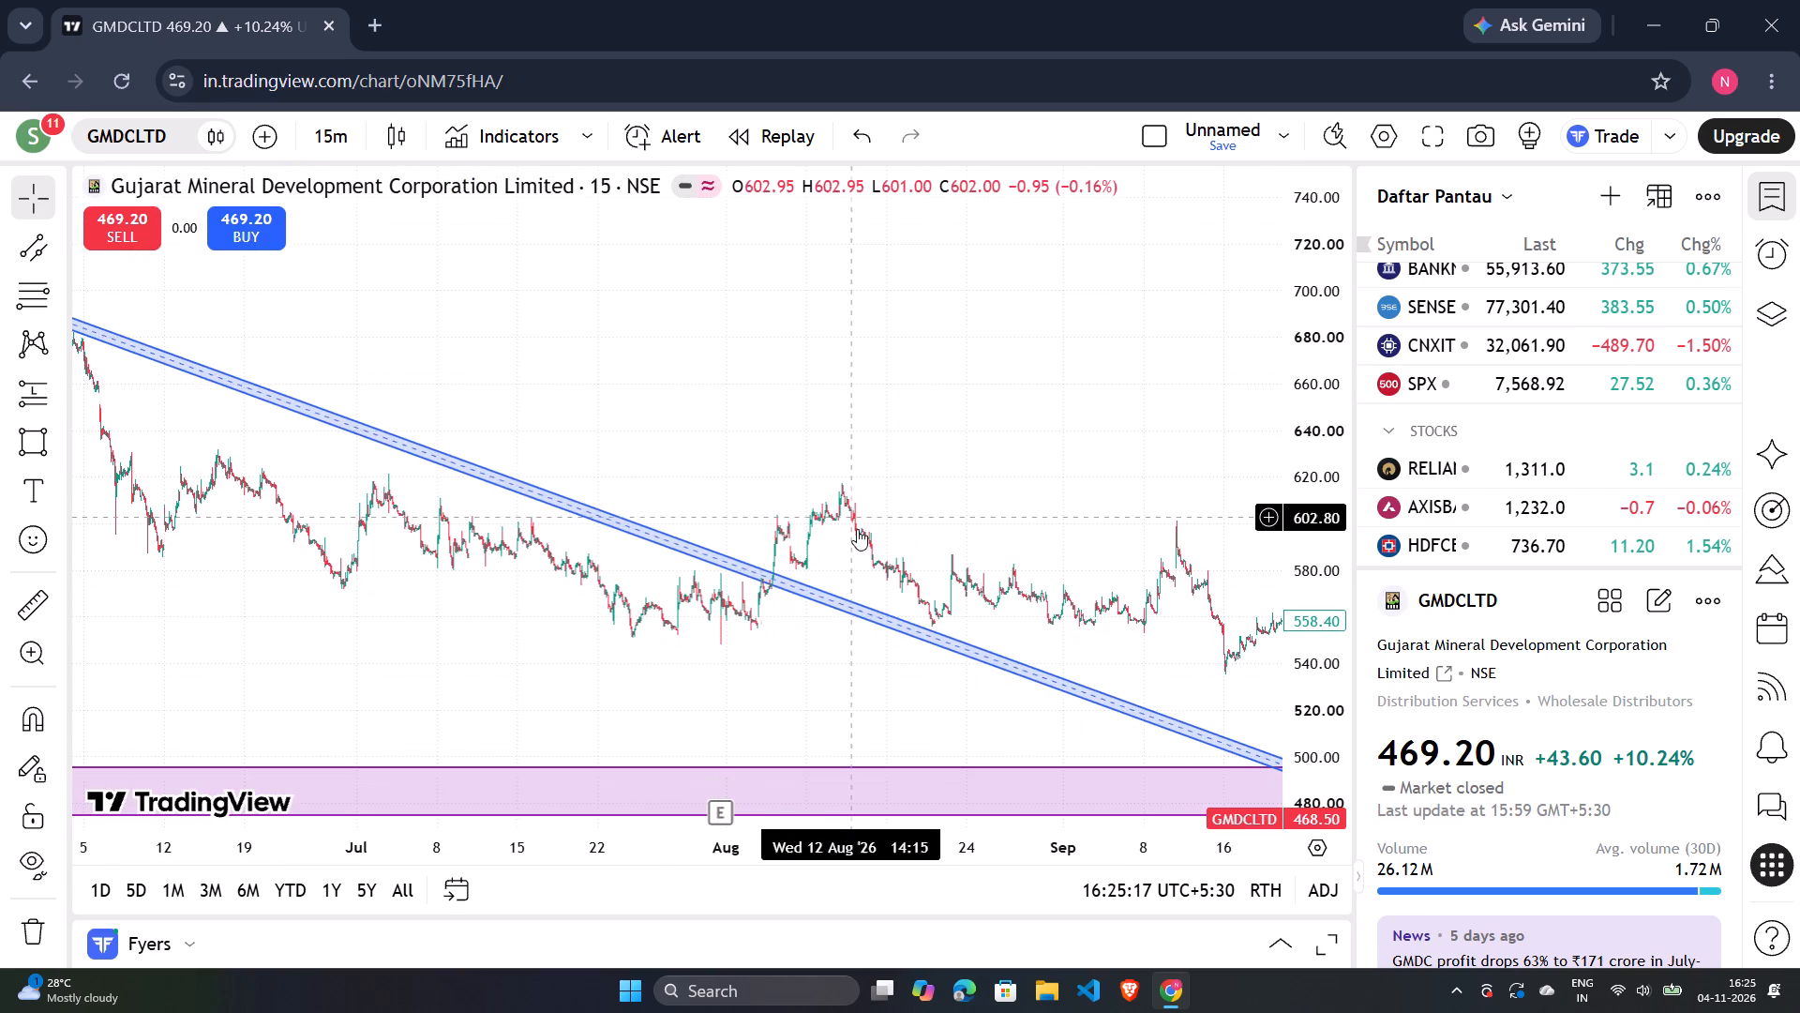
pyautogui.scroll(7, 857, 529)
pyautogui.scroll(-8, 857, 523)
pyautogui.moveTo(870, 421); pyautogui.dragTo(388, 355)
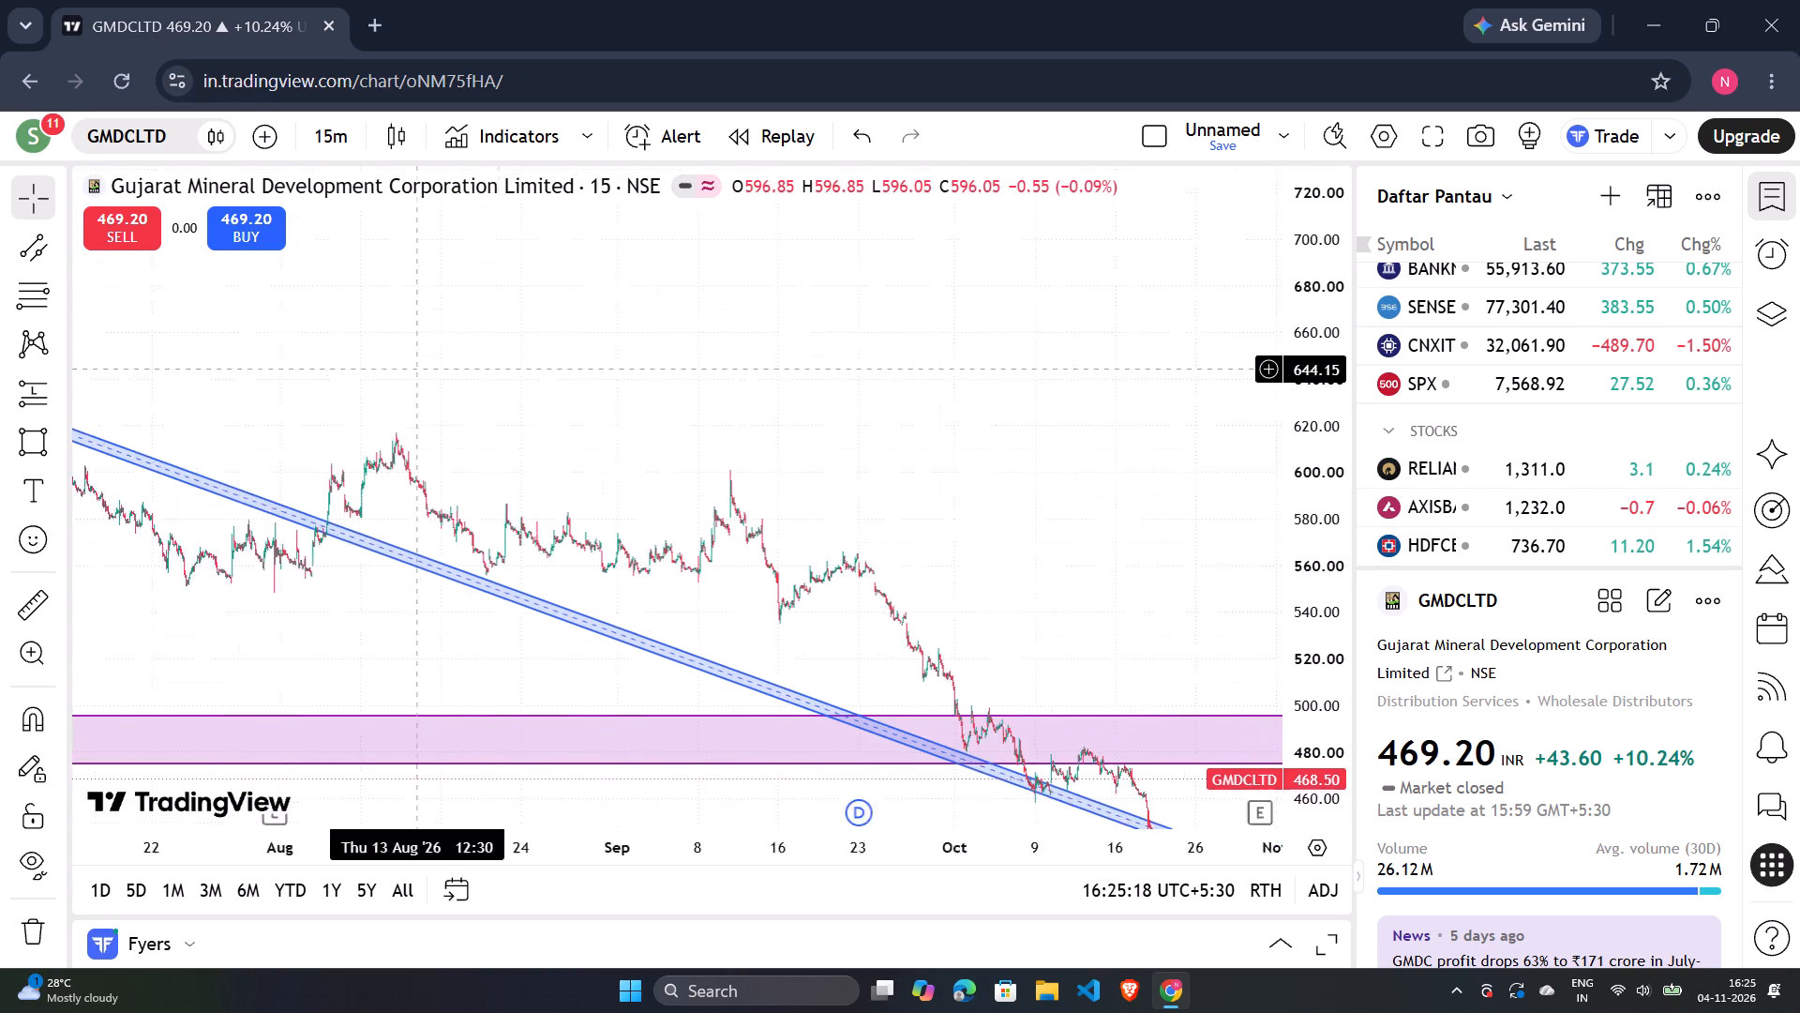
pyautogui.moveTo(388, 355); pyautogui.dragTo(360, 338)
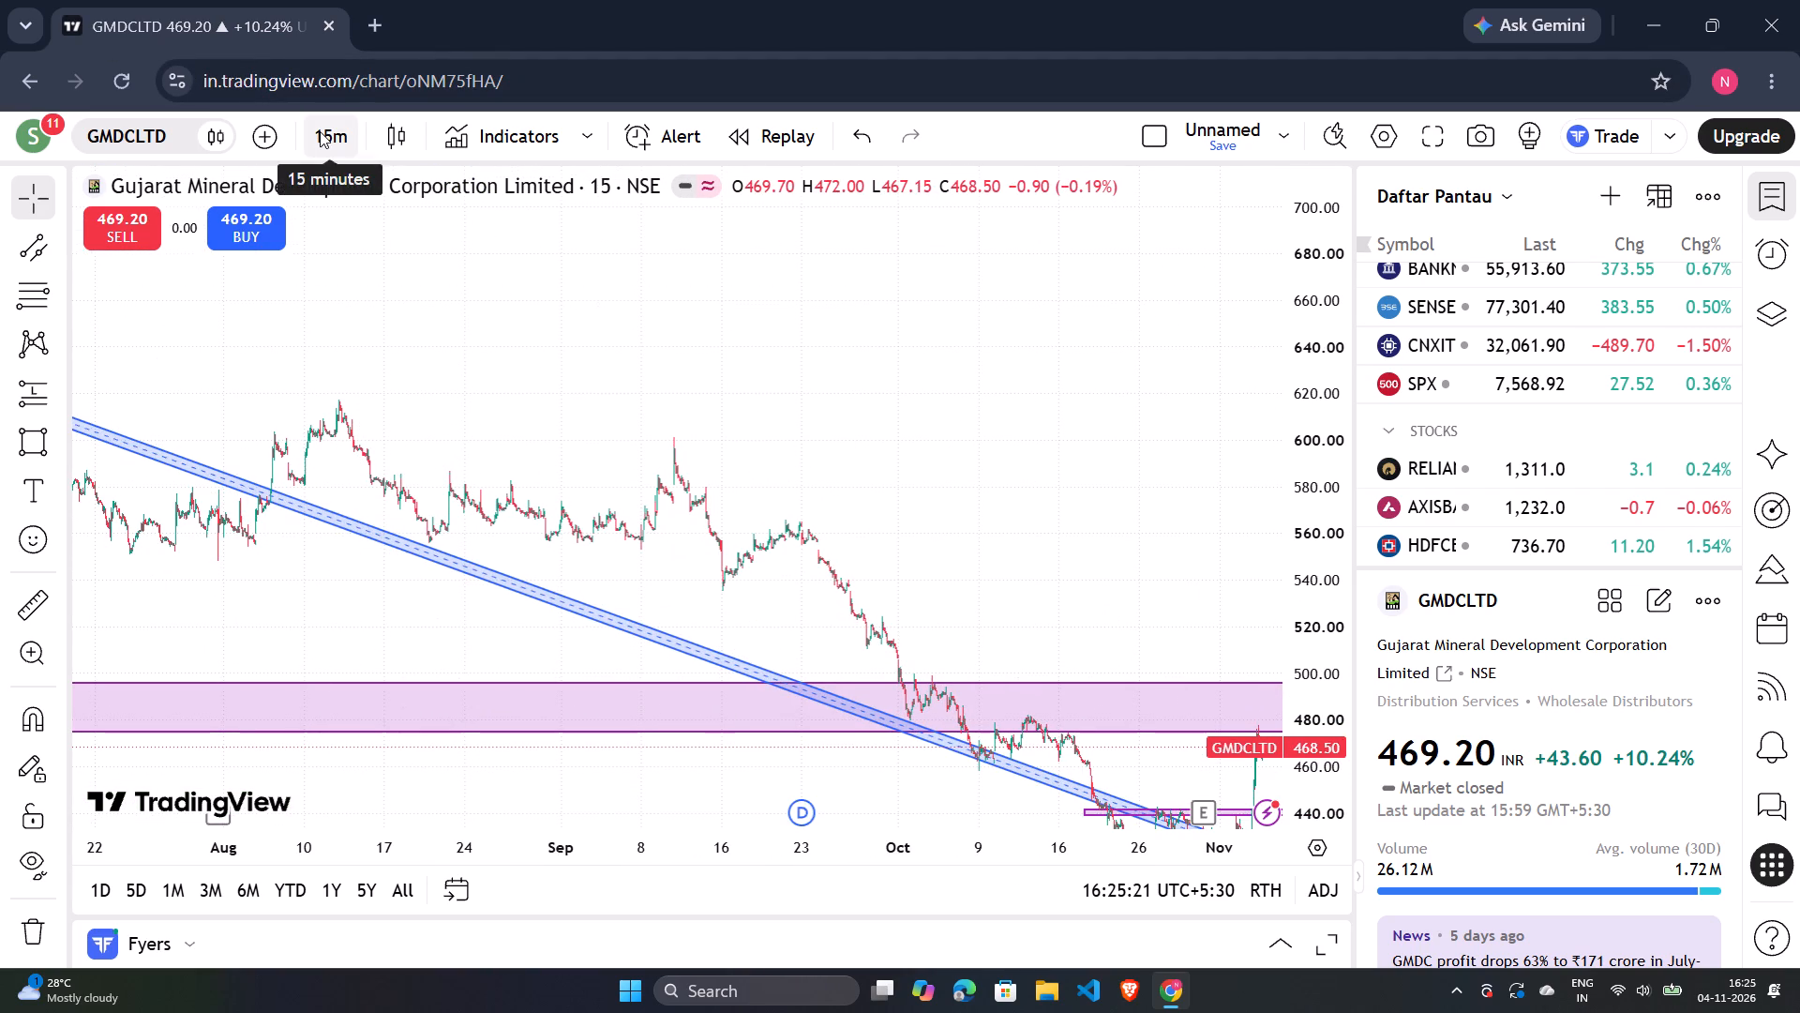
# Switch the GMDCLTD chart to the 1-hour timeframe and reset the chart view.
pyautogui.click(320, 131)
pyautogui.scroll(-4, 350, 821)
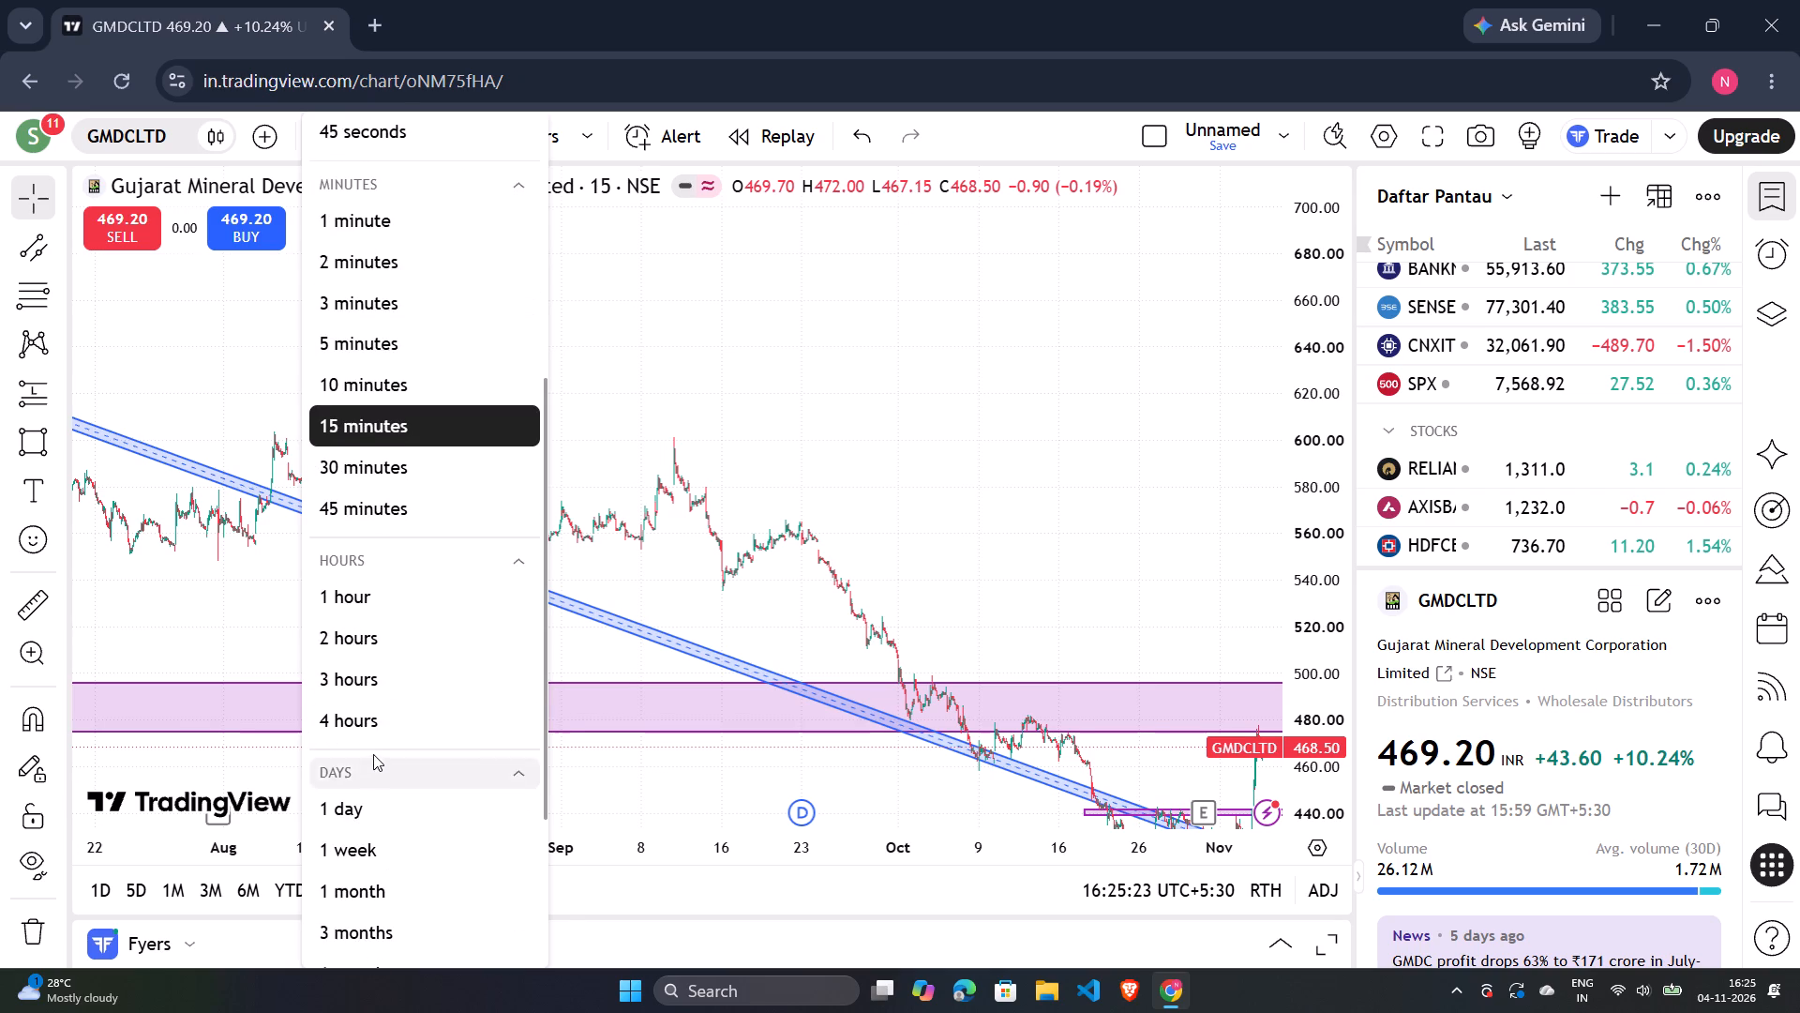
pyautogui.click(363, 586)
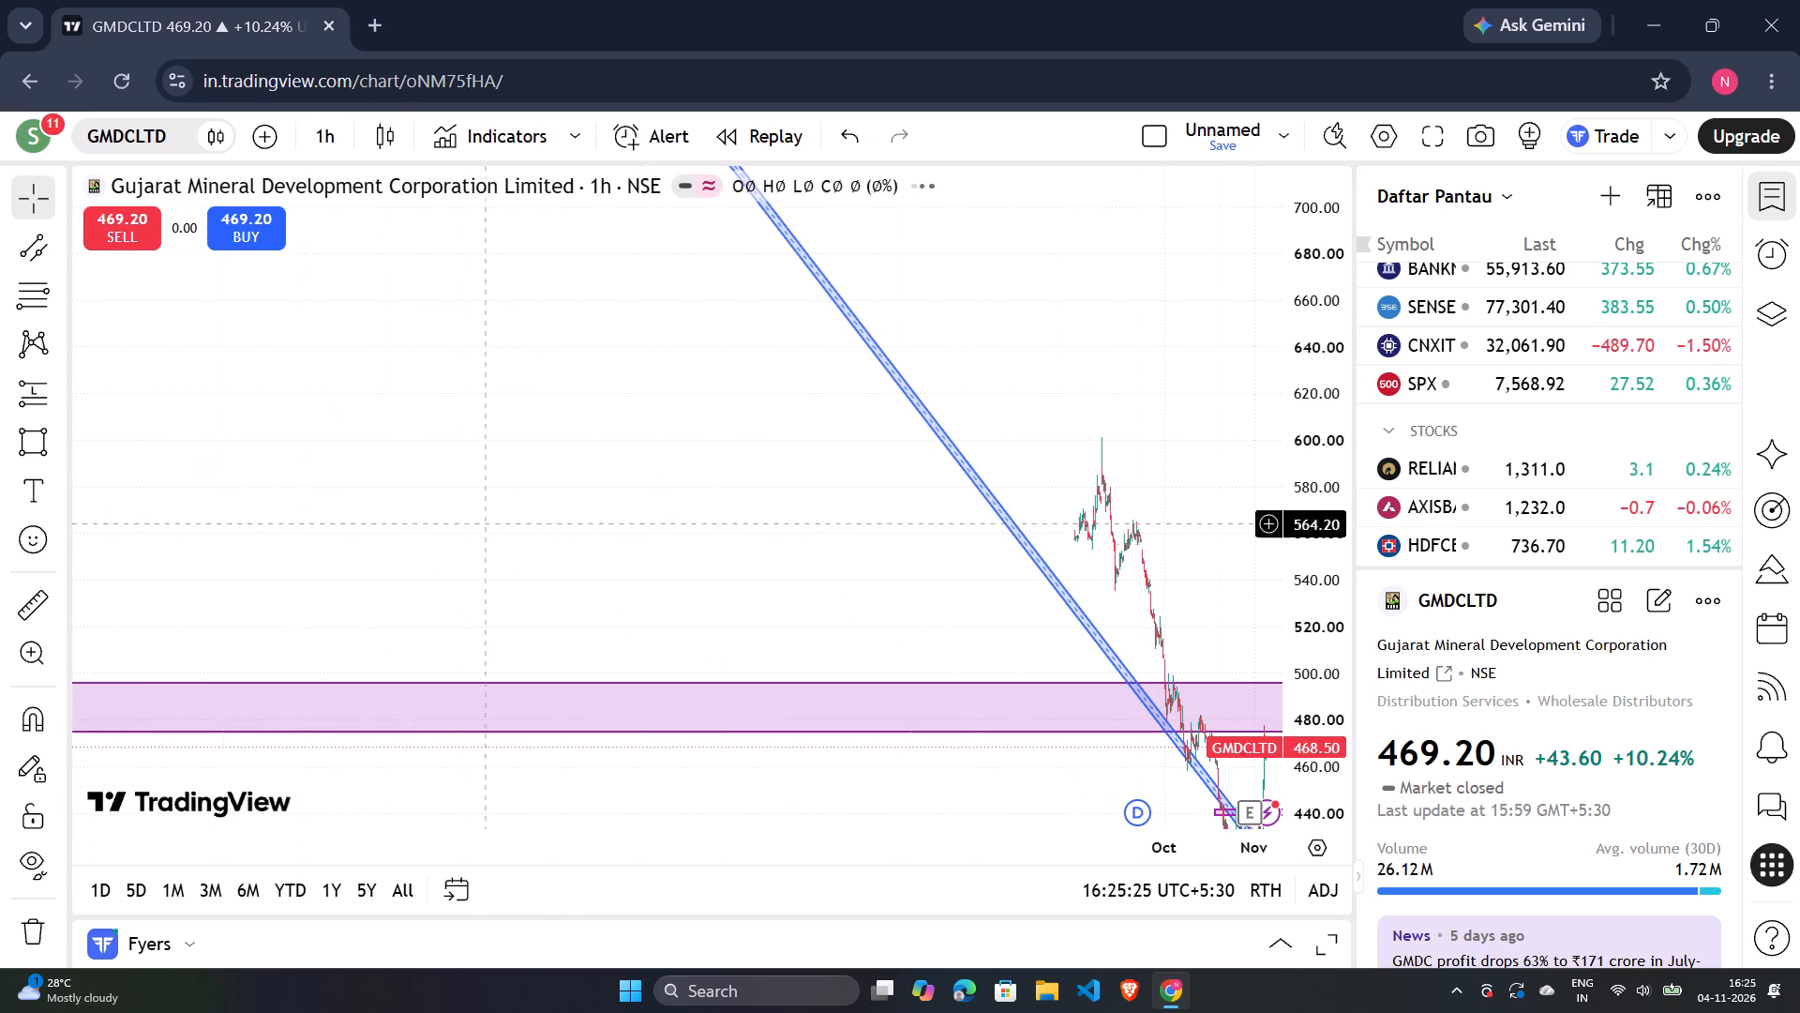
pyautogui.rightClick(669, 547)
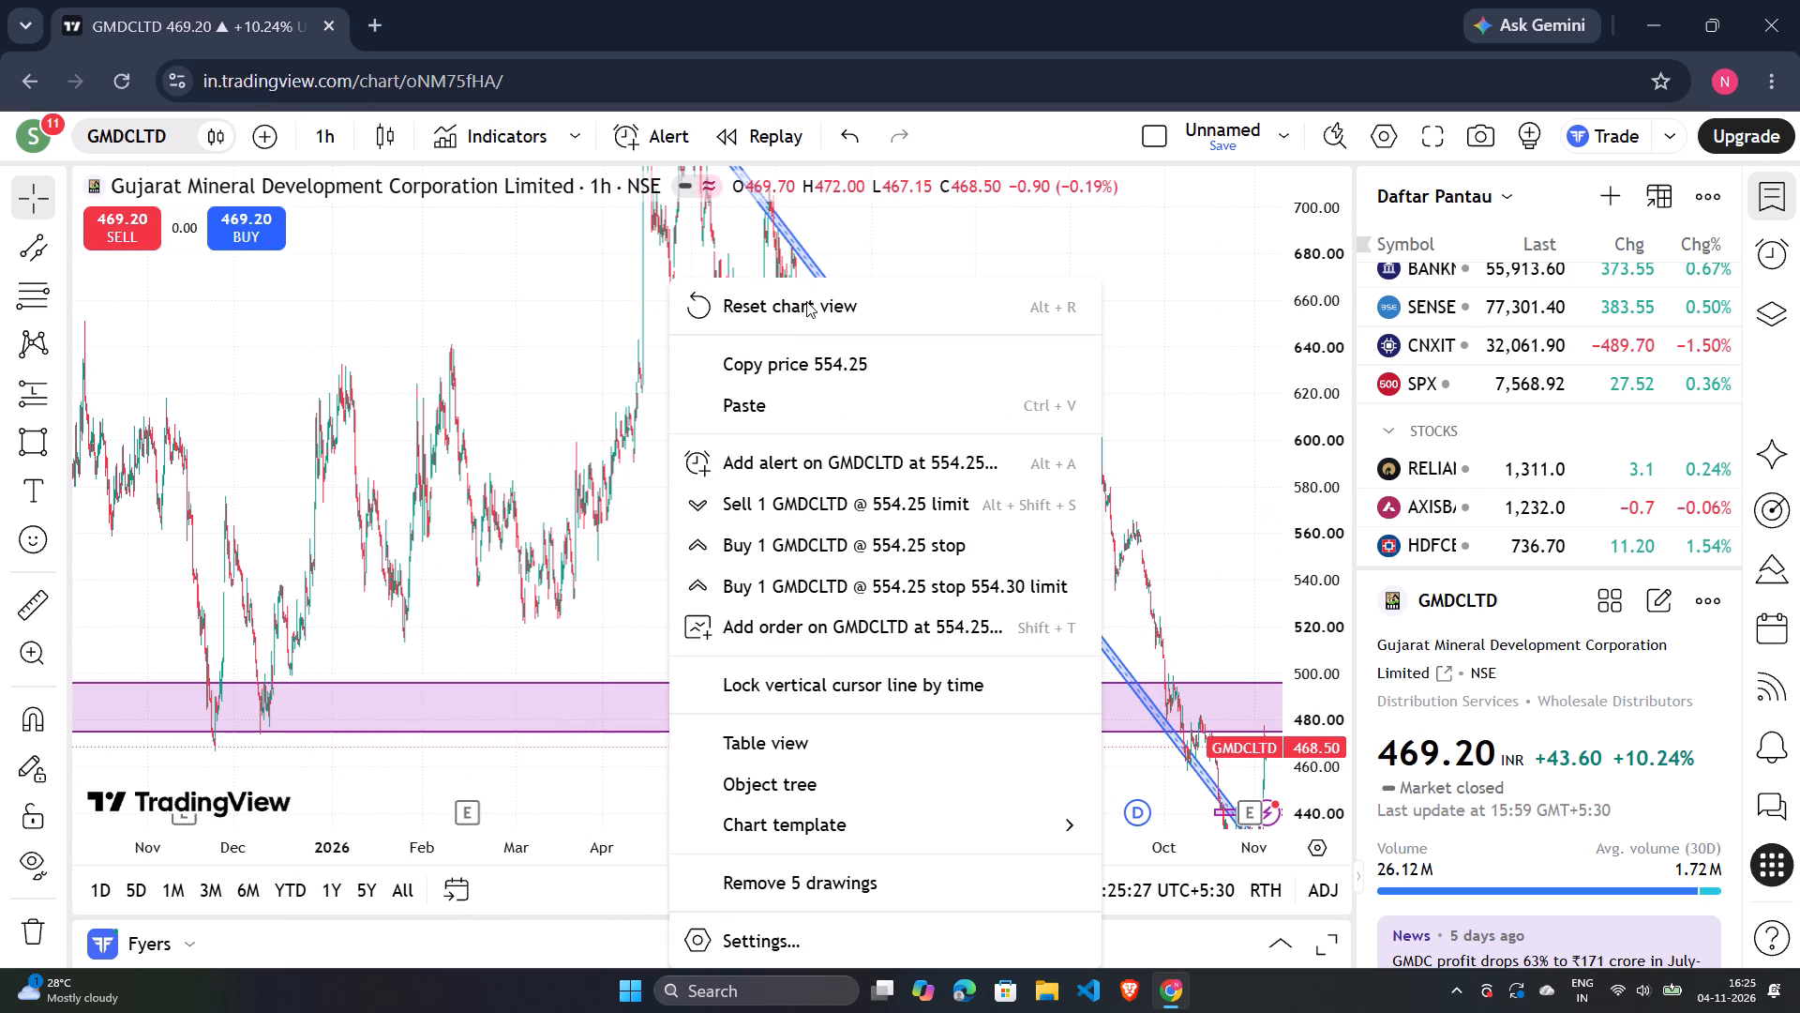
pyautogui.click(806, 301)
# Examine the October and November 1-hour candles around the descending channel, the wide purple zone and the two narrow zones.
pyautogui.scroll(-6, 838, 349)
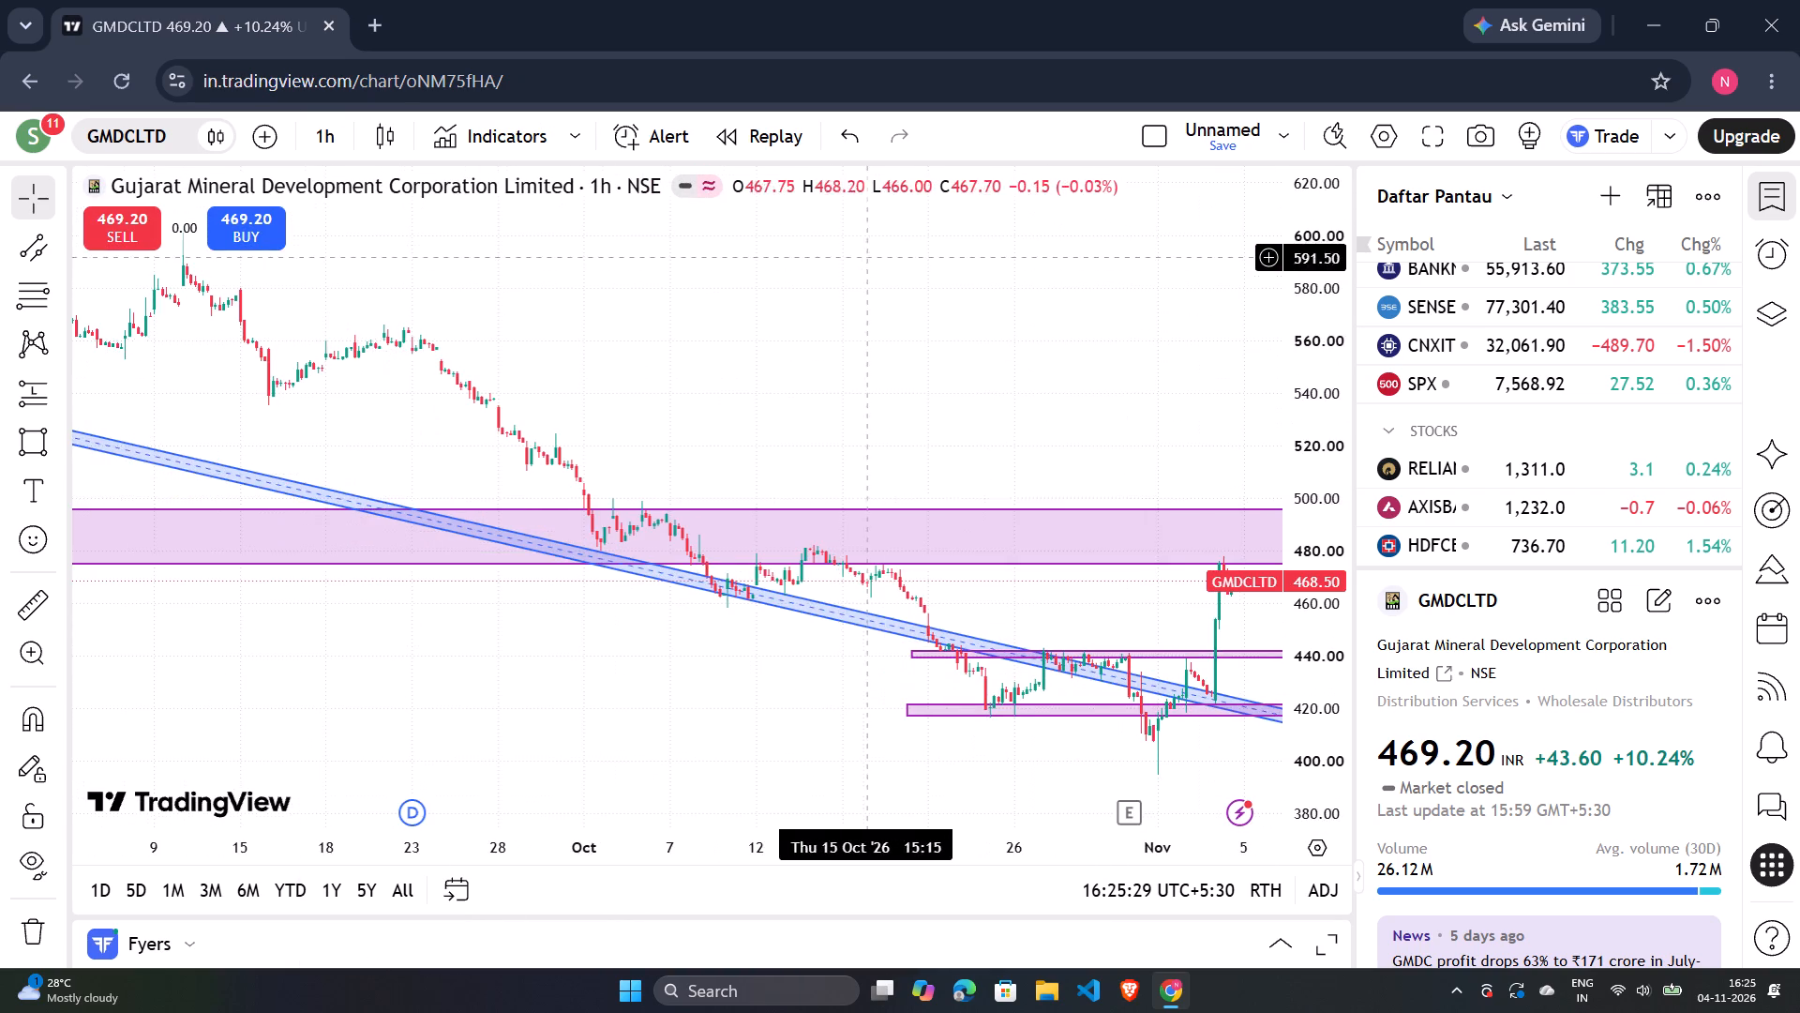
pyautogui.moveTo(862, 268); pyautogui.dragTo(346, 205)
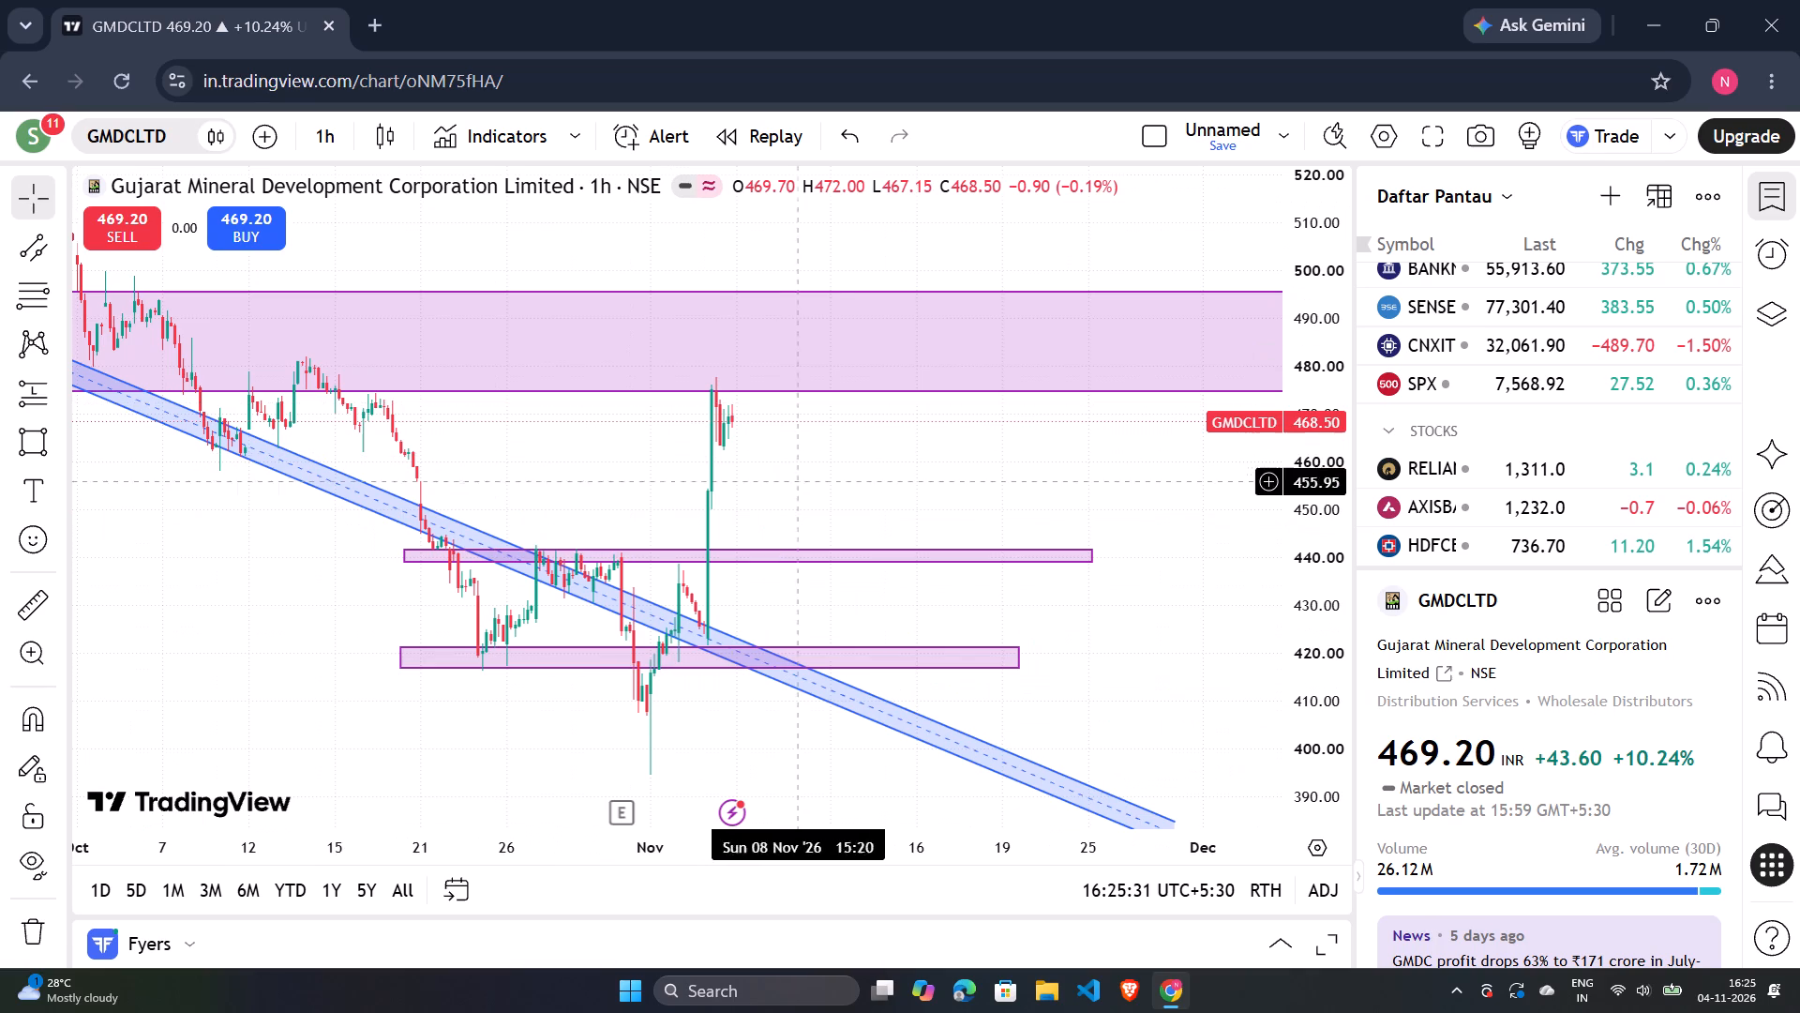
pyautogui.scroll(-4, 1309, 477)
pyautogui.scroll(3, 844, 475)
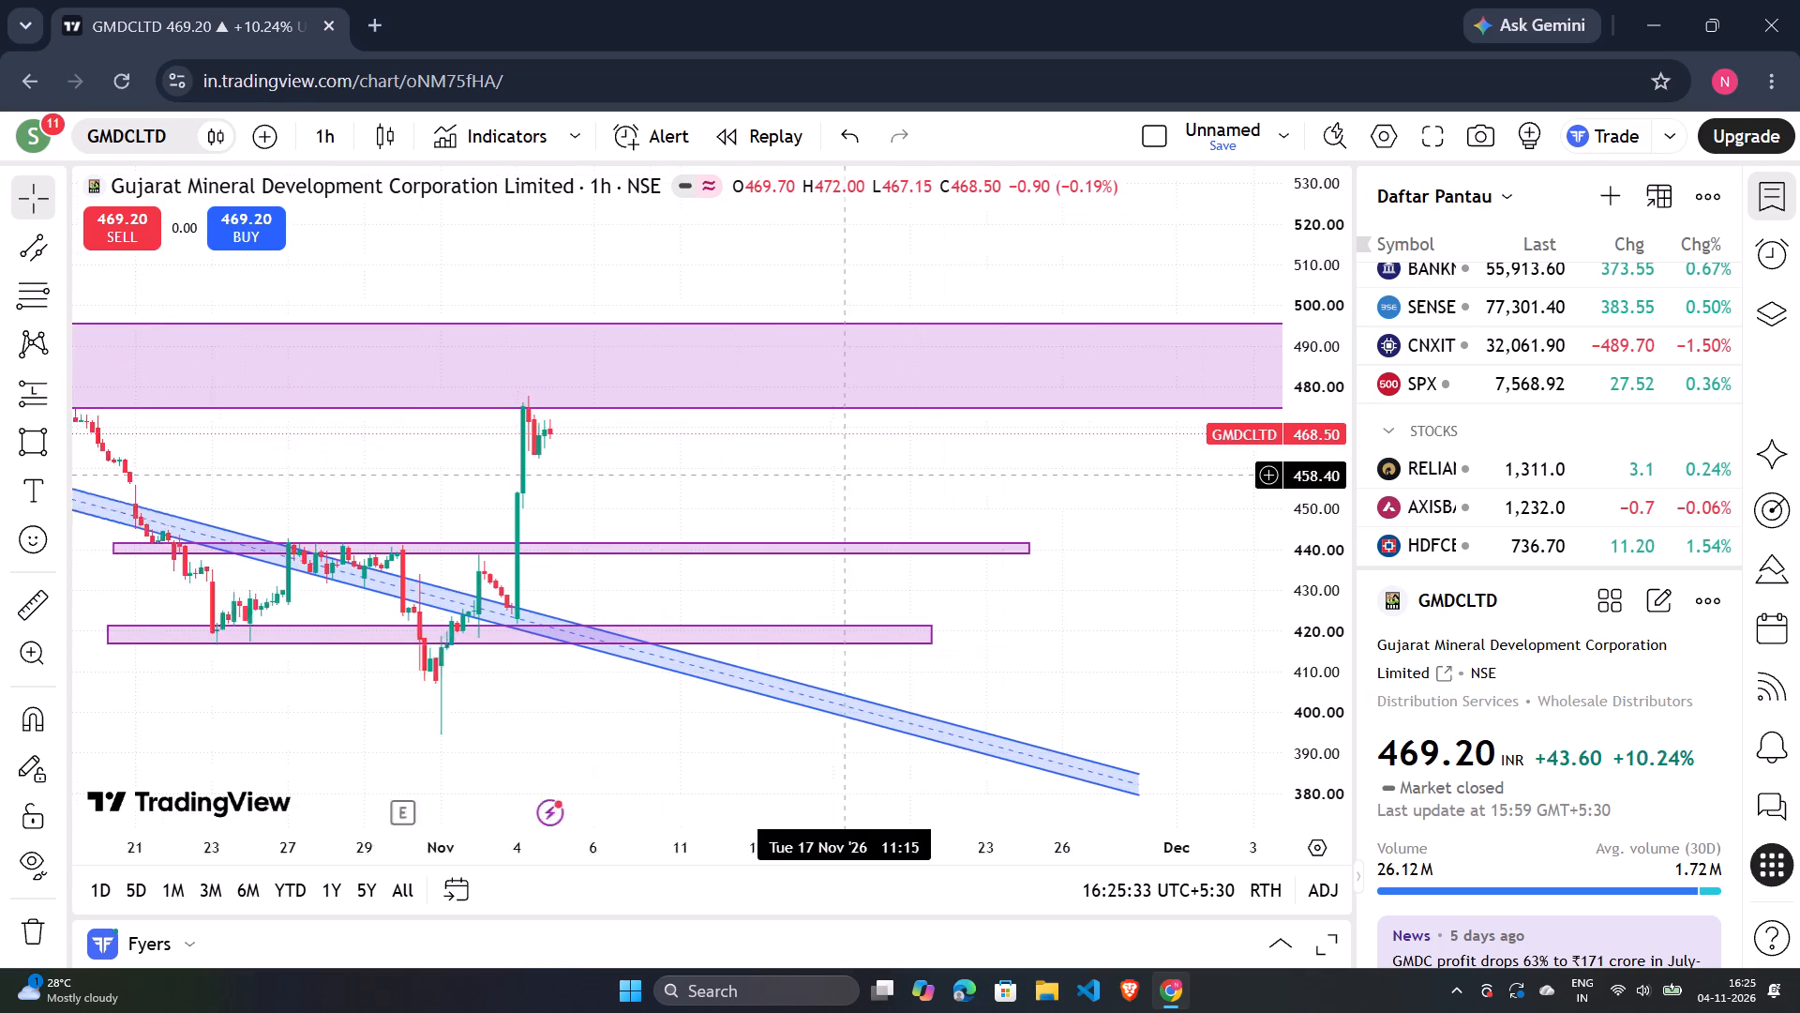
pyautogui.scroll(3, 844, 475)
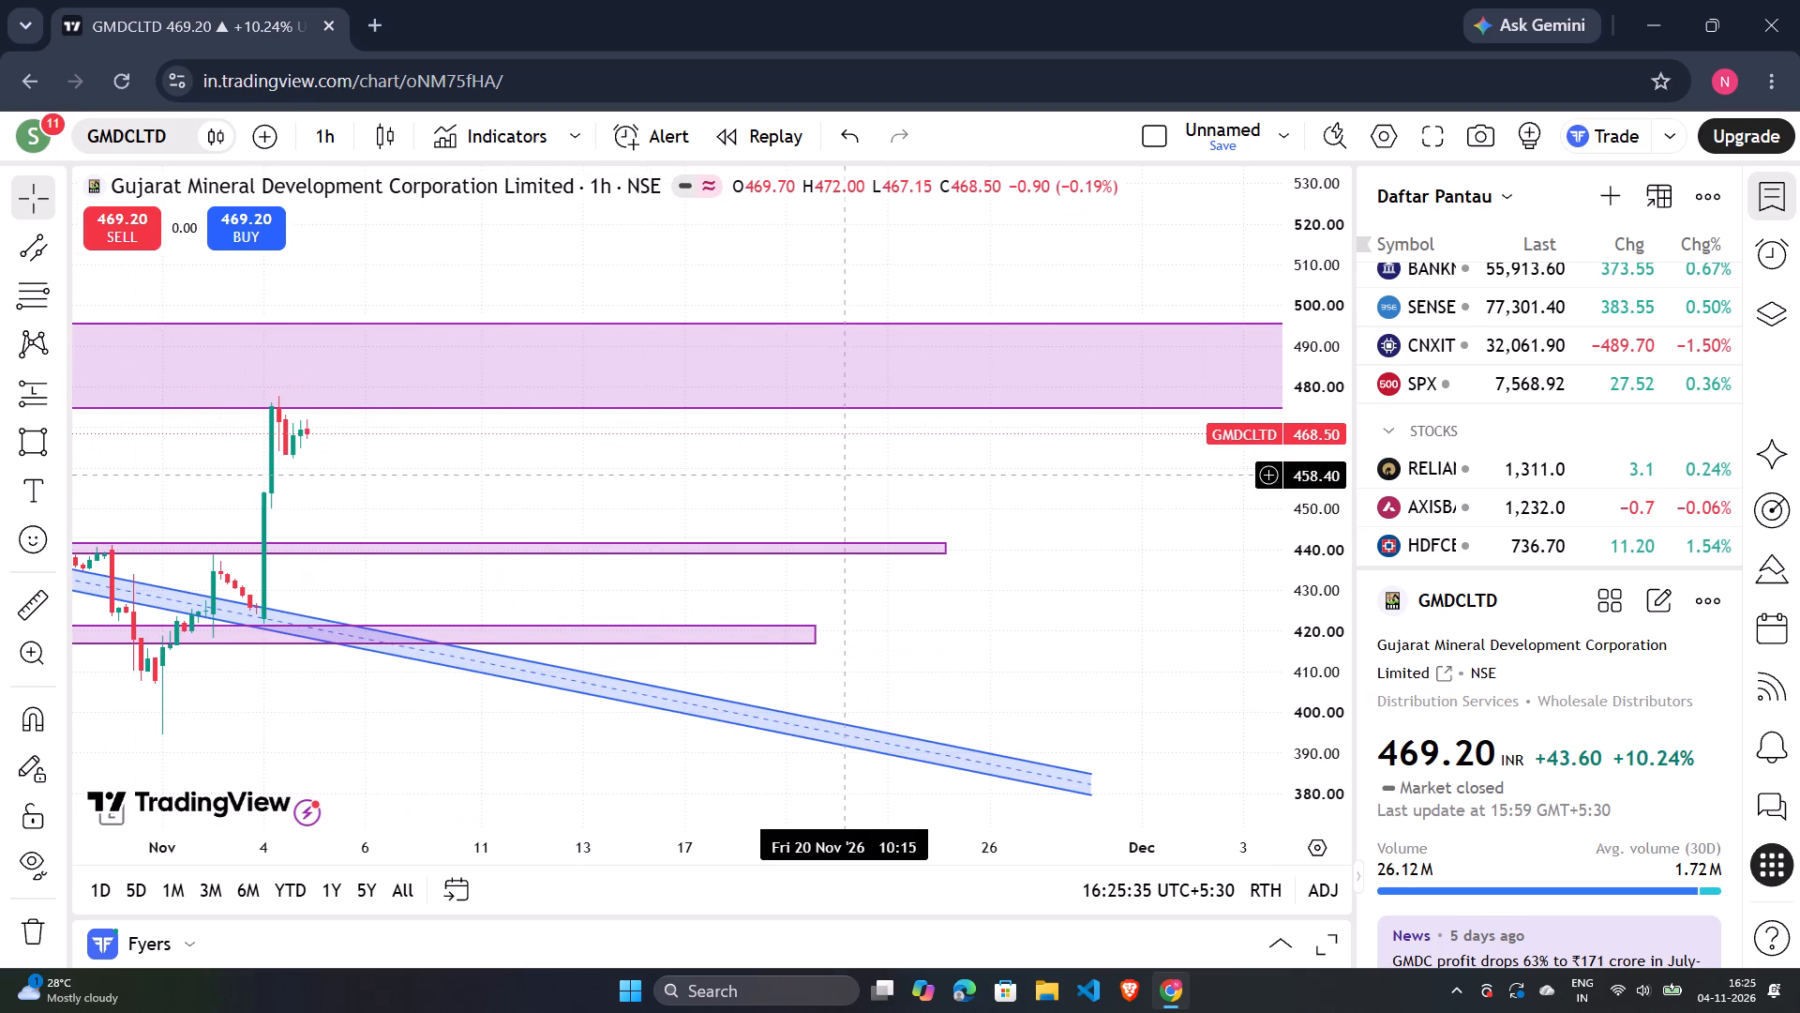
pyautogui.scroll(-4, 844, 475)
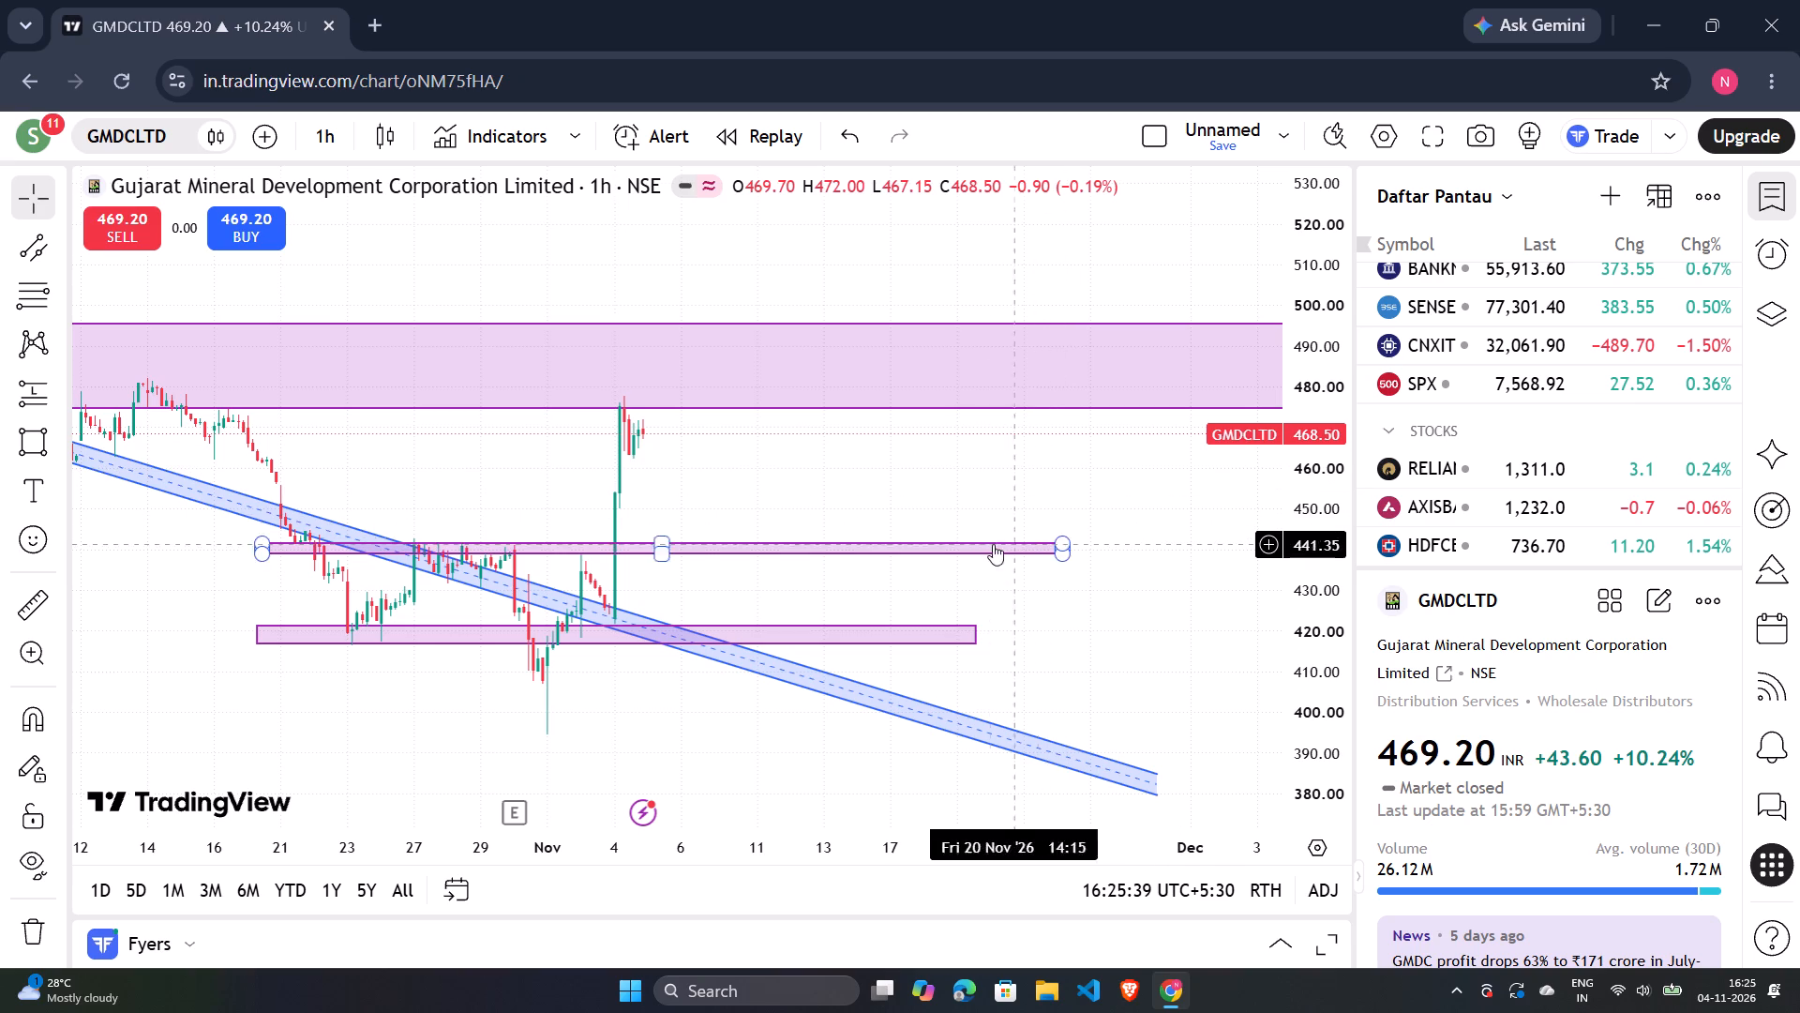
pyautogui.scroll(-3, 869, 497)
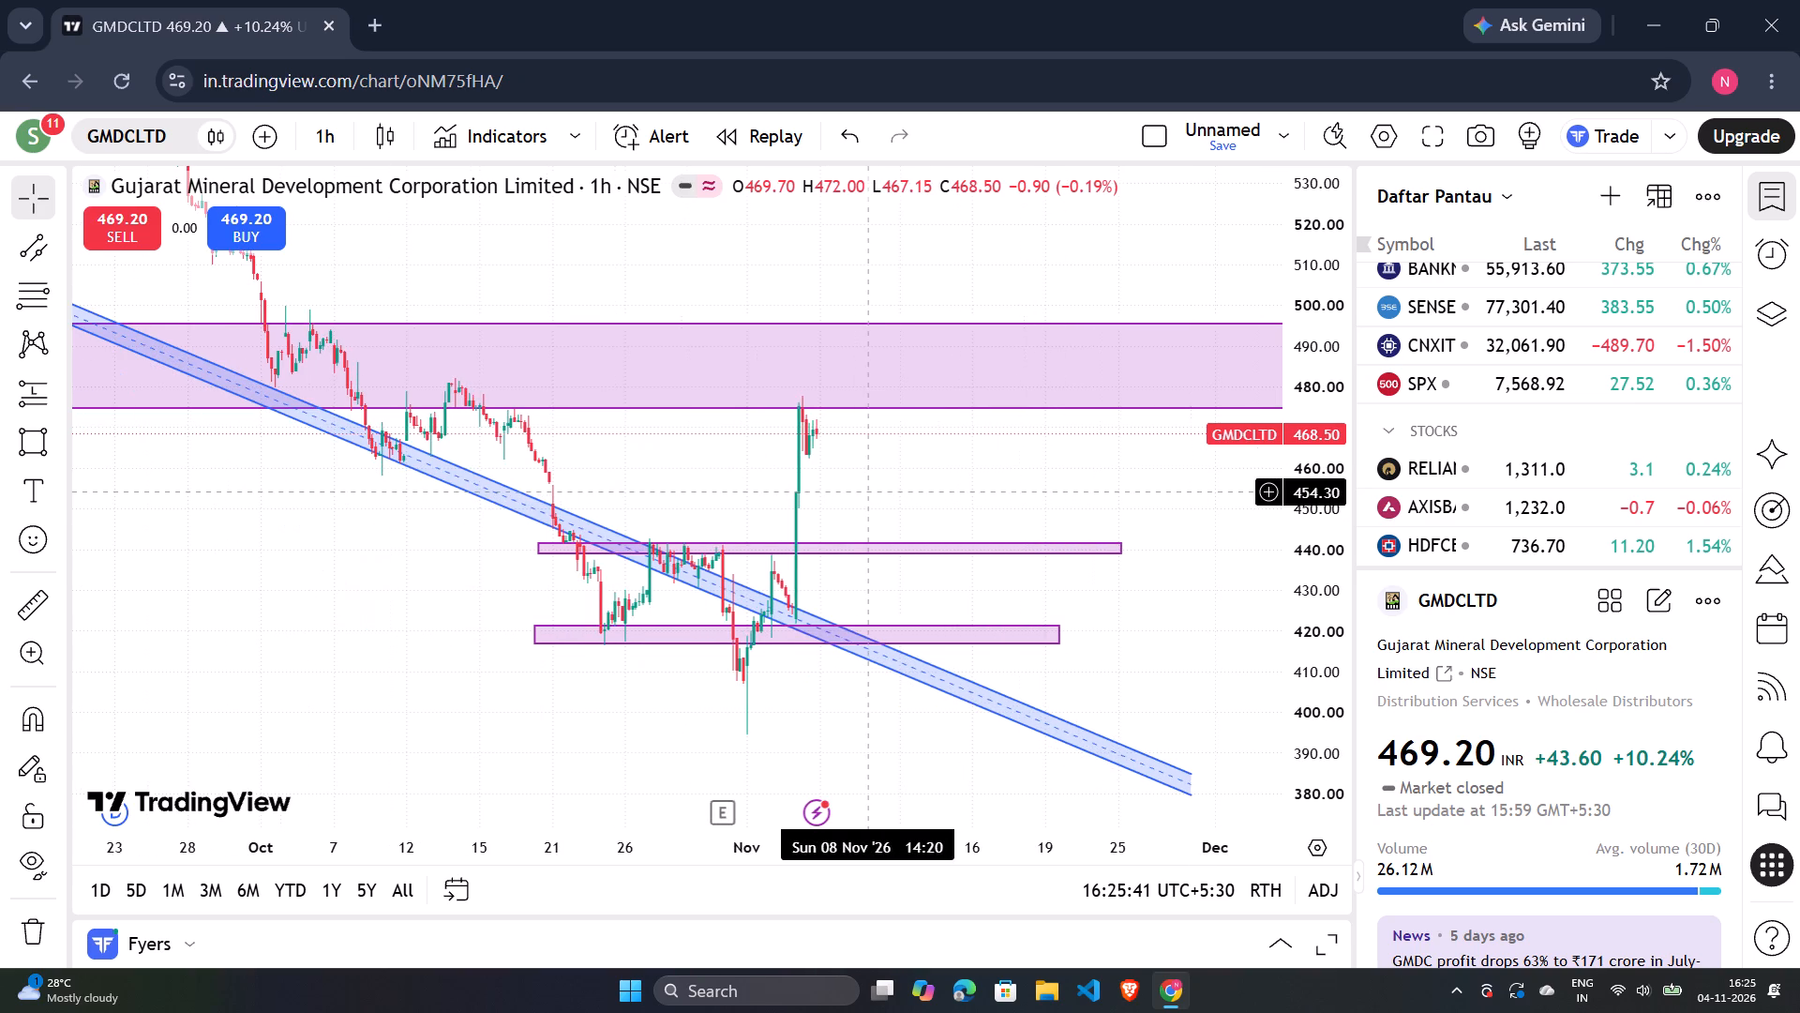
pyautogui.scroll(9, 869, 491)
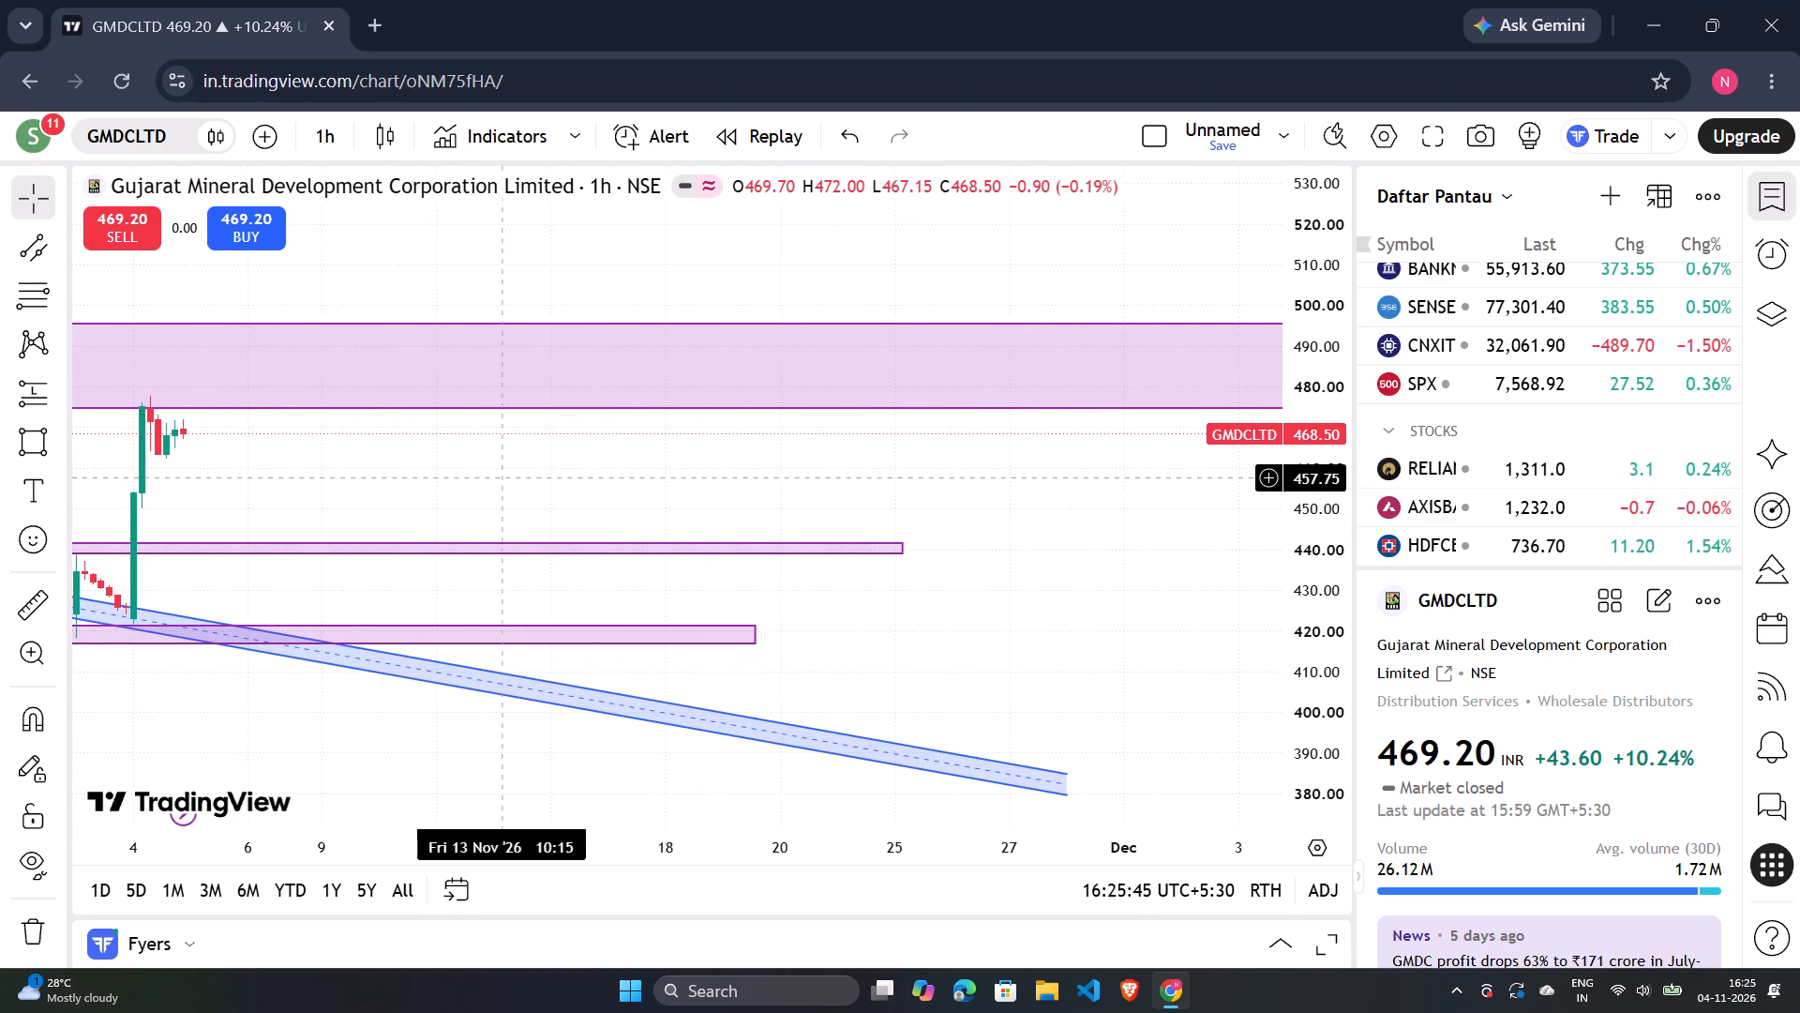
pyautogui.moveTo(504, 477); pyautogui.dragTo(839, 498)
pyautogui.scroll(3, 583, 494)
pyautogui.moveTo(581, 490); pyautogui.dragTo(770, 490)
# Reset the chart view and compare the early November 1-hour rally with the August to October decline, channel and zones.
pyautogui.rightClick(435, 490)
pyautogui.click(572, 324)
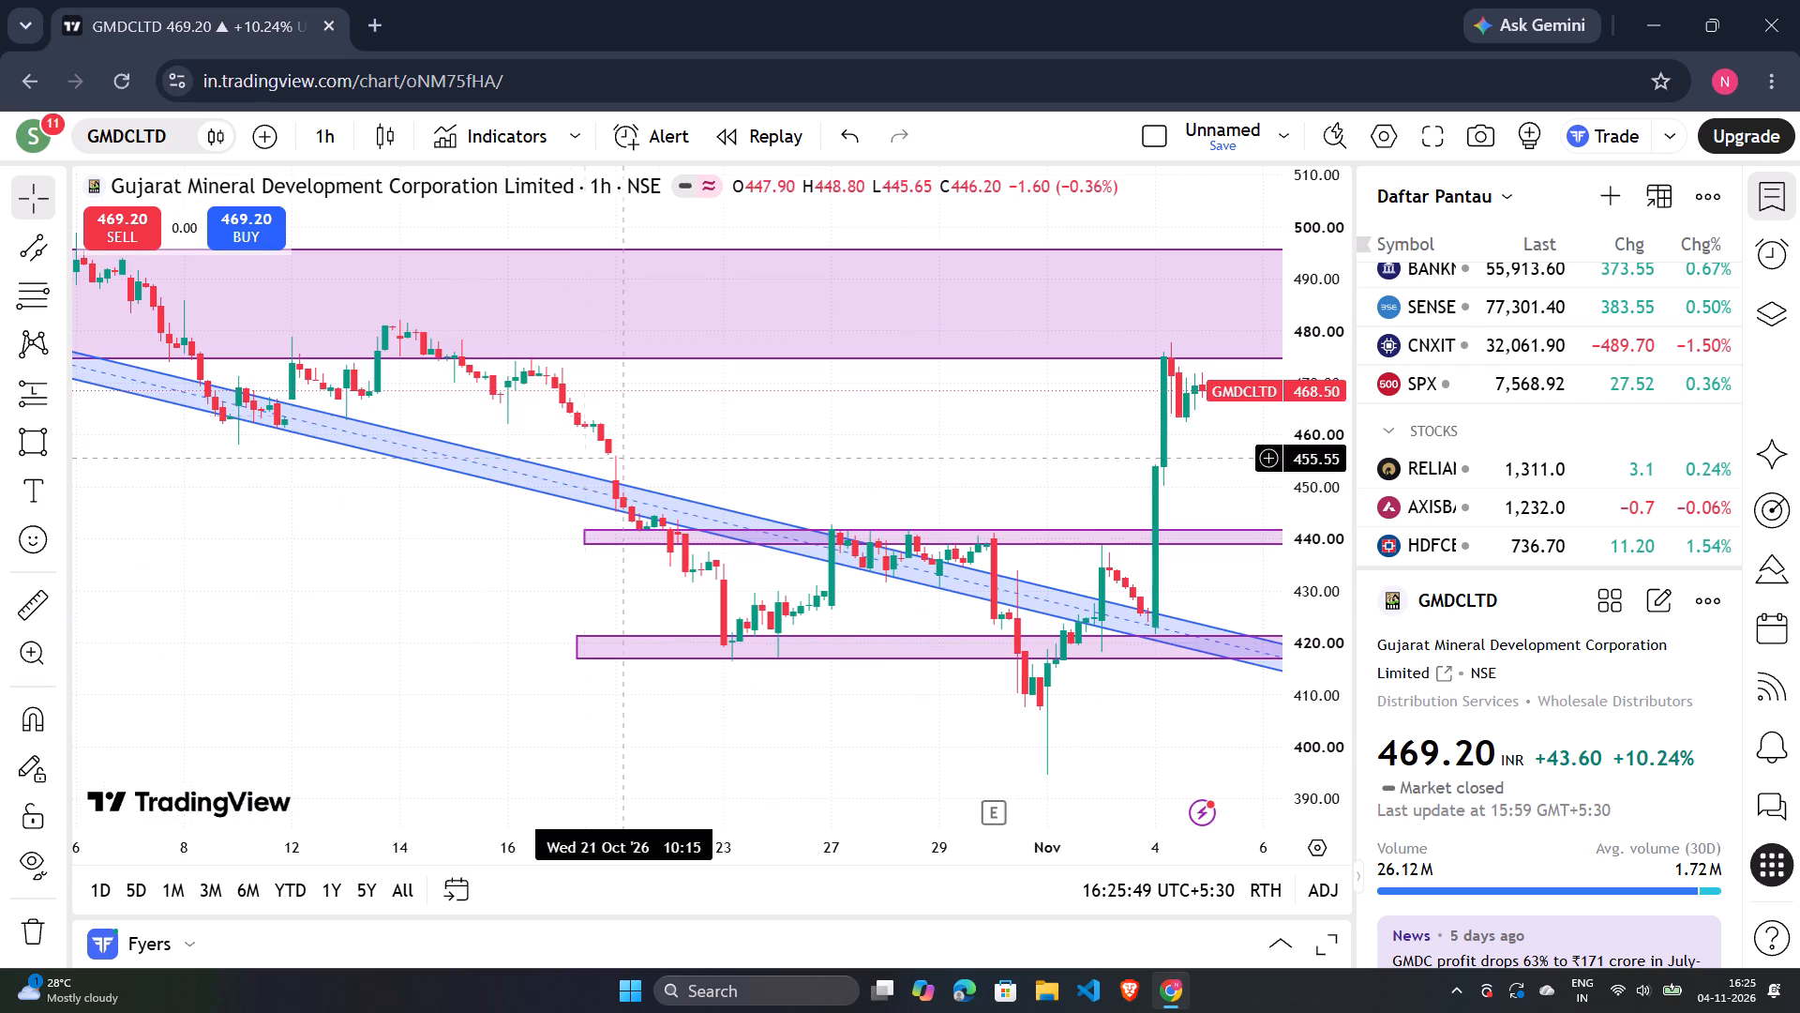
pyautogui.moveTo(861, 411); pyautogui.dragTo(483, 360)
pyautogui.scroll(6, 676, 379)
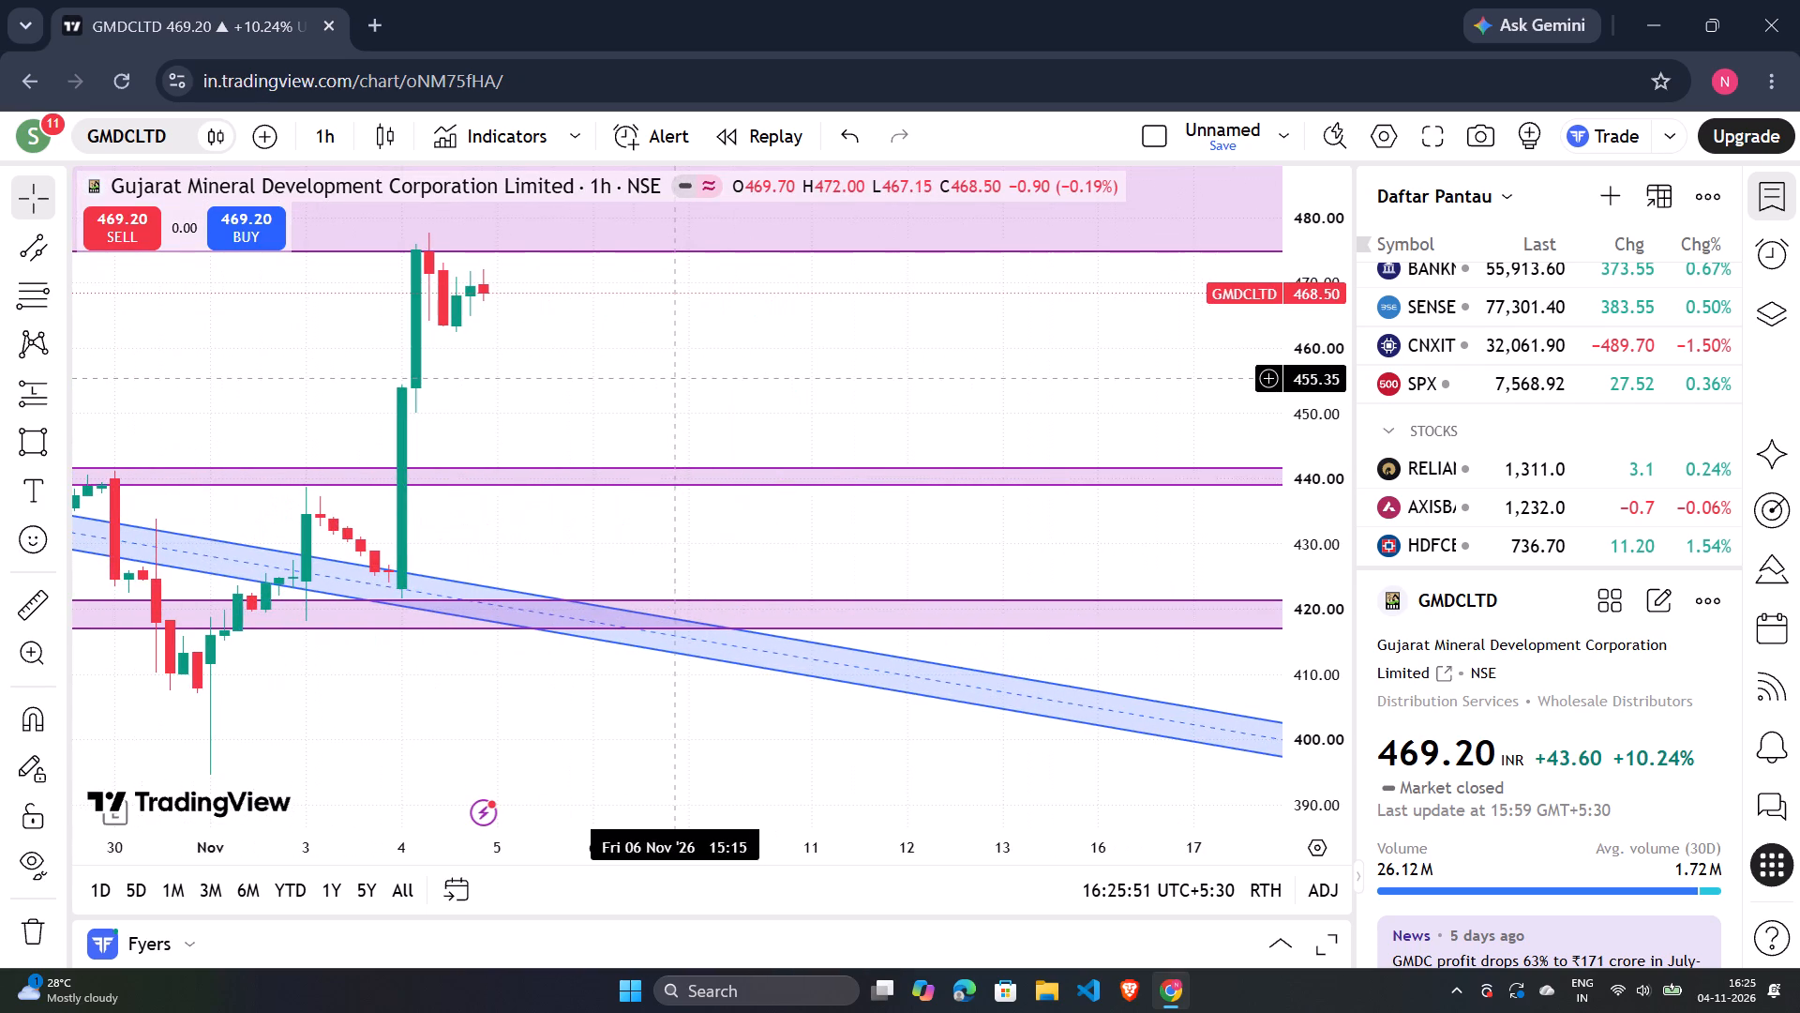
pyautogui.scroll(-15, 676, 379)
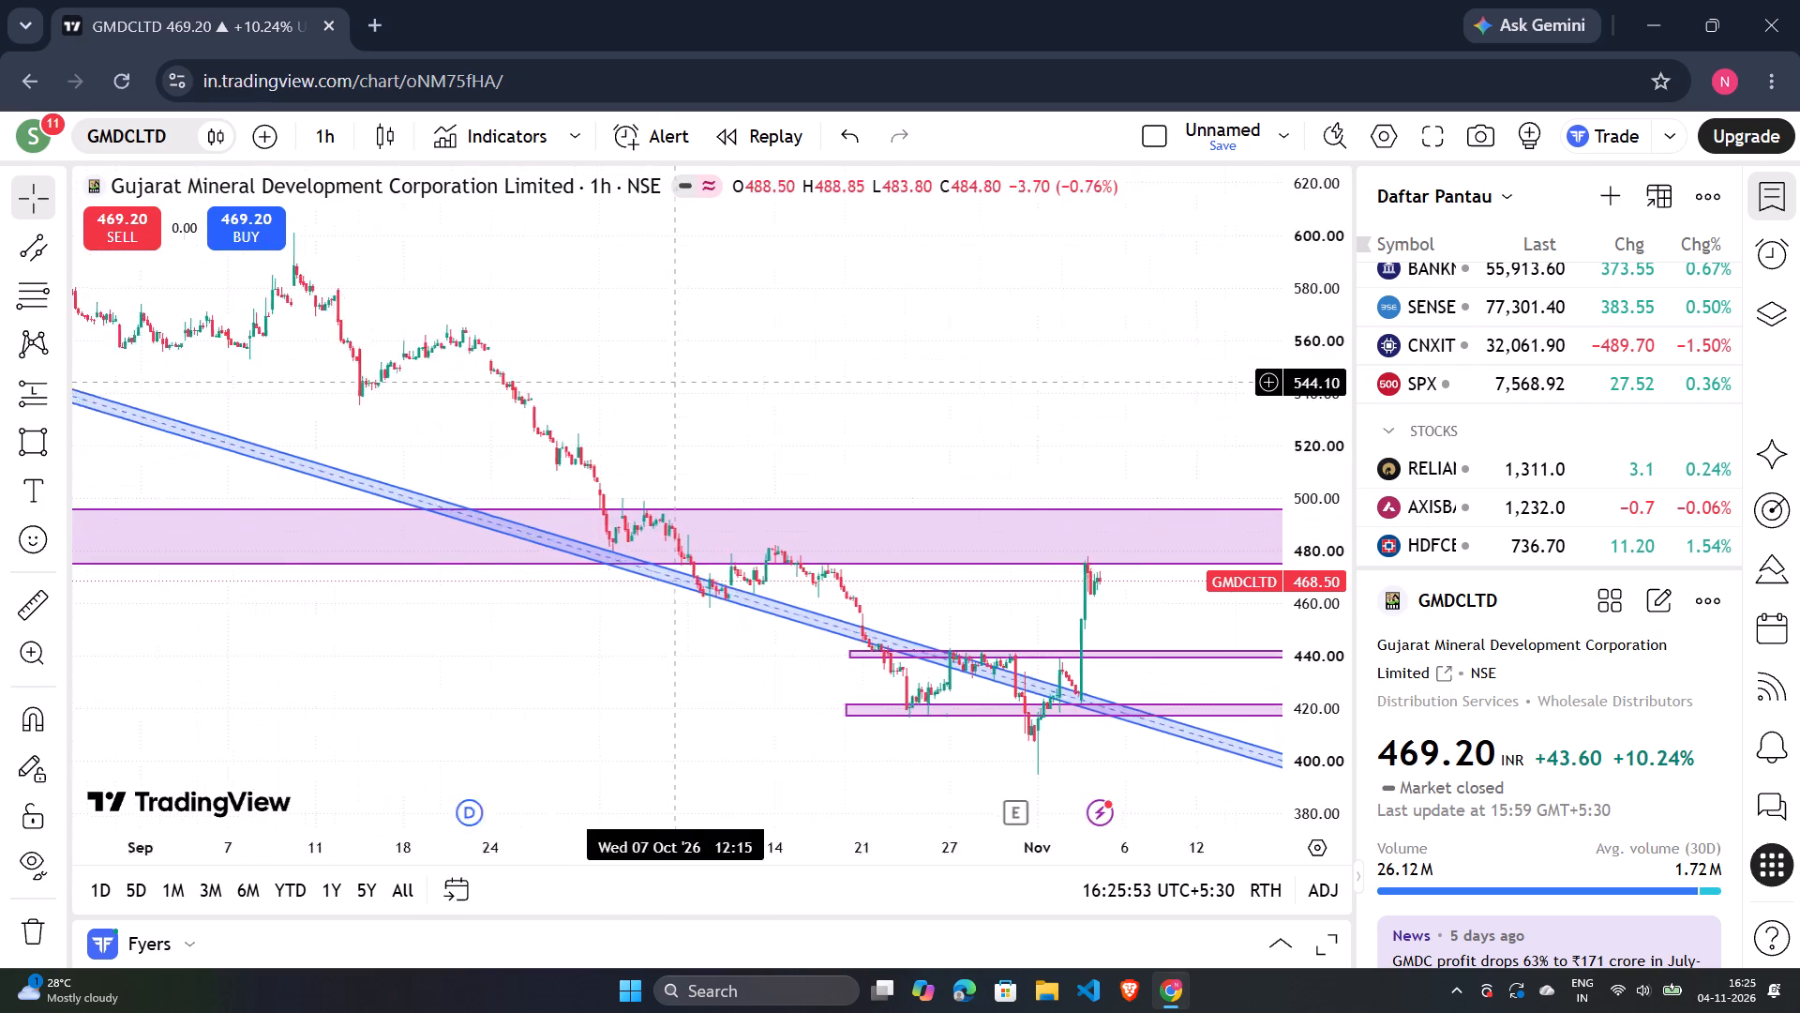
pyautogui.scroll(-4, 676, 382)
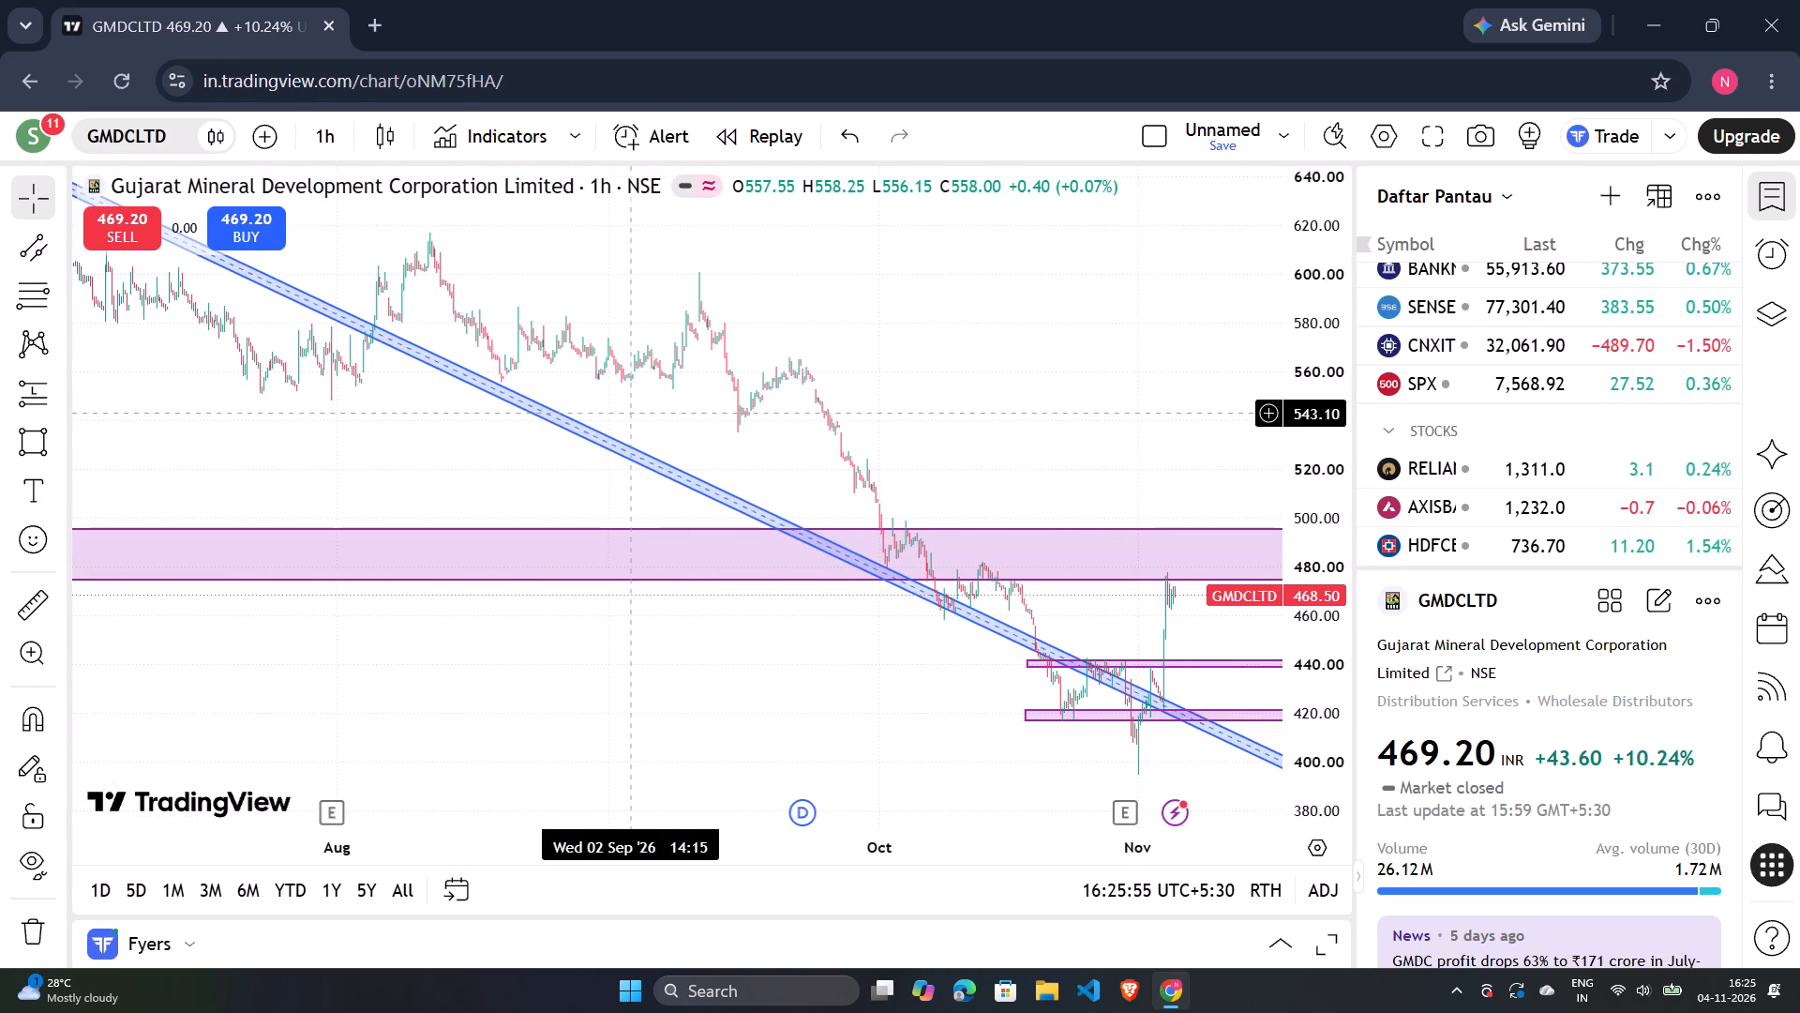
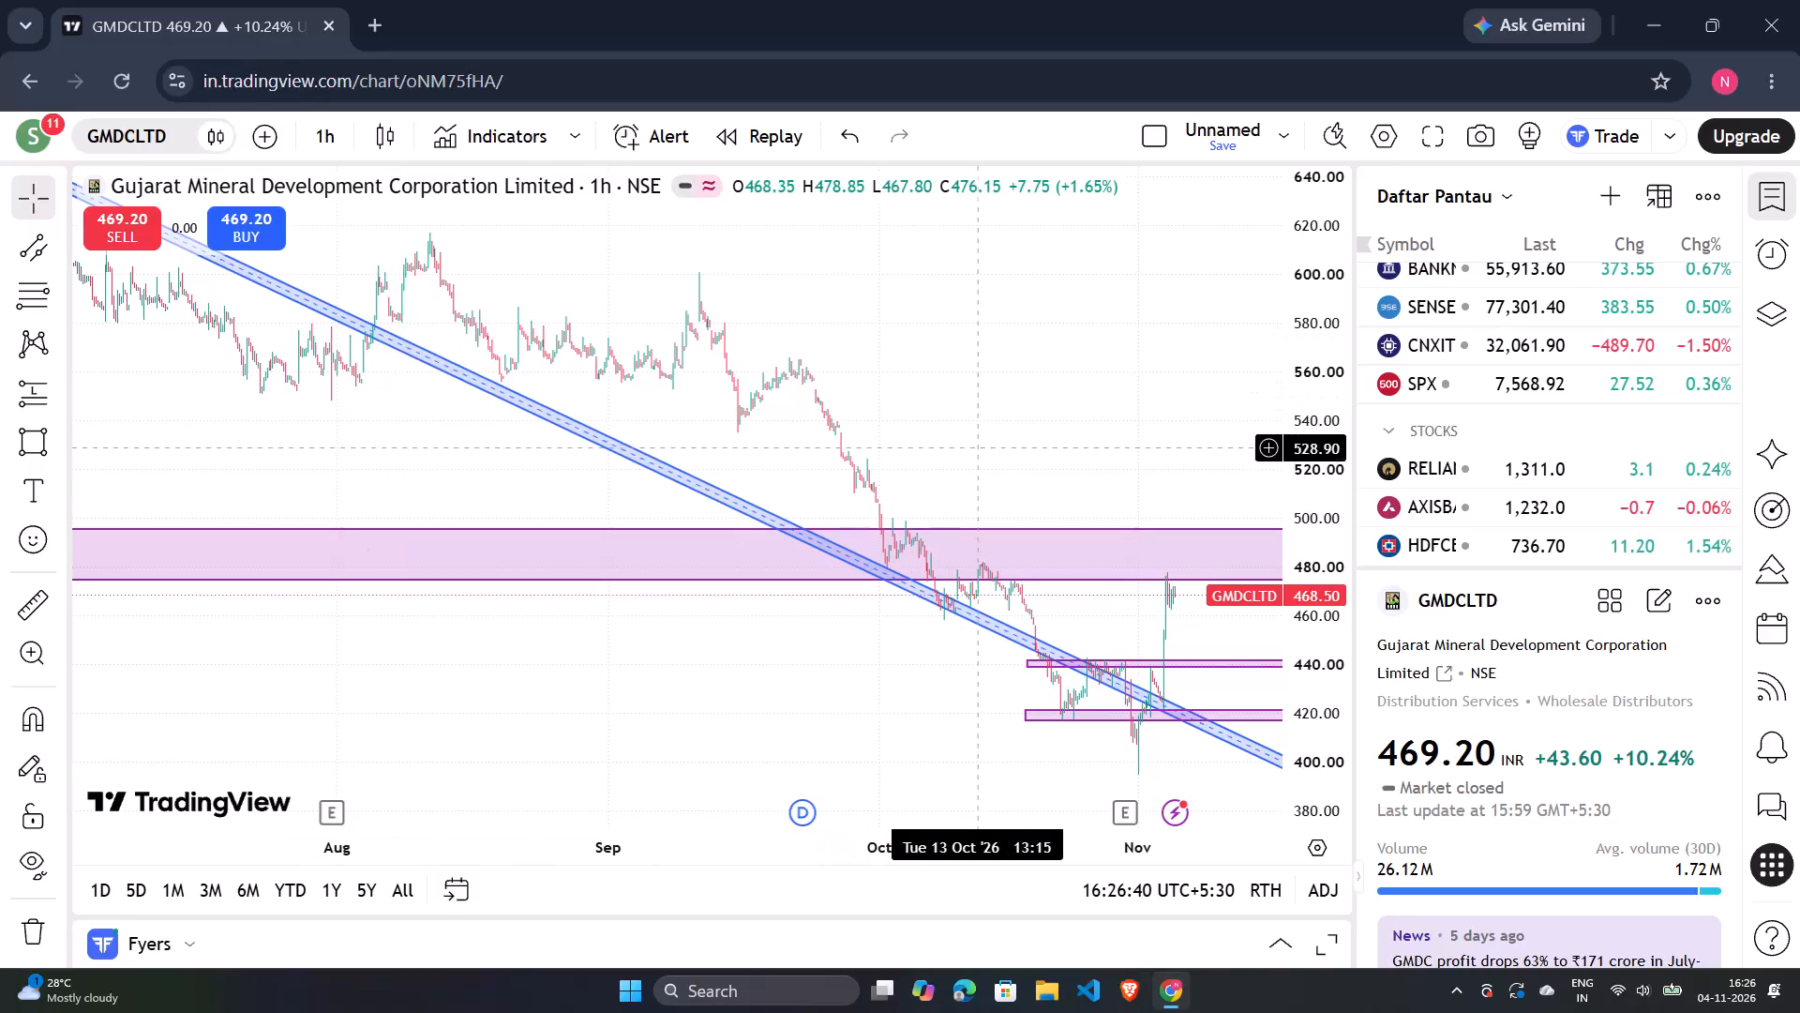
# Reset the chart view and examine the 1-hour GMDCLTD candles from mid-September to early November against the channel and zones.
pyautogui.rightClick(1012, 429)
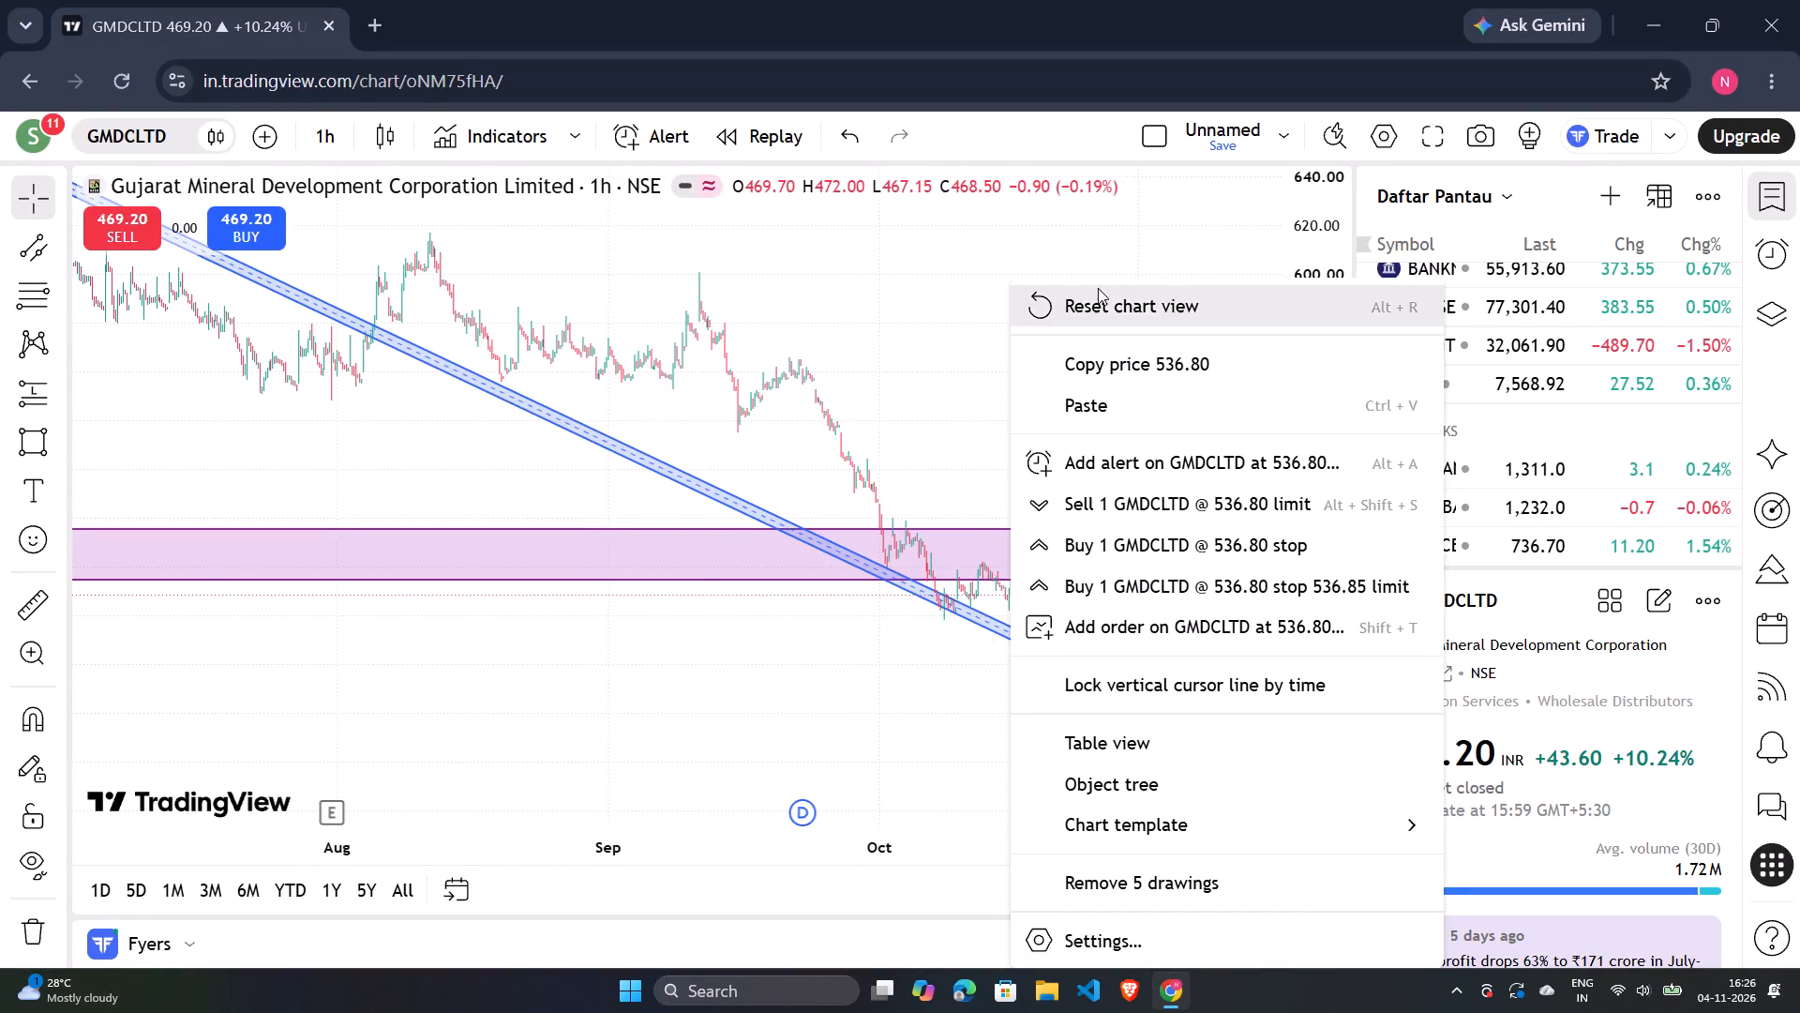
pyautogui.click(1098, 288)
pyautogui.scroll(6, 942, 416)
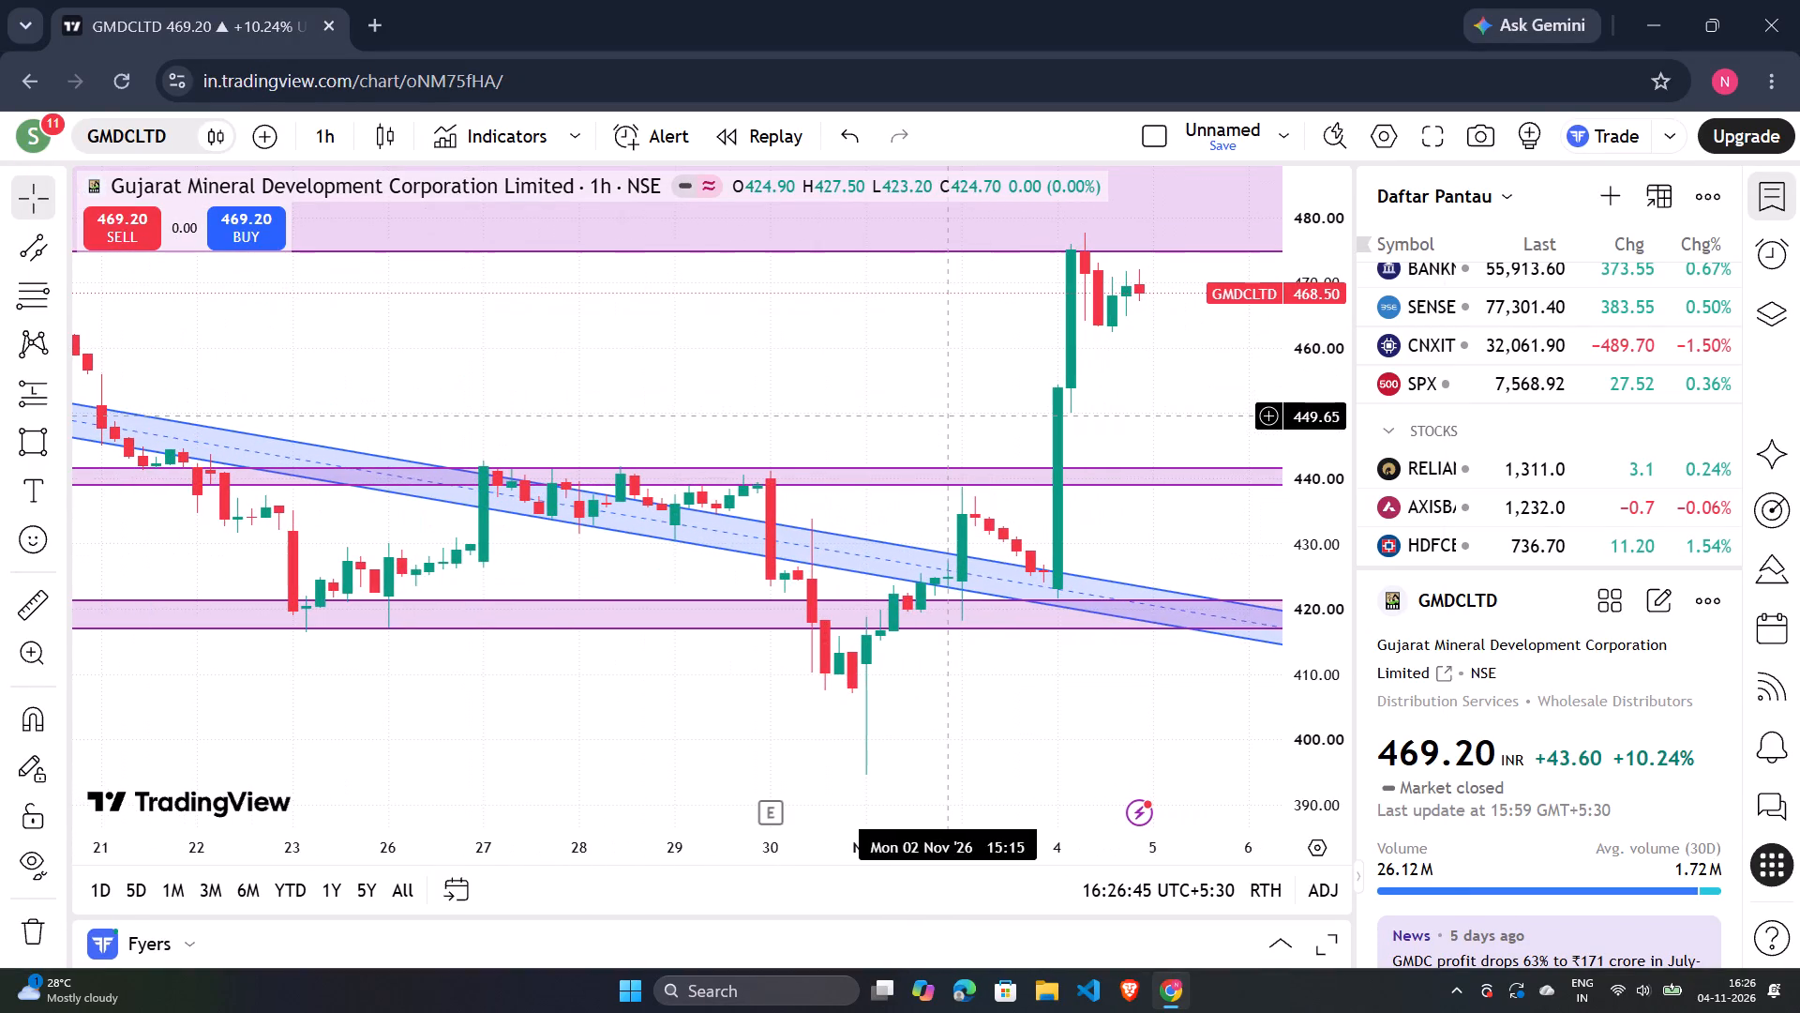
pyautogui.scroll(-10, 942, 416)
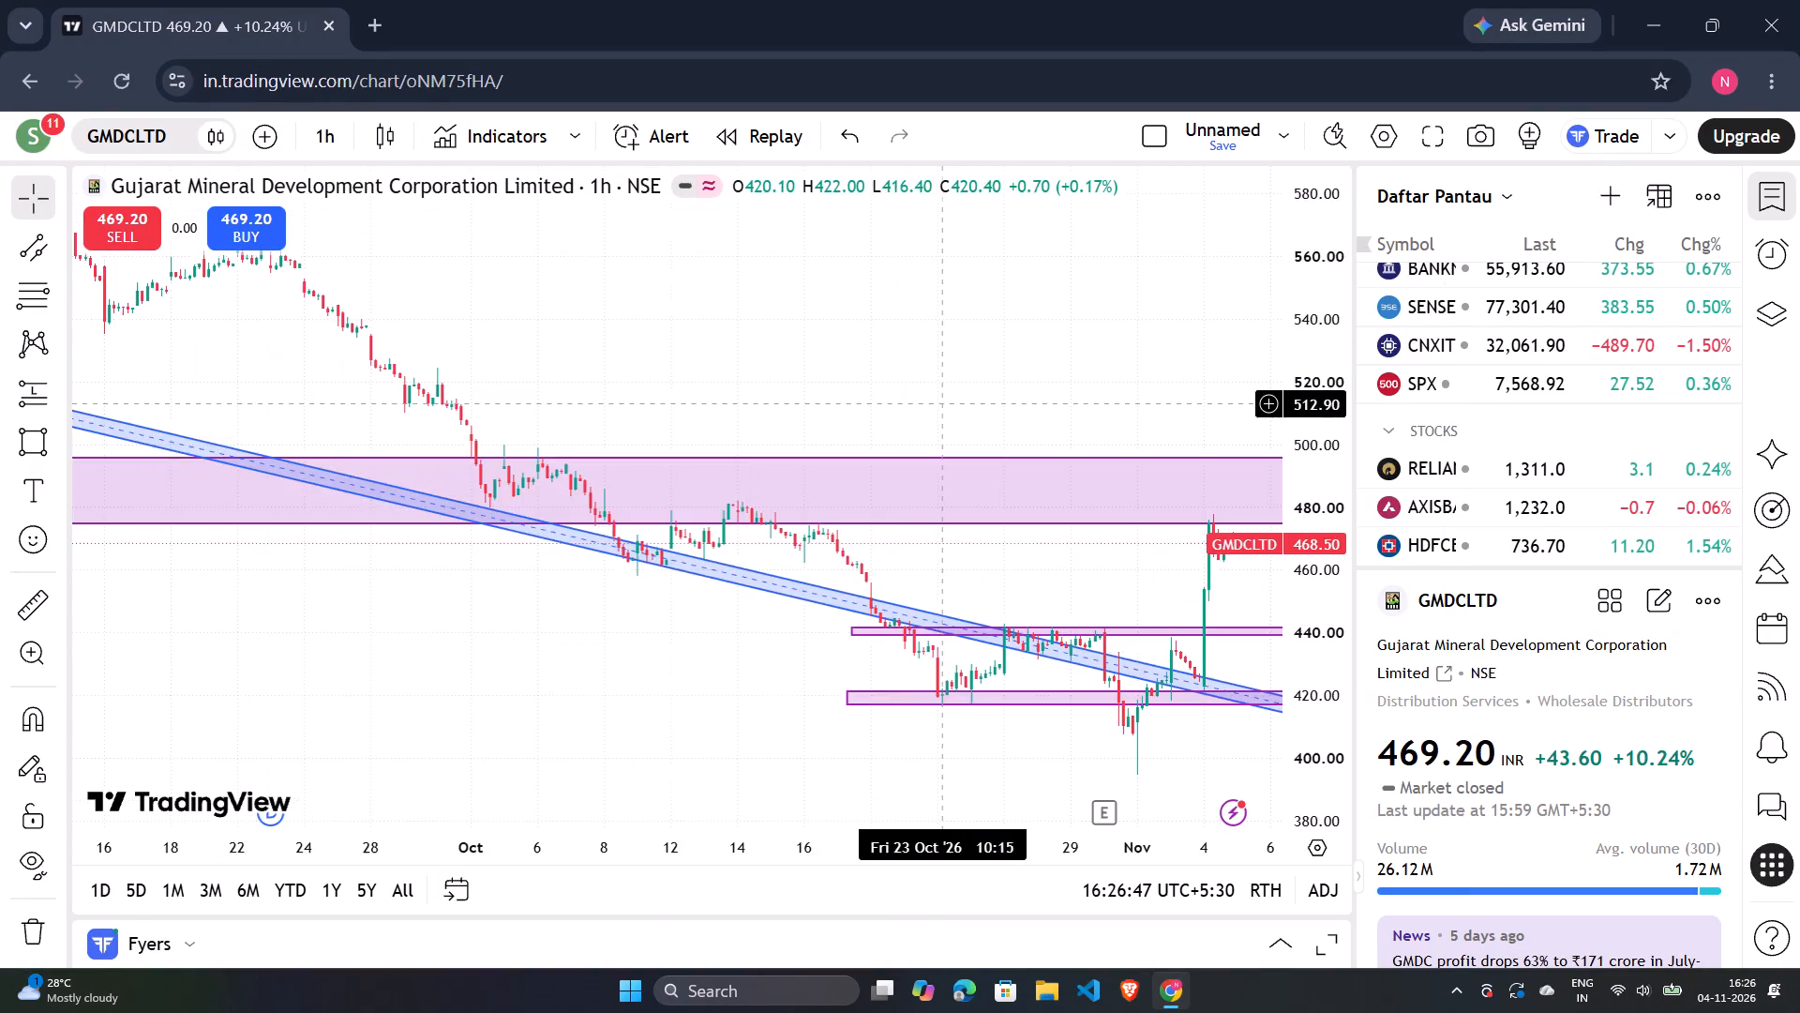
pyautogui.scroll(-4, 942, 404)
pyautogui.scroll(4, 943, 396)
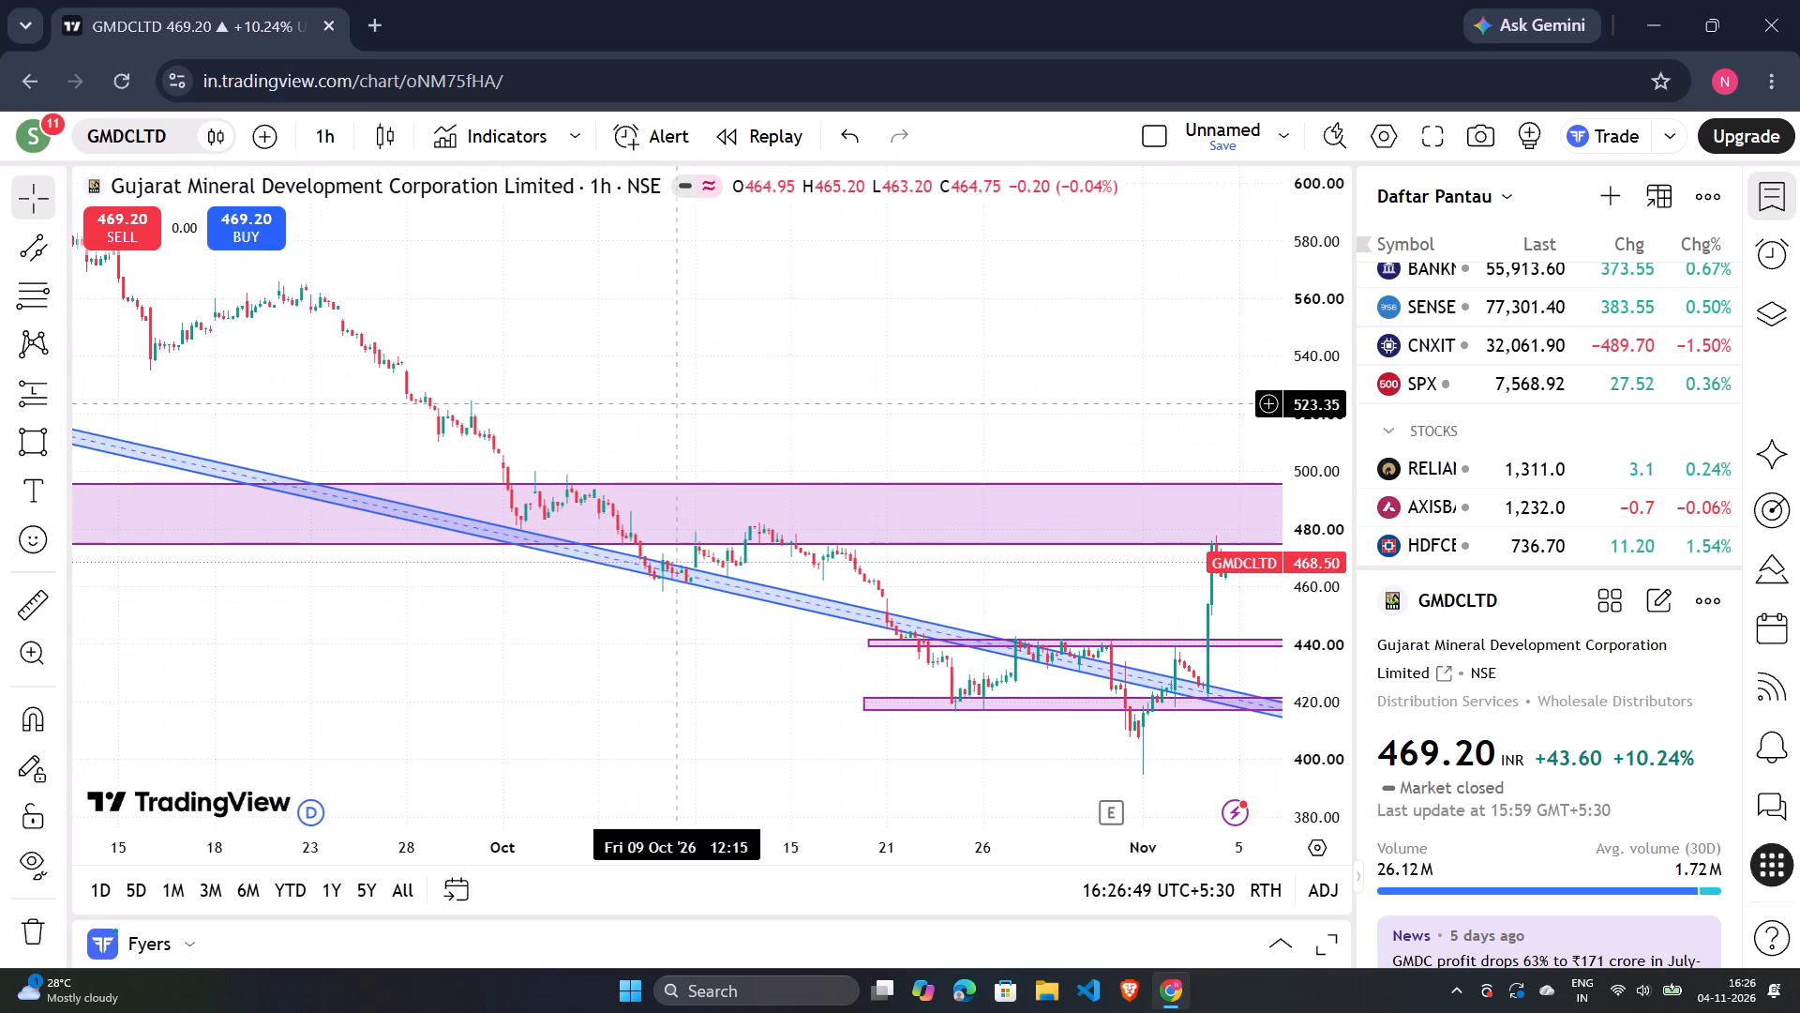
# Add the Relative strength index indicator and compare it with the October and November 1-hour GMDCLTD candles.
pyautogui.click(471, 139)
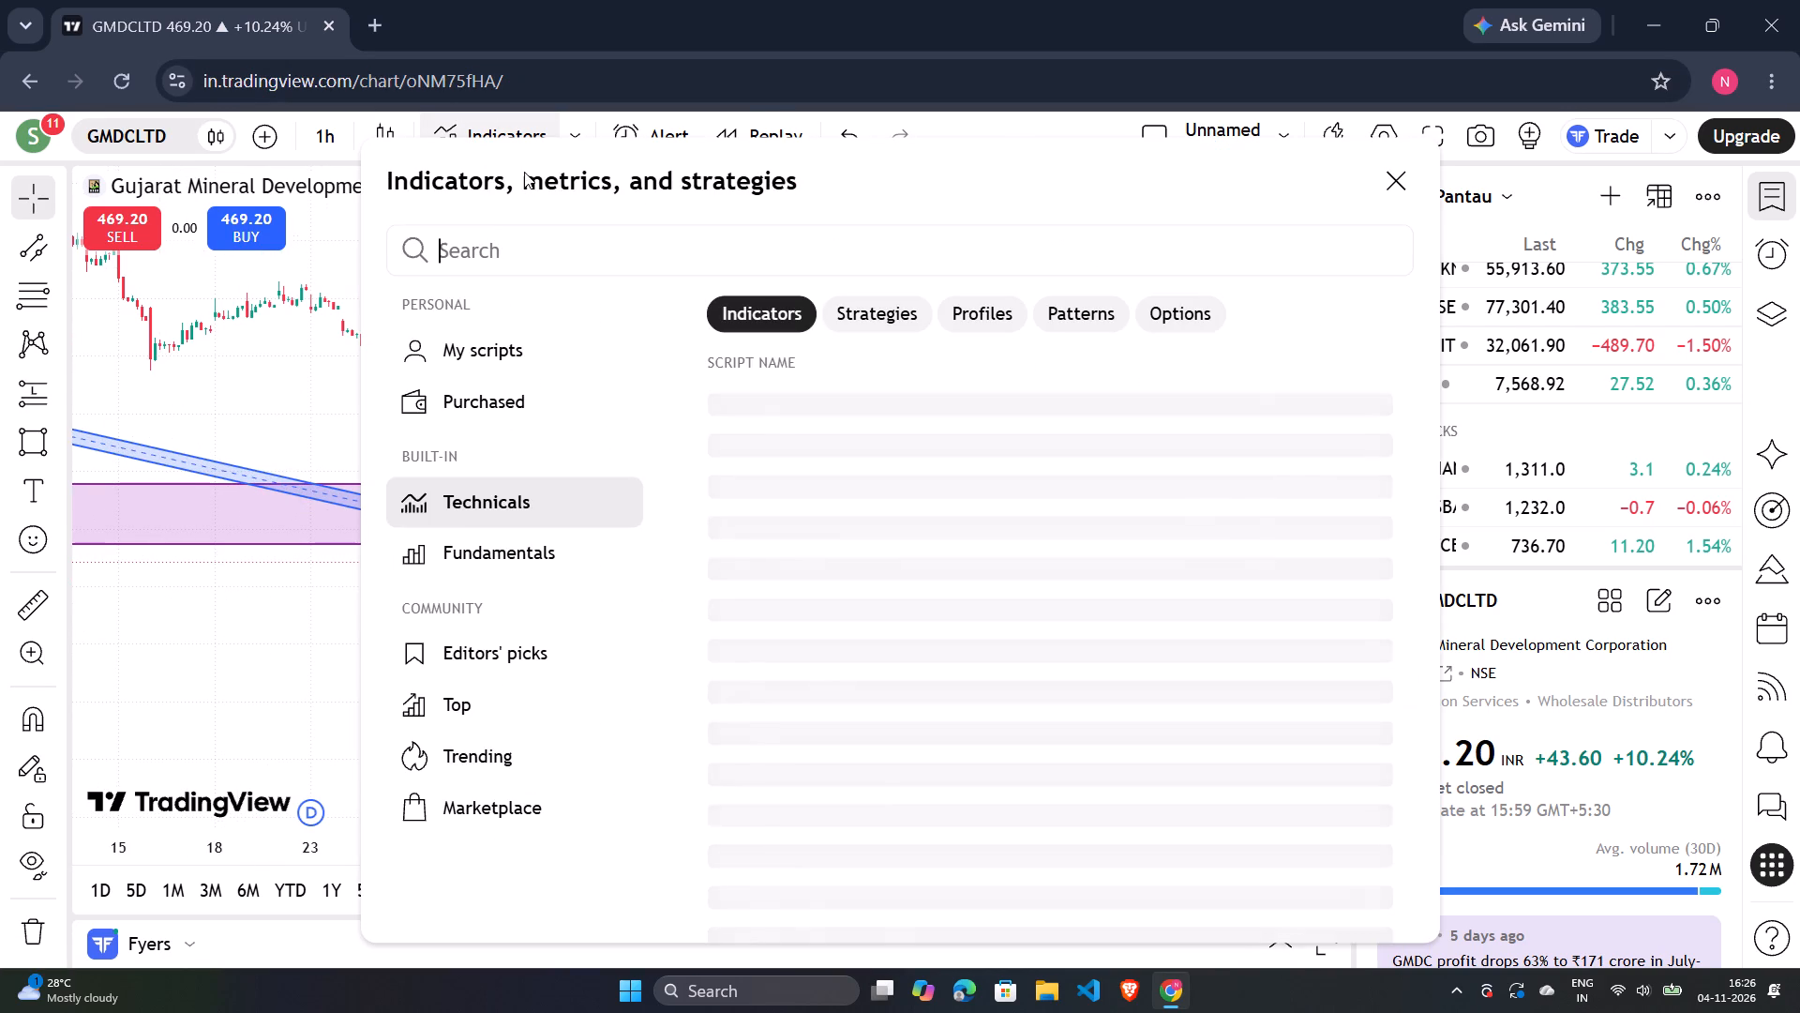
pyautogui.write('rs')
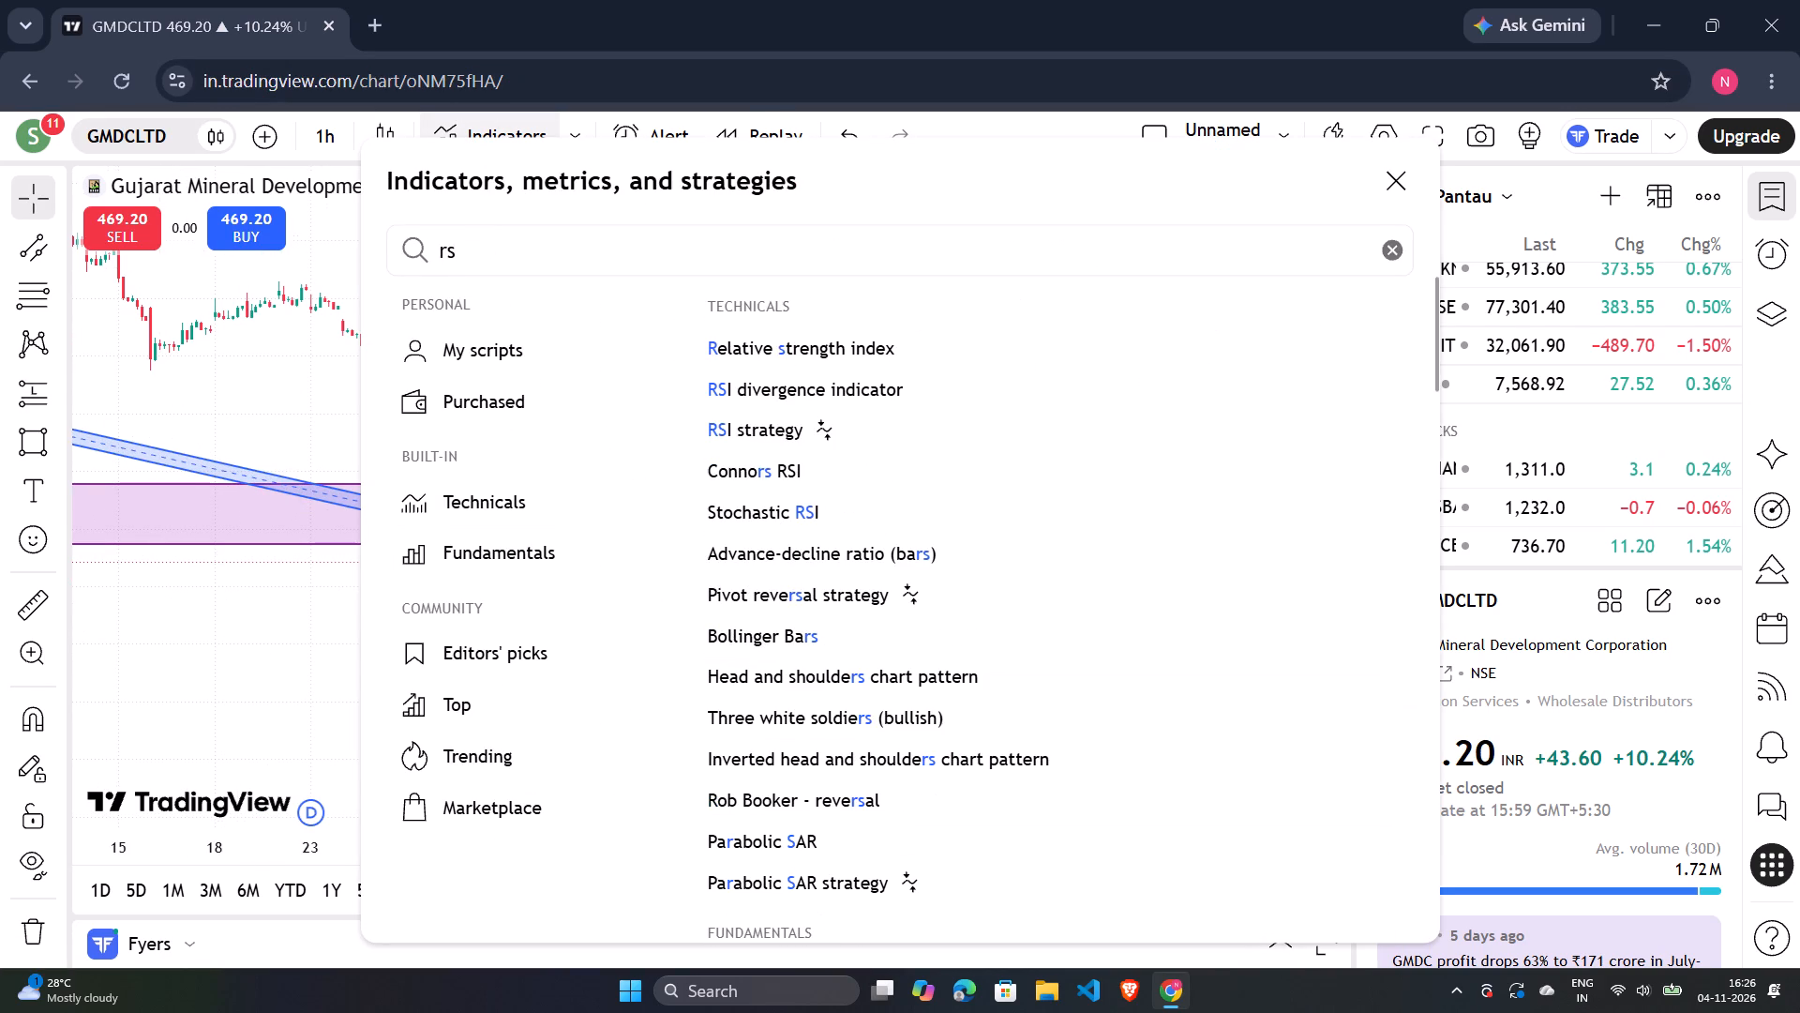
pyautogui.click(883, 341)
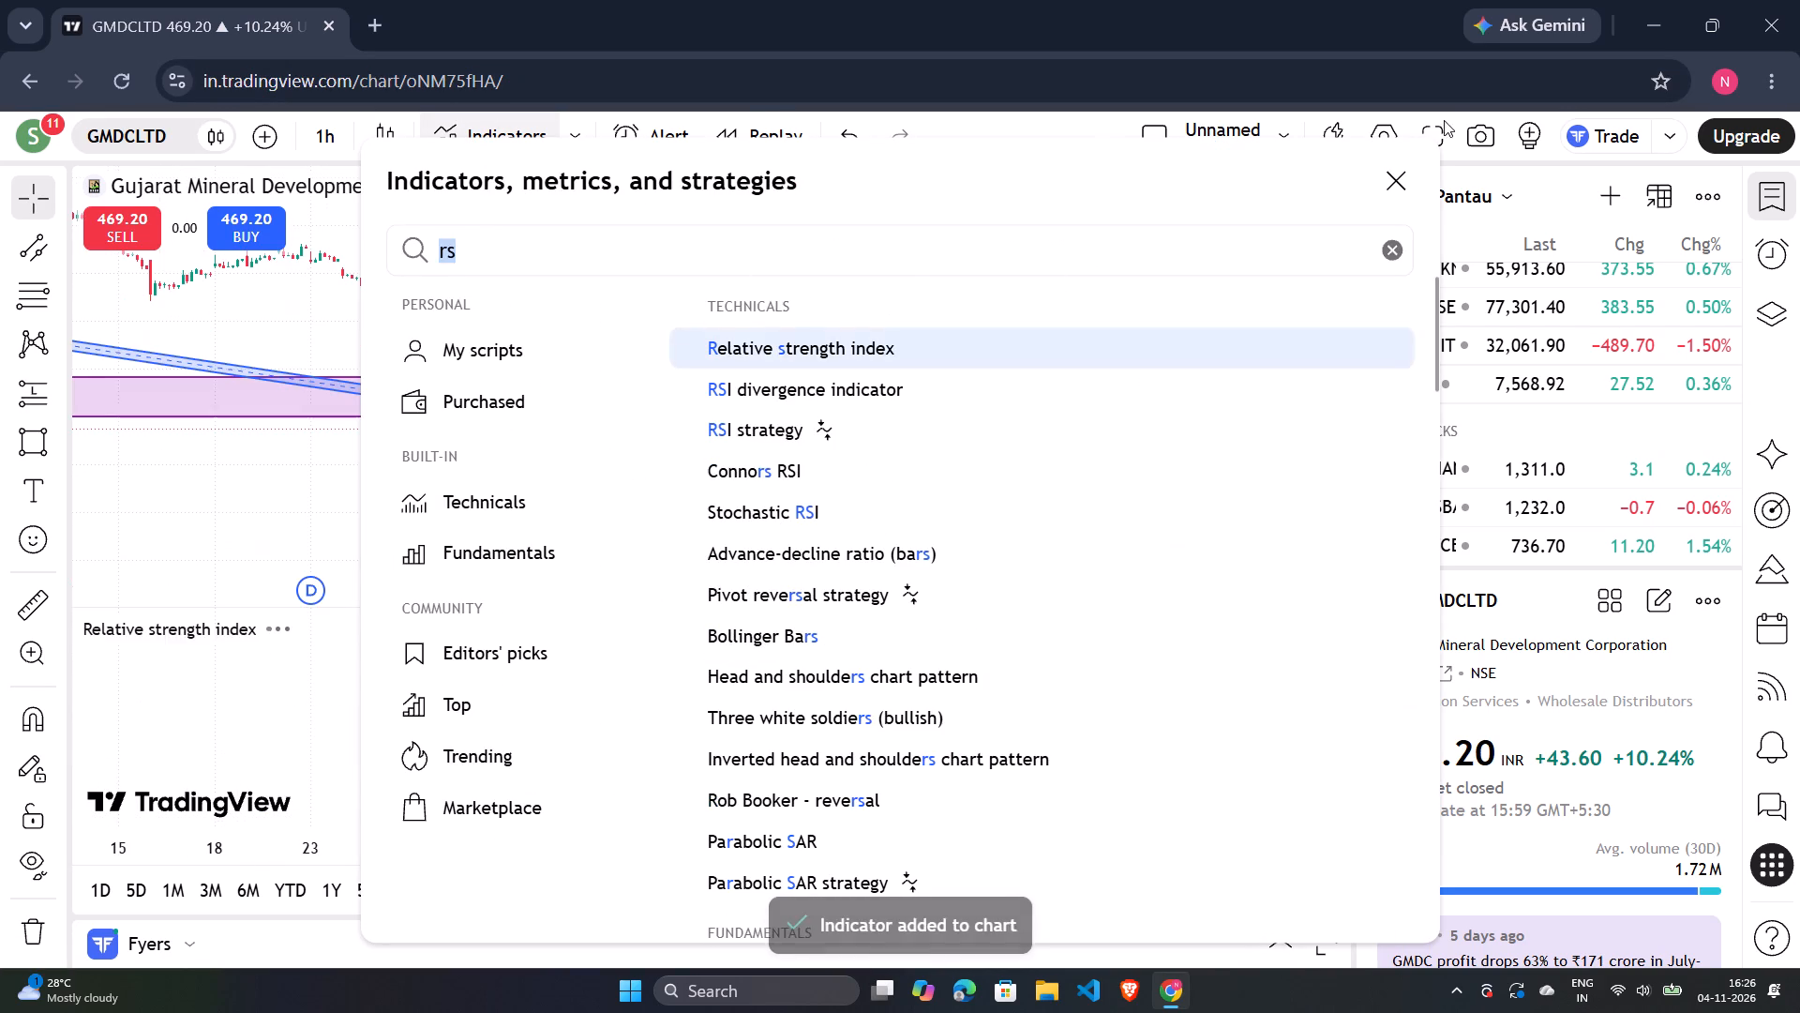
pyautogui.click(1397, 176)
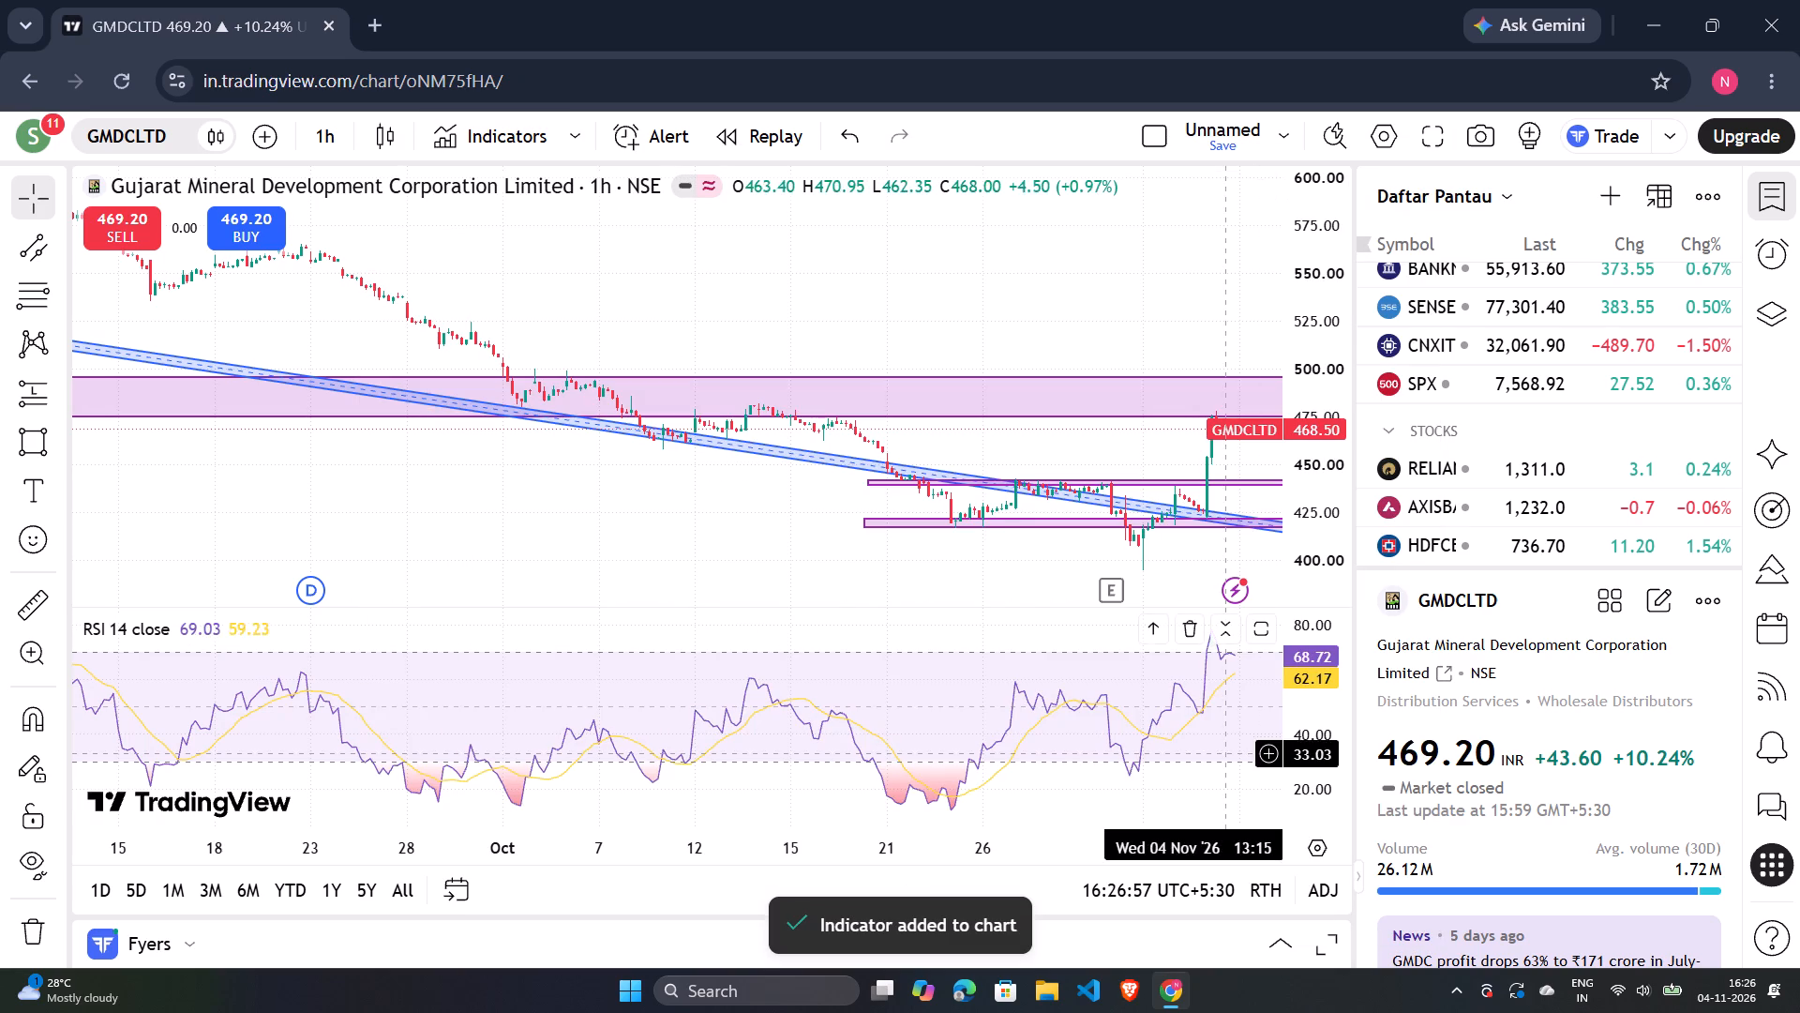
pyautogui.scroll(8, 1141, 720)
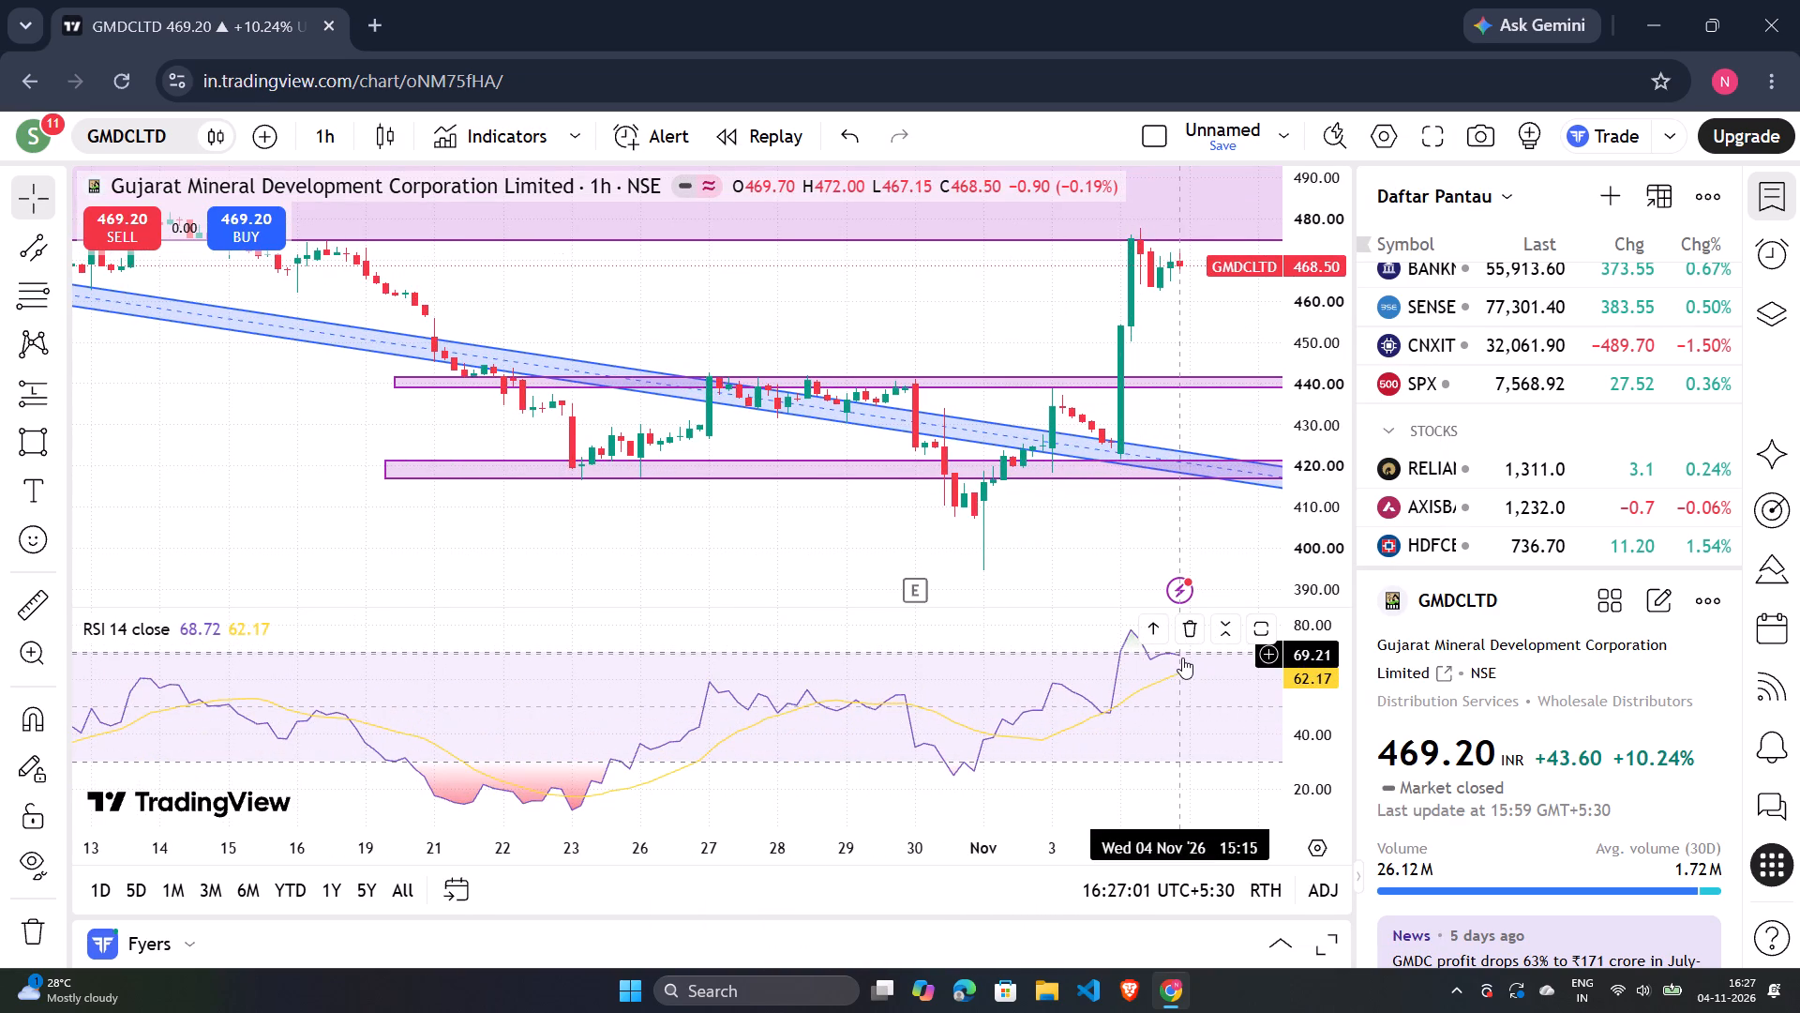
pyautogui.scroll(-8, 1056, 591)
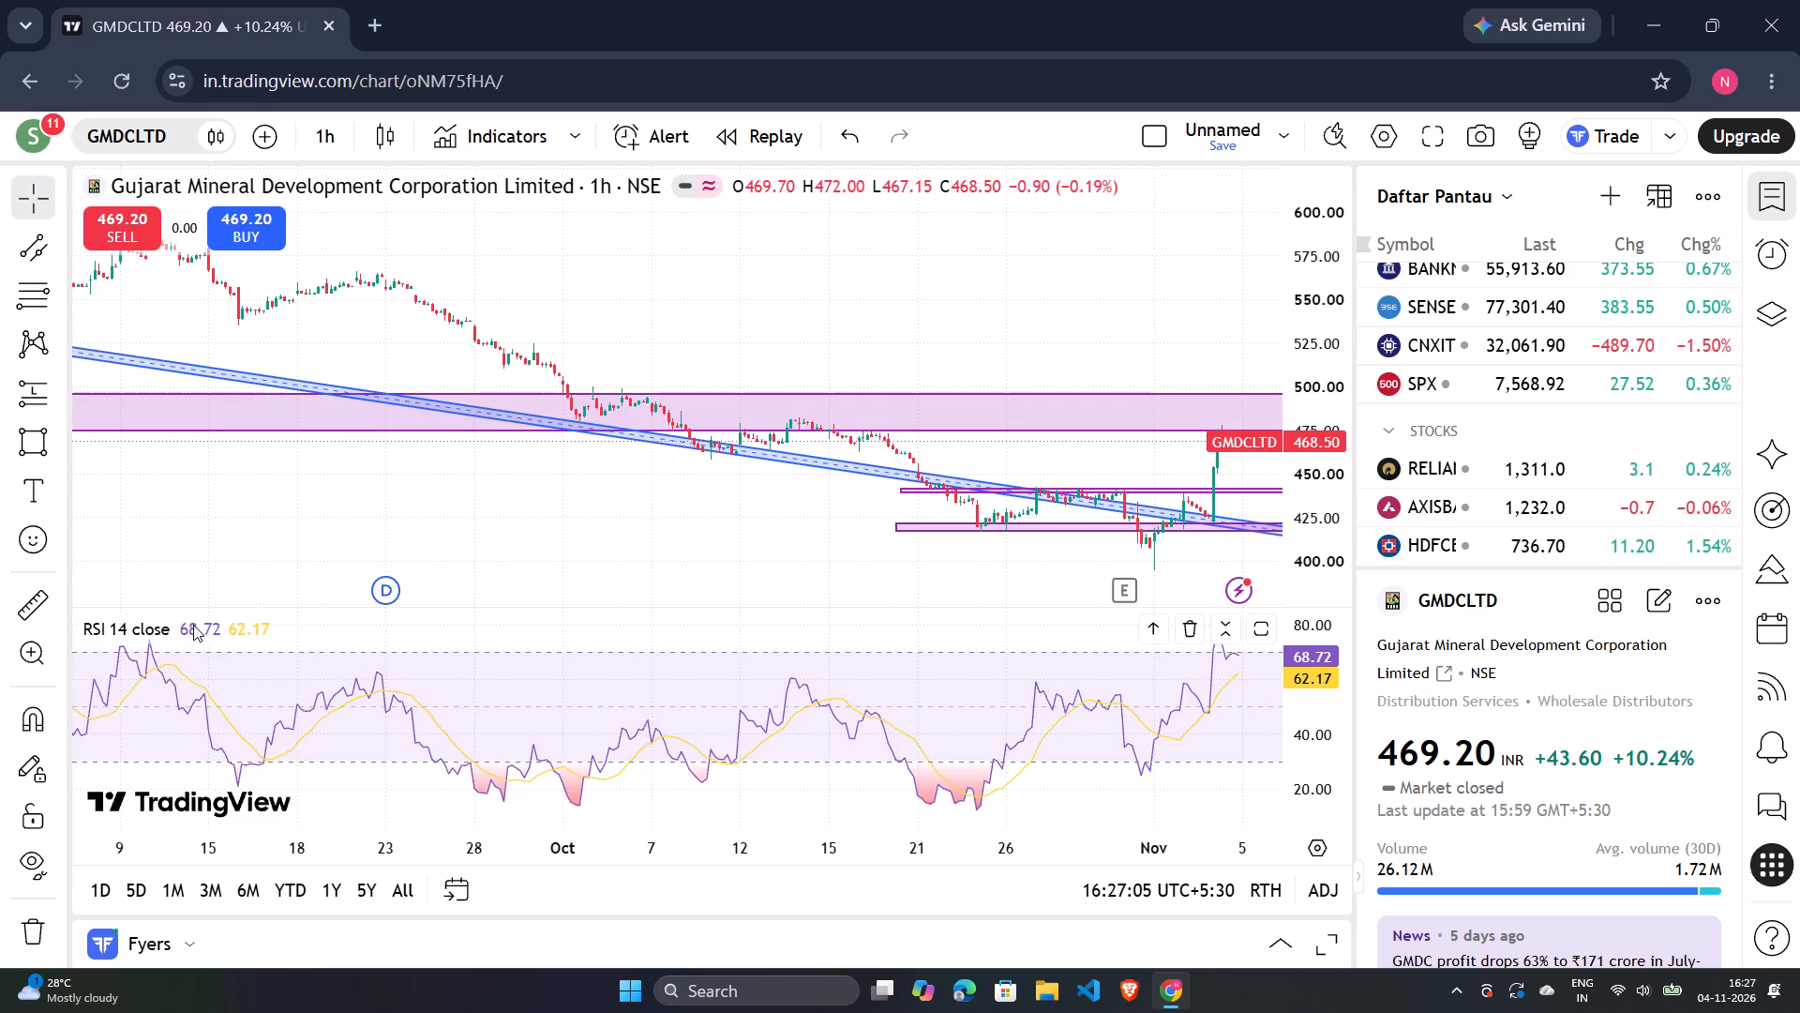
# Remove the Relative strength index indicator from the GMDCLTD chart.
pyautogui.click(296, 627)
# Examine the 1-hour GMDCLTD price action around the descending channel and purple zones, from recent candles back to spring.
pyautogui.scroll(-5, 299, 573)
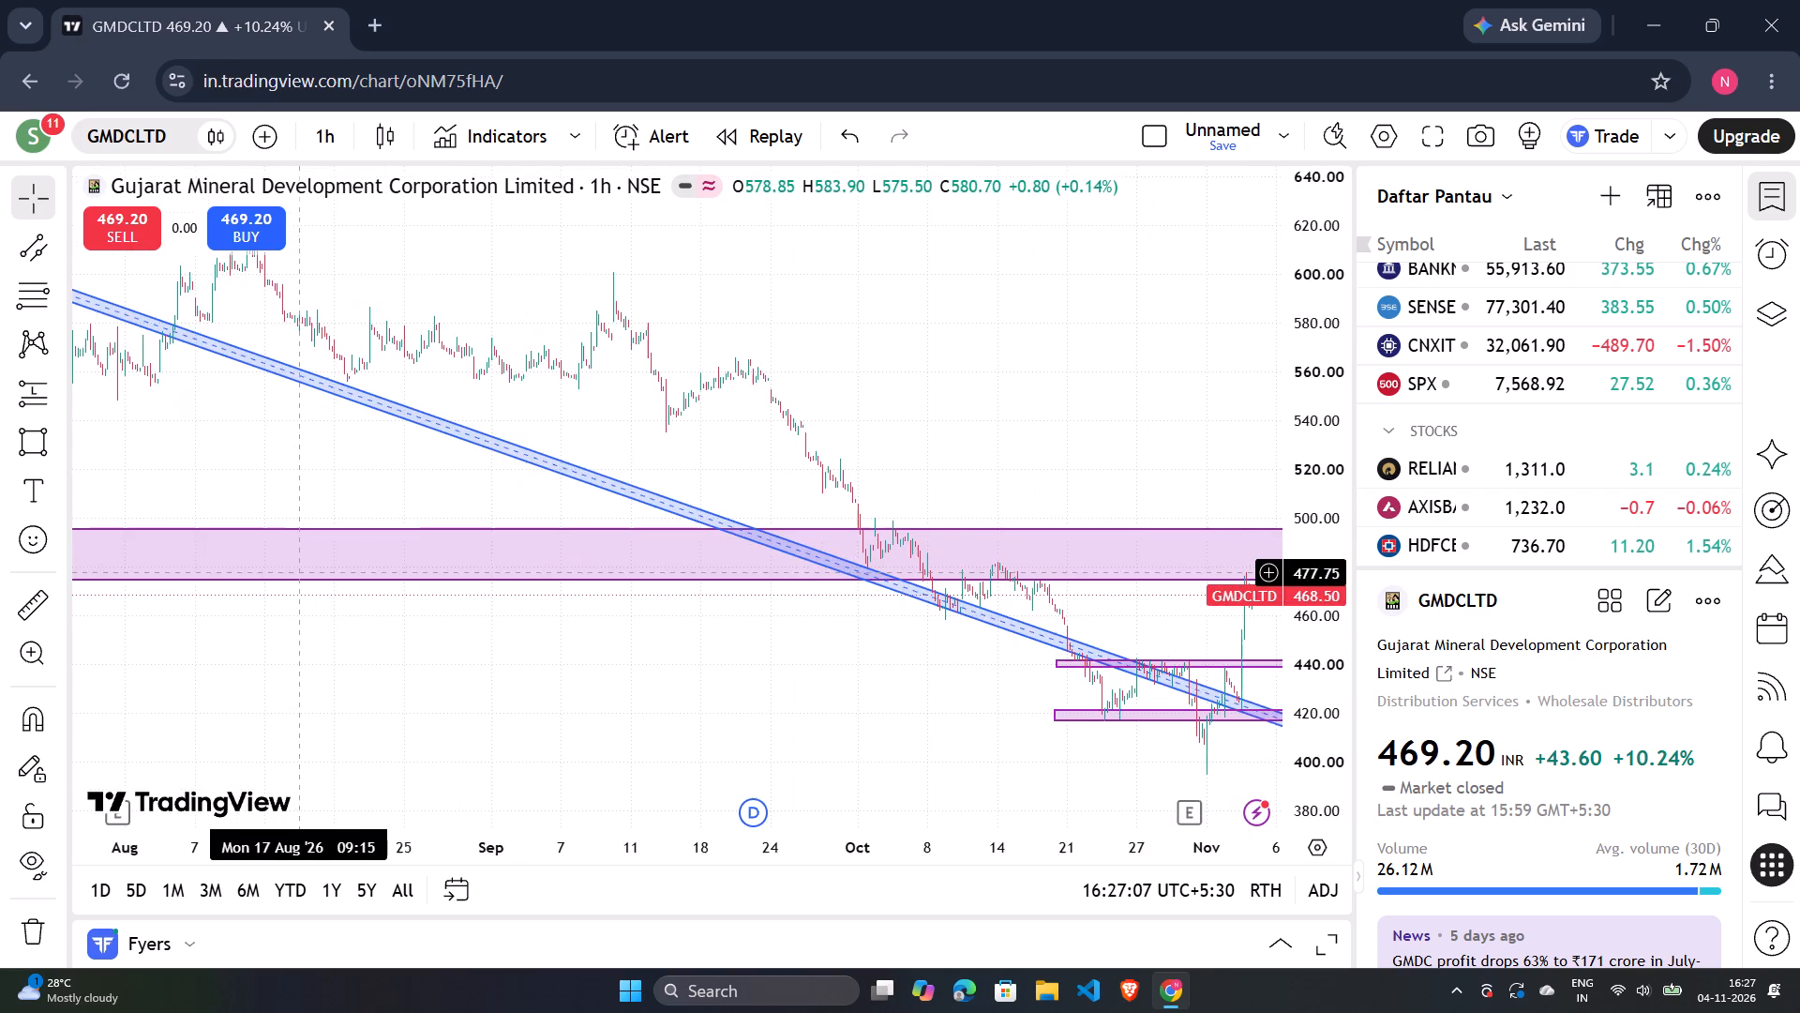
pyautogui.scroll(-4, 299, 572)
pyautogui.scroll(13, 299, 568)
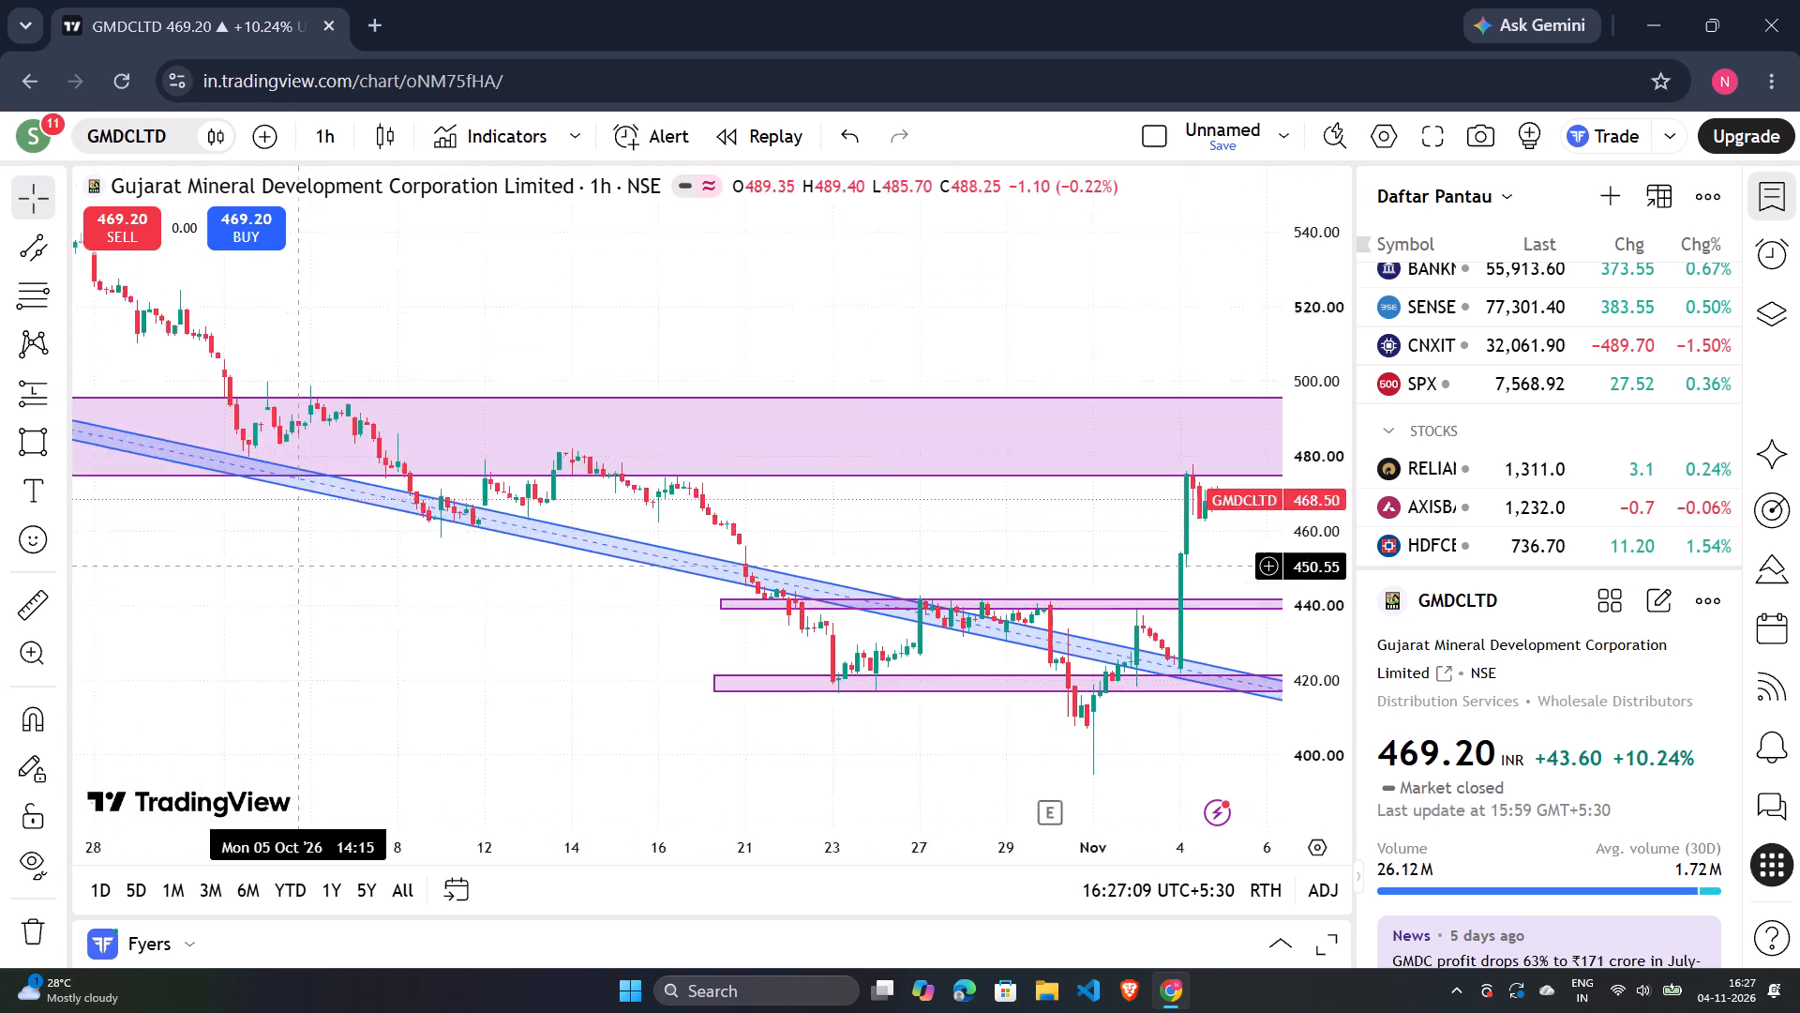
pyautogui.scroll(10, 299, 567)
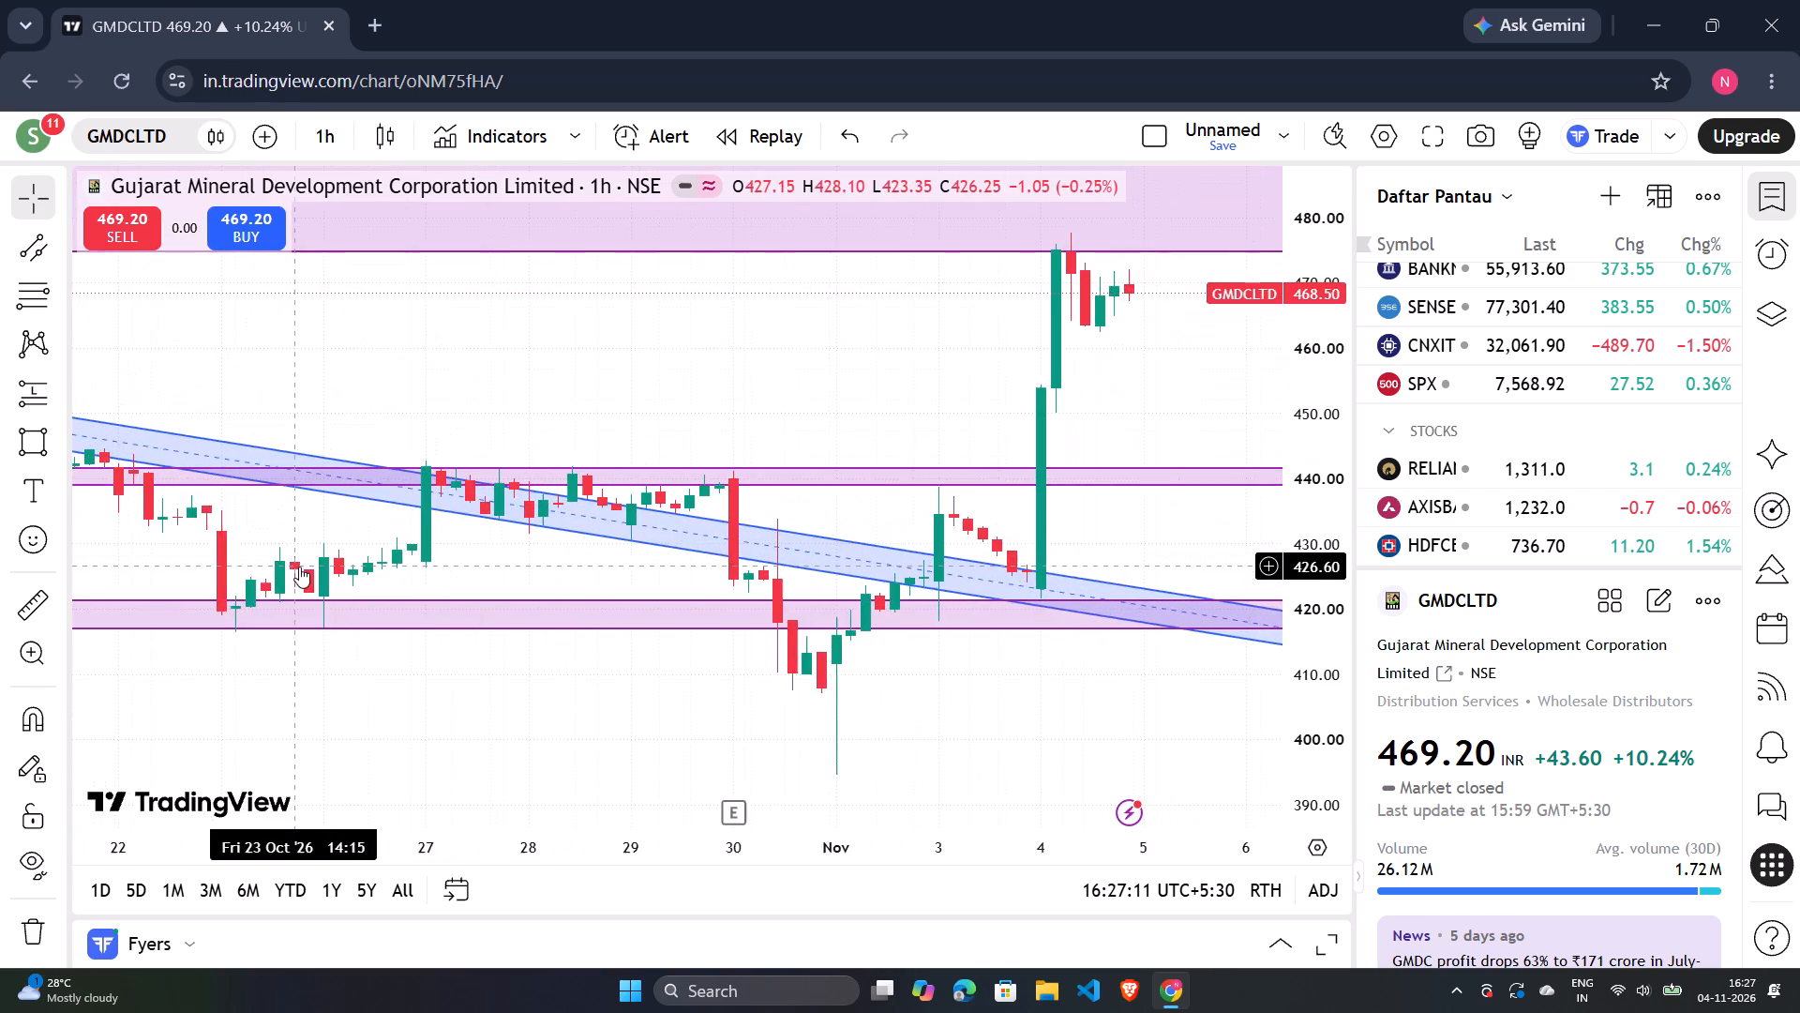
pyautogui.scroll(-20, 299, 567)
pyautogui.scroll(-6, 299, 567)
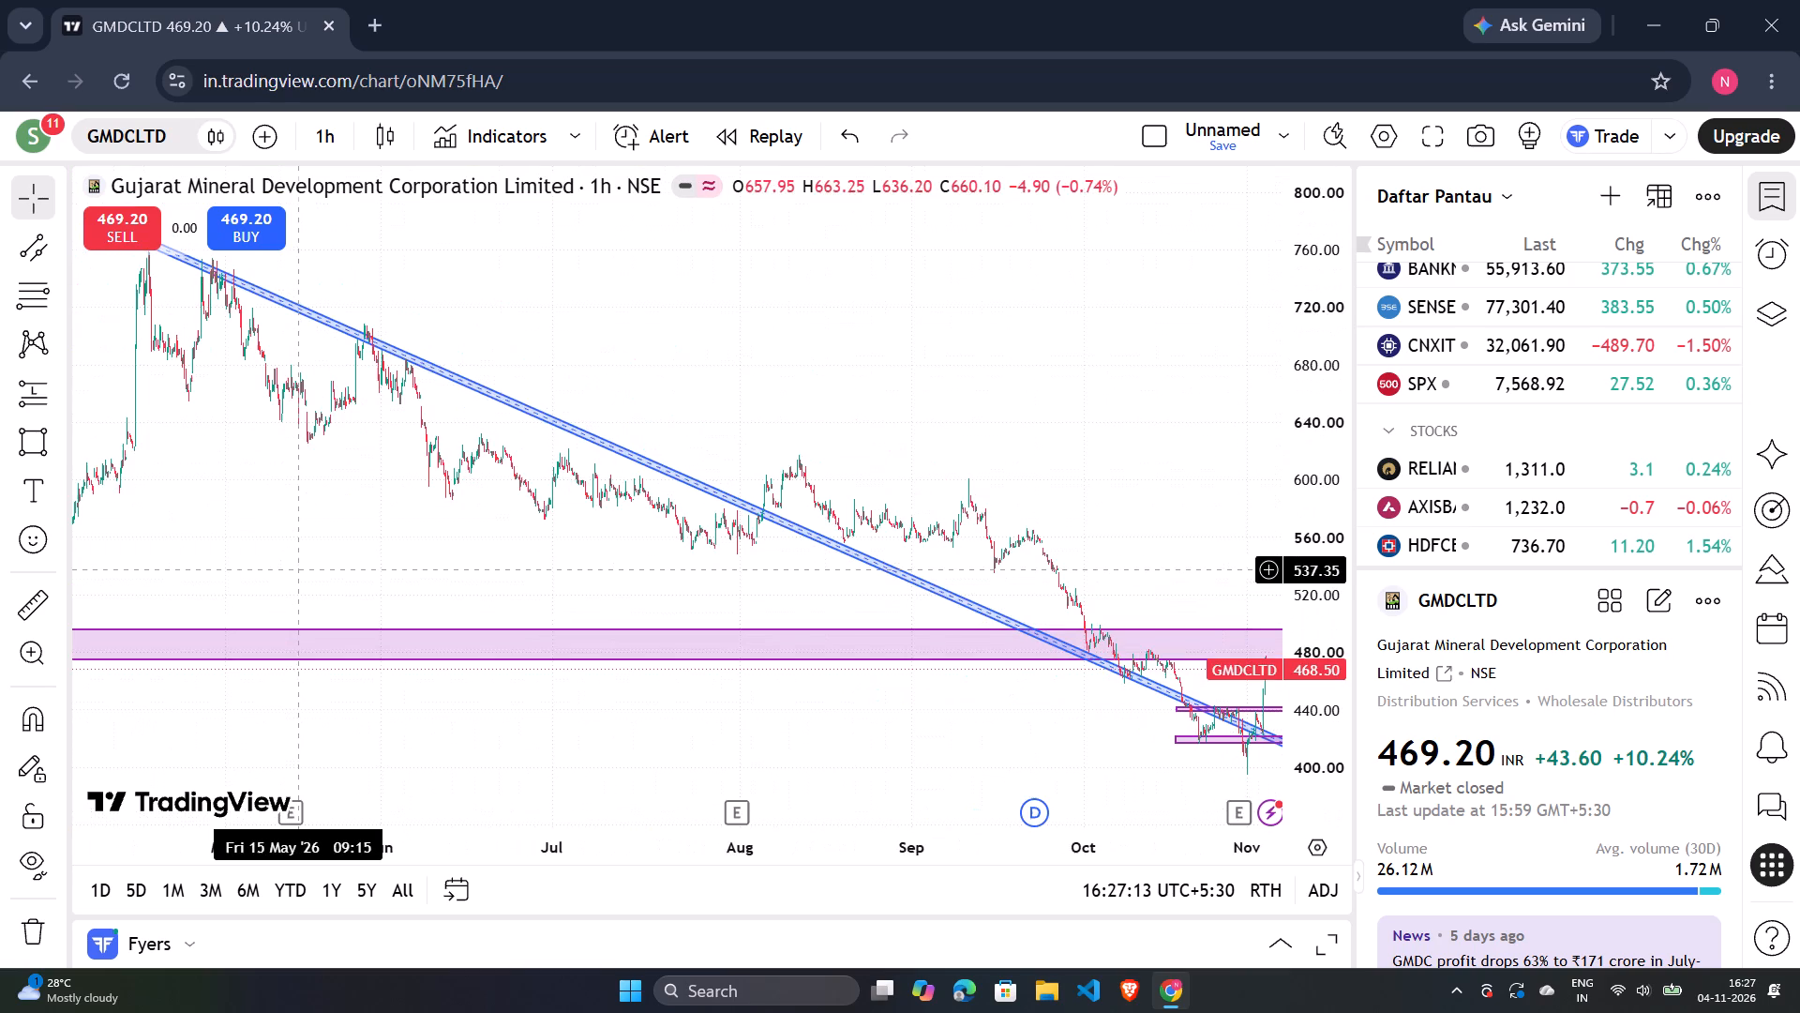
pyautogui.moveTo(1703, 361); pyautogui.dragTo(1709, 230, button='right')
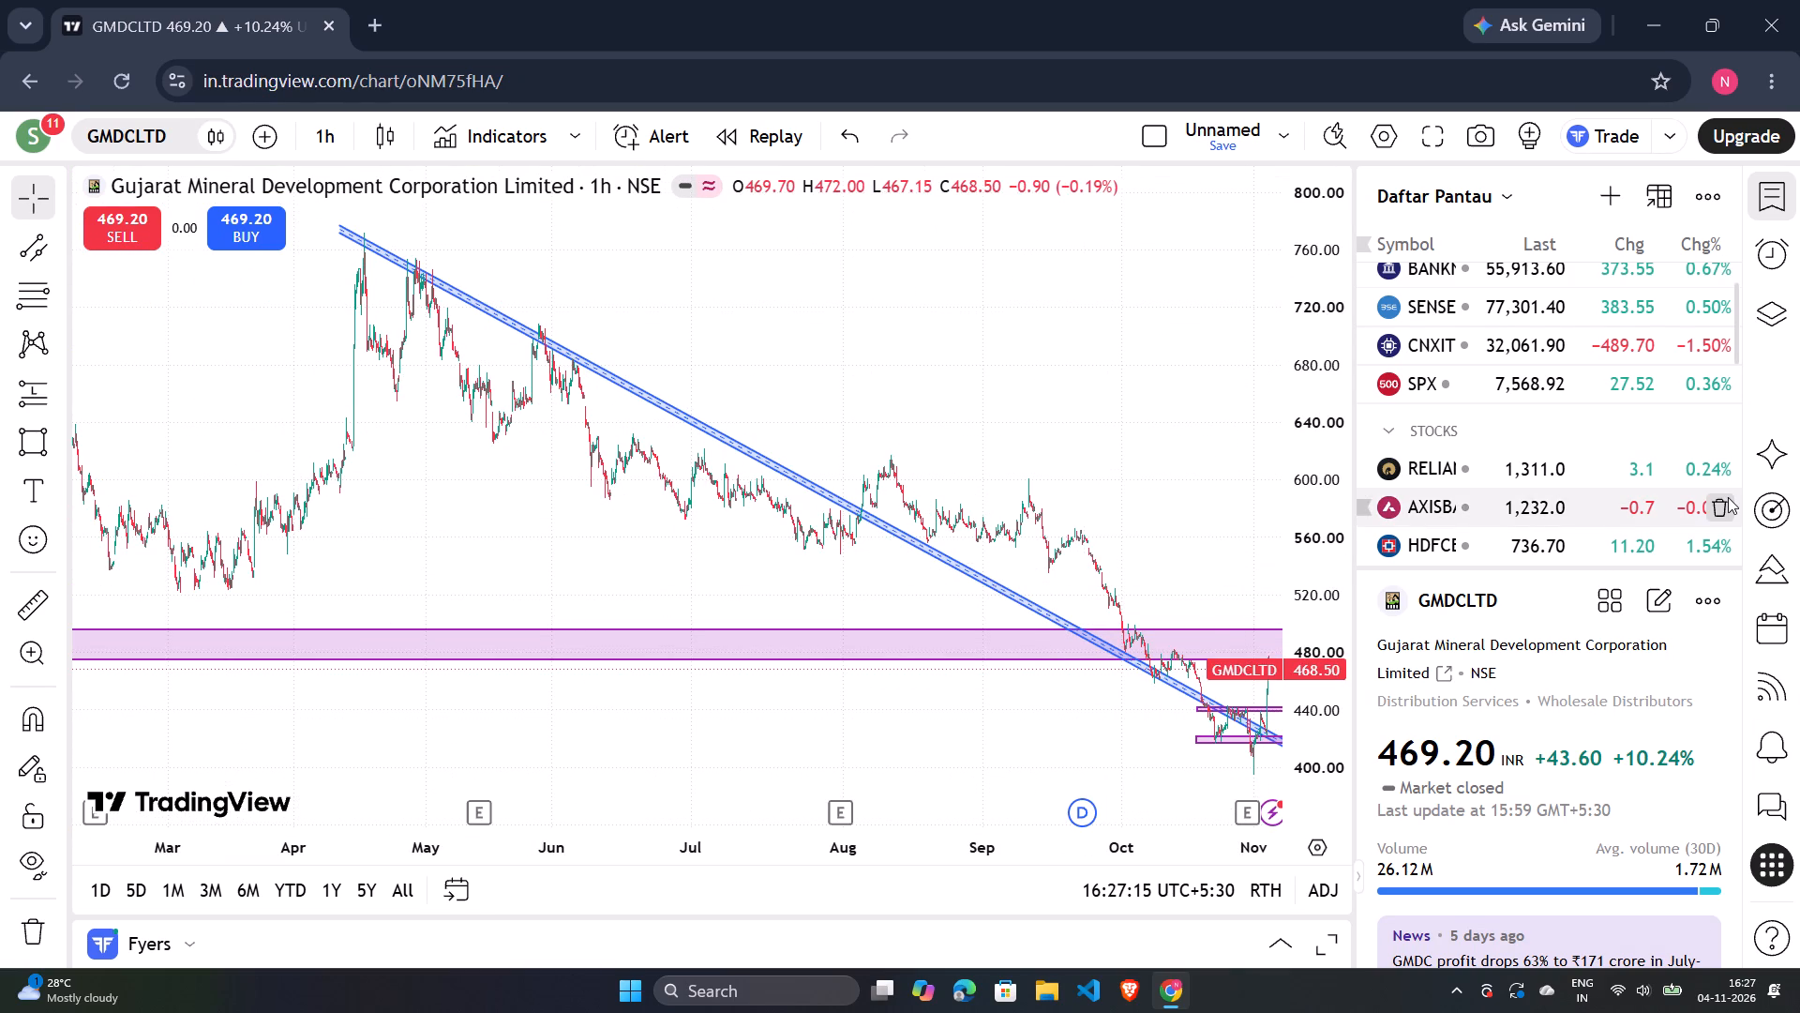
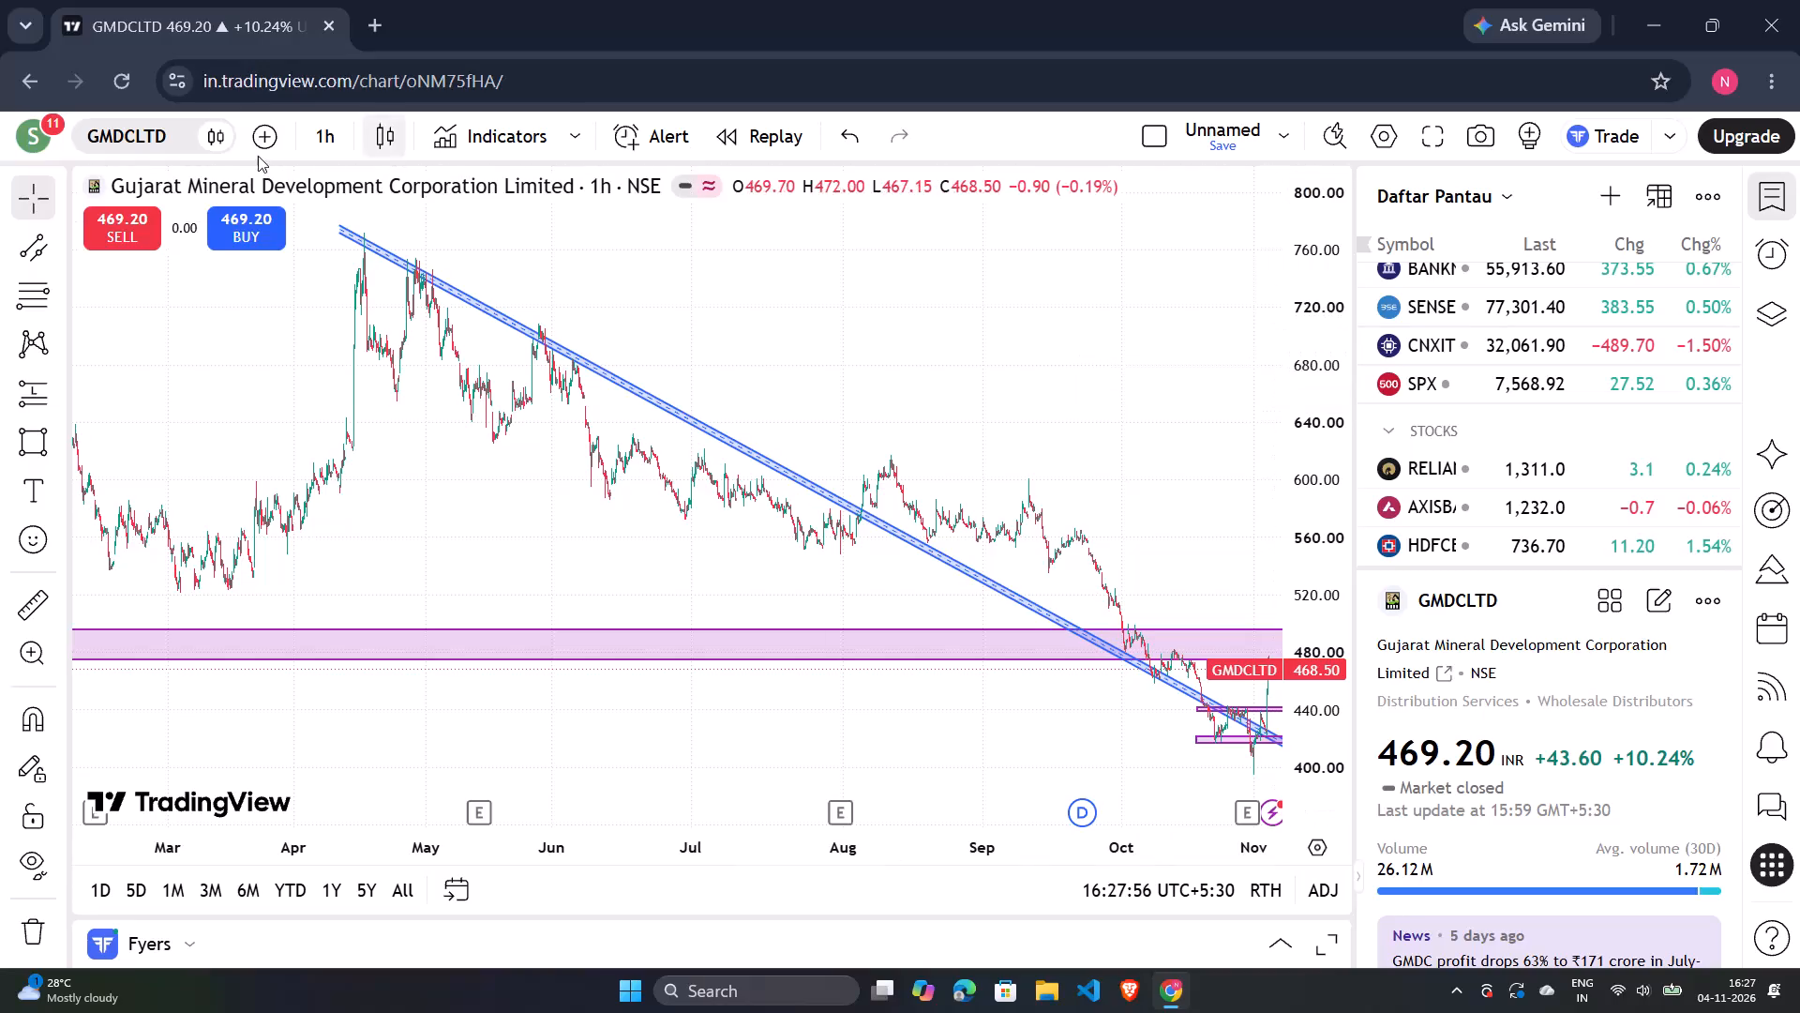
# Draw a Fib retracement on the 1-hour GMDCLTD chart from the mid-April high at about 769.75 down to about 438 in early December.
pyautogui.rightClick(734, 351)
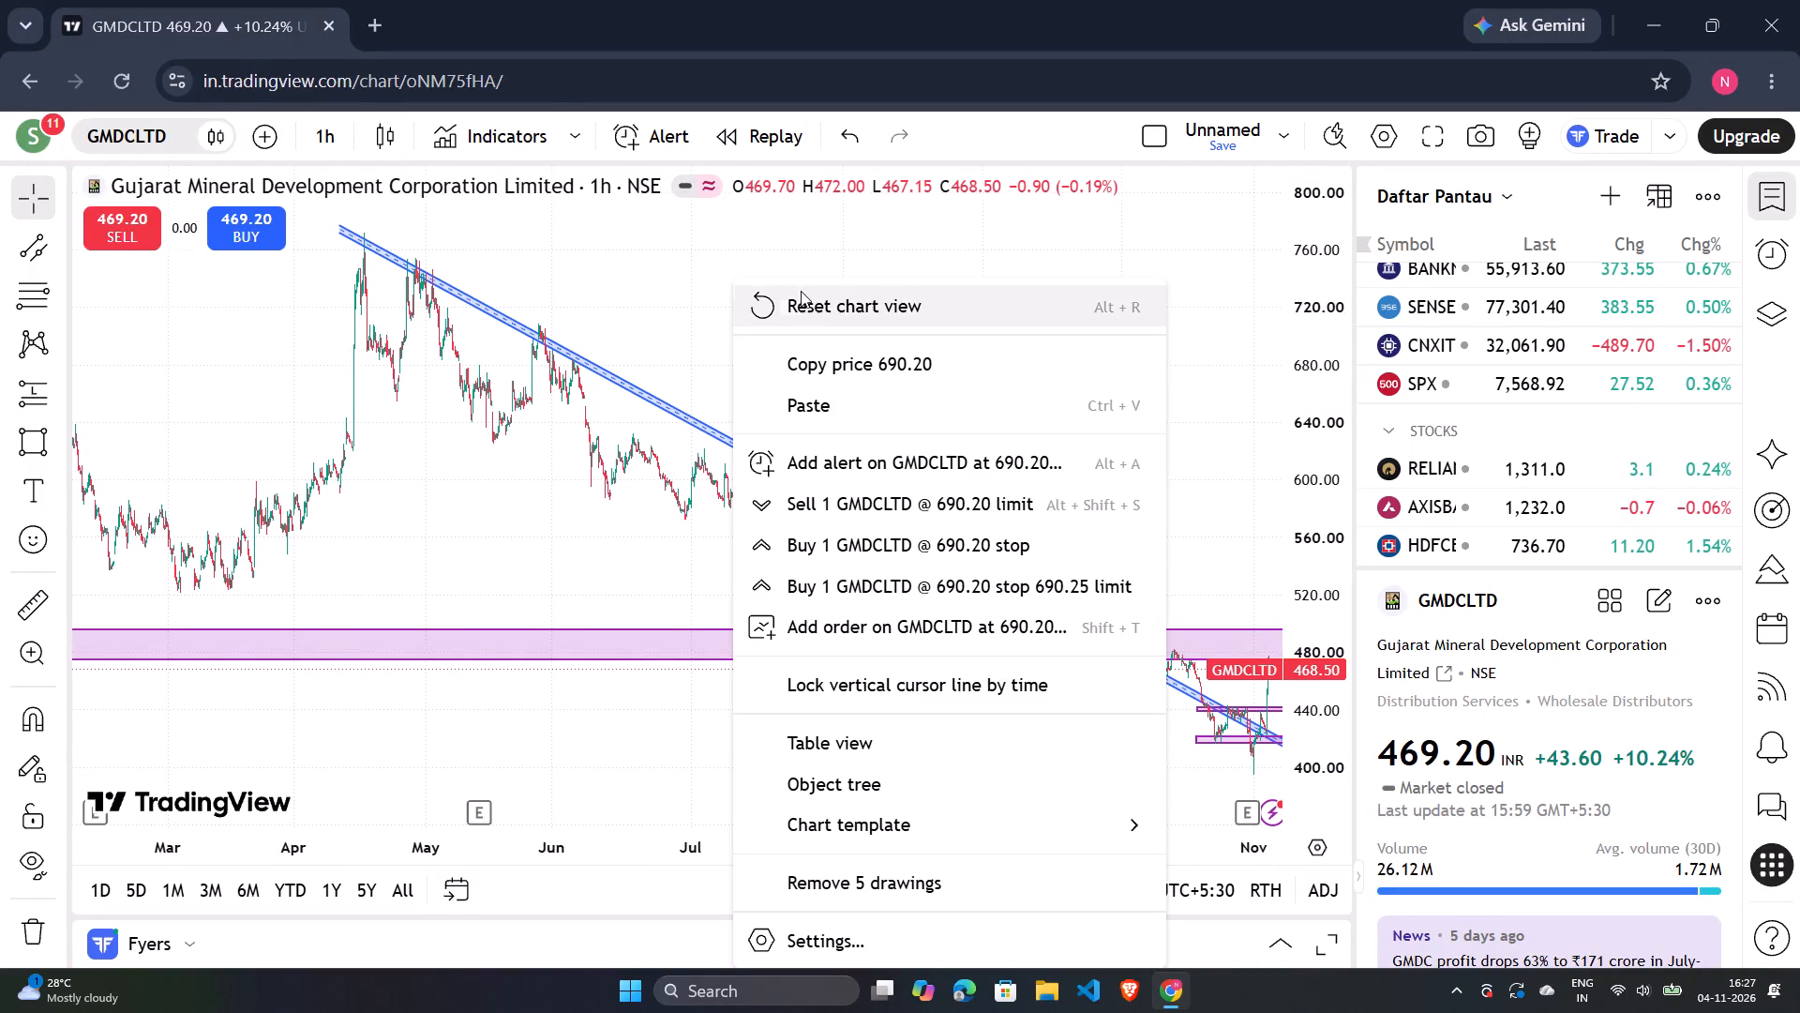
pyautogui.click(809, 310)
pyautogui.scroll(-7, 809, 310)
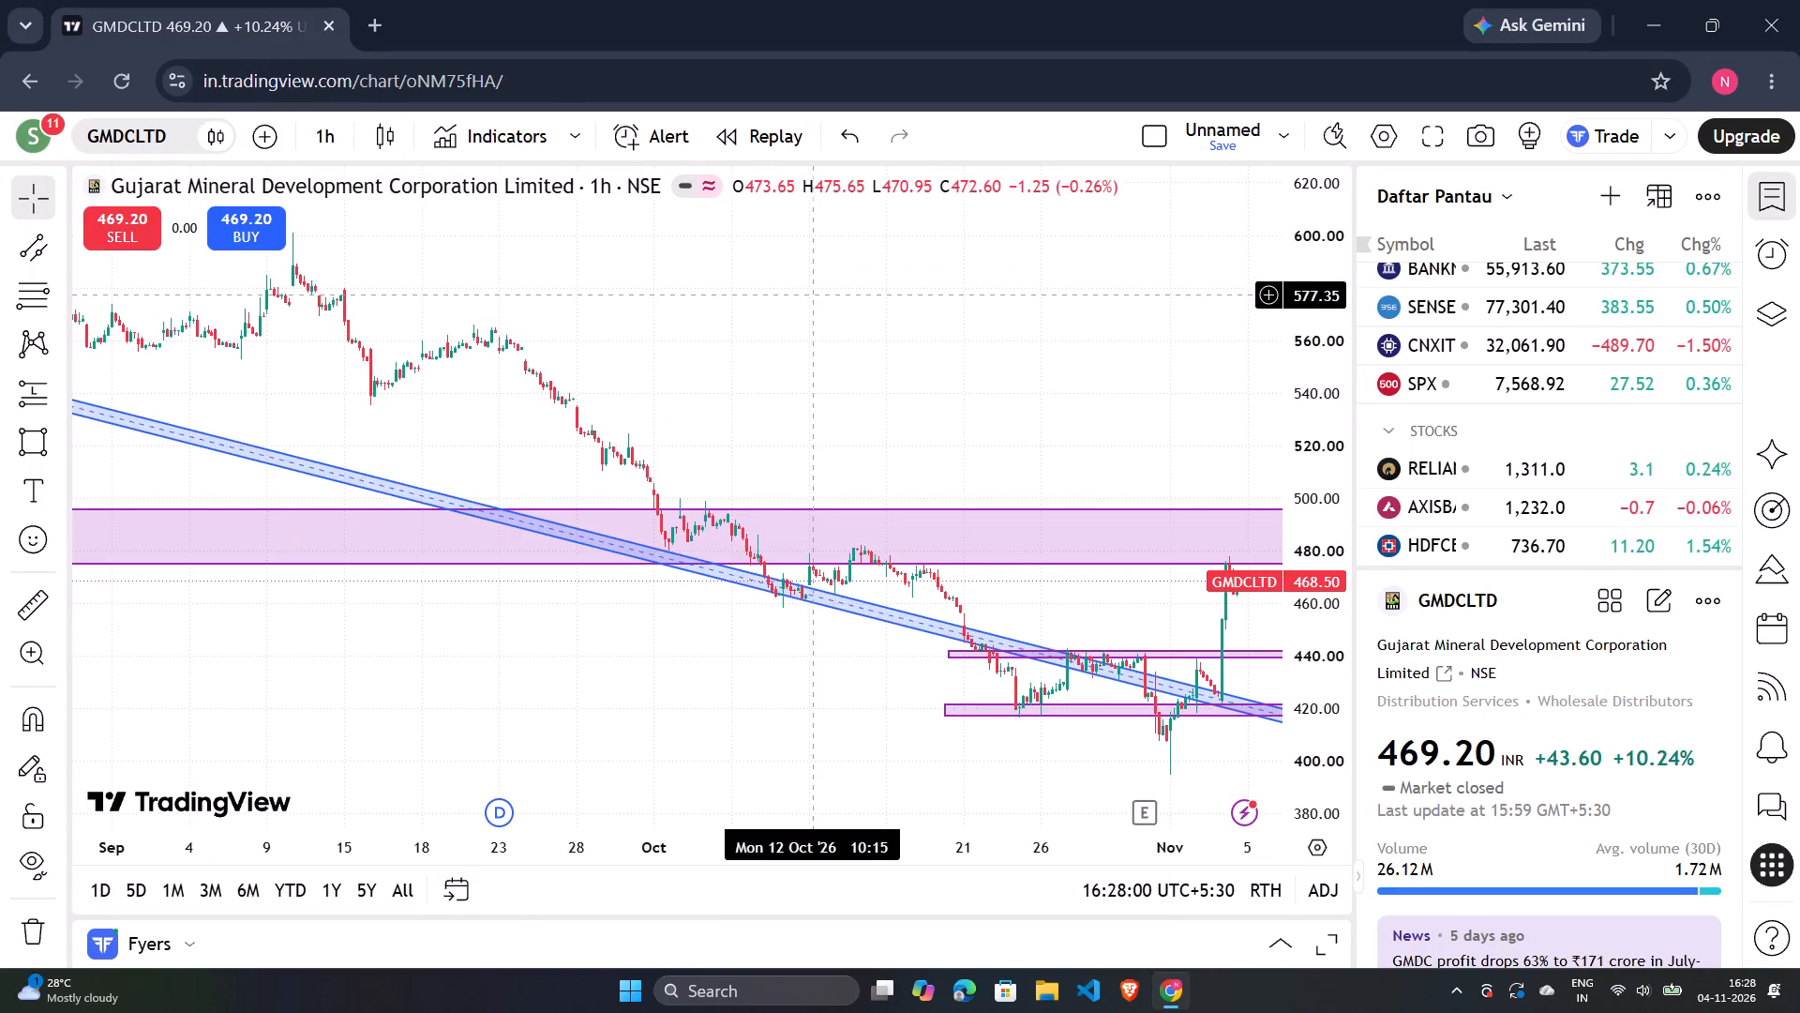
pyautogui.scroll(-9, 812, 295)
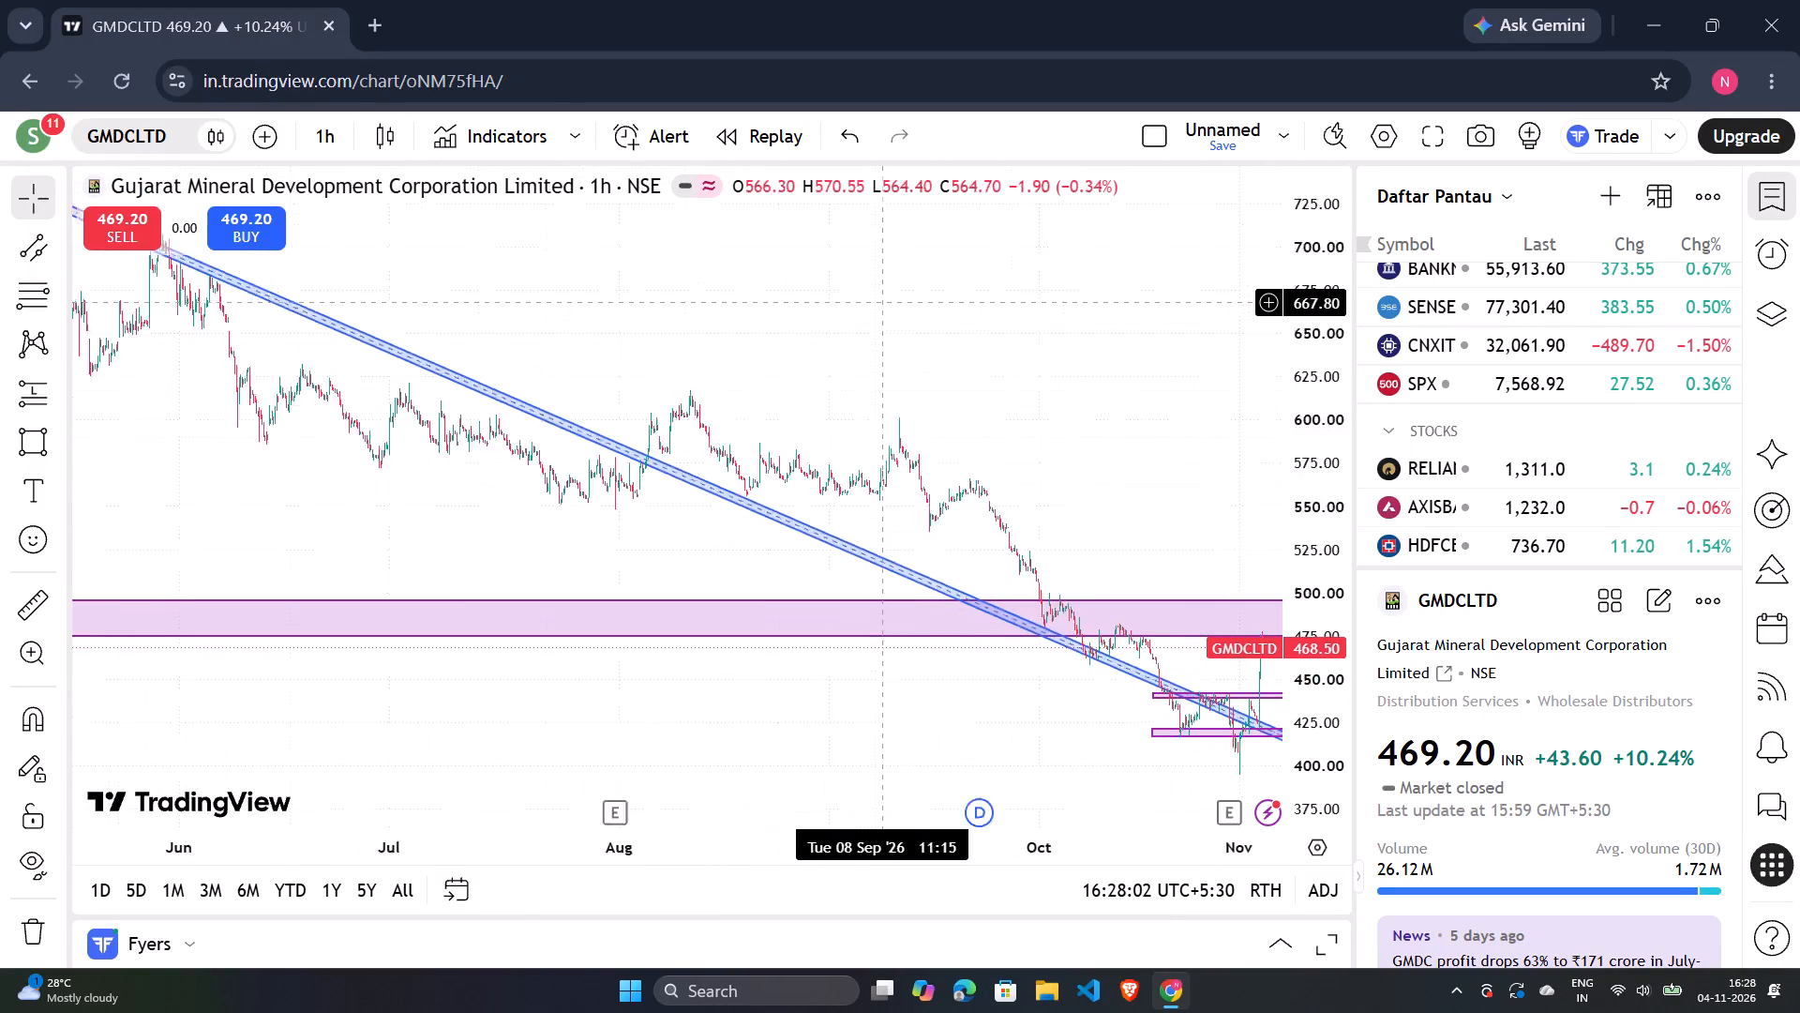
pyautogui.scroll(-4, 881, 302)
pyautogui.moveTo(881, 302); pyautogui.dragTo(911, 339)
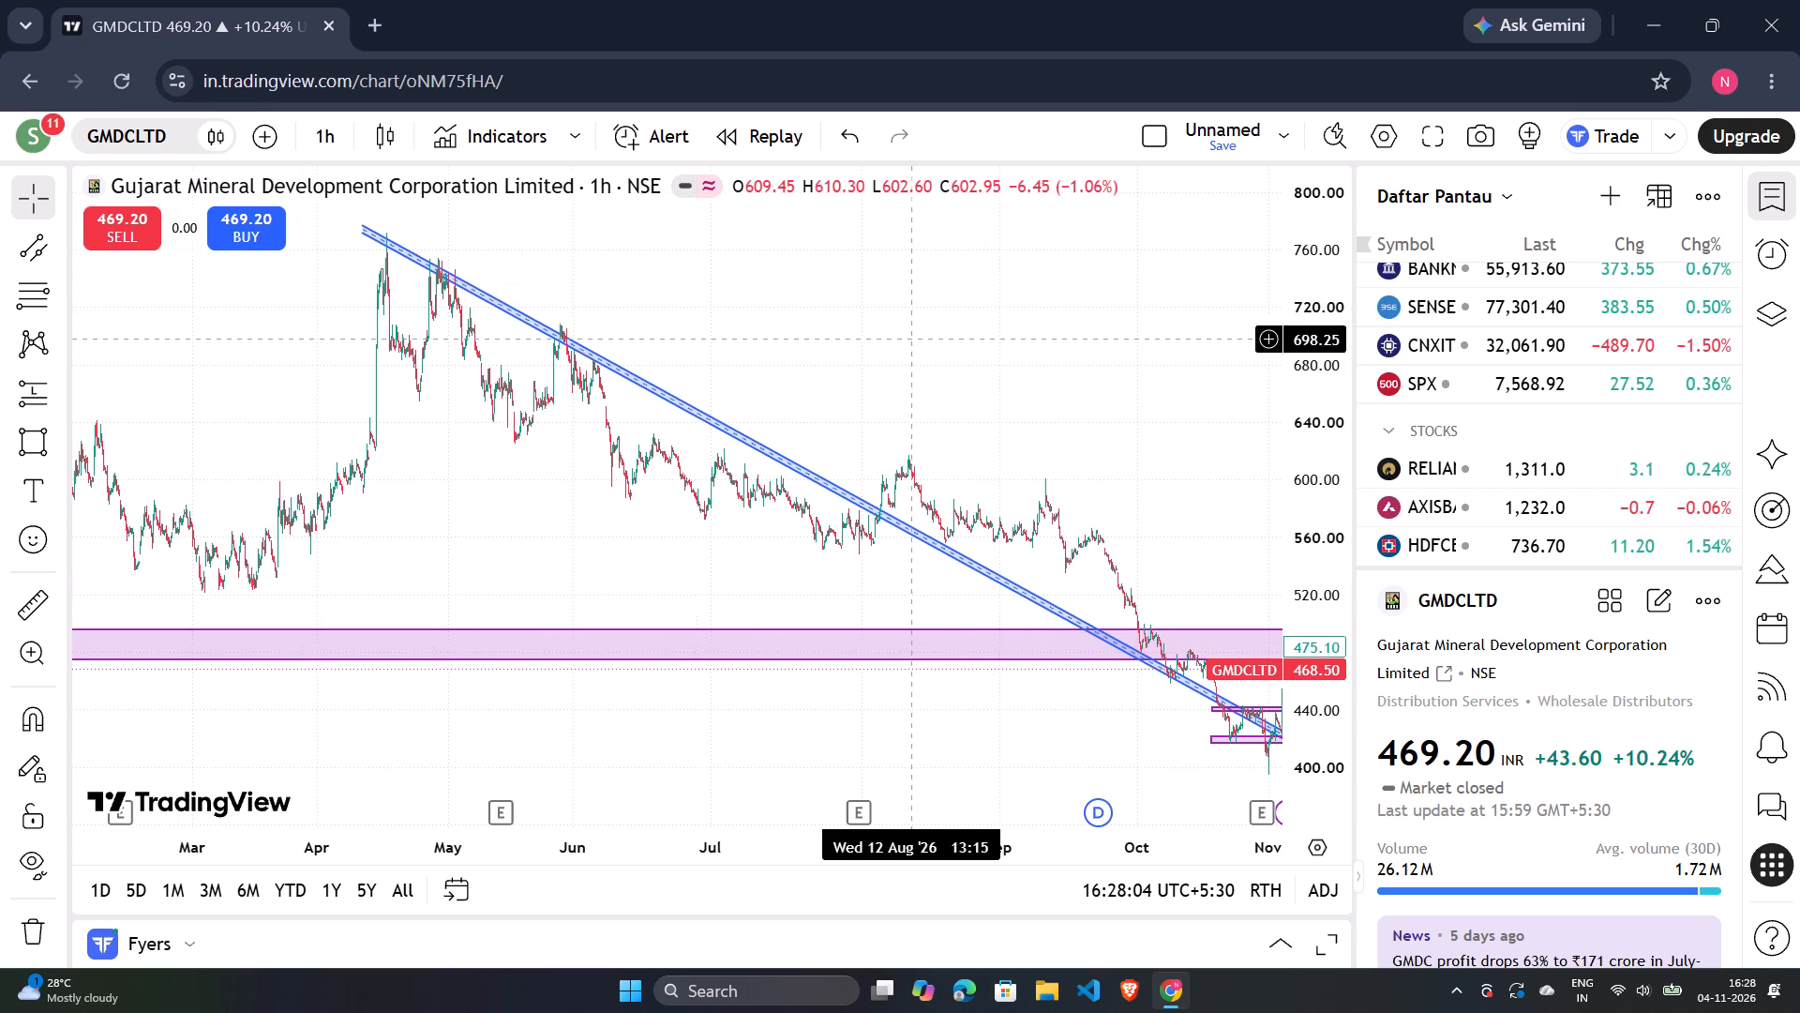
pyautogui.click(12, 301)
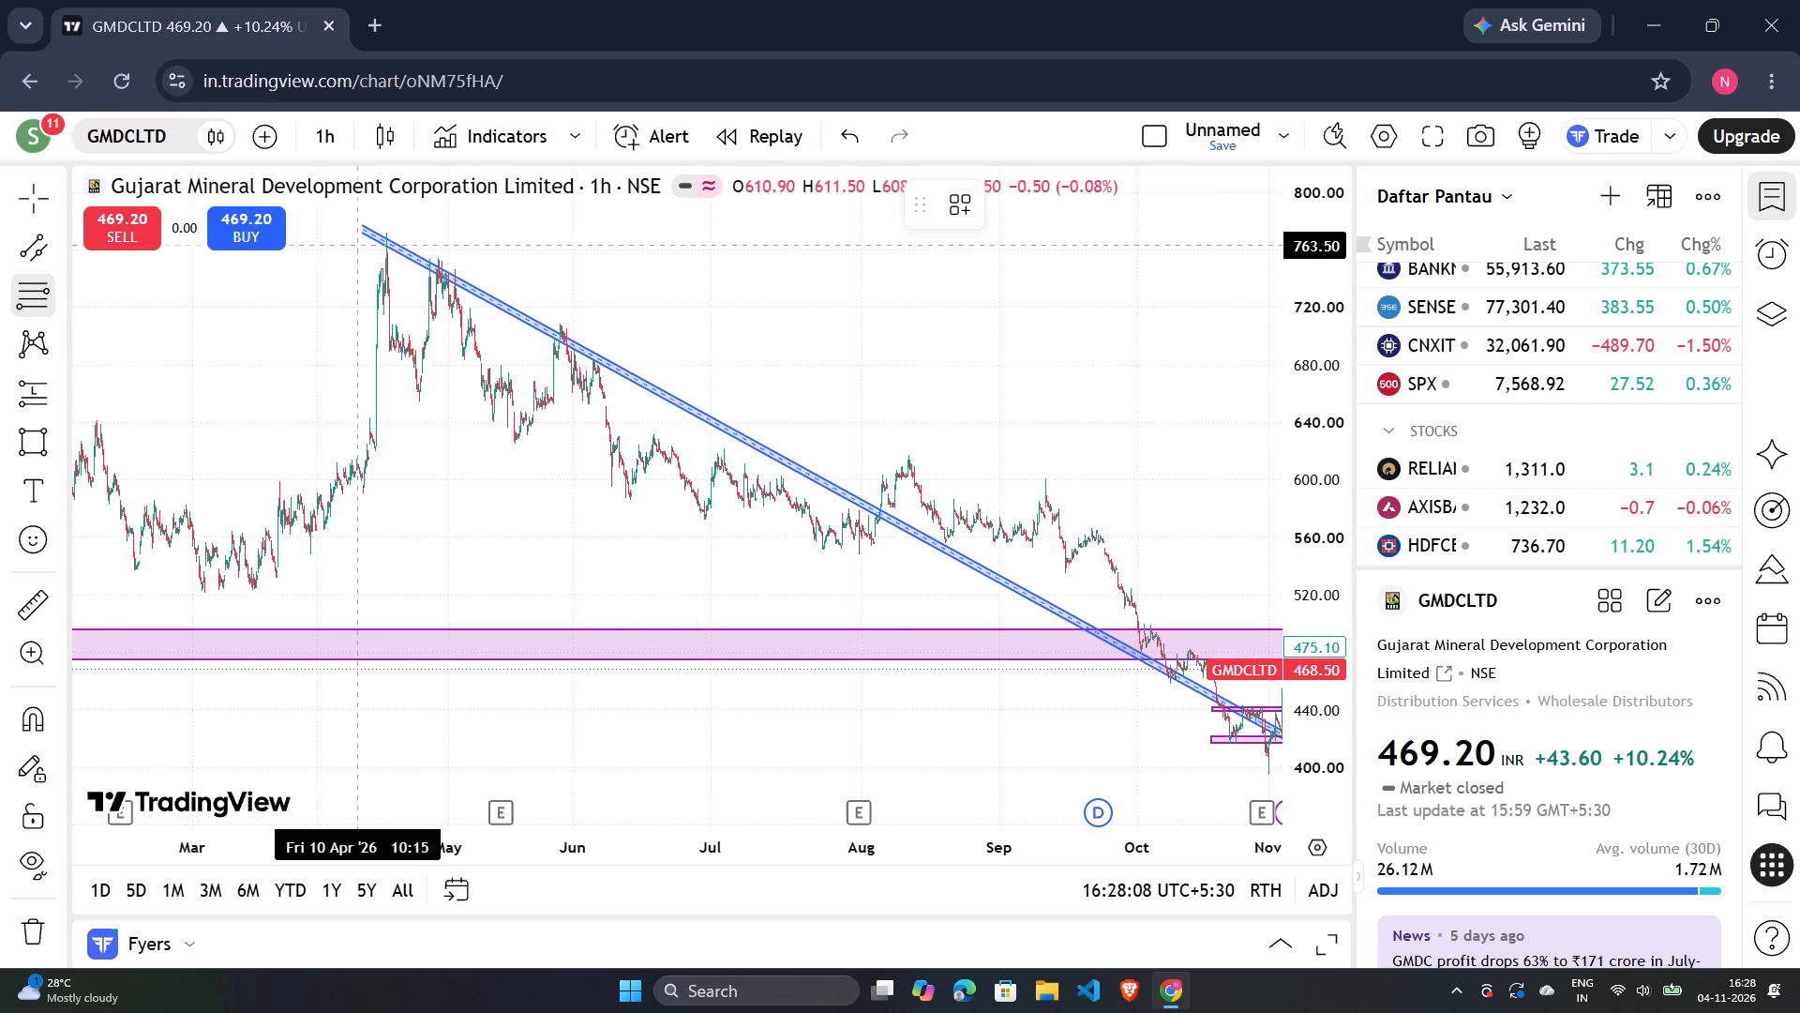
pyautogui.moveTo(380, 235); pyautogui.dragTo(420, 280)
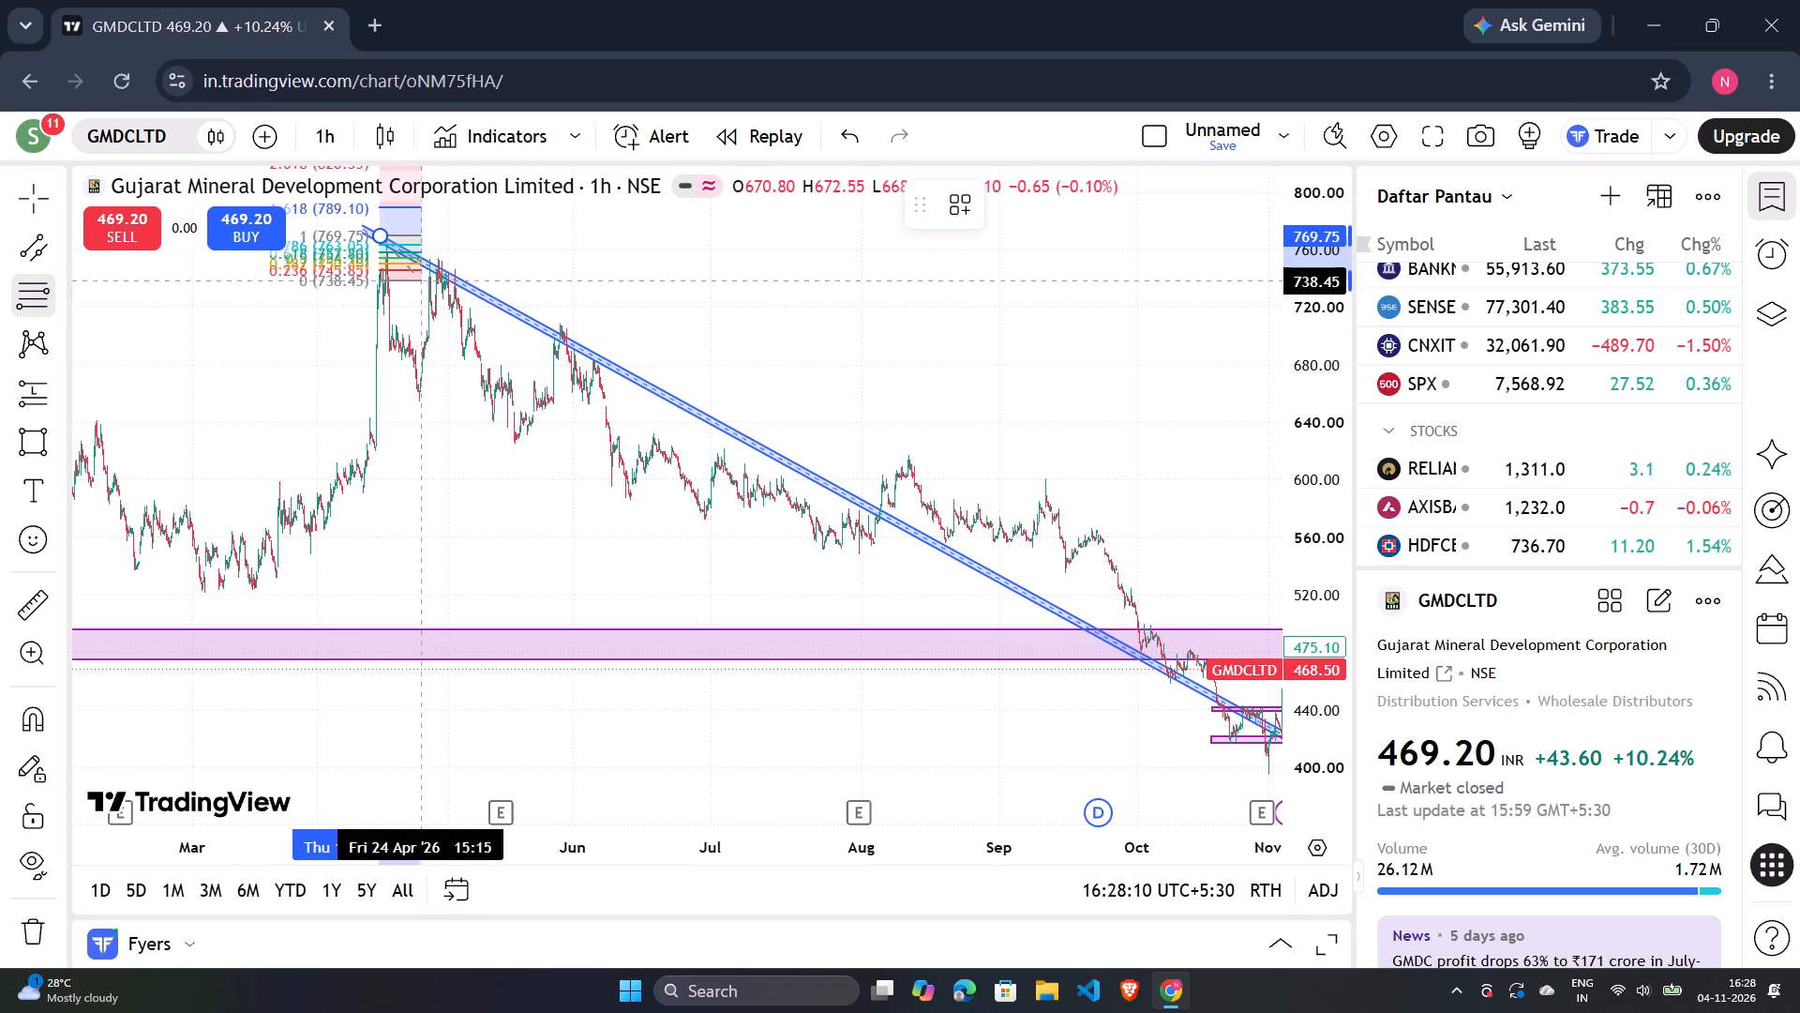
pyautogui.moveTo(420, 280); pyautogui.dragTo(1247, 715)
pyautogui.hscroll(-1, 1247, 715)
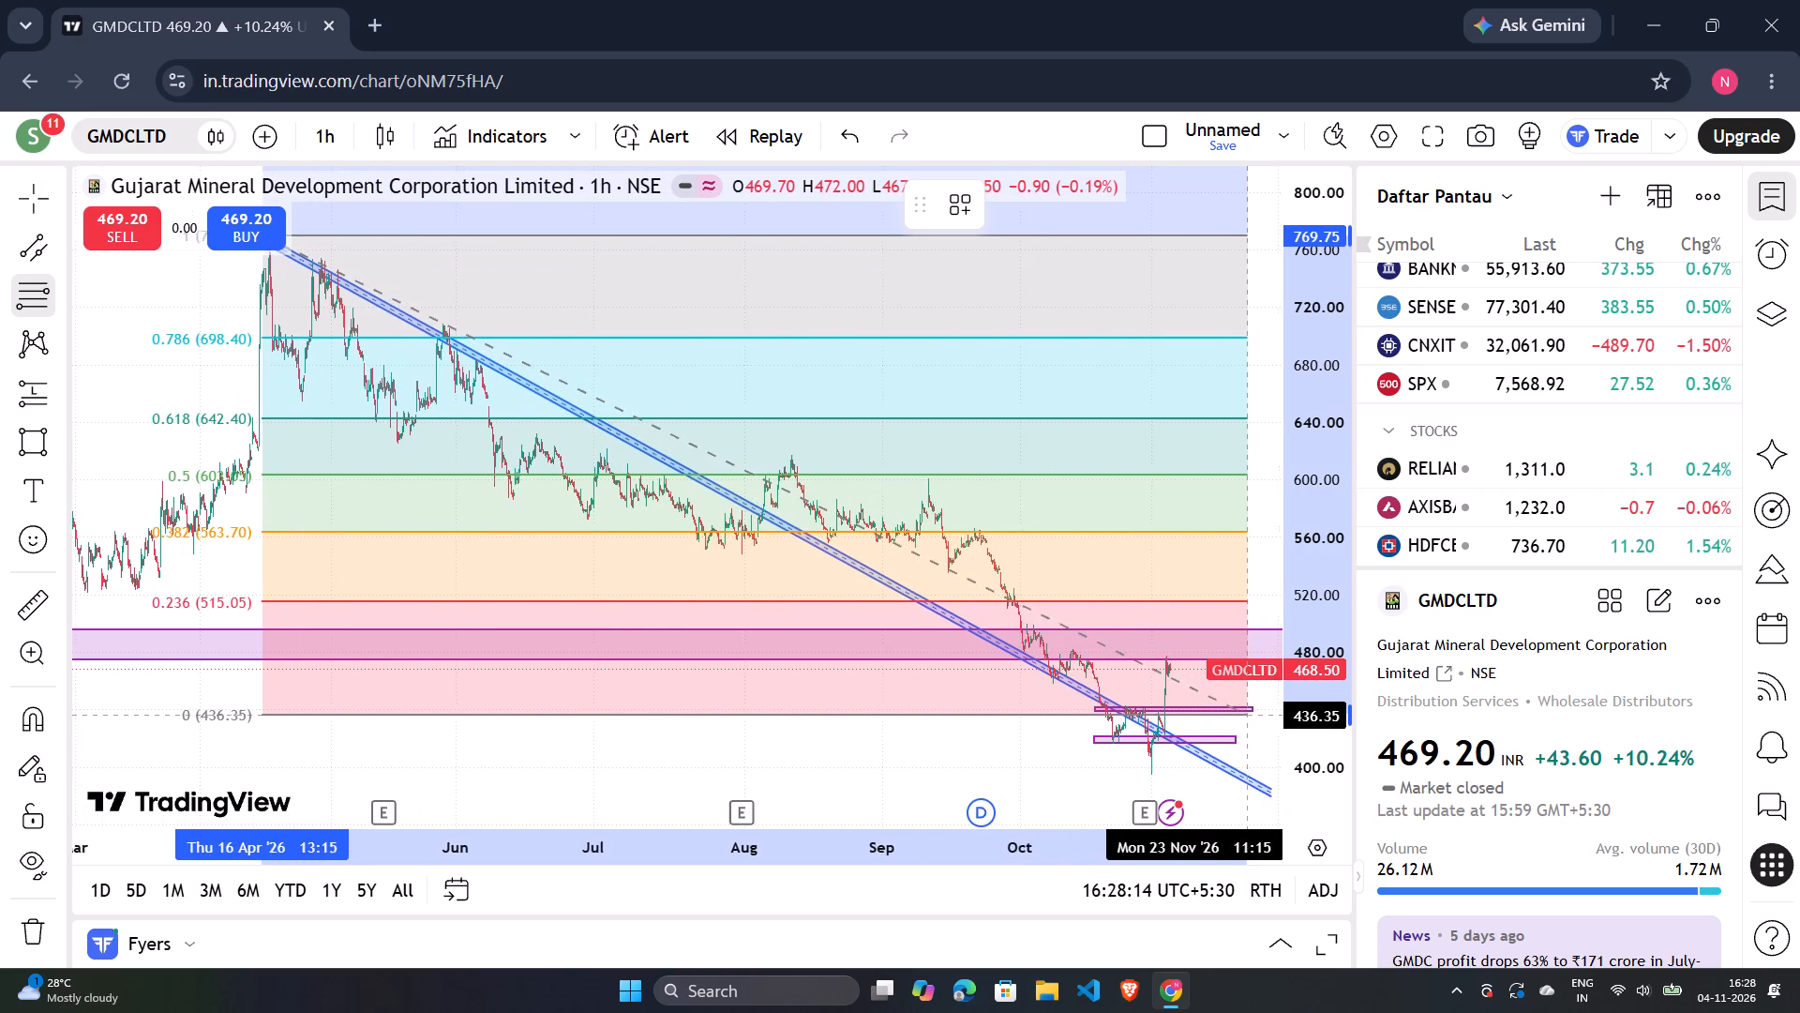
pyautogui.hscroll(-1, 1247, 715)
pyautogui.moveTo(1247, 715); pyautogui.dragTo(1278, 735)
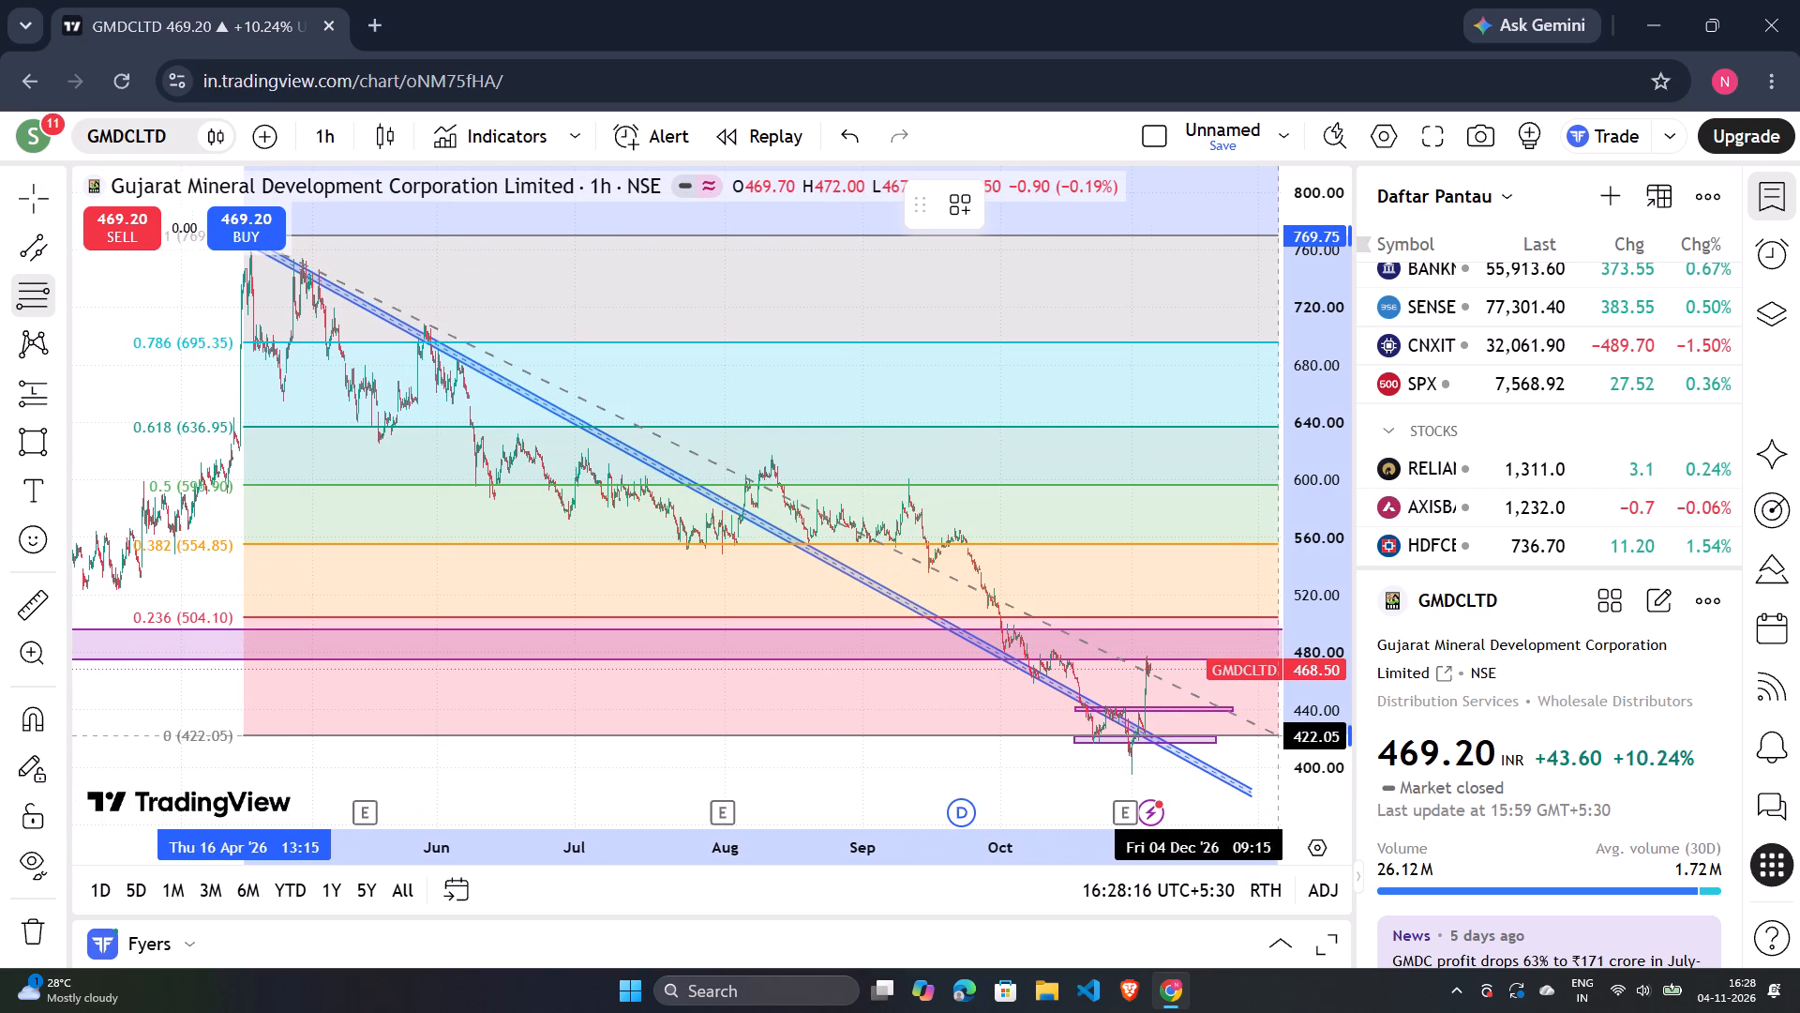
pyautogui.moveTo(1278, 735); pyautogui.dragTo(1285, 756)
pyautogui.hscroll(-2, 1278, 735)
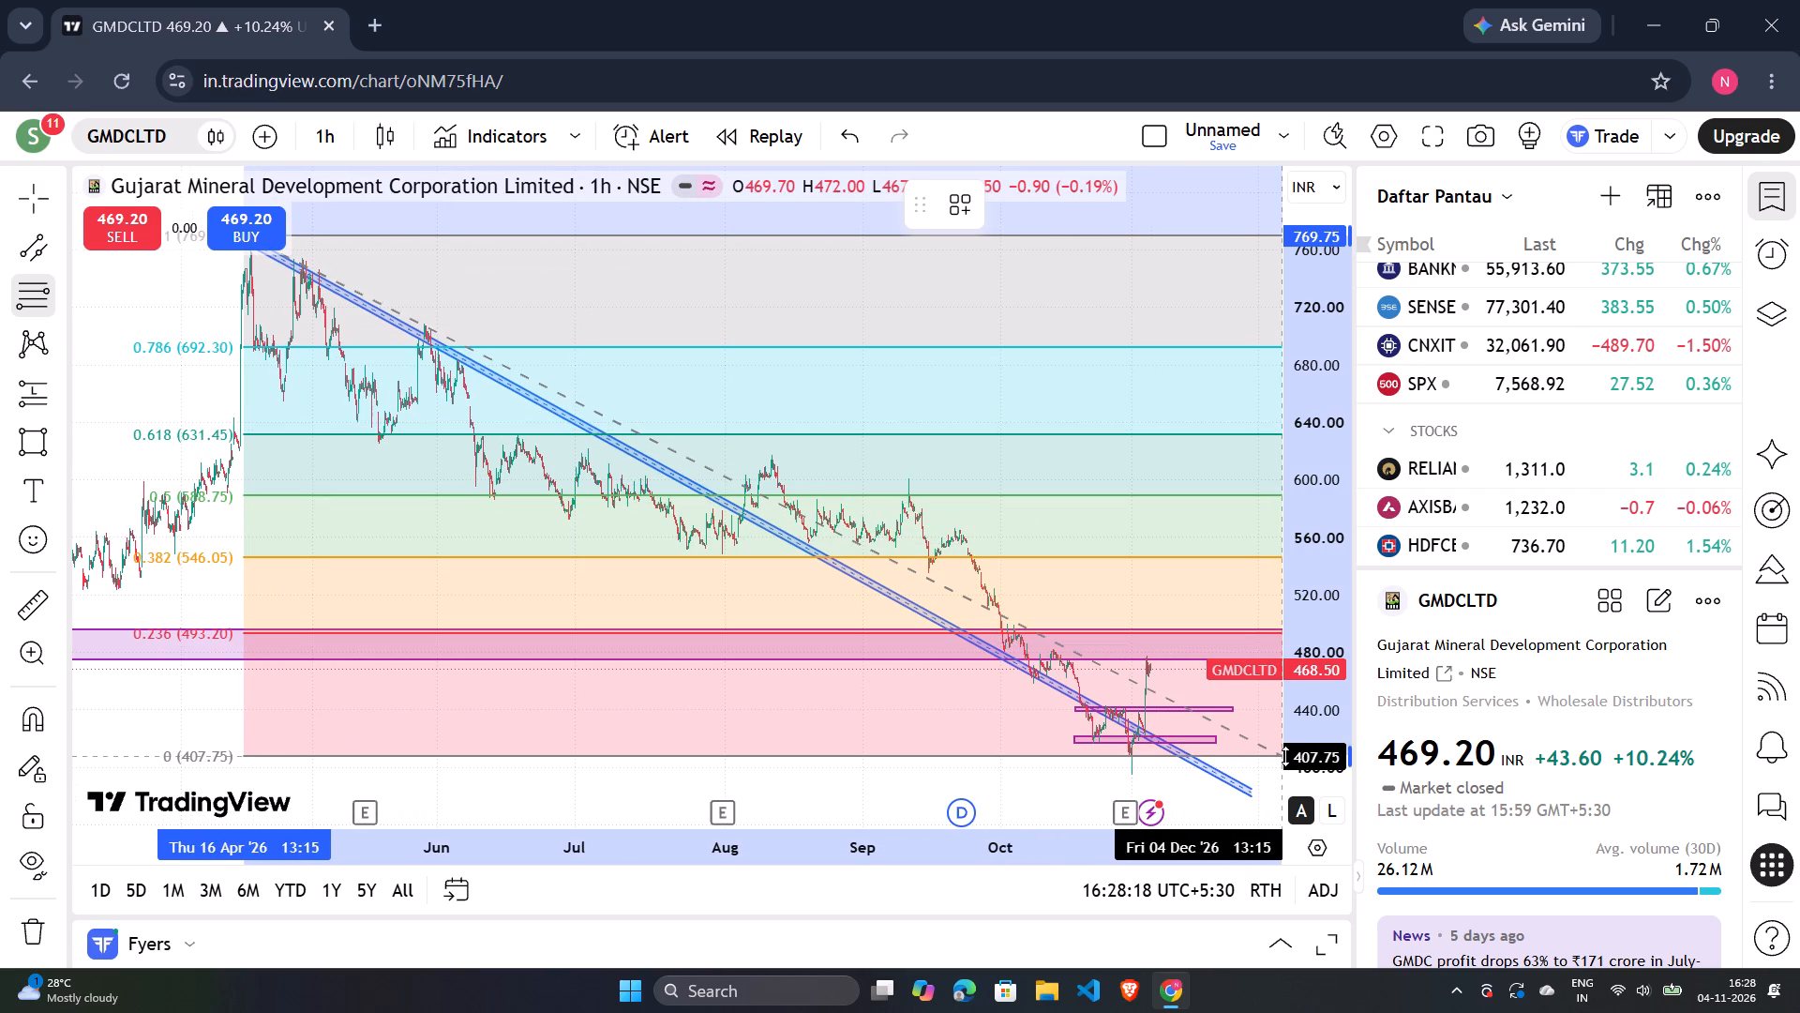
pyautogui.hscroll(-1, 1285, 756)
pyautogui.moveTo(1285, 756); pyautogui.dragTo(1271, 712)
pyautogui.hscroll(-1, 1279, 732)
pyautogui.moveTo(1271, 712); pyautogui.dragTo(1243, 690)
pyautogui.hscroll(-4, 1271, 712)
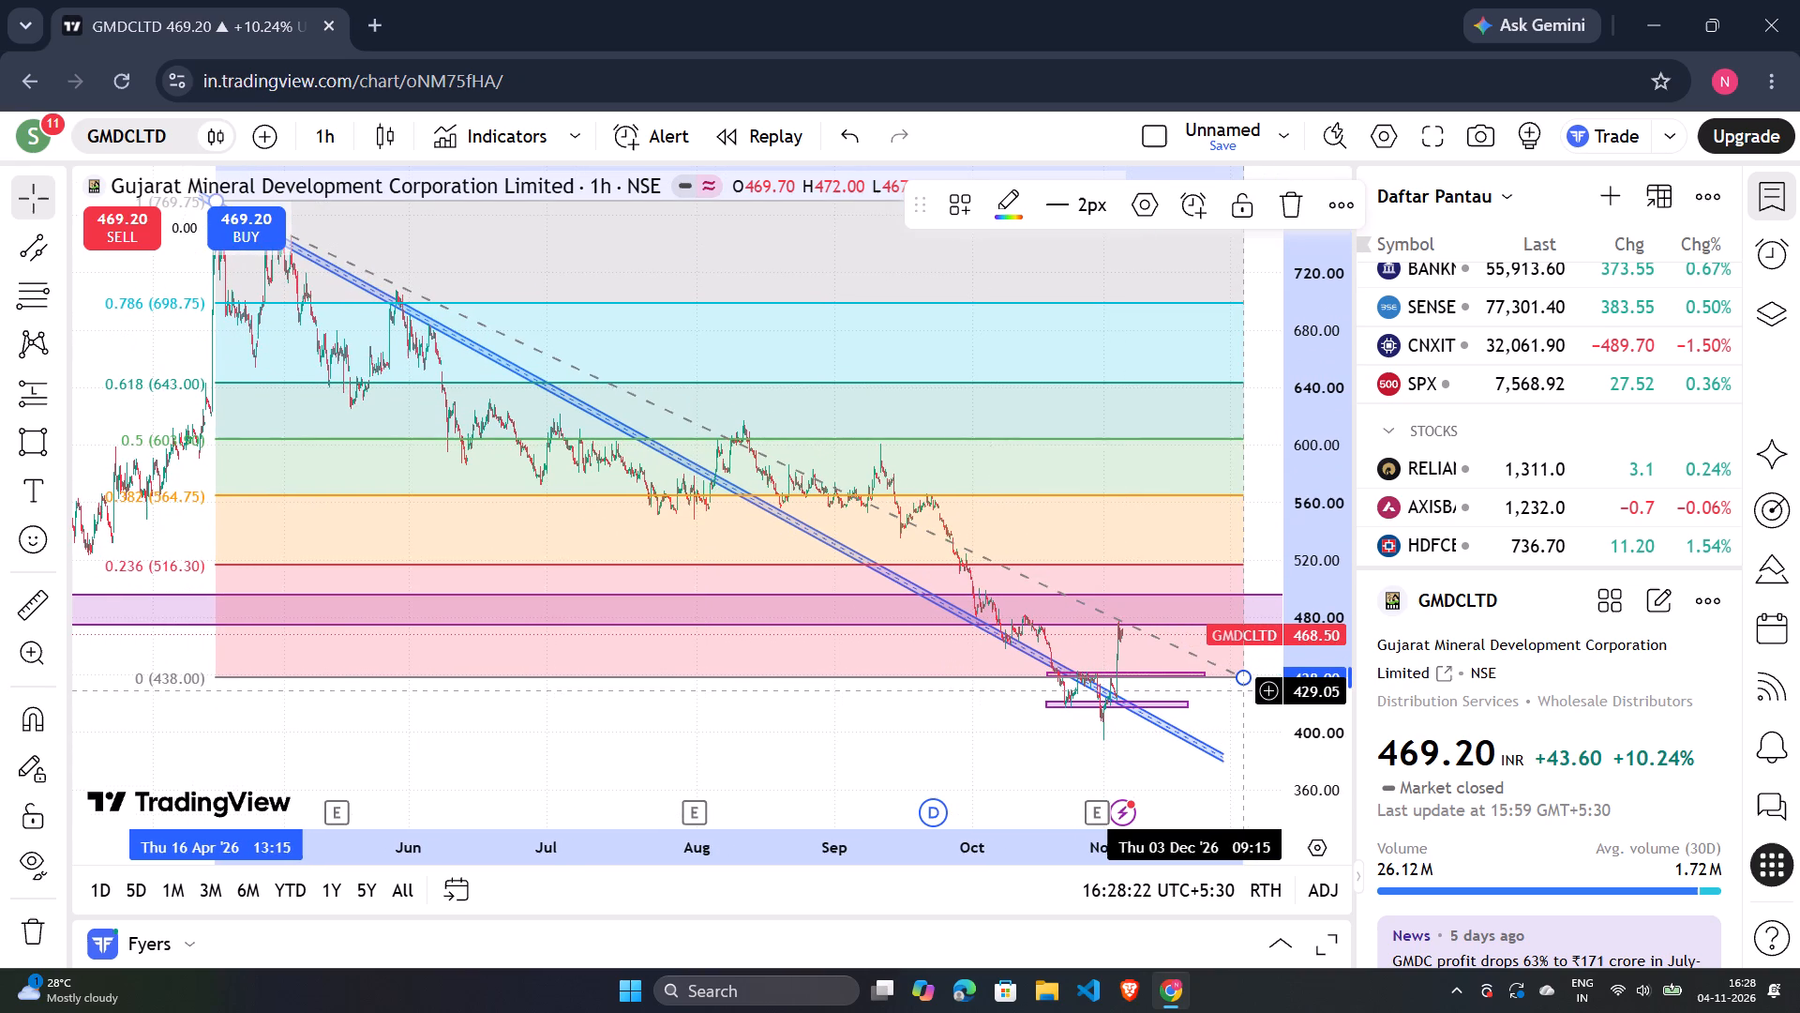
# Adjust the Fib retracement's lower anchor to about 393.25 at 7 December, near the early-November low.
pyautogui.hscroll(-2, 1243, 690)
pyautogui.moveTo(1241, 680); pyautogui.dragTo(1255, 717)
pyautogui.hscroll(-2, 1241, 680)
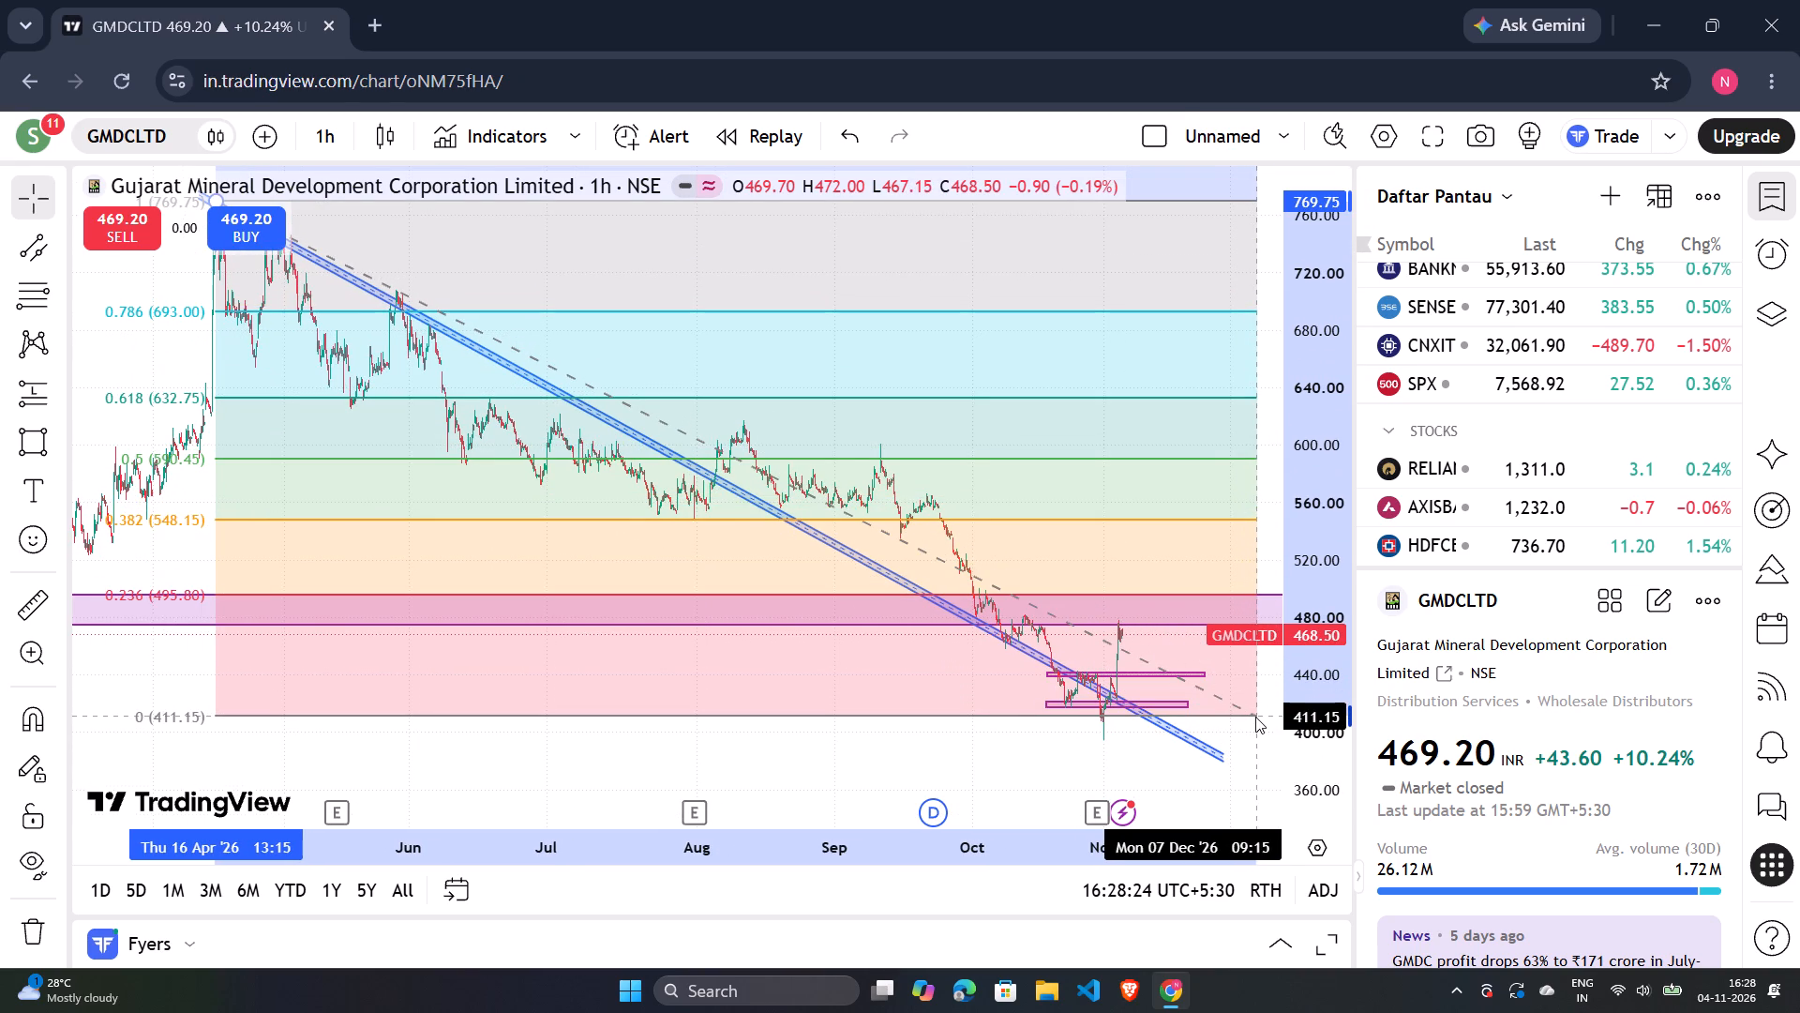
pyautogui.moveTo(1255, 717); pyautogui.dragTo(1263, 751)
pyautogui.hscroll(-1, 1255, 717)
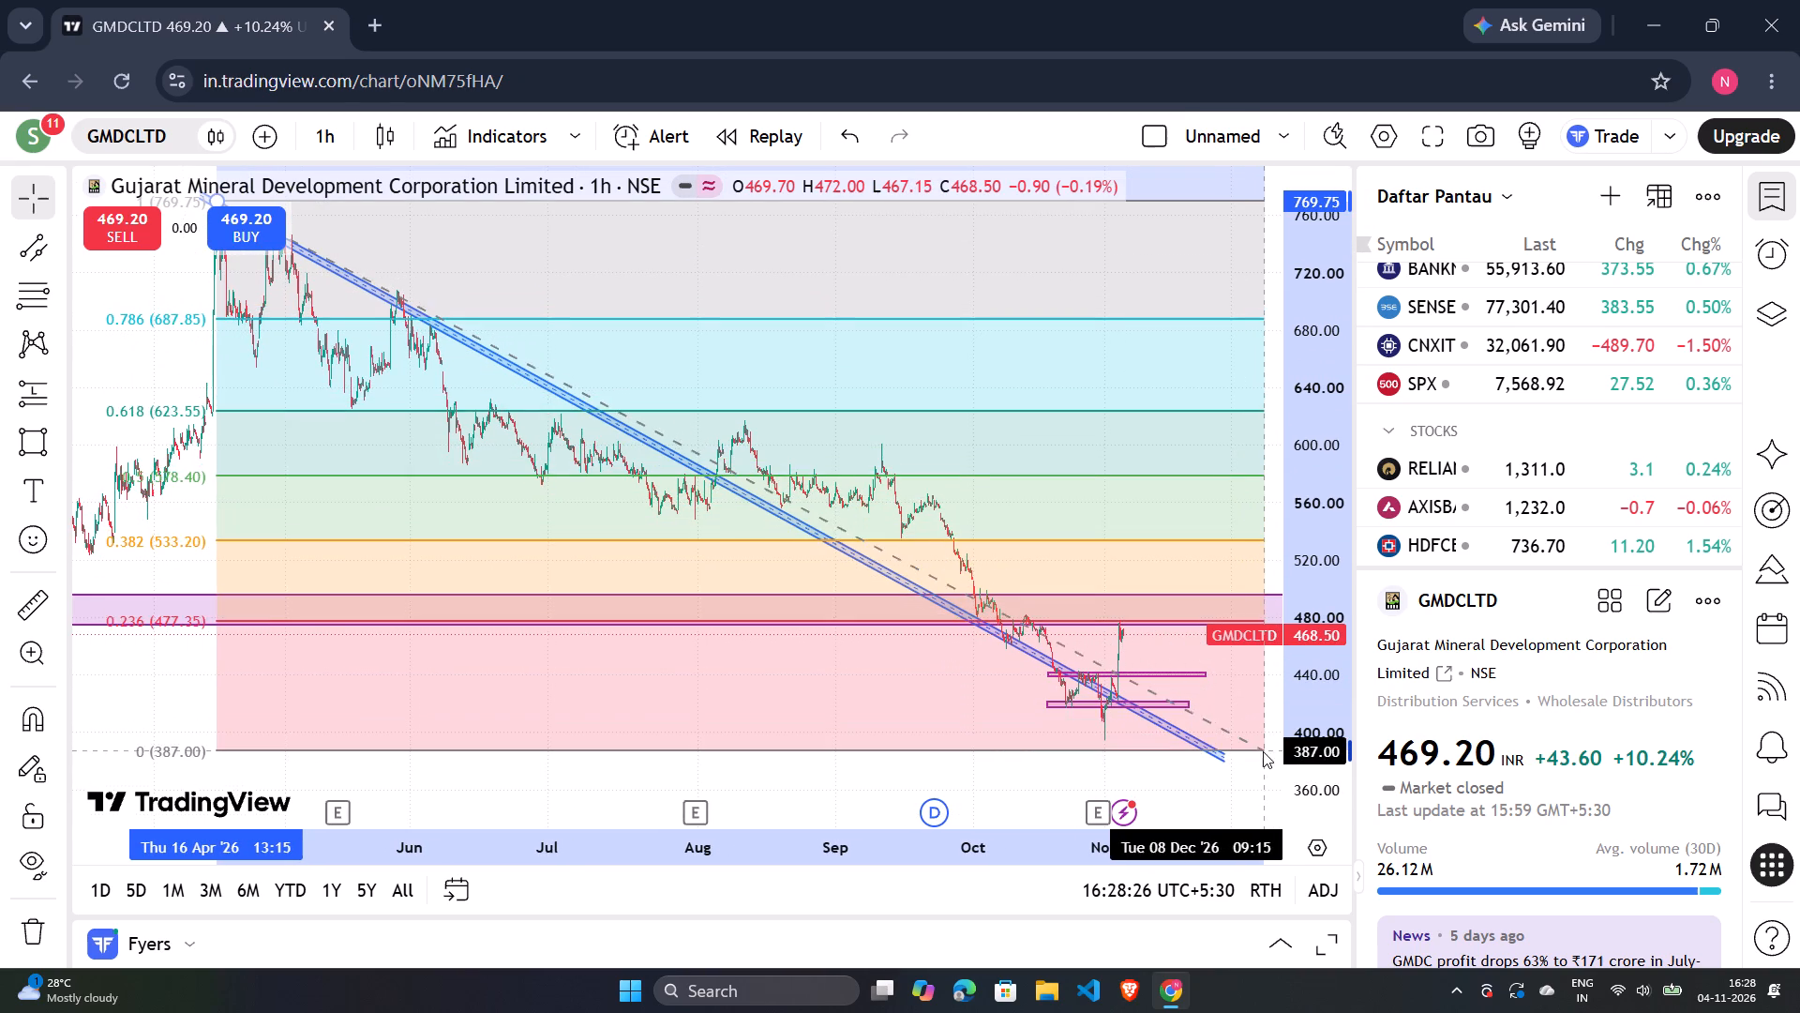
pyautogui.moveTo(1263, 751); pyautogui.dragTo(1269, 782)
pyautogui.hscroll(-3, 1263, 751)
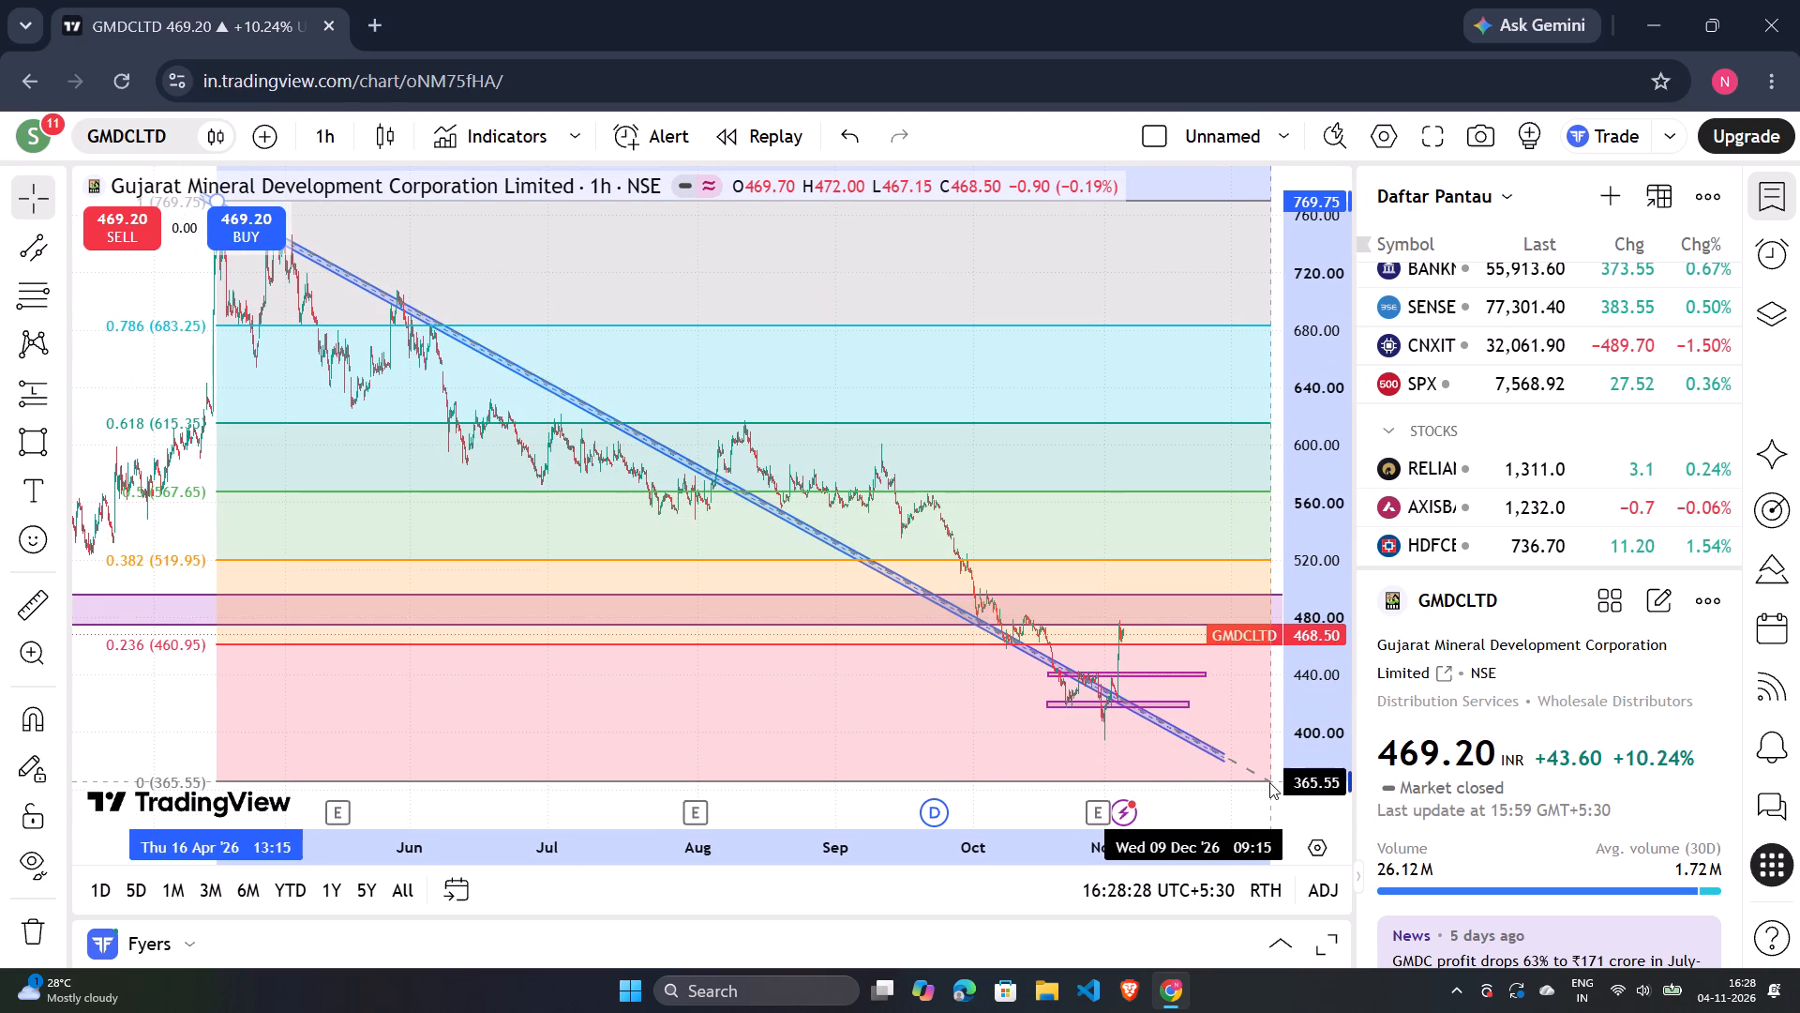
pyautogui.moveTo(1269, 782); pyautogui.dragTo(1282, 842)
pyautogui.hscroll(-1, 1282, 842)
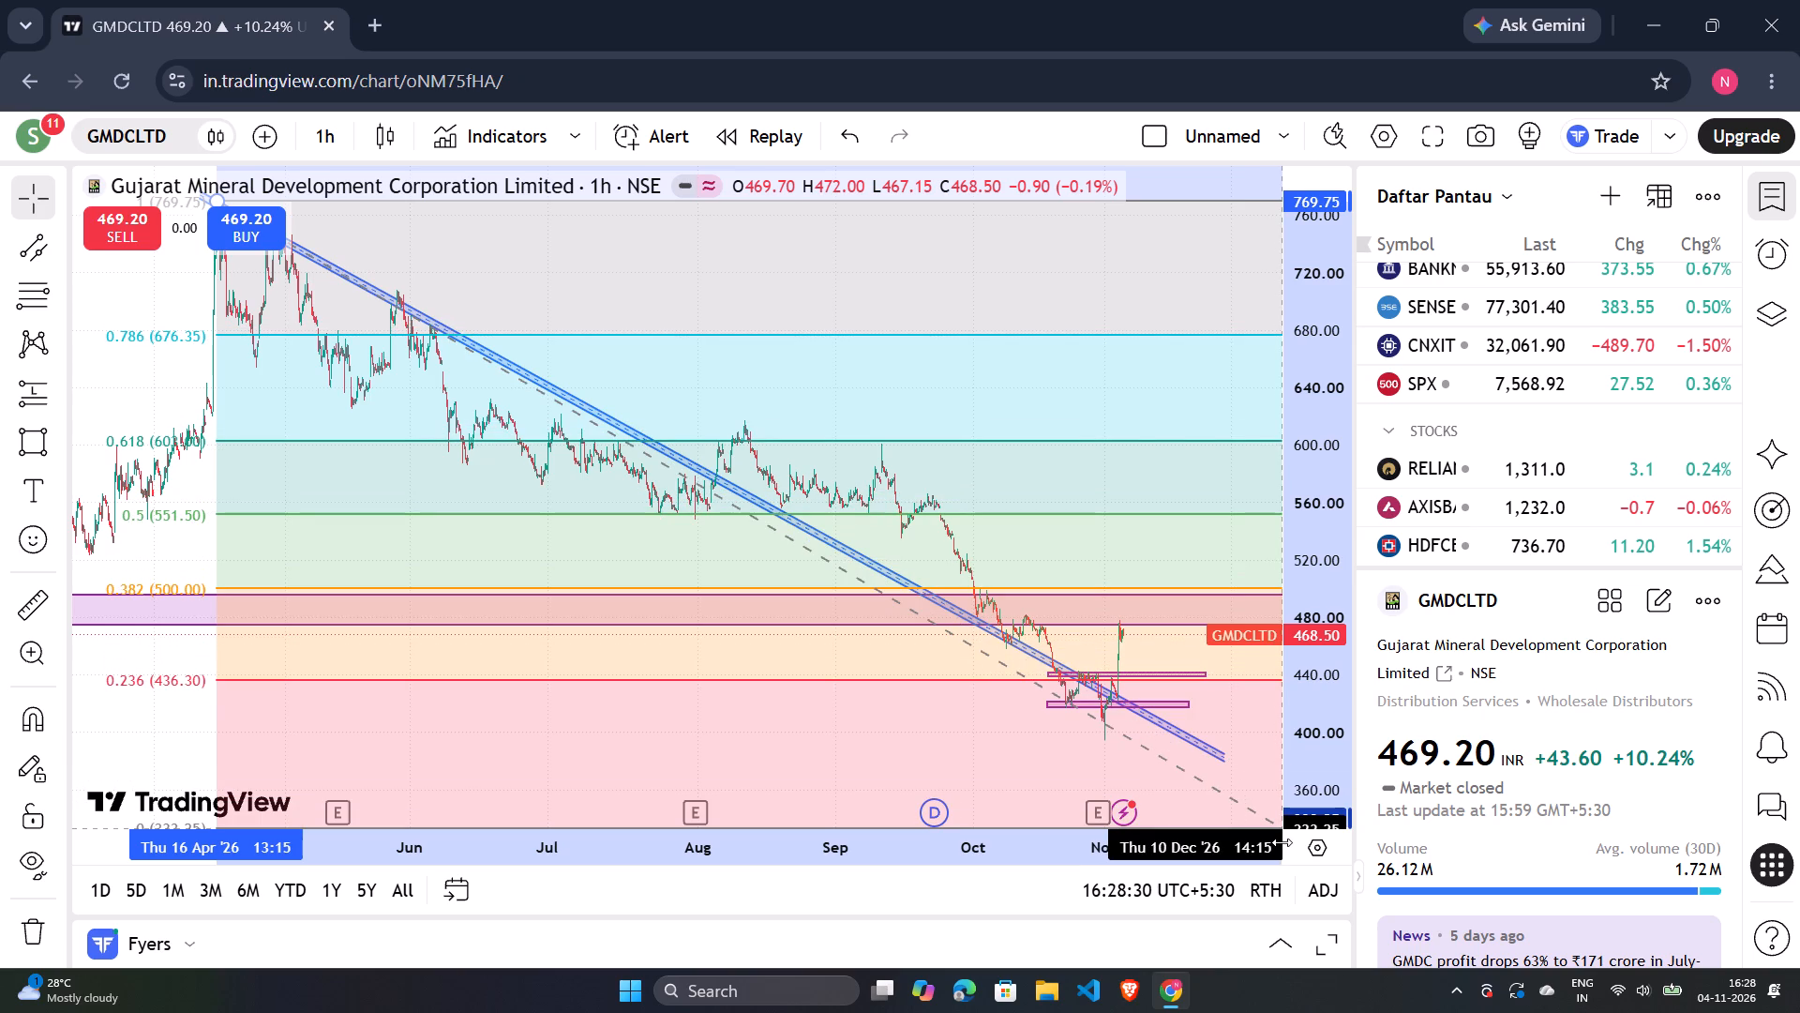
pyautogui.moveTo(1282, 842); pyautogui.dragTo(1222, 654)
pyautogui.hscroll(-1, 1282, 842)
pyautogui.hscroll(-1, 1251, 716)
pyautogui.moveTo(1209, 632); pyautogui.dragTo(1209, 642)
pyautogui.hscroll(-1, 1209, 632)
pyautogui.moveTo(1218, 651); pyautogui.dragTo(1229, 721)
pyautogui.hscroll(-1, 1218, 649)
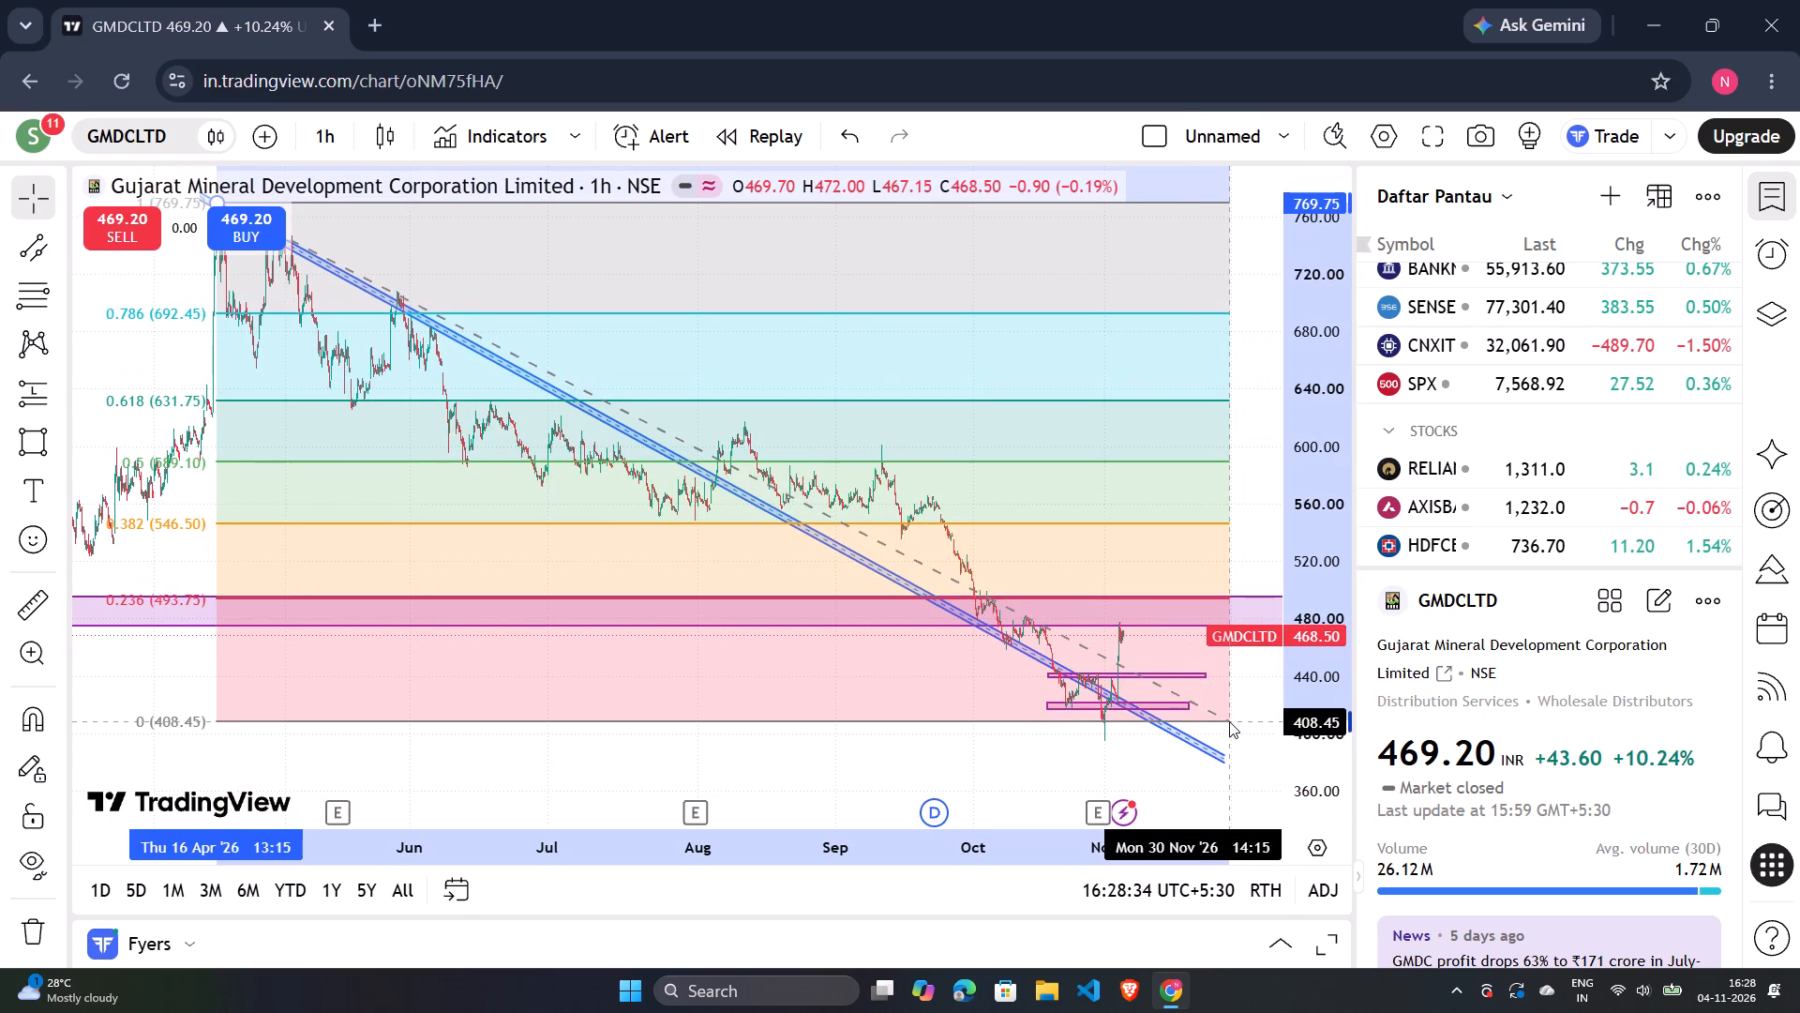
pyautogui.moveTo(1229, 721); pyautogui.dragTo(1242, 749)
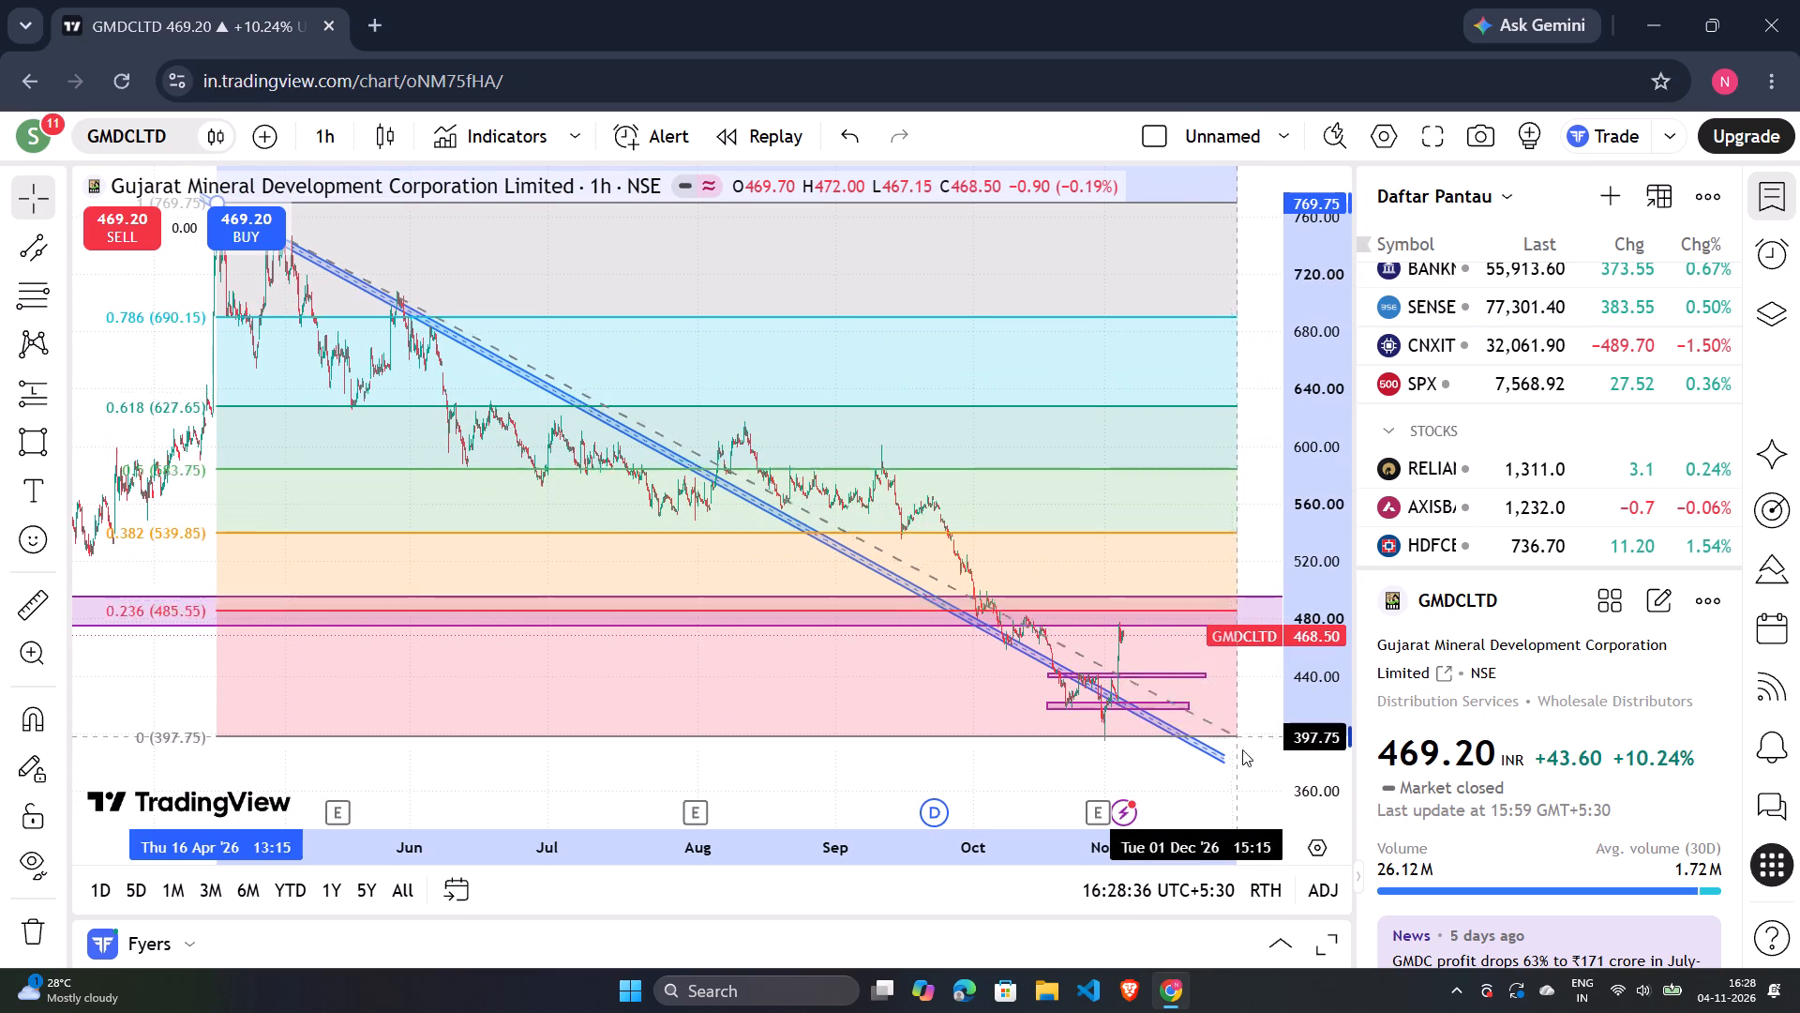
pyautogui.moveTo(1242, 749); pyautogui.dragTo(1252, 772)
pyautogui.hscroll(-4, 1252, 772)
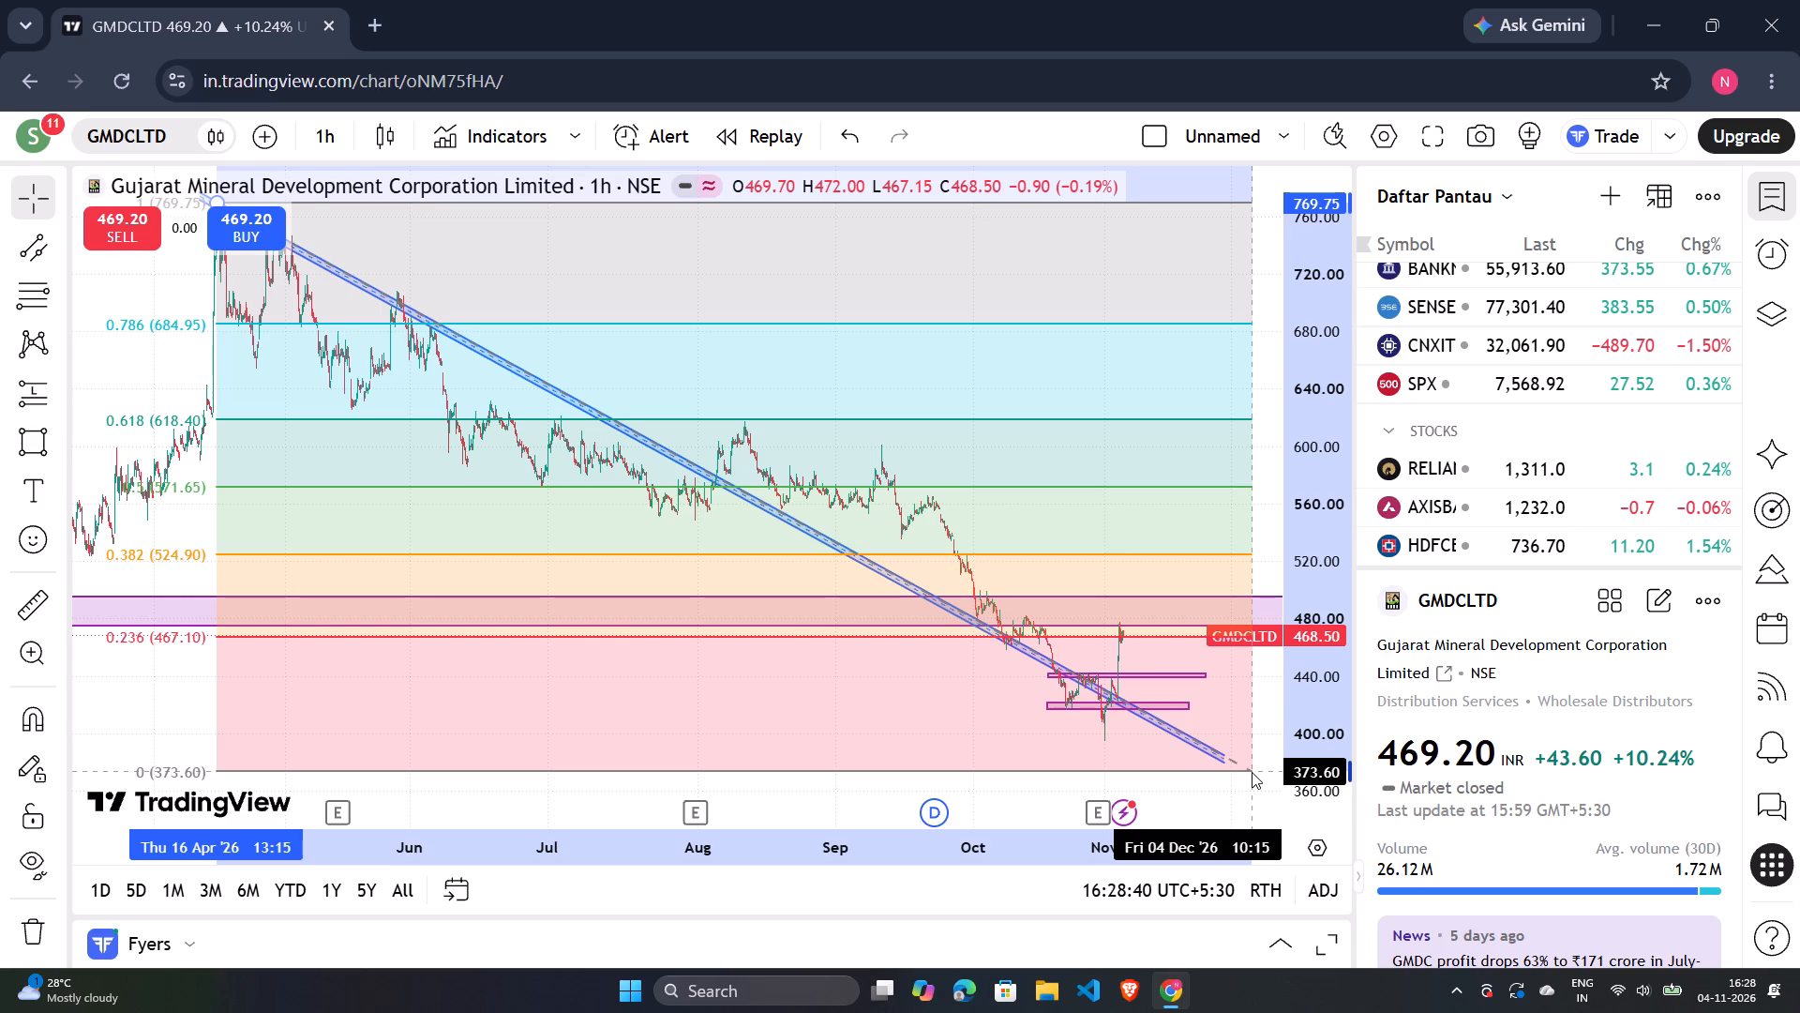
pyautogui.hscroll(-1, 1252, 772)
pyautogui.moveTo(1252, 772); pyautogui.dragTo(1252, 729)
pyautogui.hscroll(-2, 1252, 729)
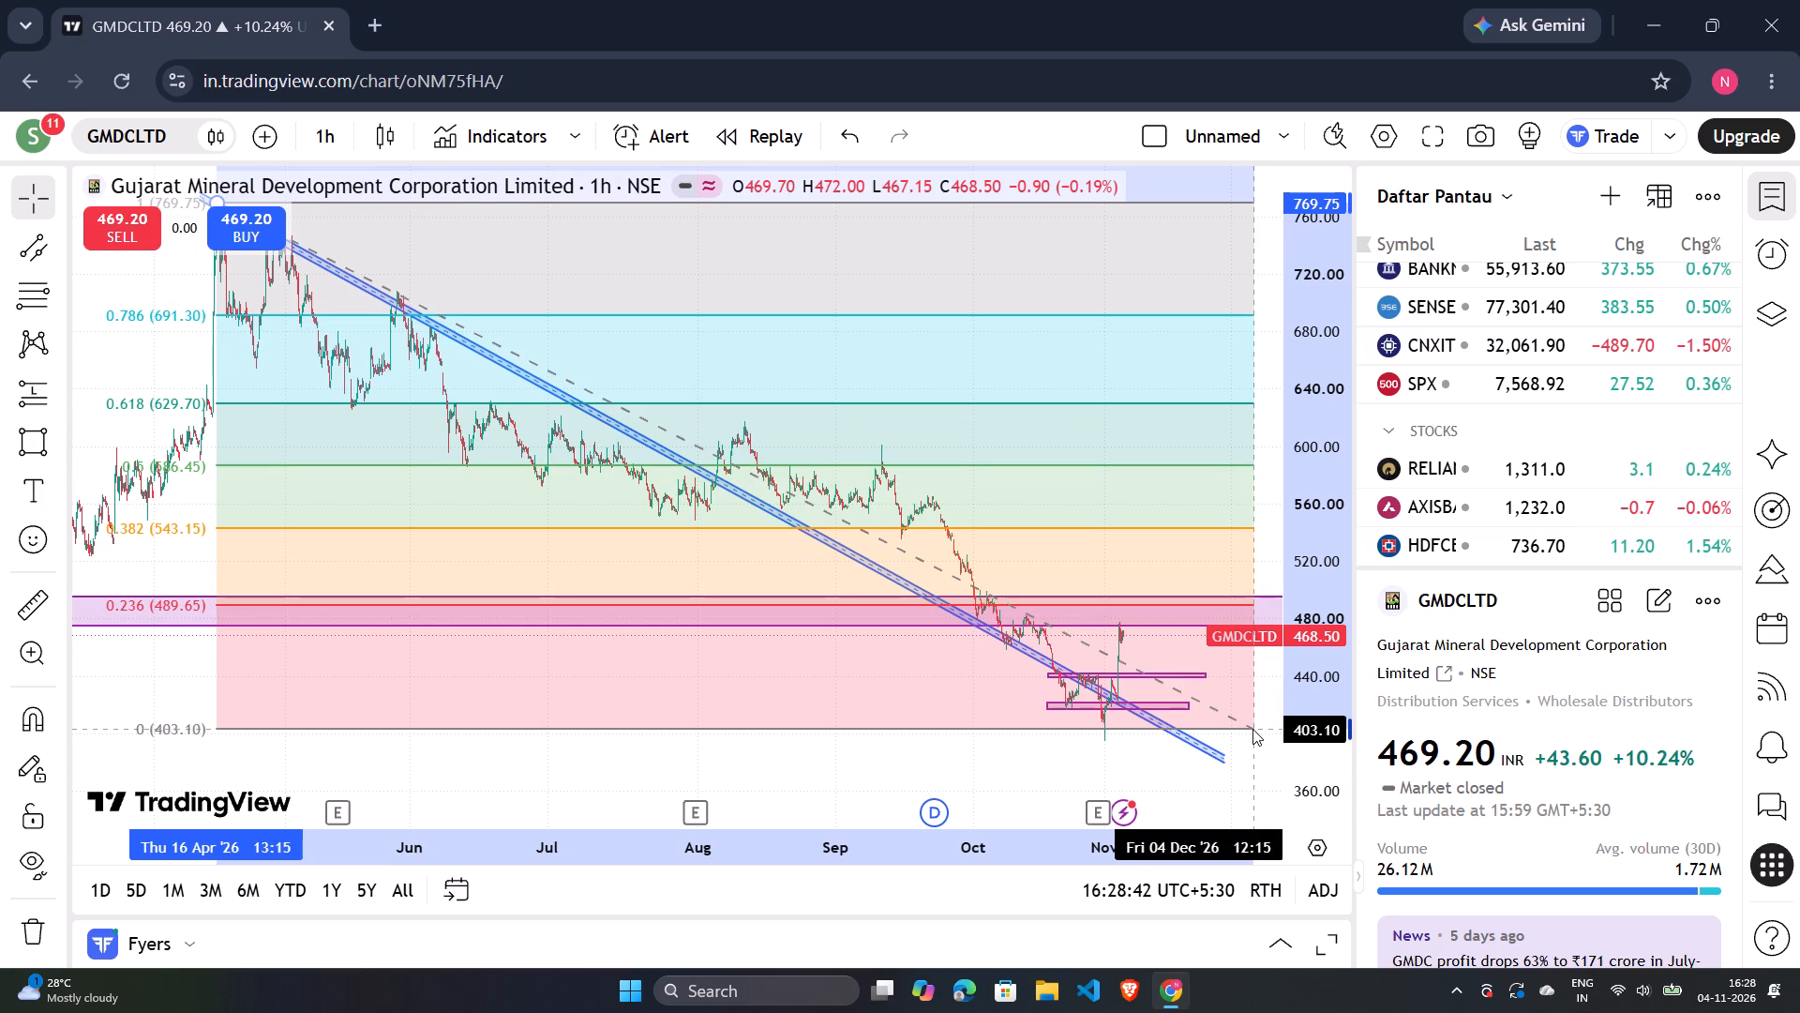
pyautogui.moveTo(1252, 729); pyautogui.dragTo(1262, 744)
pyautogui.hscroll(-6, 1264, 749)
# Reset the chart view and examine the 1-hour GMDCLTD decline from April to November against the Fibonacci levels, channel and purple zones.
pyautogui.scroll(4, 1090, 528)
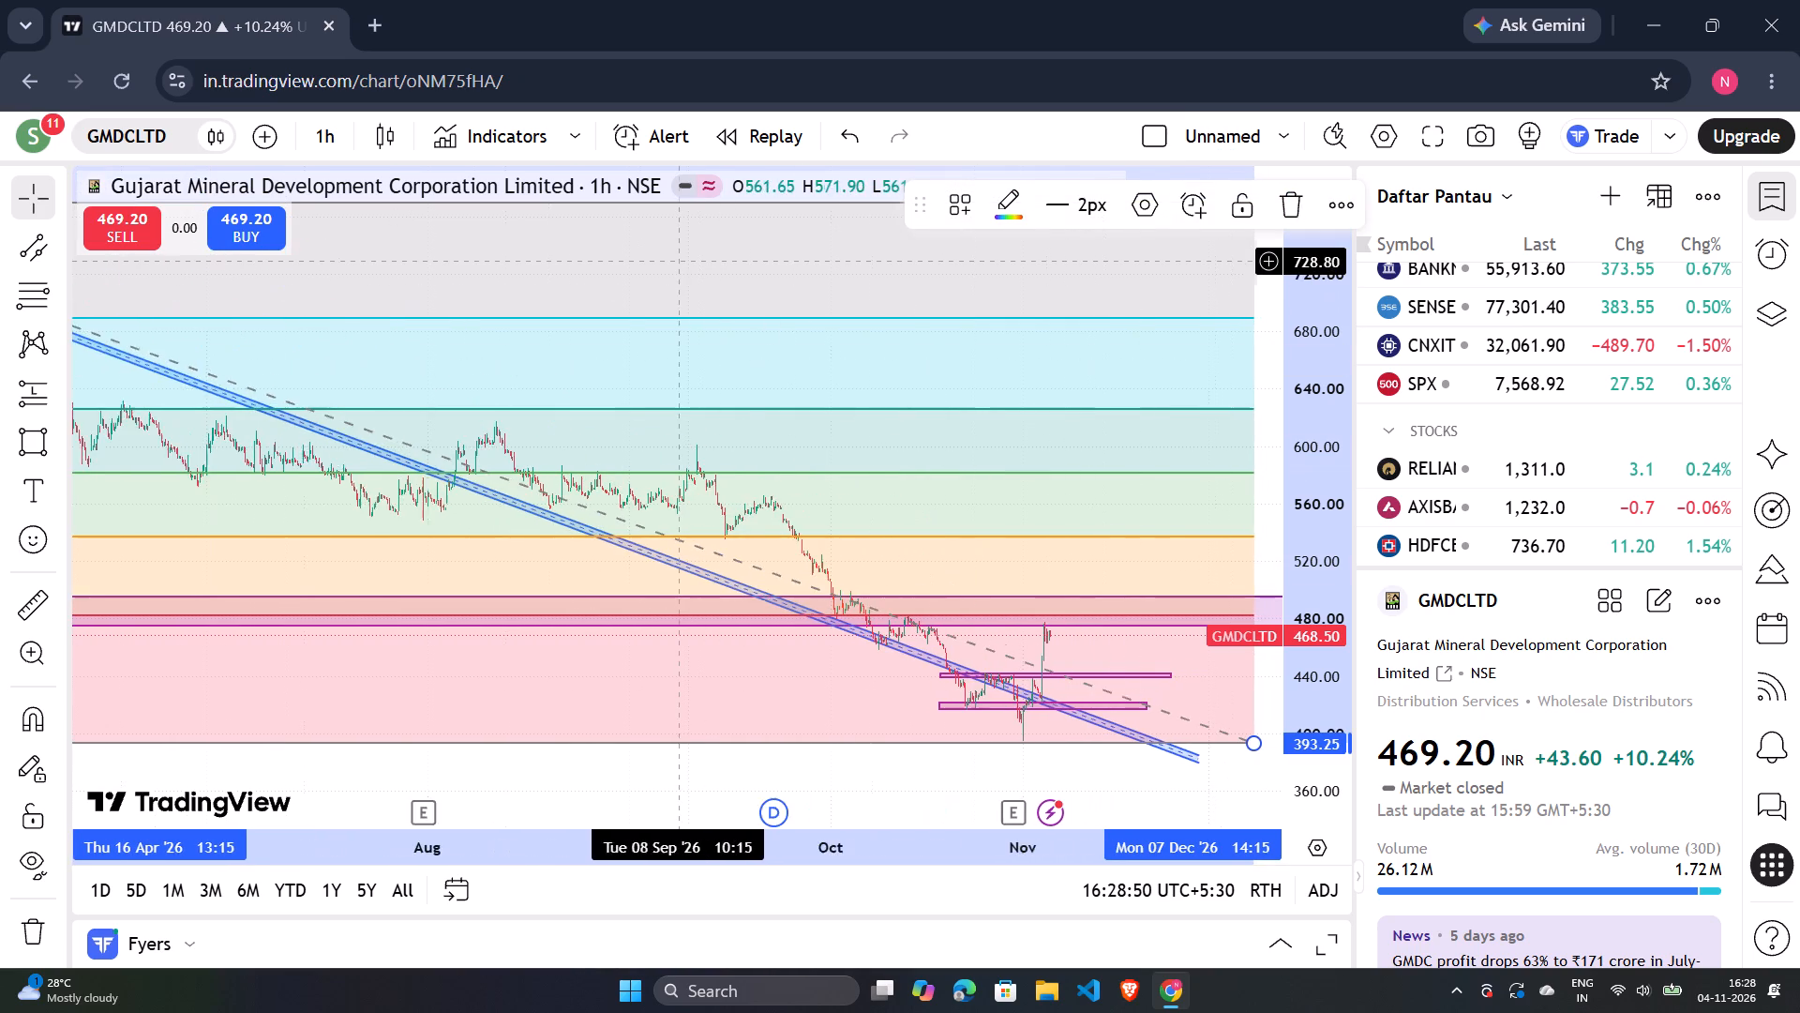
pyautogui.scroll(3, 679, 262)
pyautogui.scroll(-2, 679, 262)
pyautogui.hscroll(-1, 684, 305)
pyautogui.rightClick(684, 305)
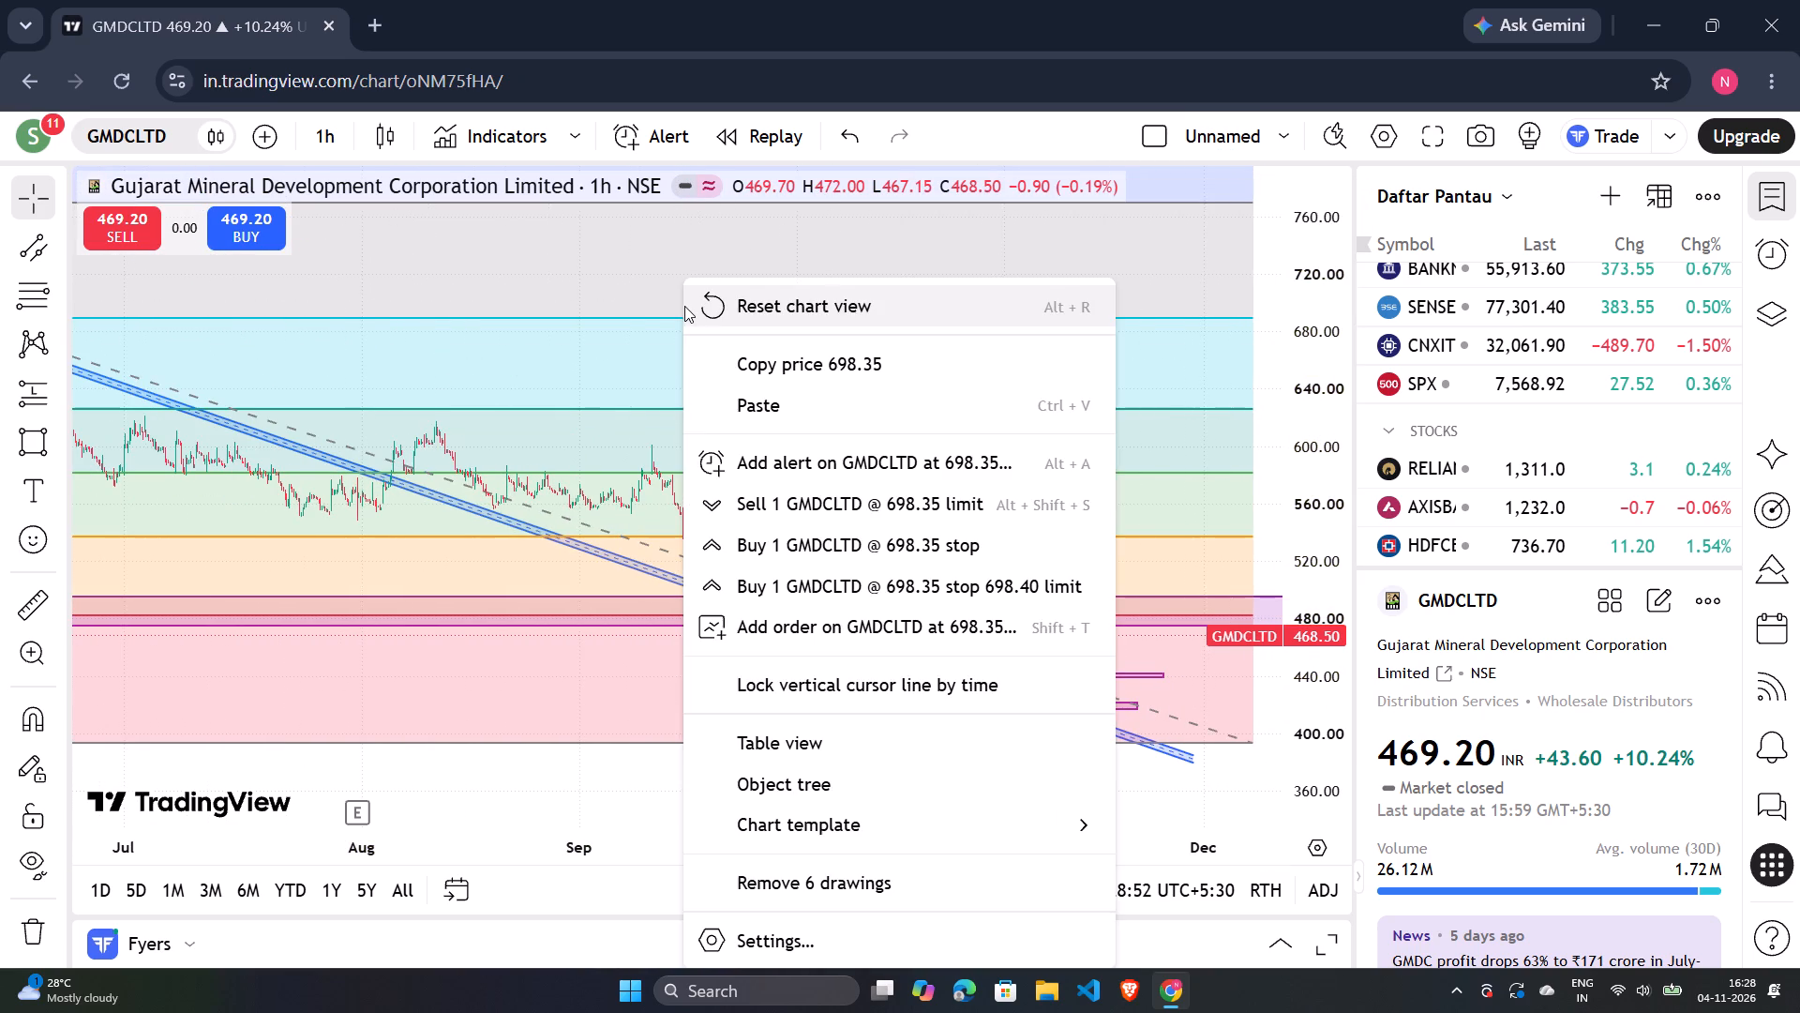
pyautogui.click(688, 306)
pyautogui.scroll(-3, 688, 306)
pyautogui.hscroll(-1, 688, 306)
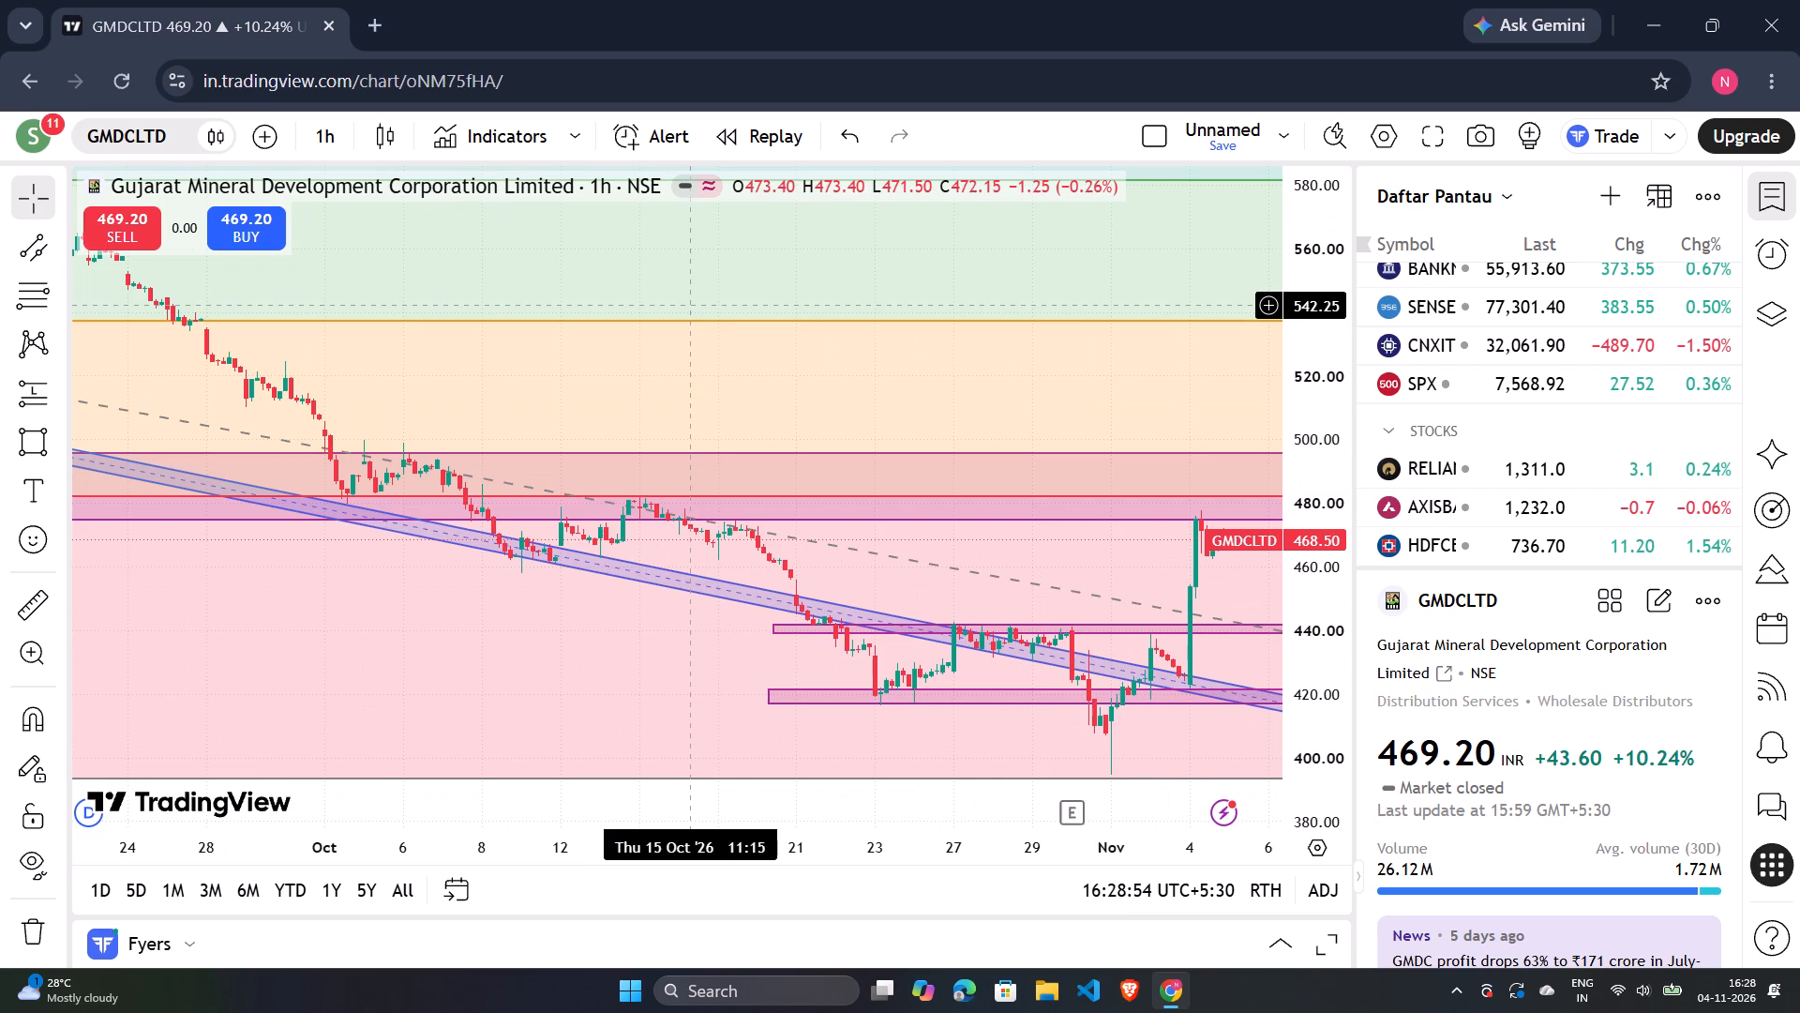
pyautogui.scroll(-5, 688, 306)
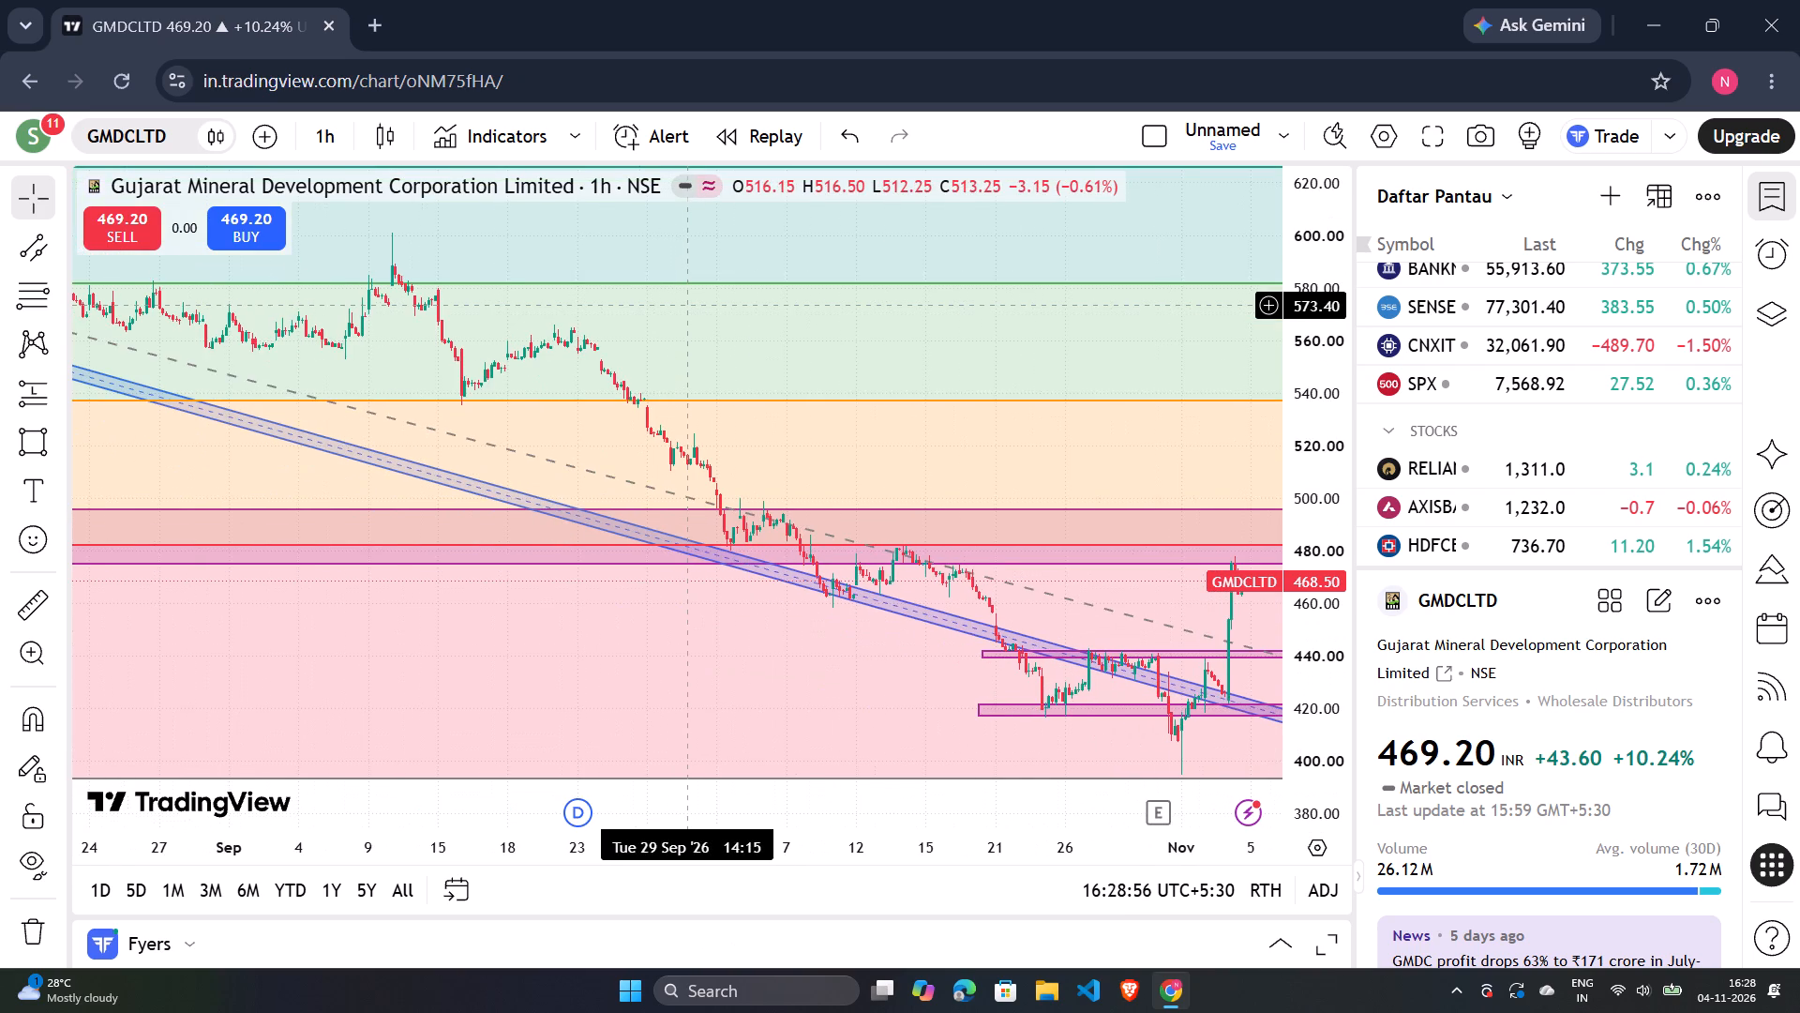
pyautogui.hscroll(-2, 688, 306)
pyautogui.scroll(-1, 688, 306)
pyautogui.hscroll(-1, 688, 306)
pyautogui.scroll(-3, 688, 306)
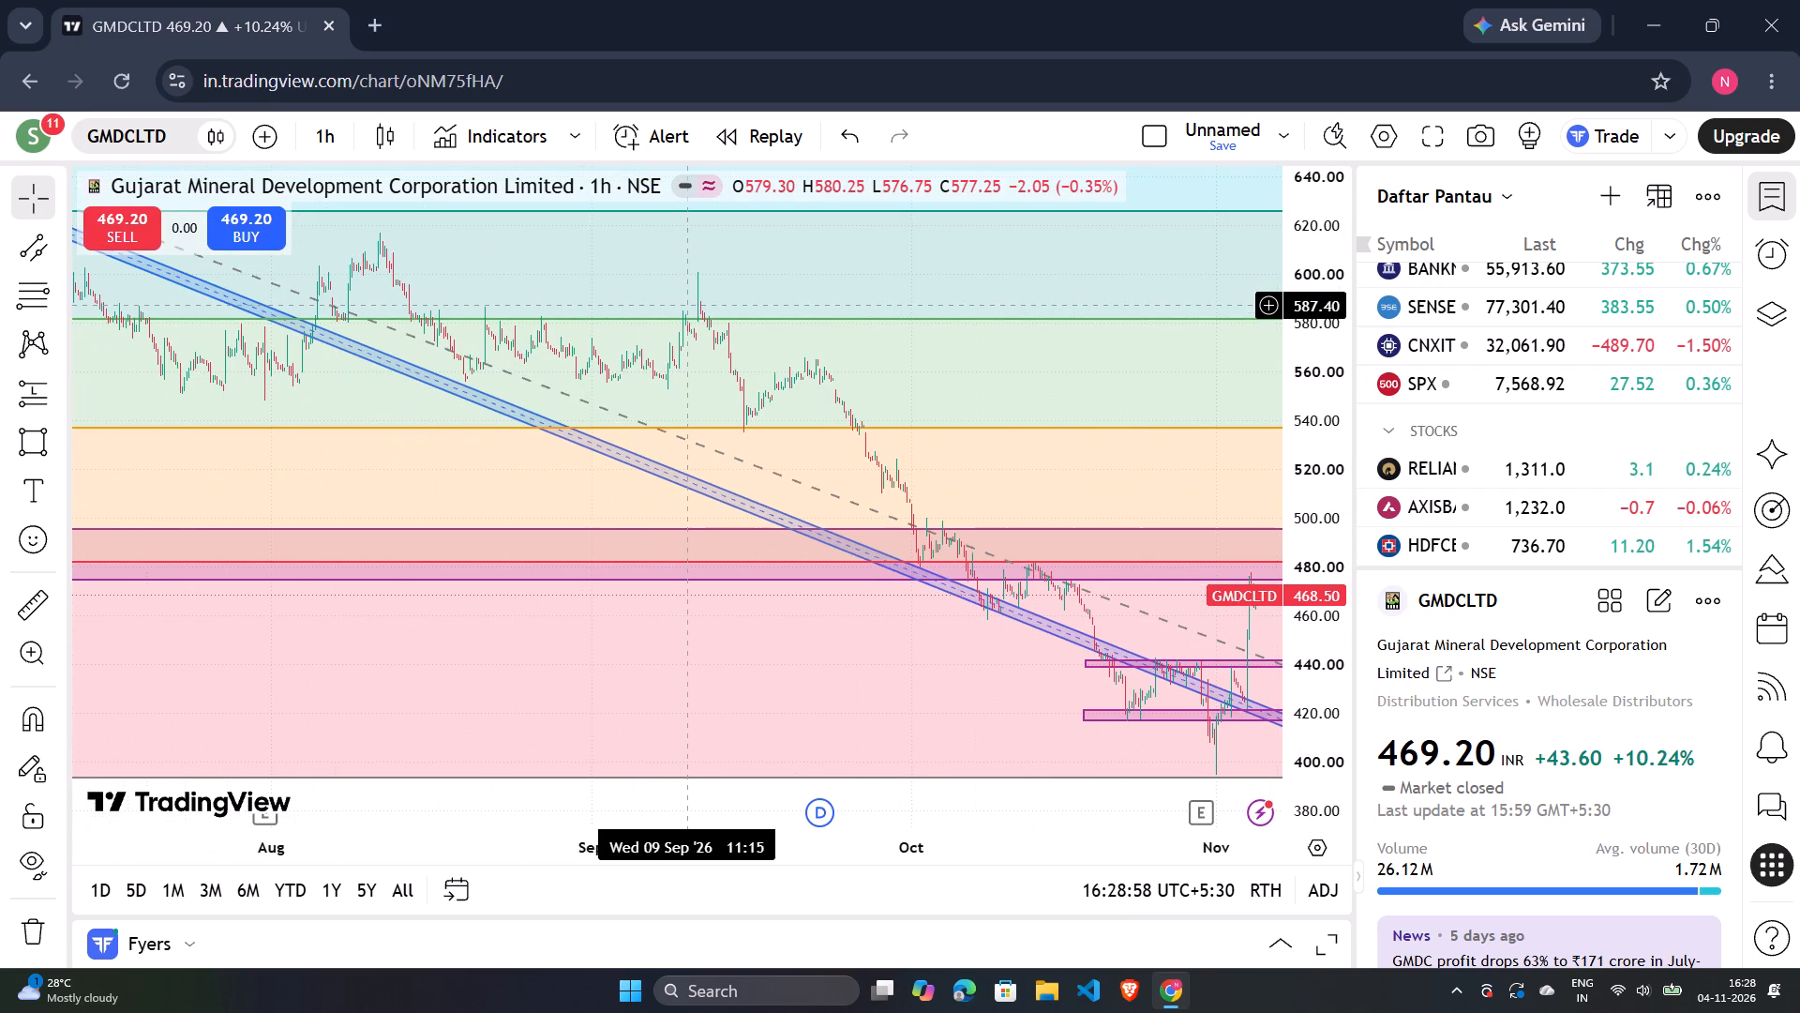
pyautogui.scroll(-3, 420, 297)
pyautogui.hscroll(-1, 420, 297)
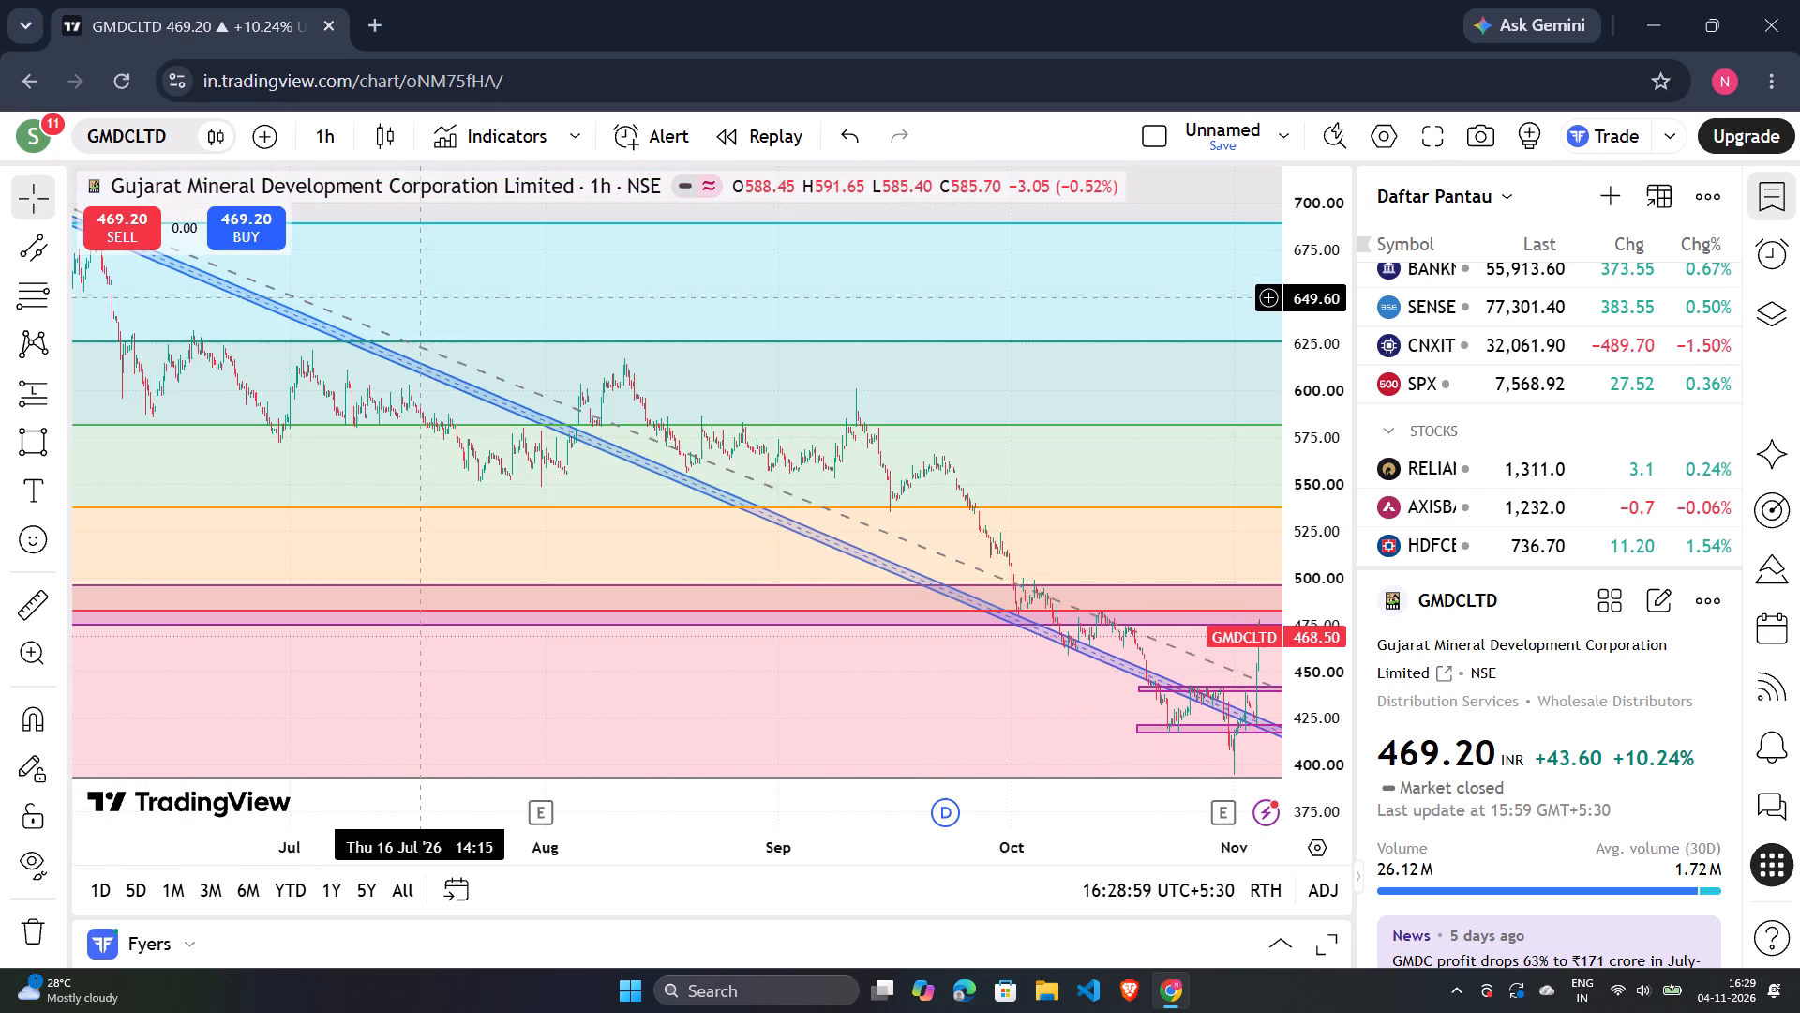
pyautogui.hscroll(-1, 420, 297)
pyautogui.scroll(-1, 420, 297)
pyautogui.hscroll(-1, 420, 297)
pyautogui.scroll(-1, 420, 297)
pyautogui.hscroll(-1, 420, 297)
pyautogui.scroll(-3, 420, 297)
pyautogui.hscroll(-1, 420, 297)
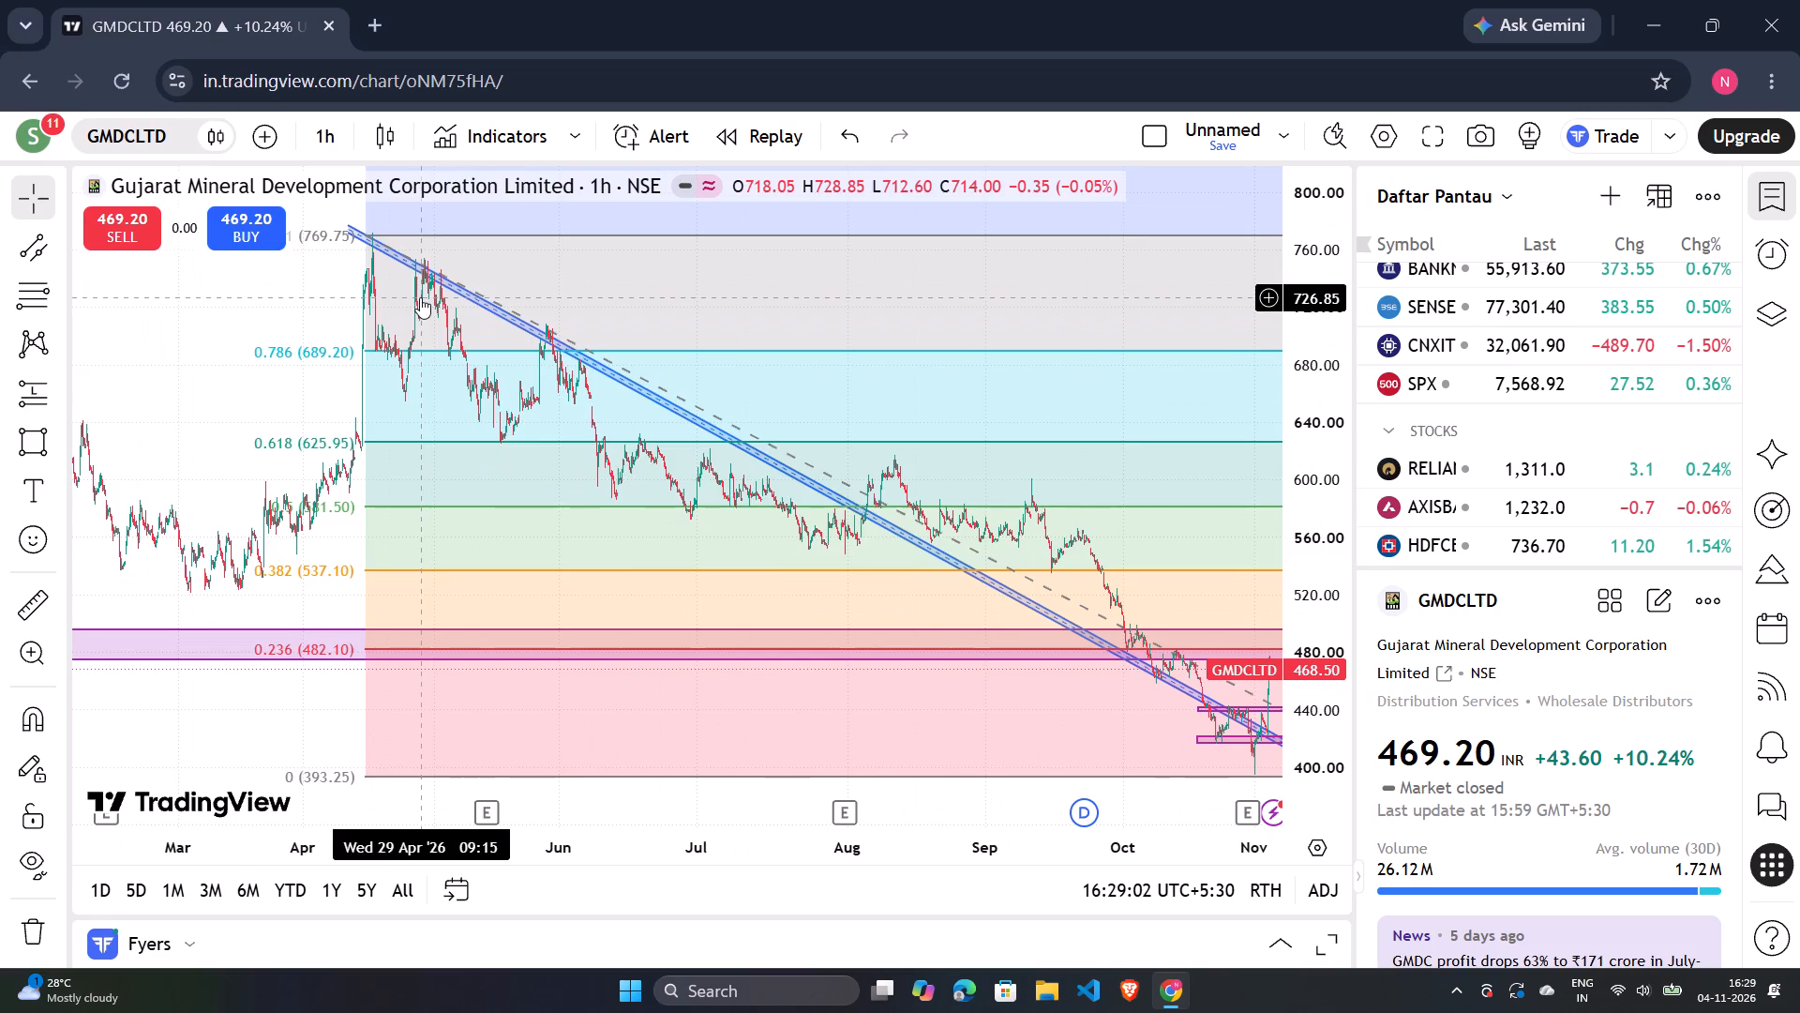
# Examine the April to August GMDCLTD candles closely against the descending channel and the upper Fibonacci levels.
pyautogui.scroll(4, 420, 297)
pyautogui.moveTo(420, 297); pyautogui.dragTo(764, 400)
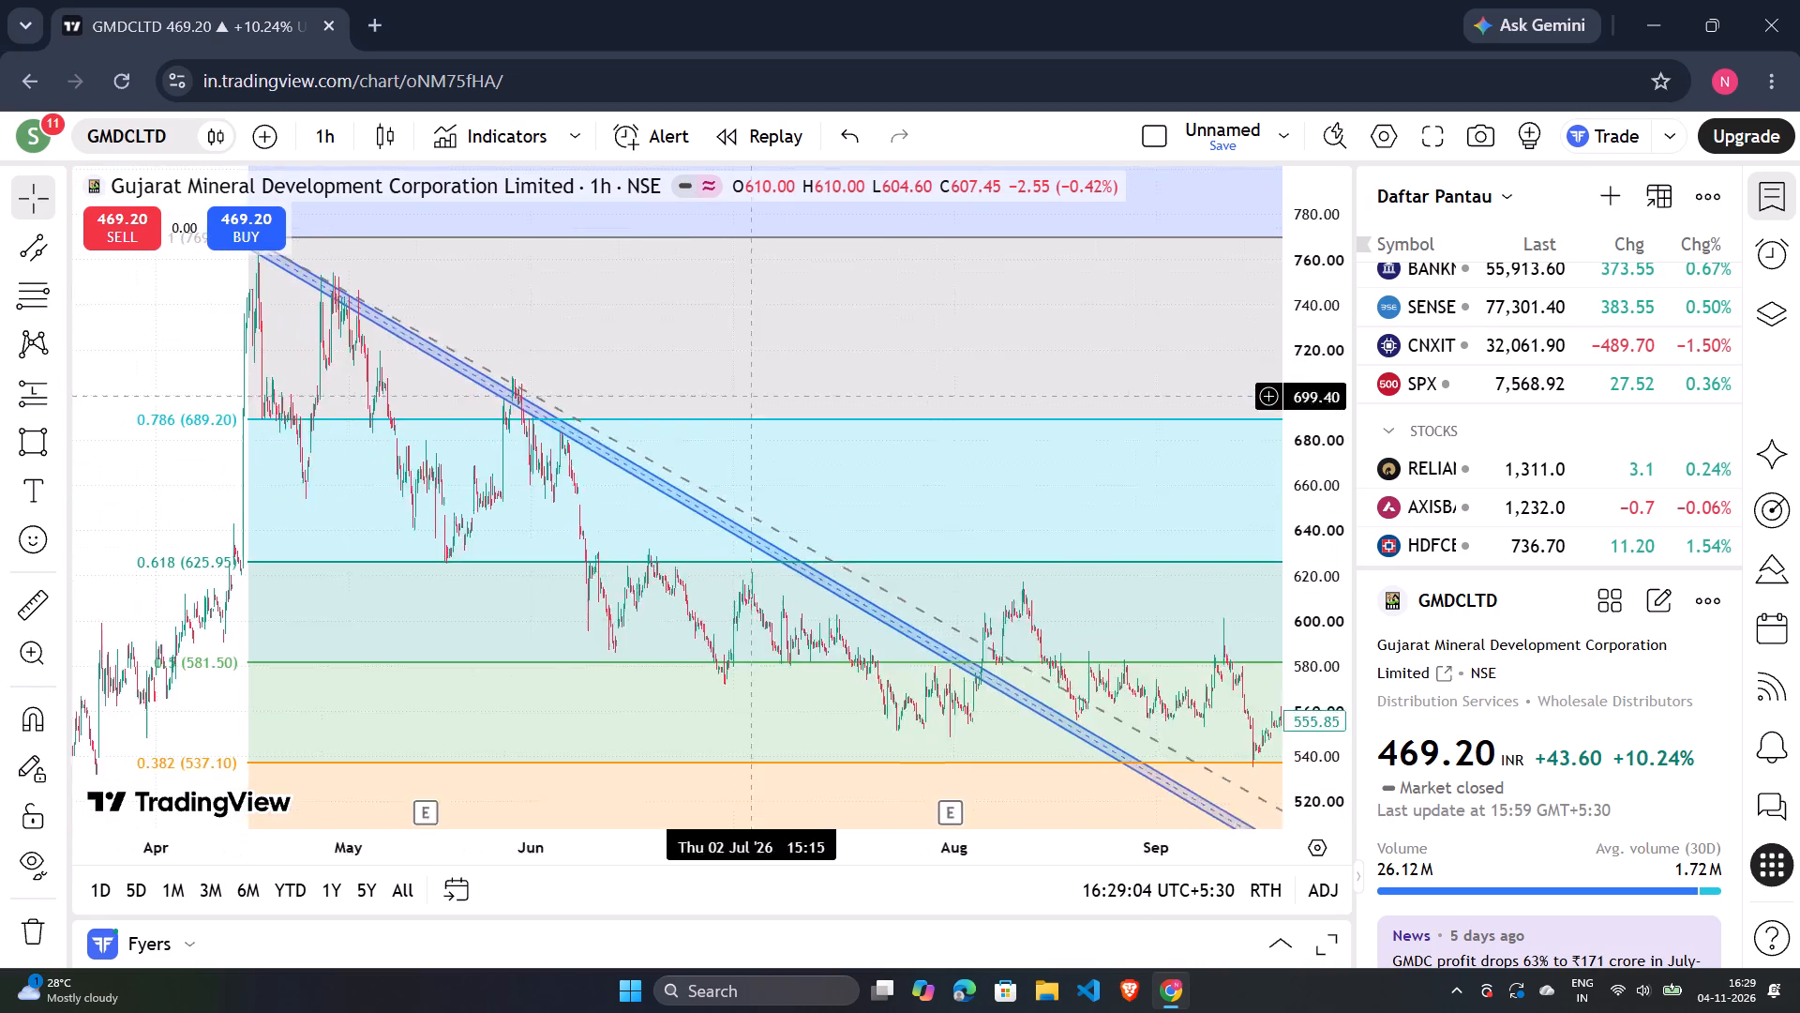
pyautogui.moveTo(764, 400); pyautogui.dragTo(904, 429)
pyautogui.scroll(5, 806, 373)
pyautogui.moveTo(446, 206); pyautogui.dragTo(732, 274)
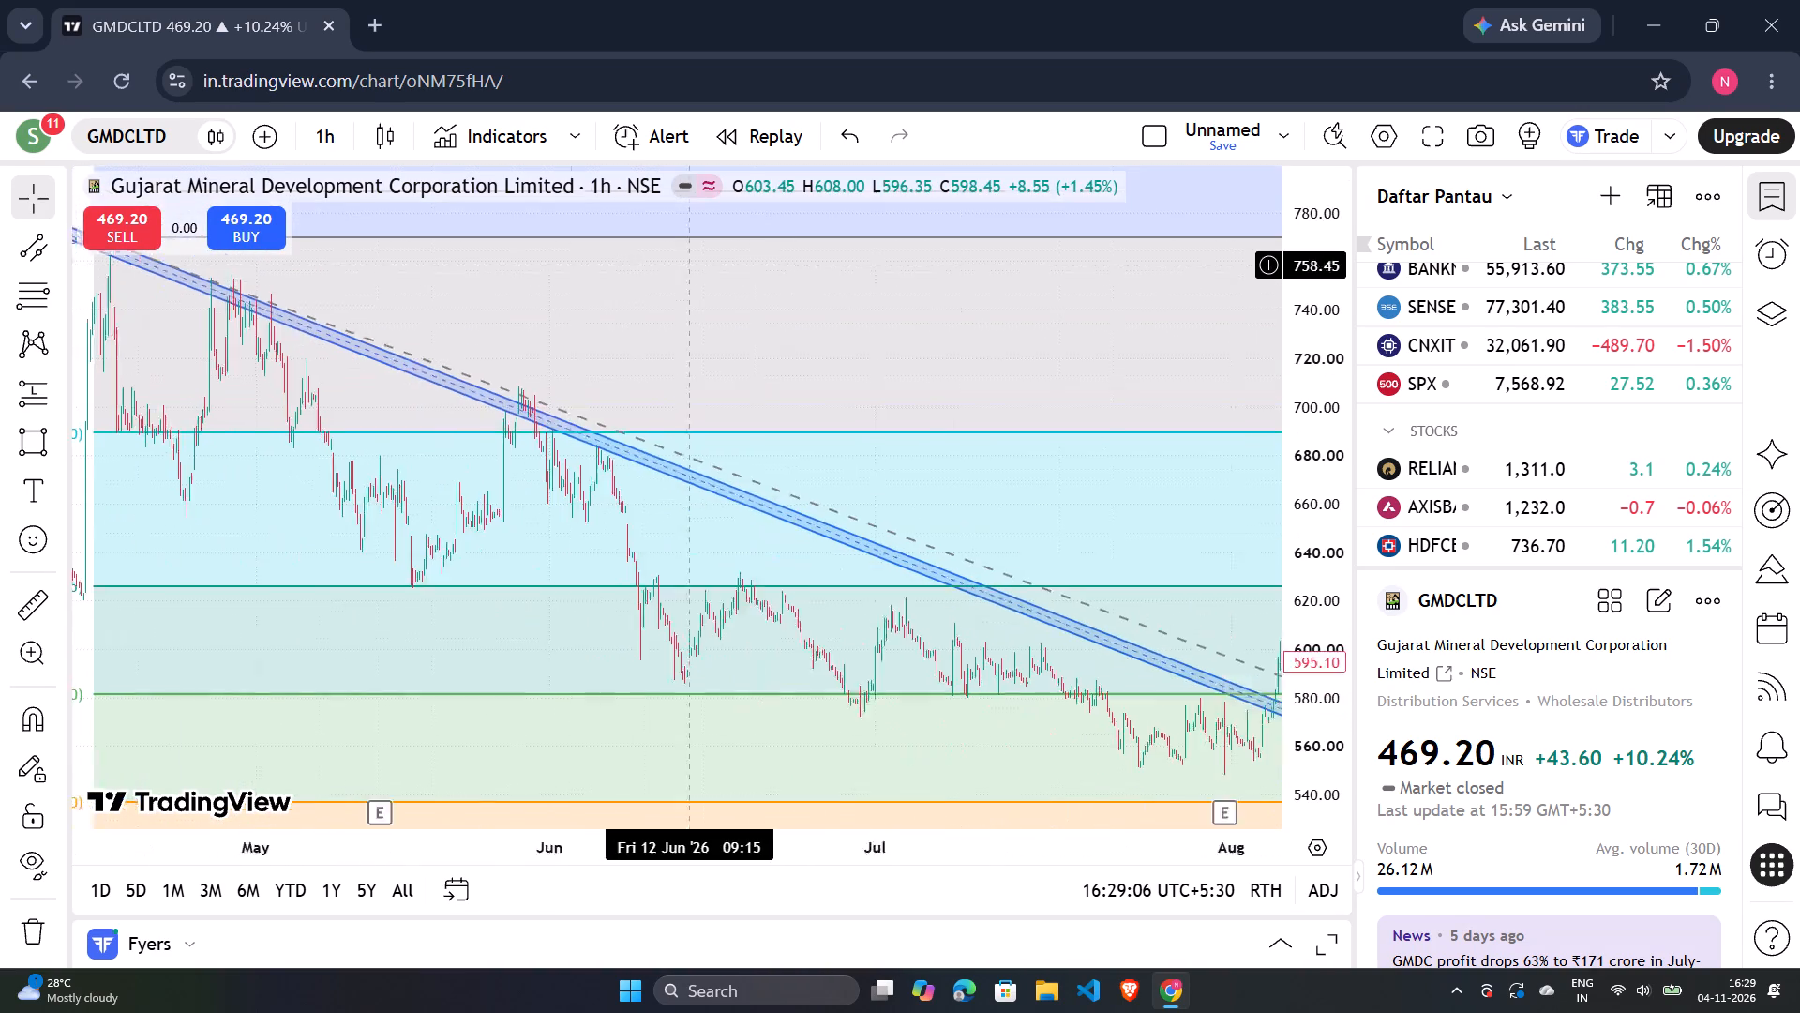
pyautogui.moveTo(732, 274); pyautogui.dragTo(780, 283)
pyautogui.hscroll(-1, 797, 283)
pyautogui.scroll(2, 797, 283)
pyautogui.hscroll(-1, 718, 278)
pyautogui.moveTo(718, 278); pyautogui.dragTo(1011, 278)
pyautogui.click(1011, 278)
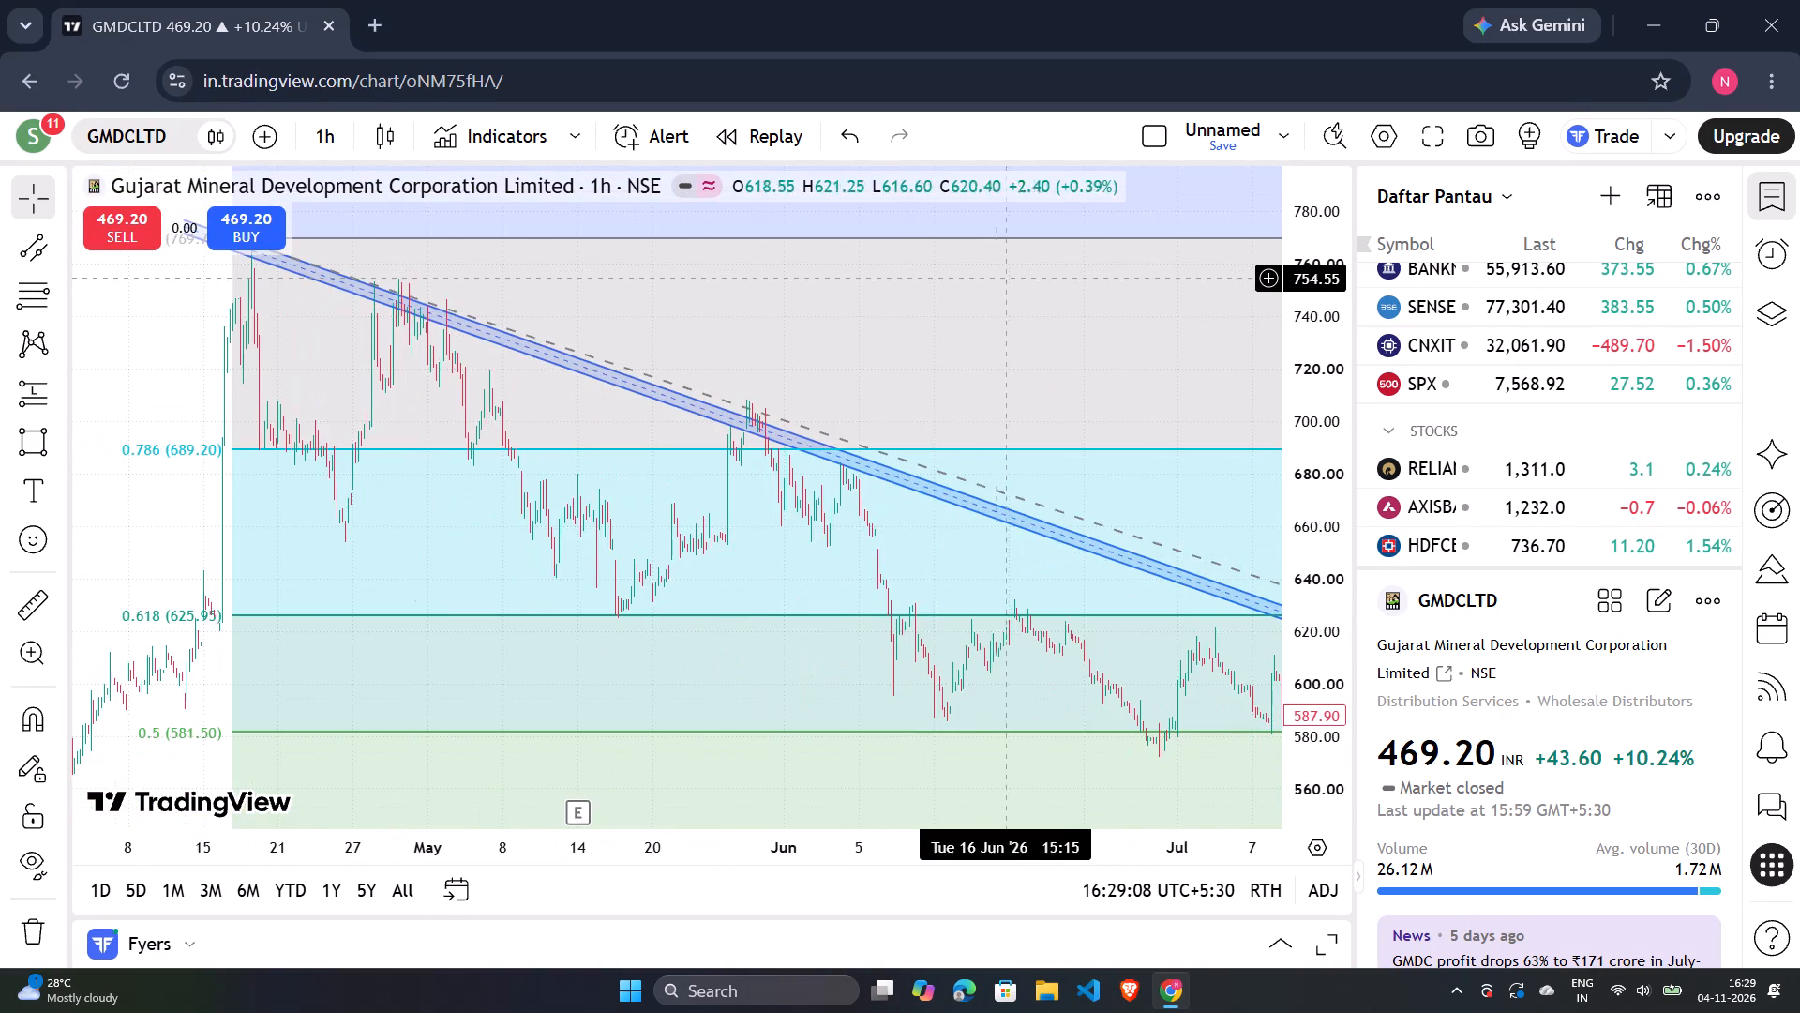
pyautogui.scroll(2, 968, 274)
pyautogui.hscroll(-2, 968, 274)
pyautogui.scroll(-2, 968, 274)
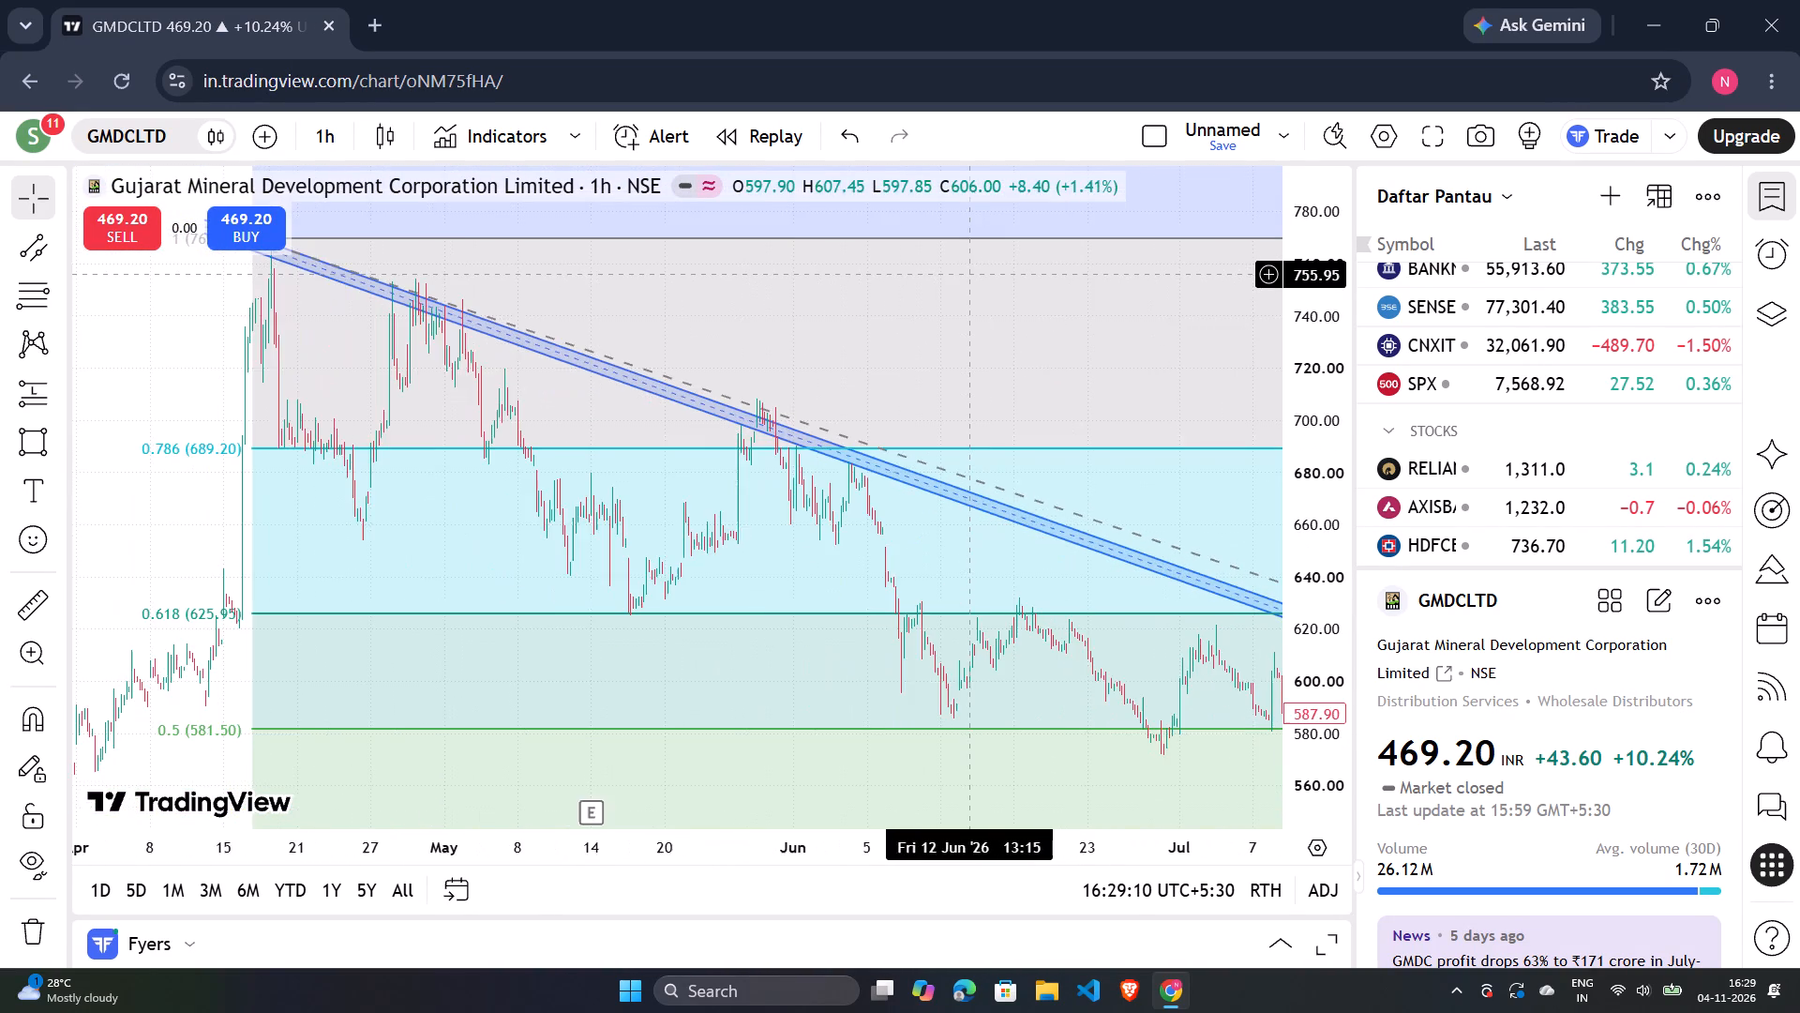
pyautogui.scroll(-2, 968, 274)
pyautogui.hscroll(-1, 1134, 351)
# Reset the chart view and compare the full 2026 GMDCLTD price history with the Fibonacci levels, descending channel and purple zones.
pyautogui.rightClick(1134, 351)
pyautogui.click(1167, 320)
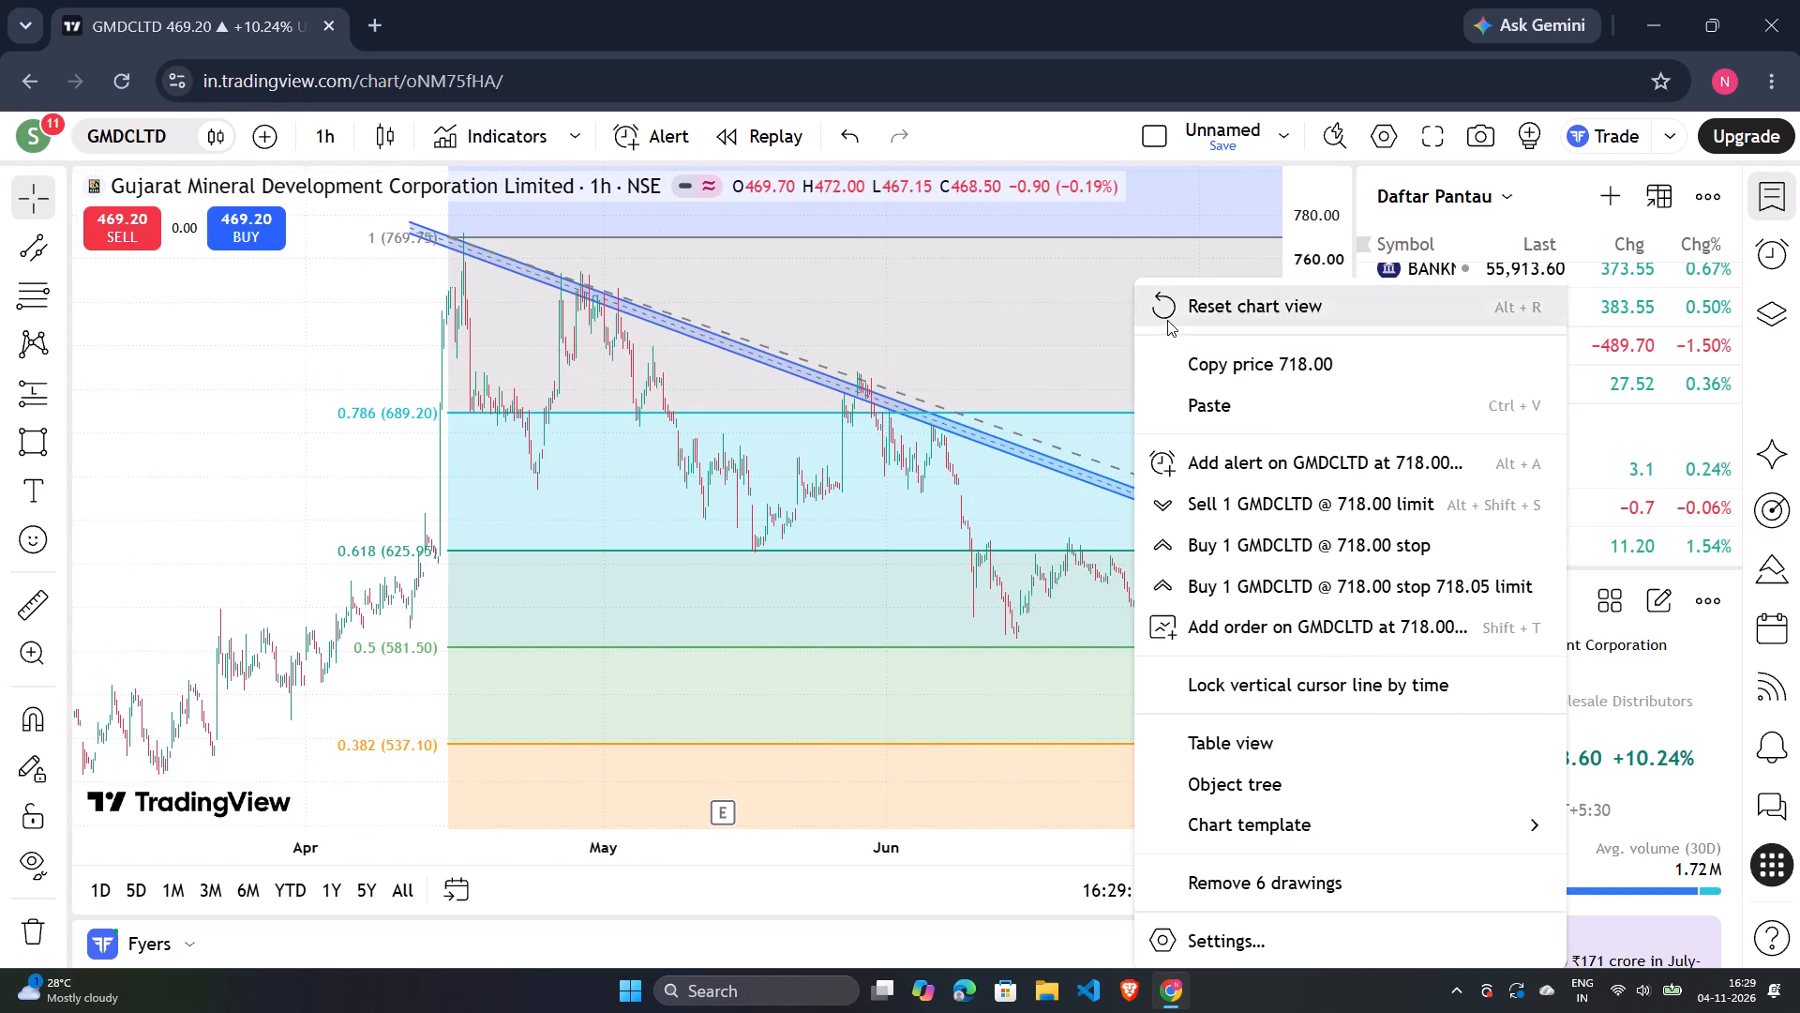
pyautogui.scroll(-1, 921, 334)
pyautogui.hscroll(-1, 921, 334)
pyautogui.scroll(-3, 921, 334)
pyautogui.hscroll(-1, 912, 334)
pyautogui.scroll(-7, 851, 256)
pyautogui.hscroll(-1, 849, 256)
pyautogui.scroll(-1, 849, 256)
pyautogui.hscroll(-1, 849, 256)
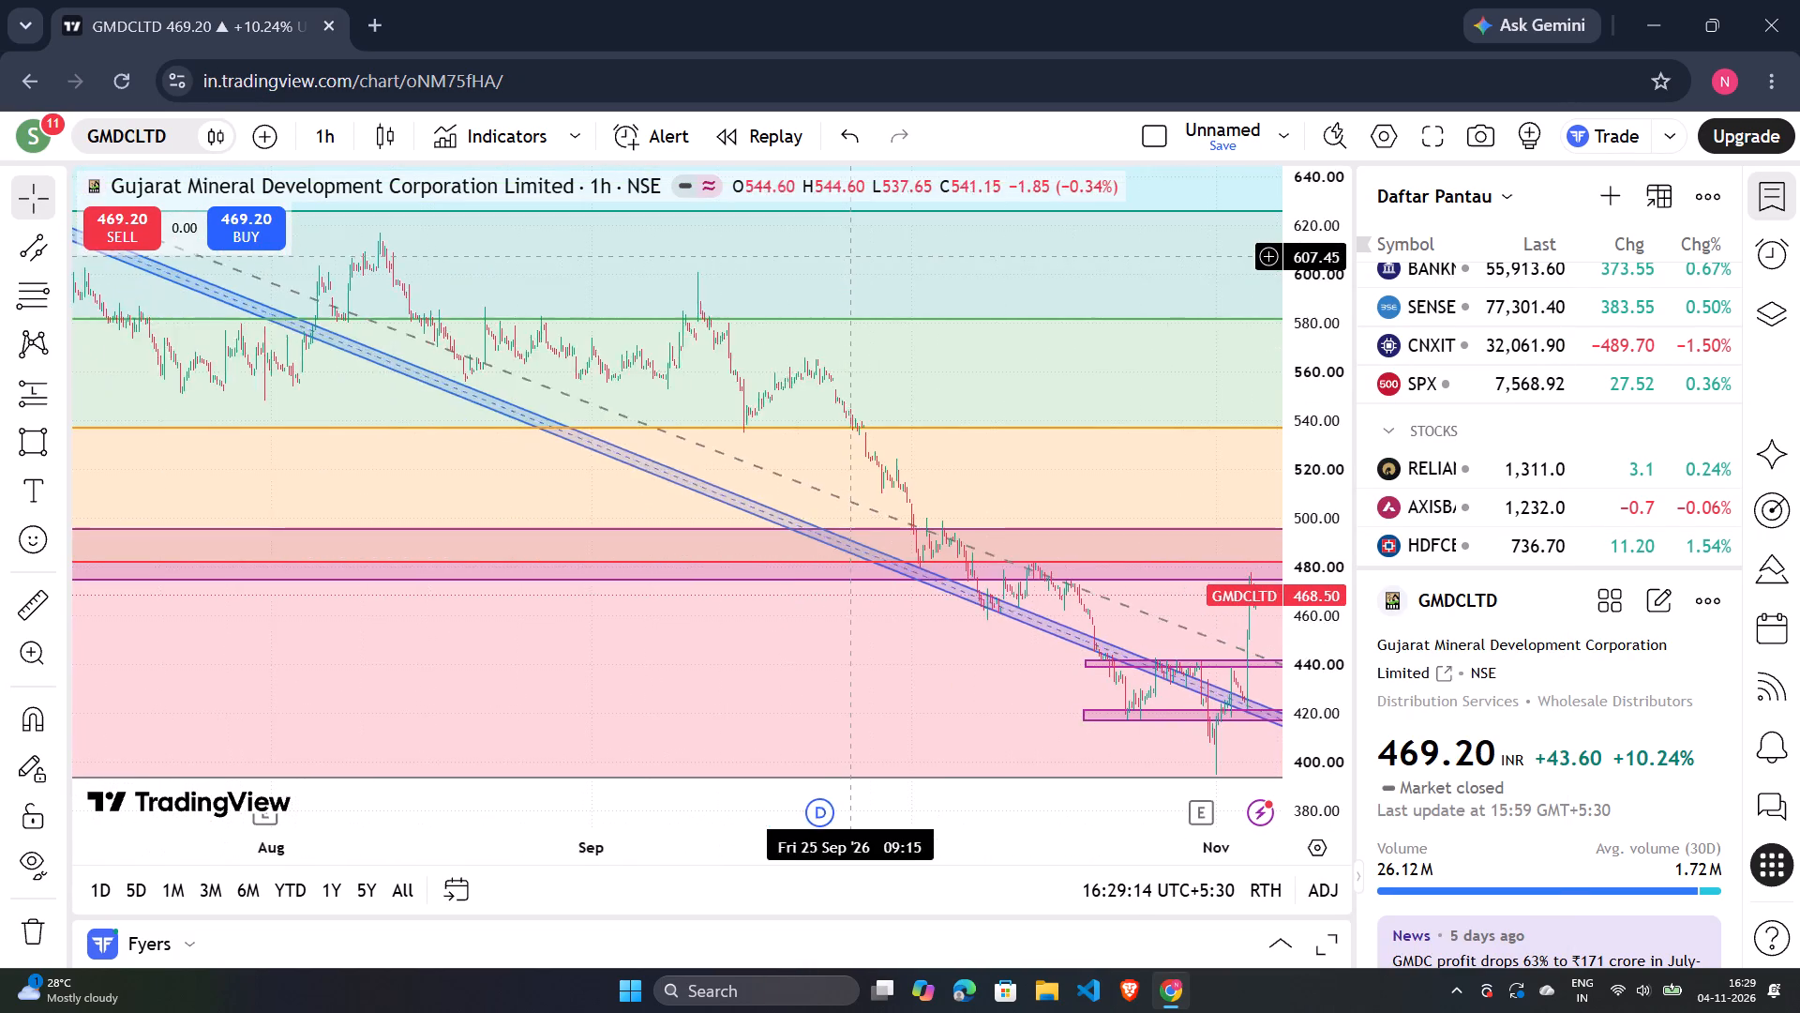
pyautogui.scroll(-10, 849, 256)
pyautogui.scroll(2, 849, 256)
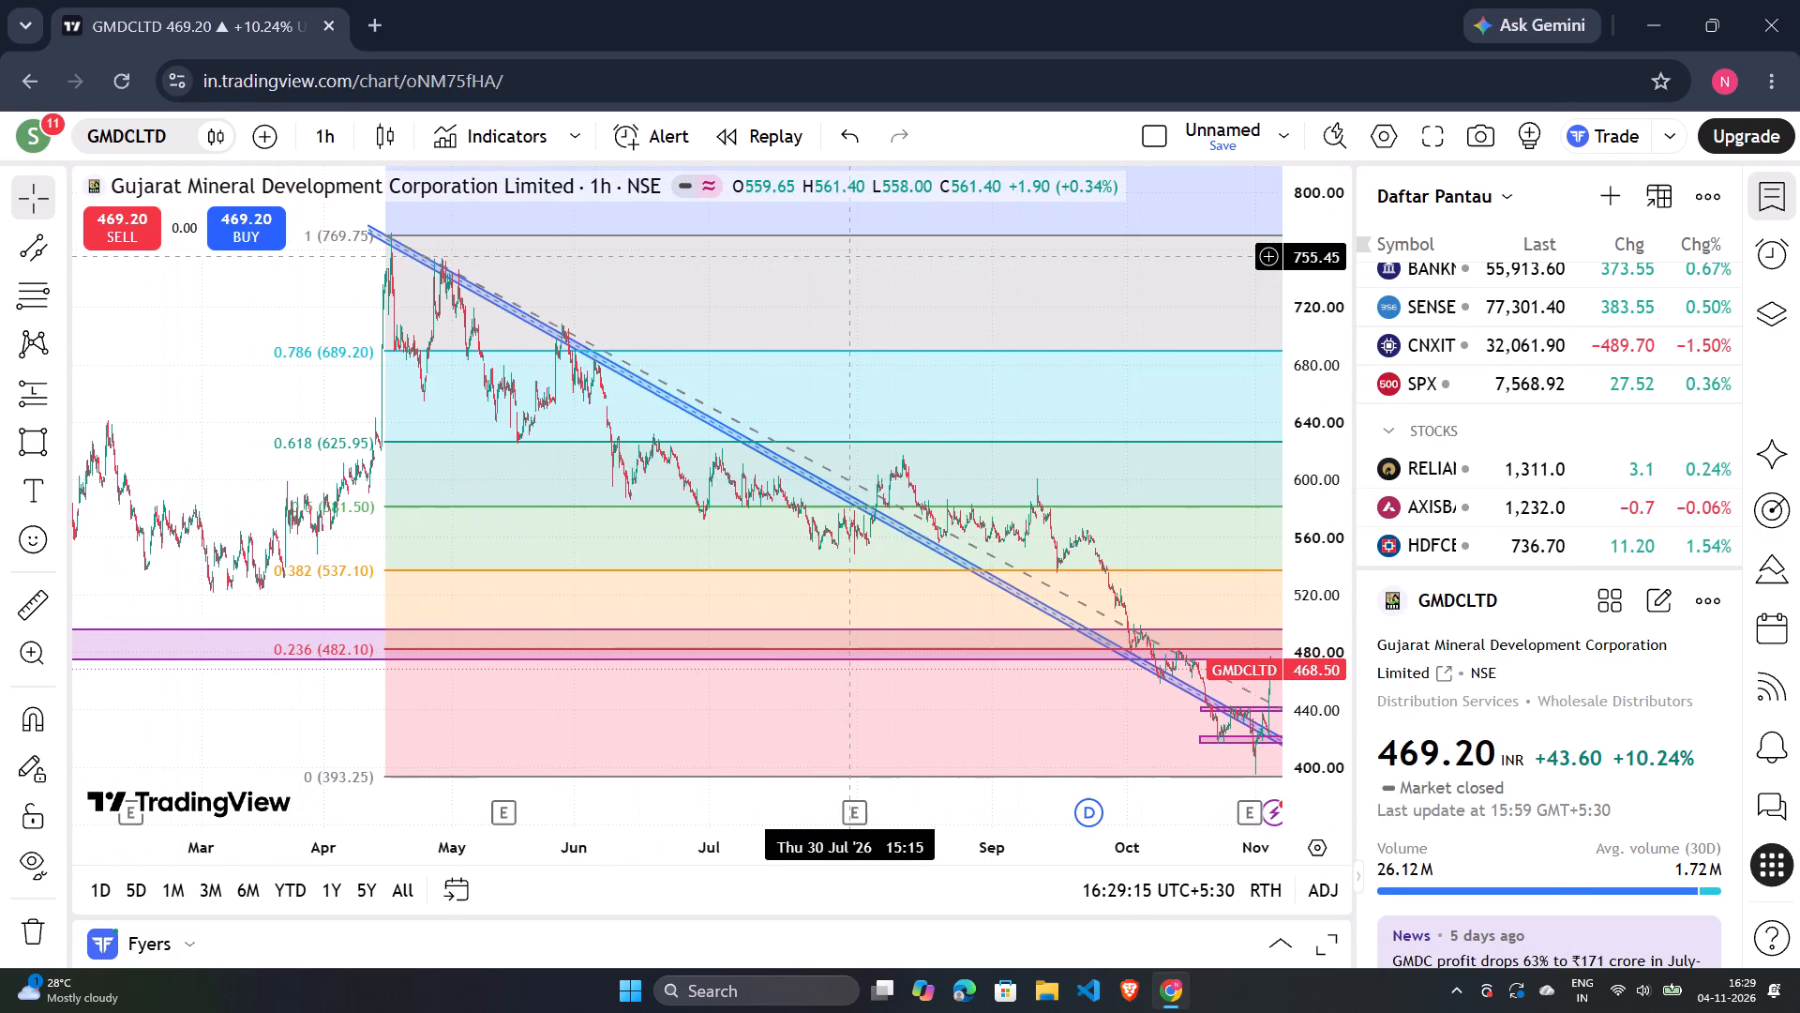
pyautogui.scroll(2, 849, 256)
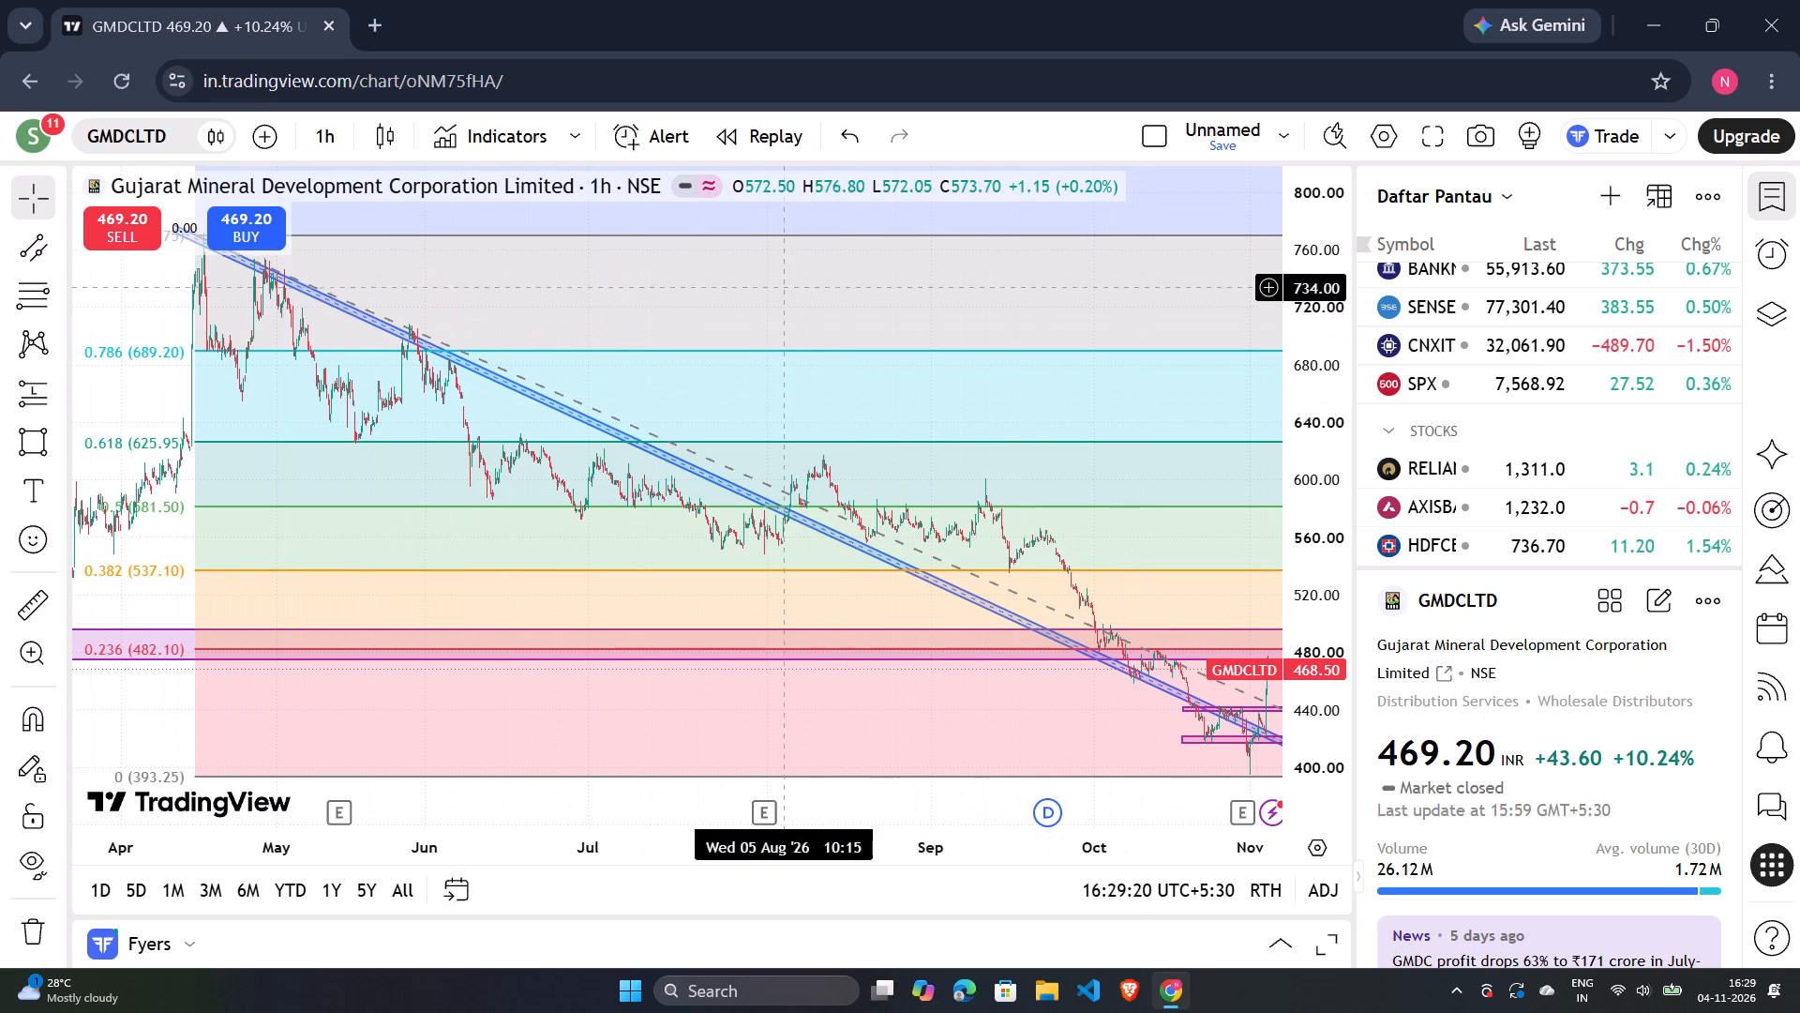
pyautogui.scroll(-3, 785, 297)
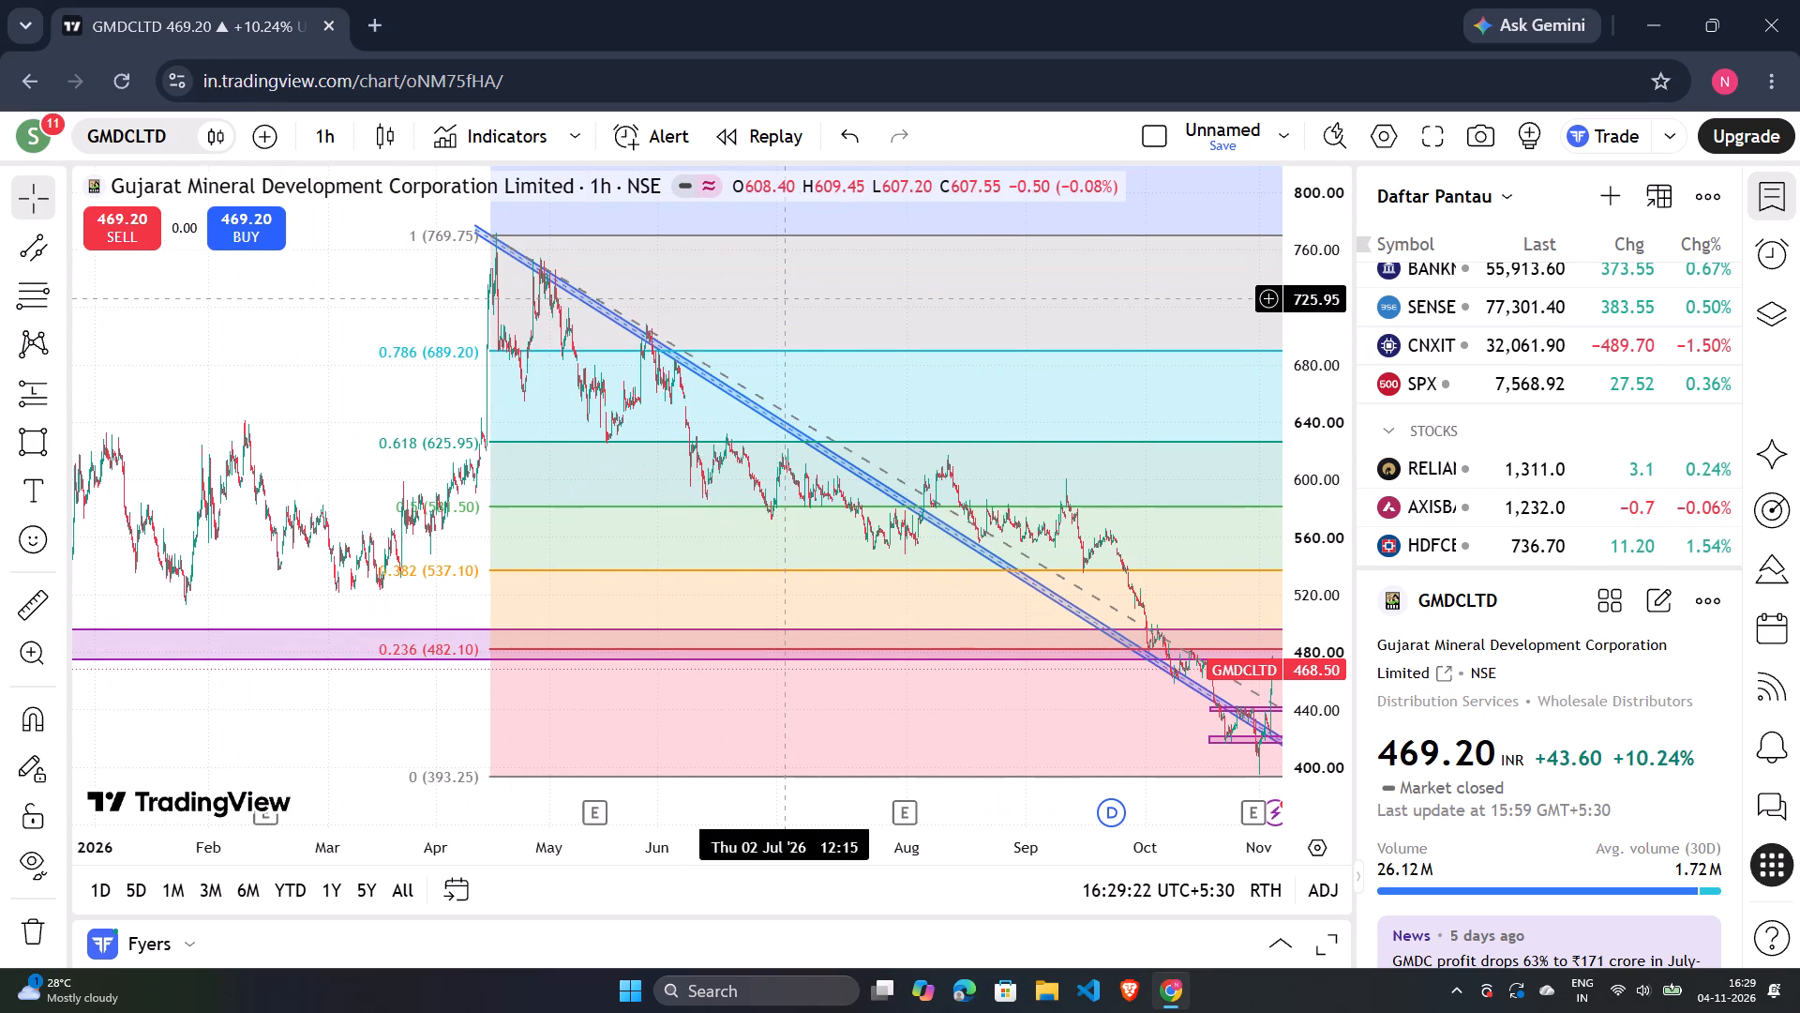
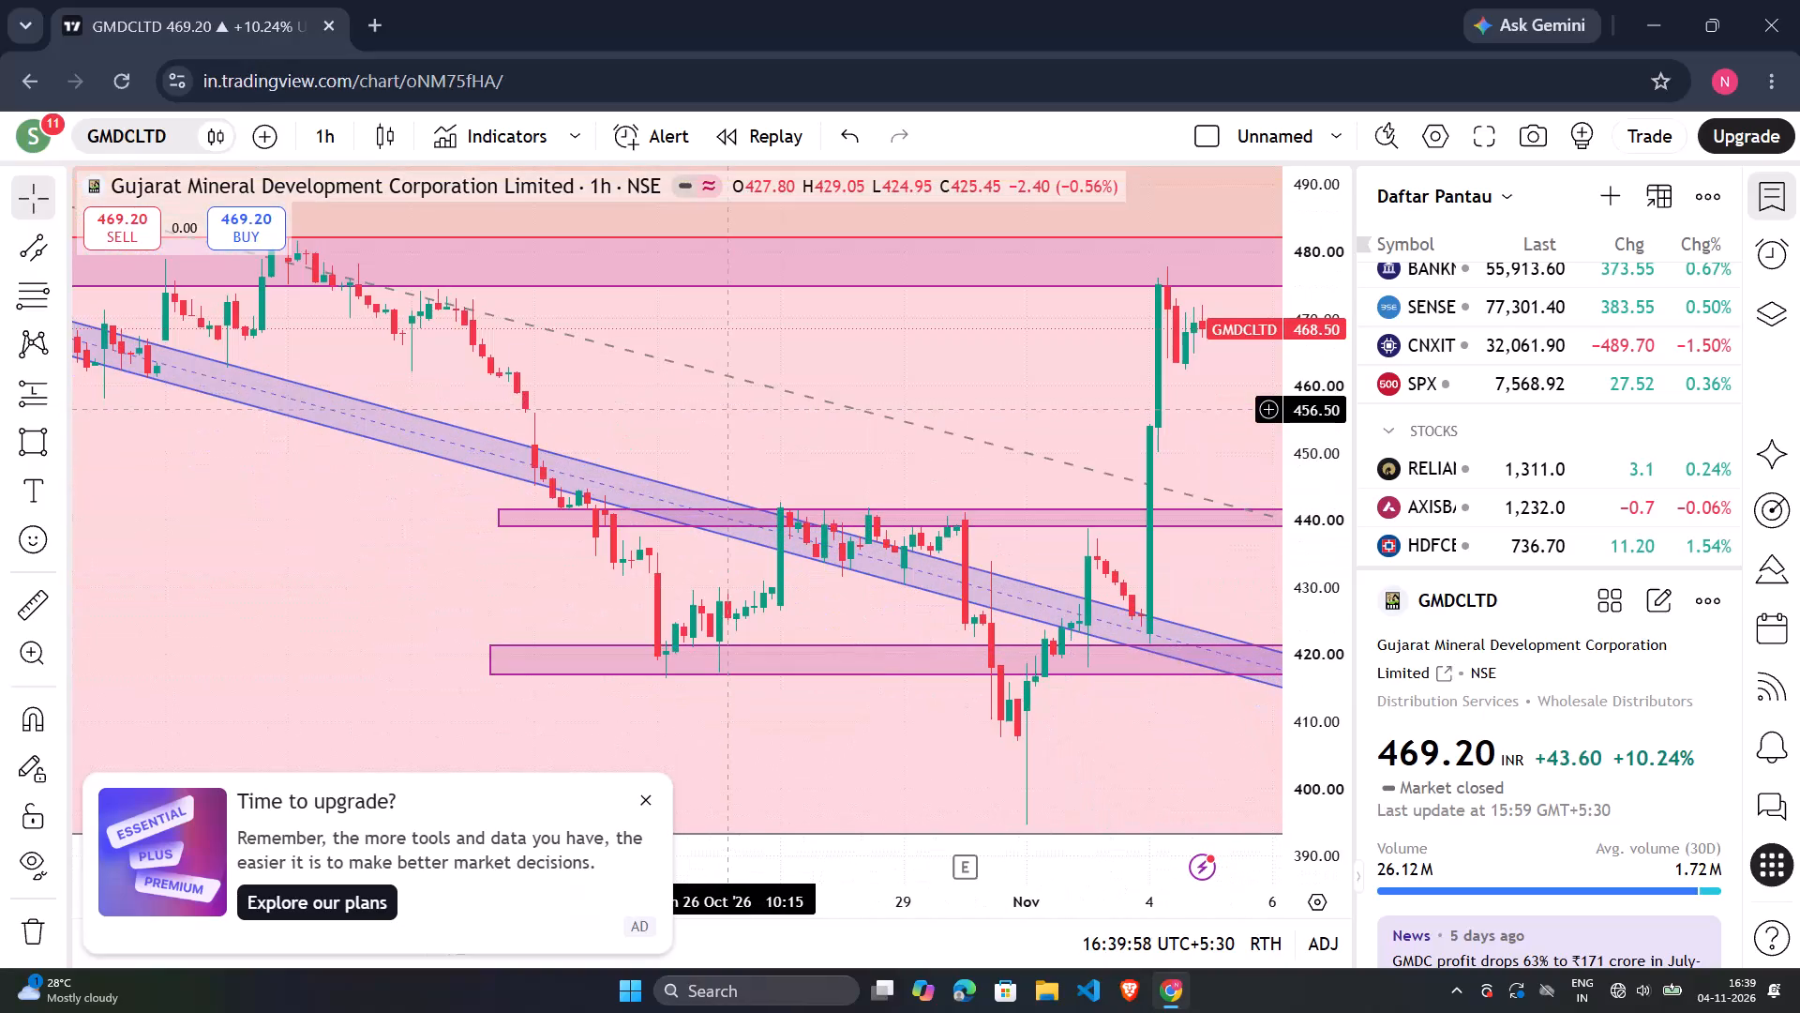
# Examine the September to November GMDCLTD price action on the 1-hour chart against the Fibonacci levels, descending channel and purple zones.
pyautogui.moveTo(852, 364); pyautogui.dragTo(832, 434)
pyautogui.moveTo(833, 417); pyautogui.dragTo(773, 417)
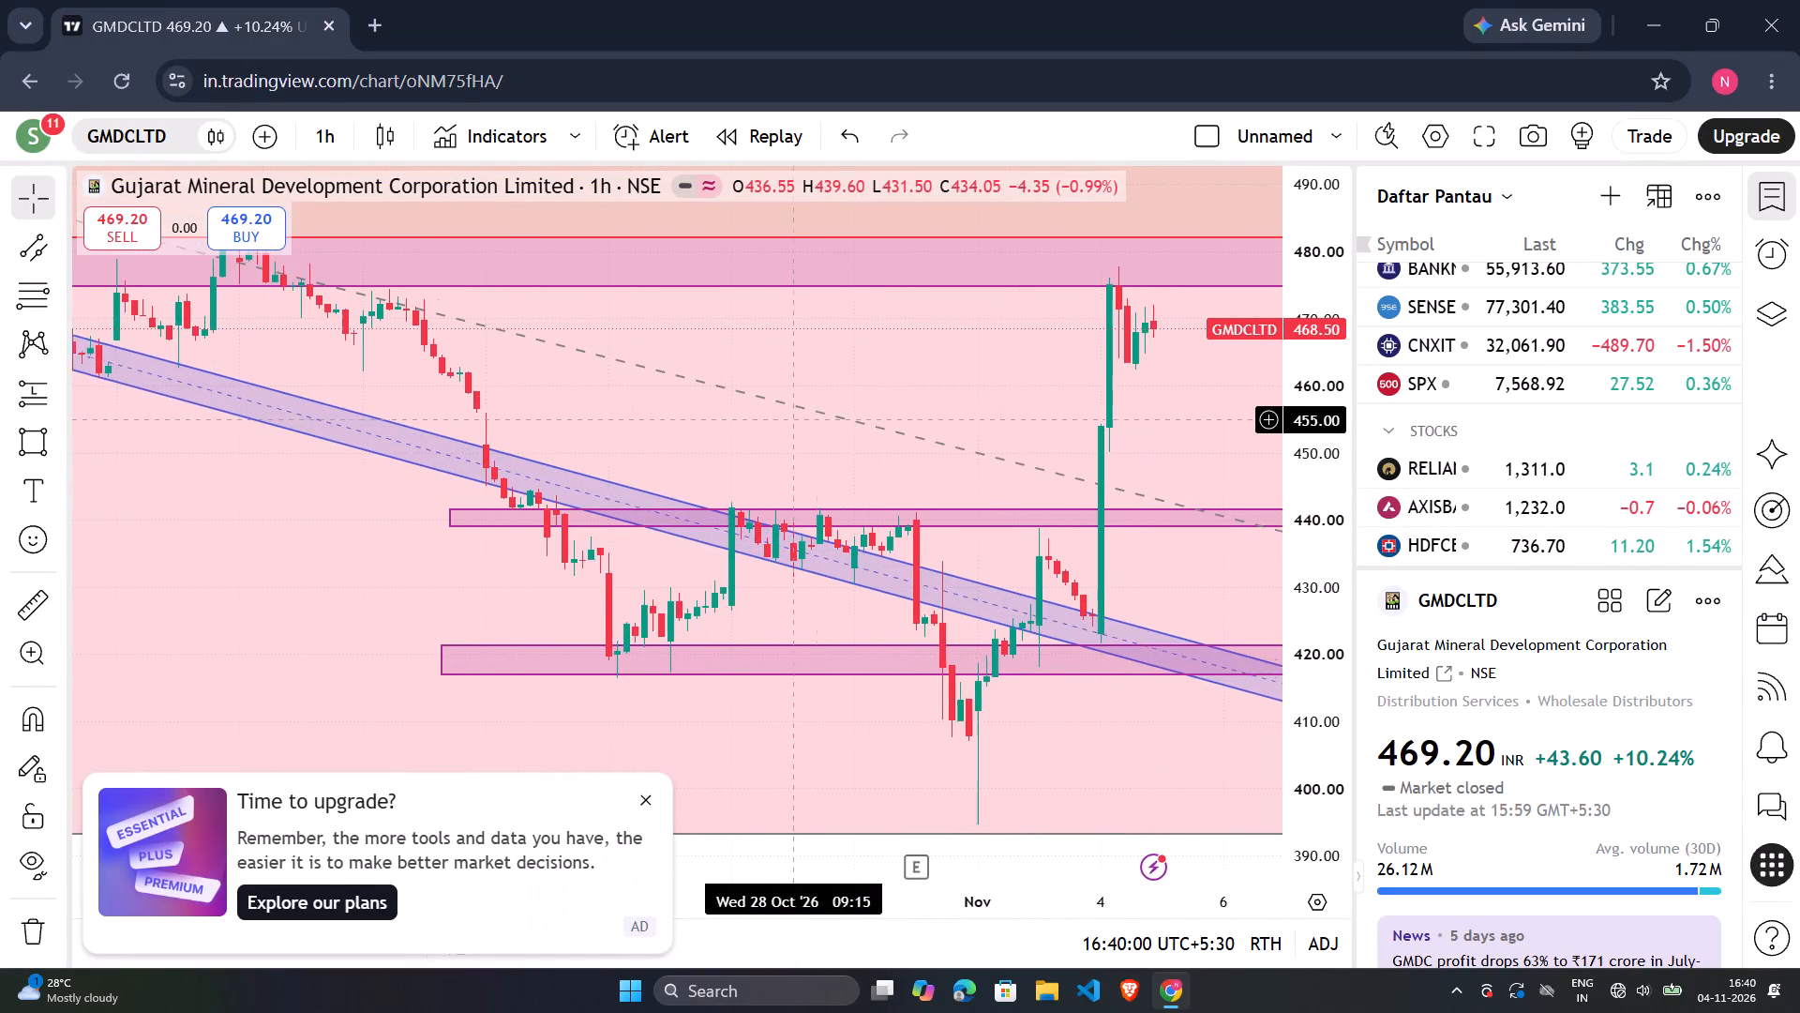
pyautogui.moveTo(773, 417); pyautogui.dragTo(714, 407)
pyautogui.click(714, 407)
pyautogui.scroll(-9, 784, 406)
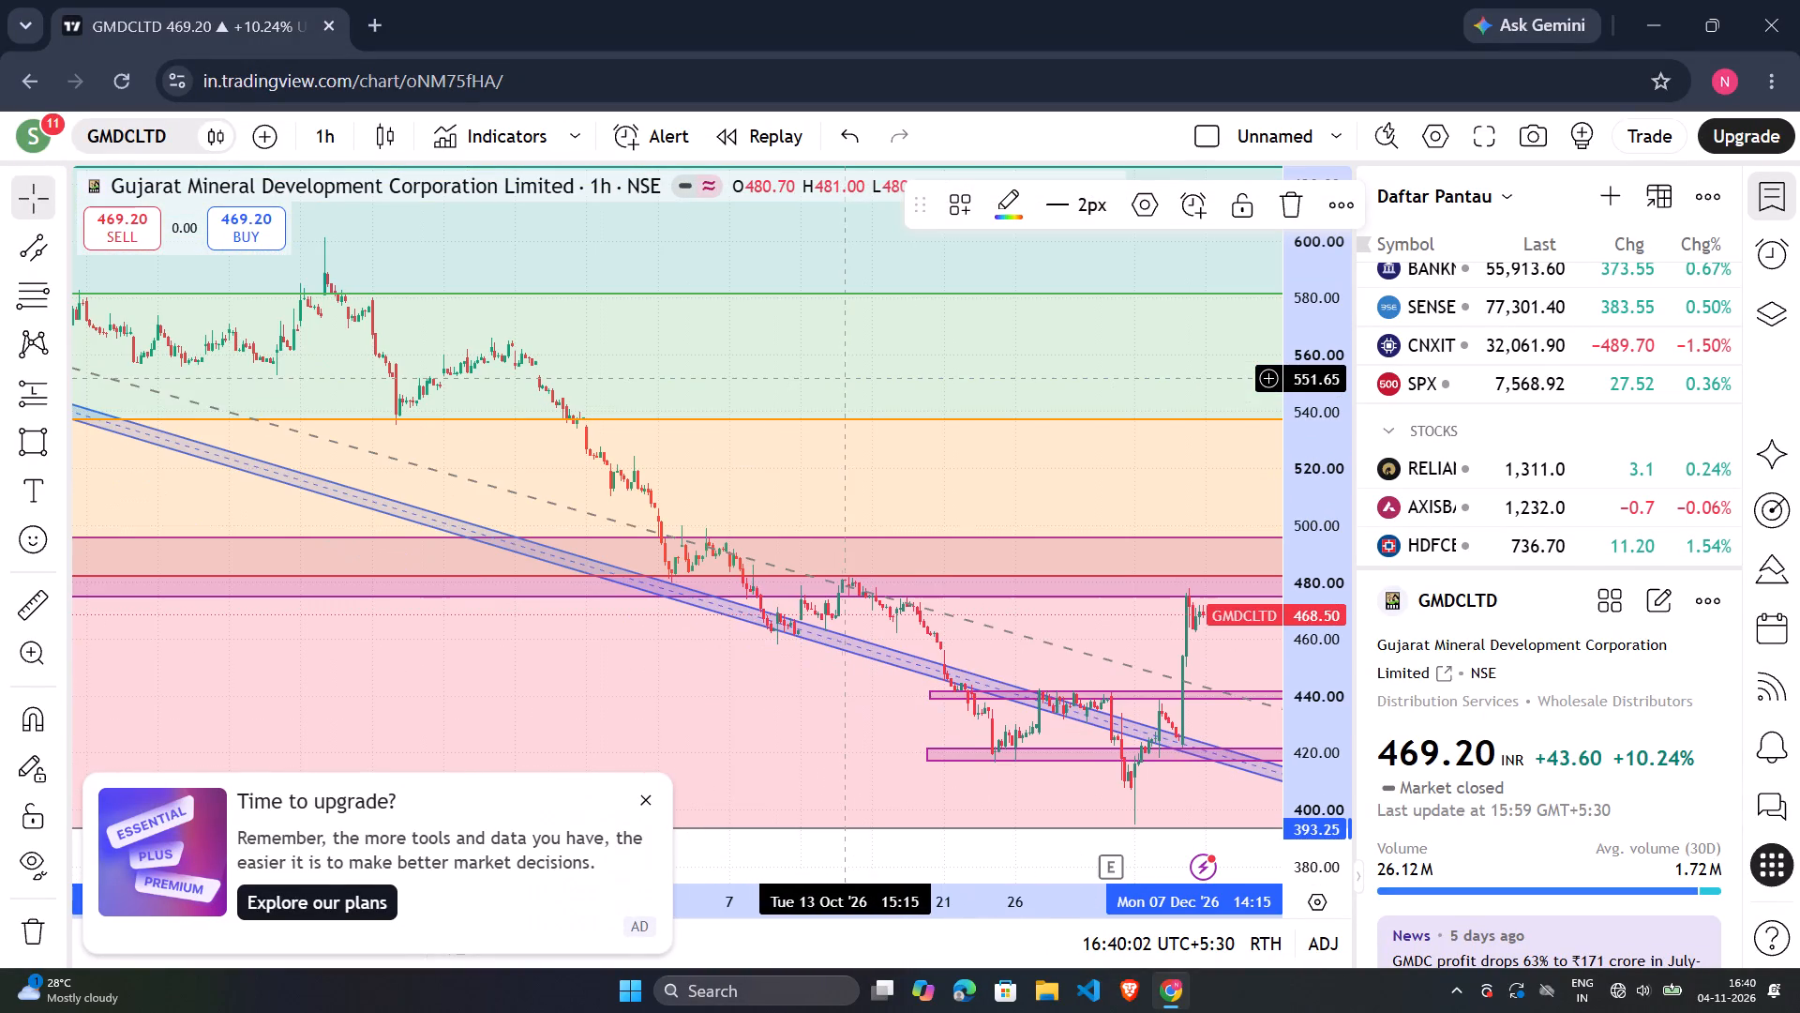
# Dismiss the upgrade offer over the GMDCLTD chart and close the browser window.
pyautogui.click(641, 803)
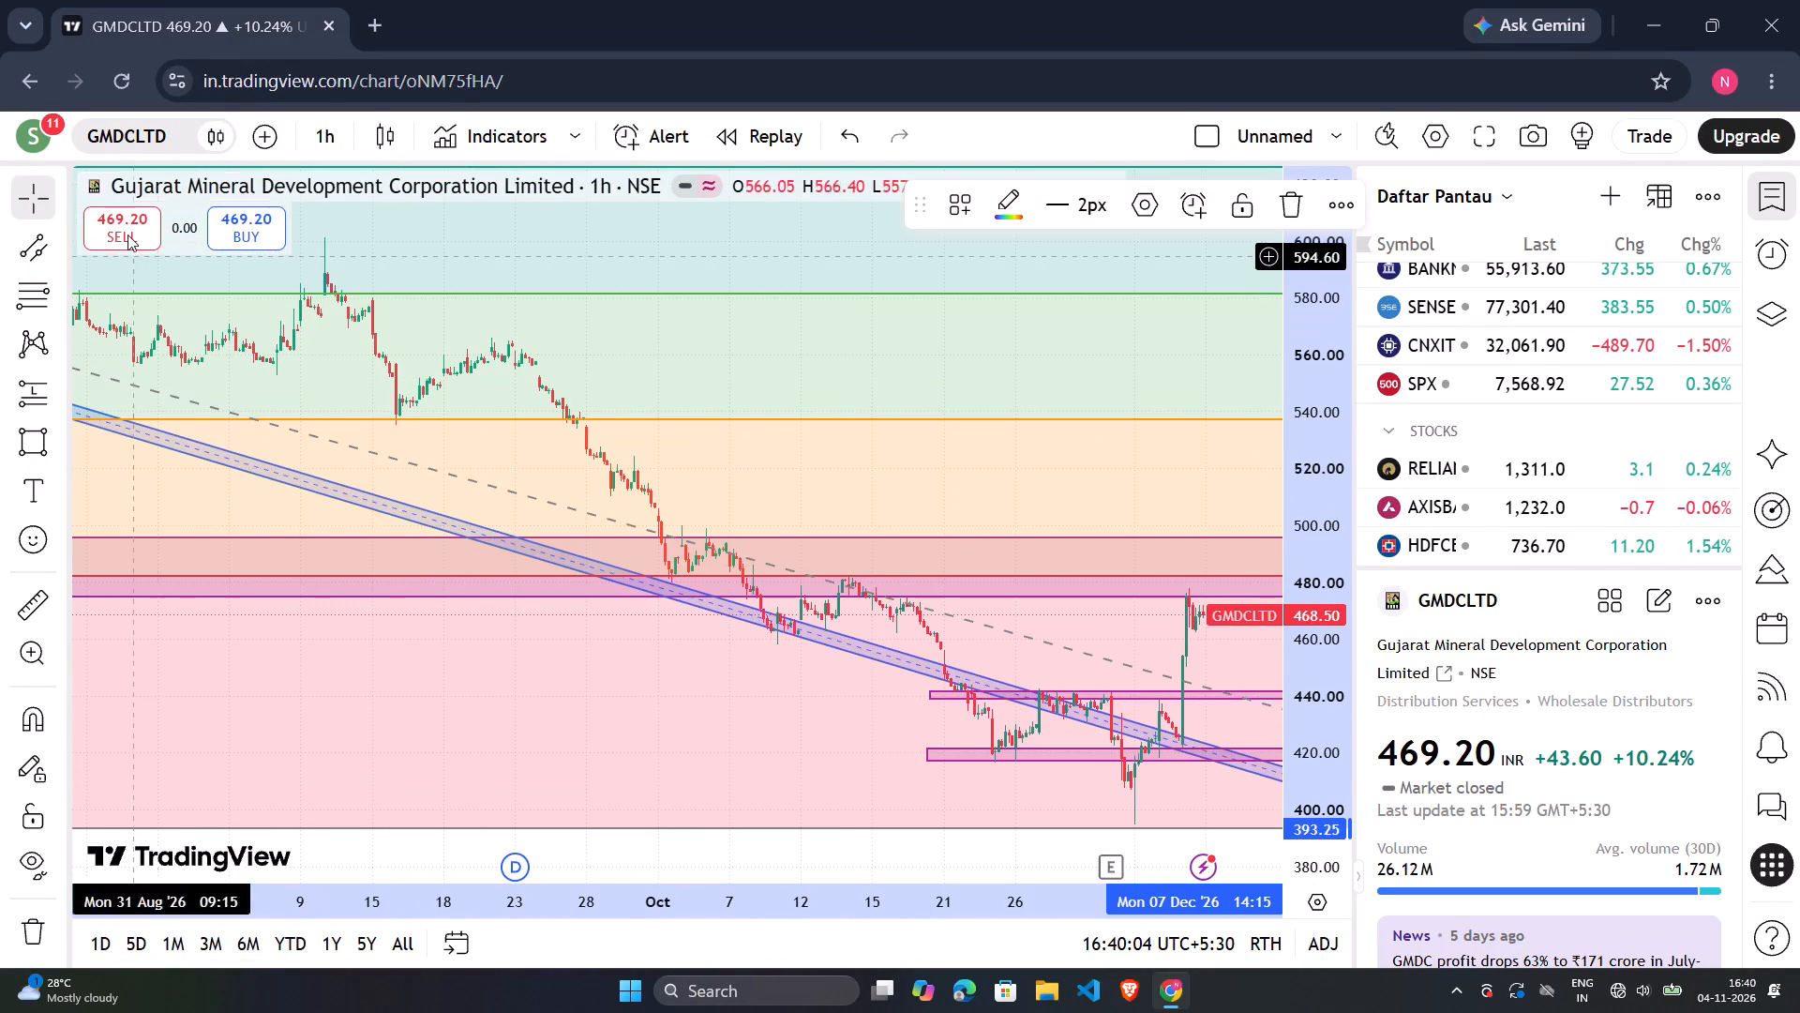
pyautogui.click(1764, 28)
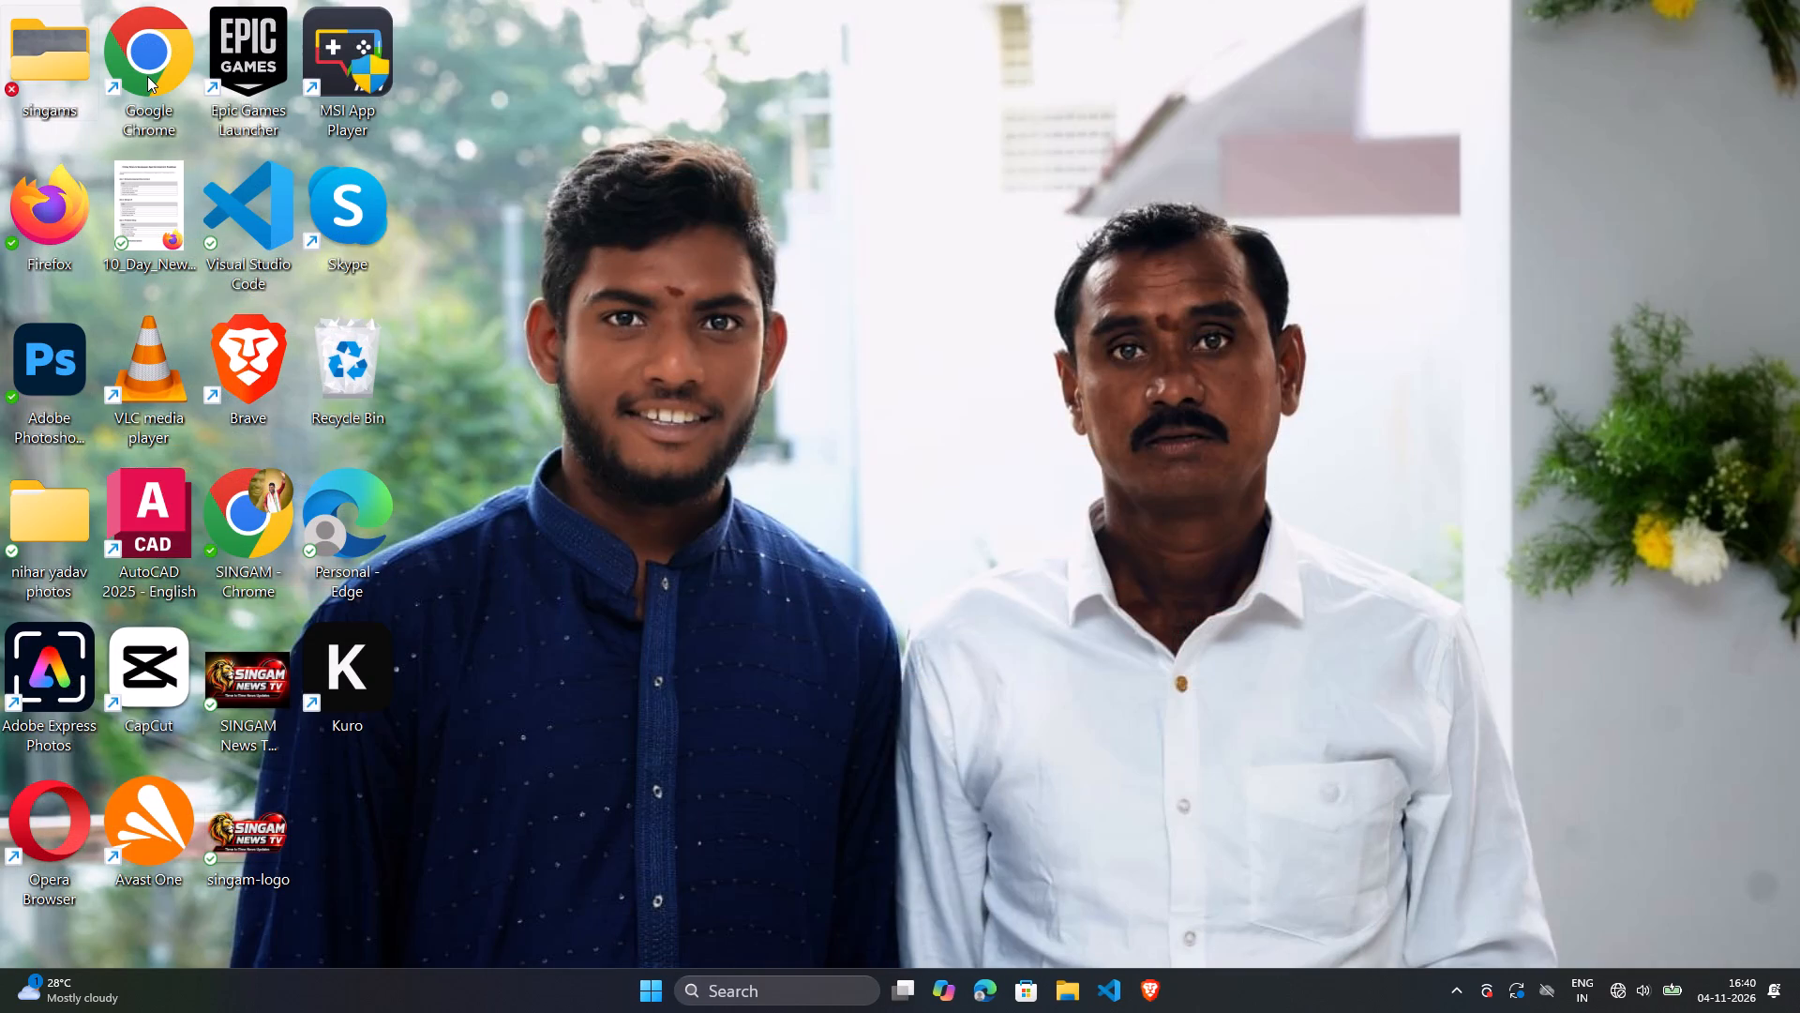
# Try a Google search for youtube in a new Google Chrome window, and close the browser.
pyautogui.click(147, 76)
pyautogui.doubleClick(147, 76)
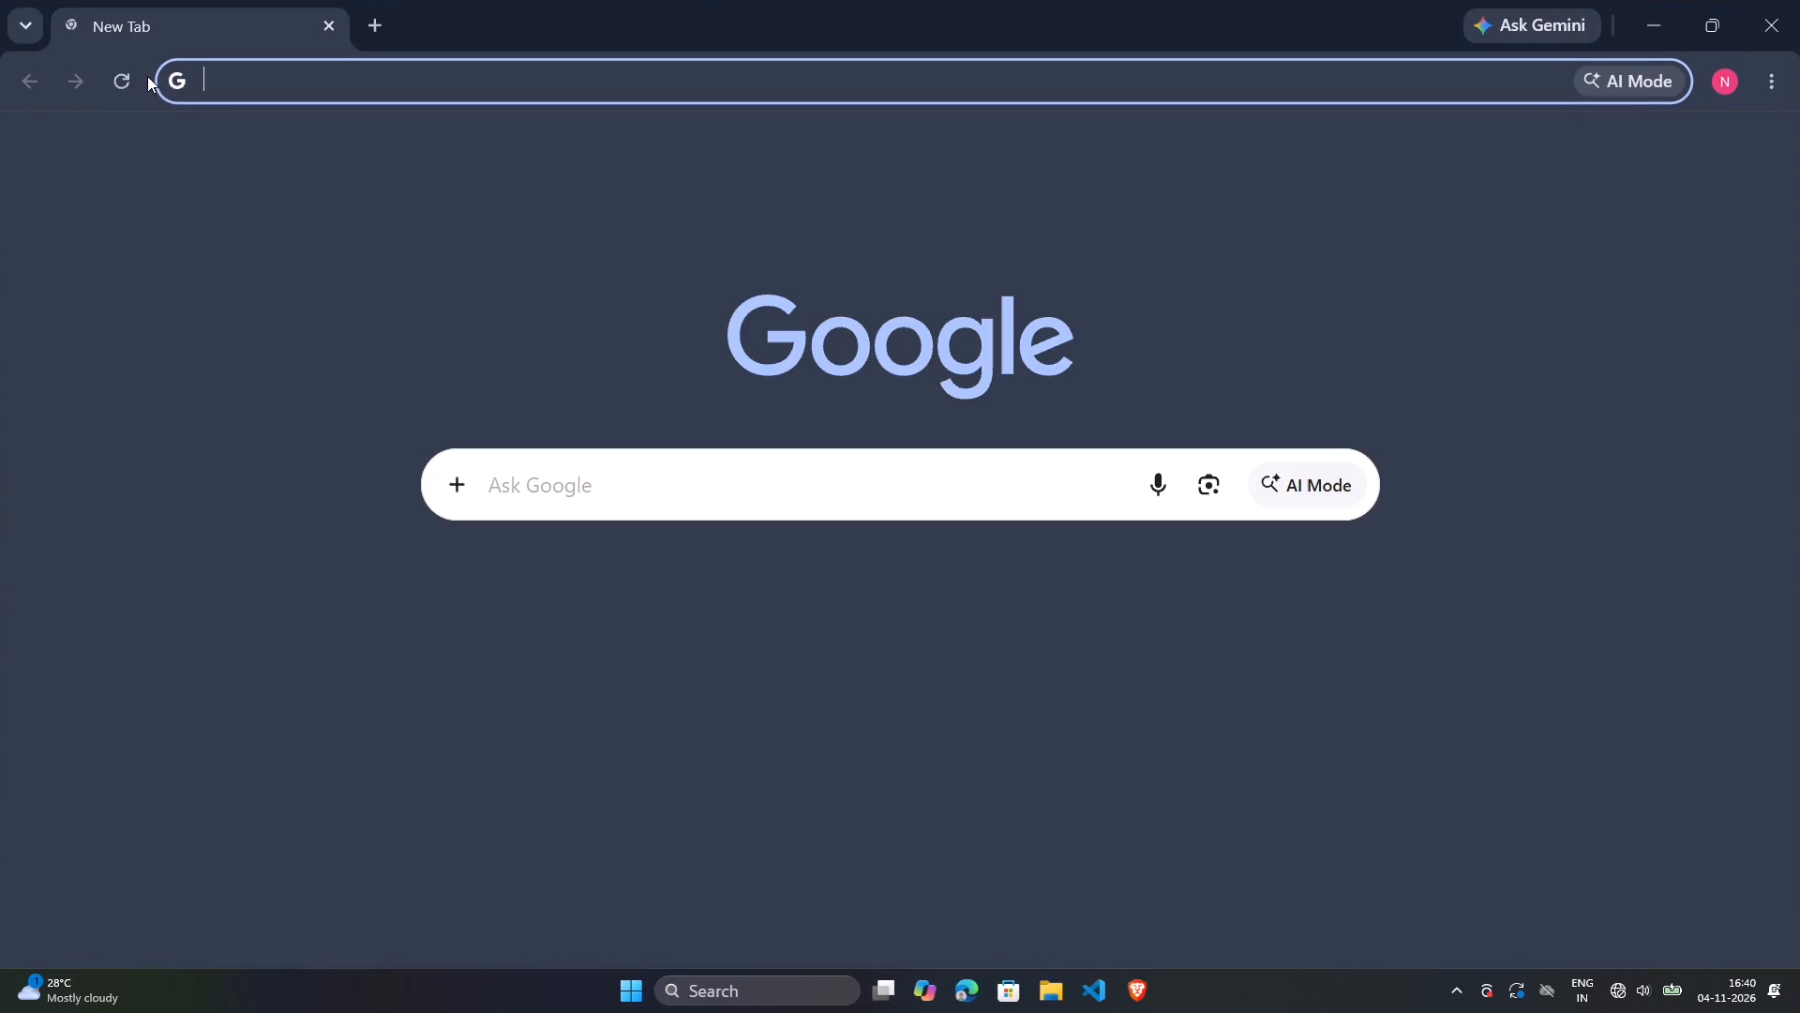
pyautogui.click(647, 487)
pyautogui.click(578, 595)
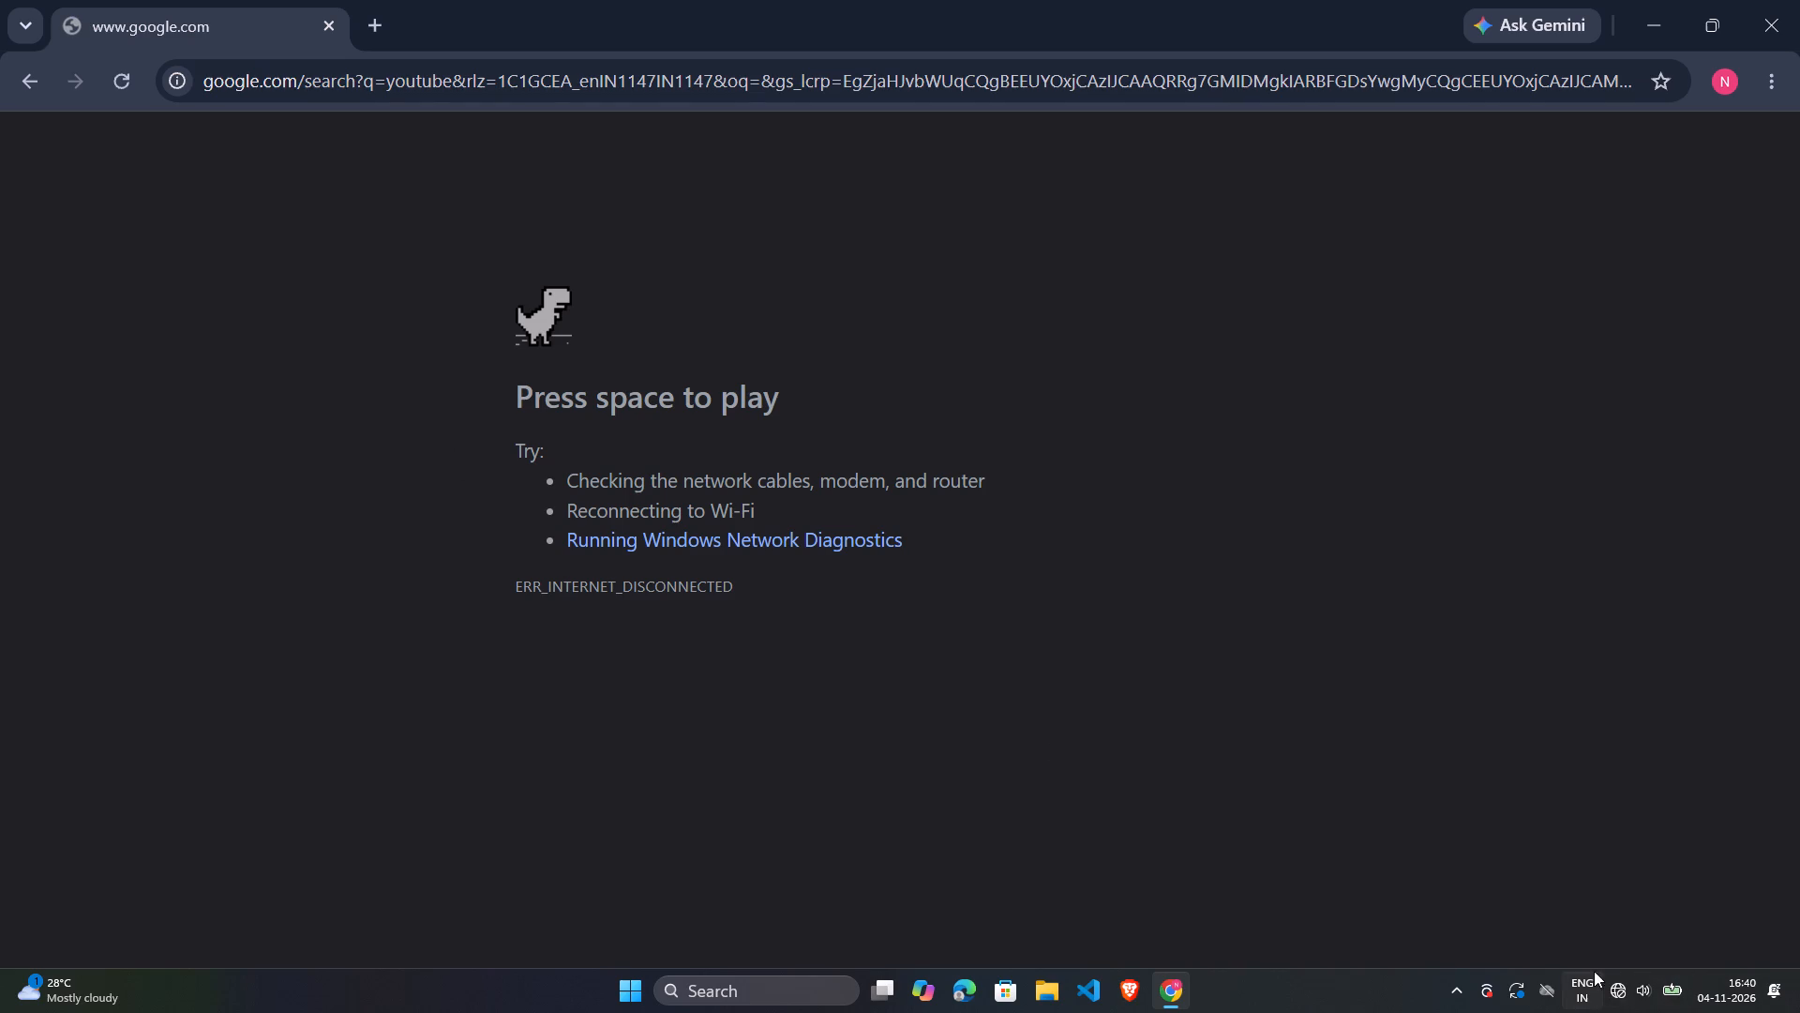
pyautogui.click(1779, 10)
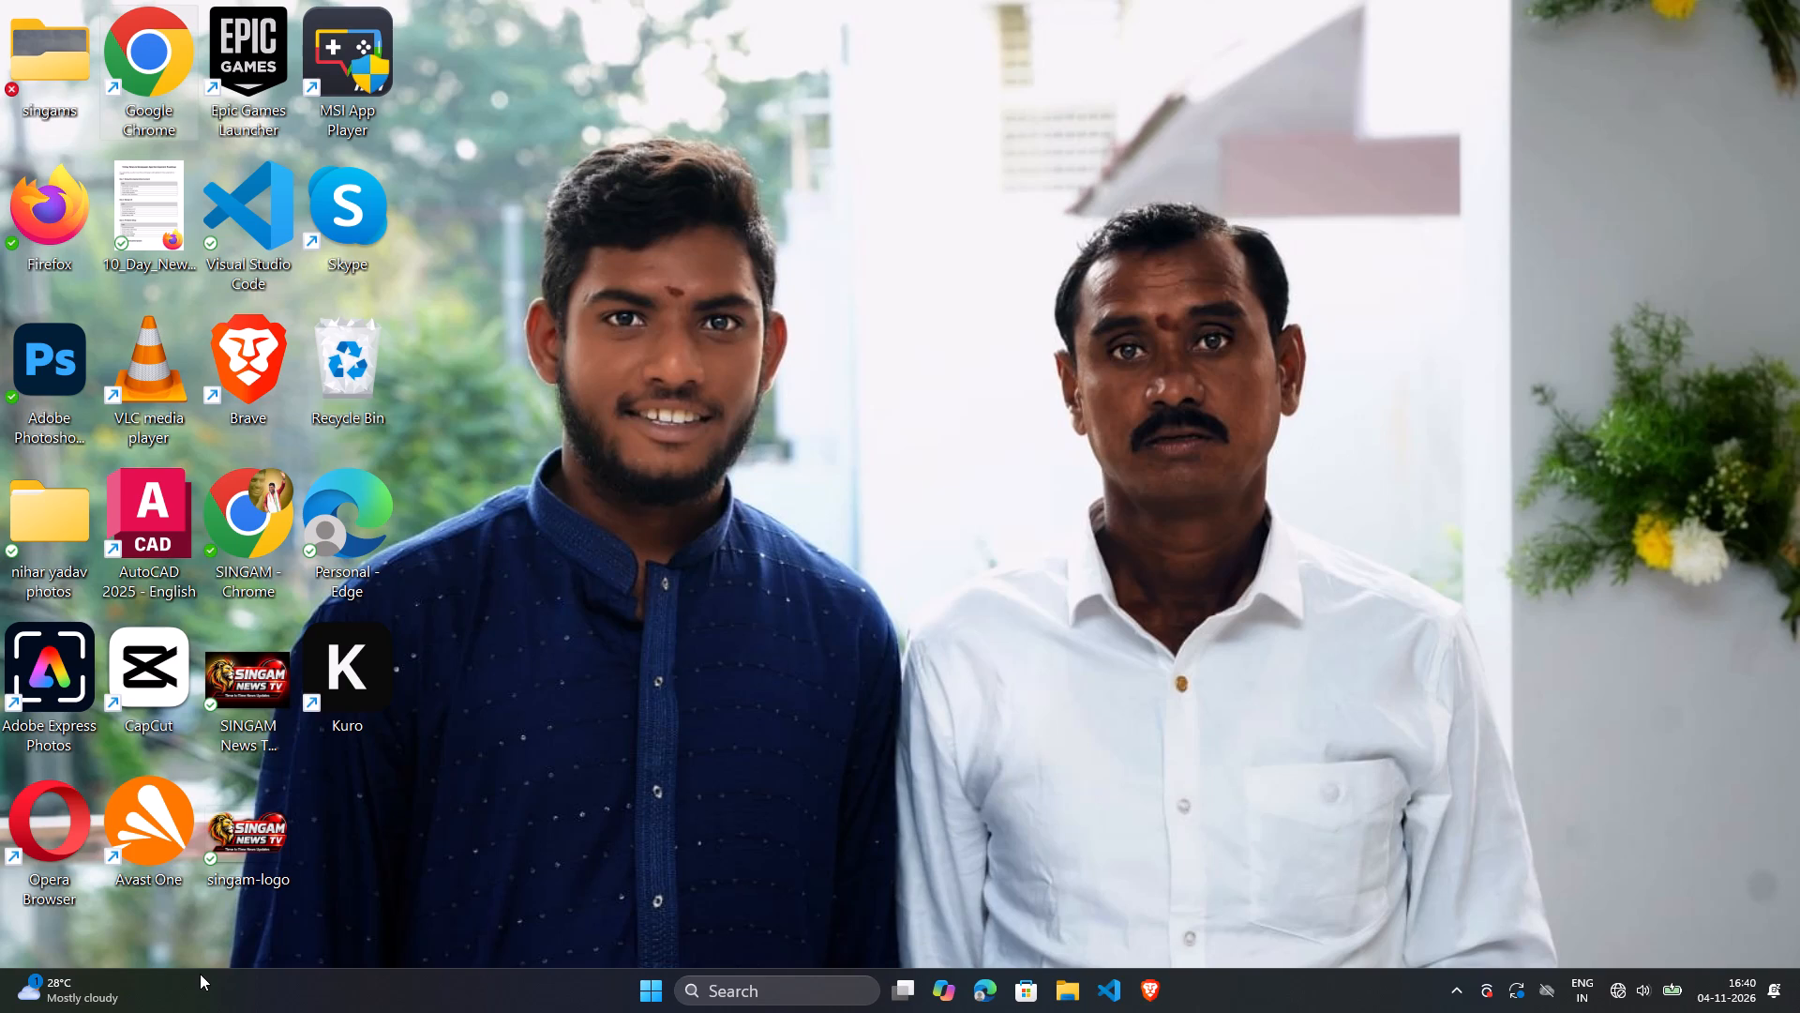
# Bring up the Windows shutdown options from the desktop and choose Restart for the PC.
pyautogui.press('F4')
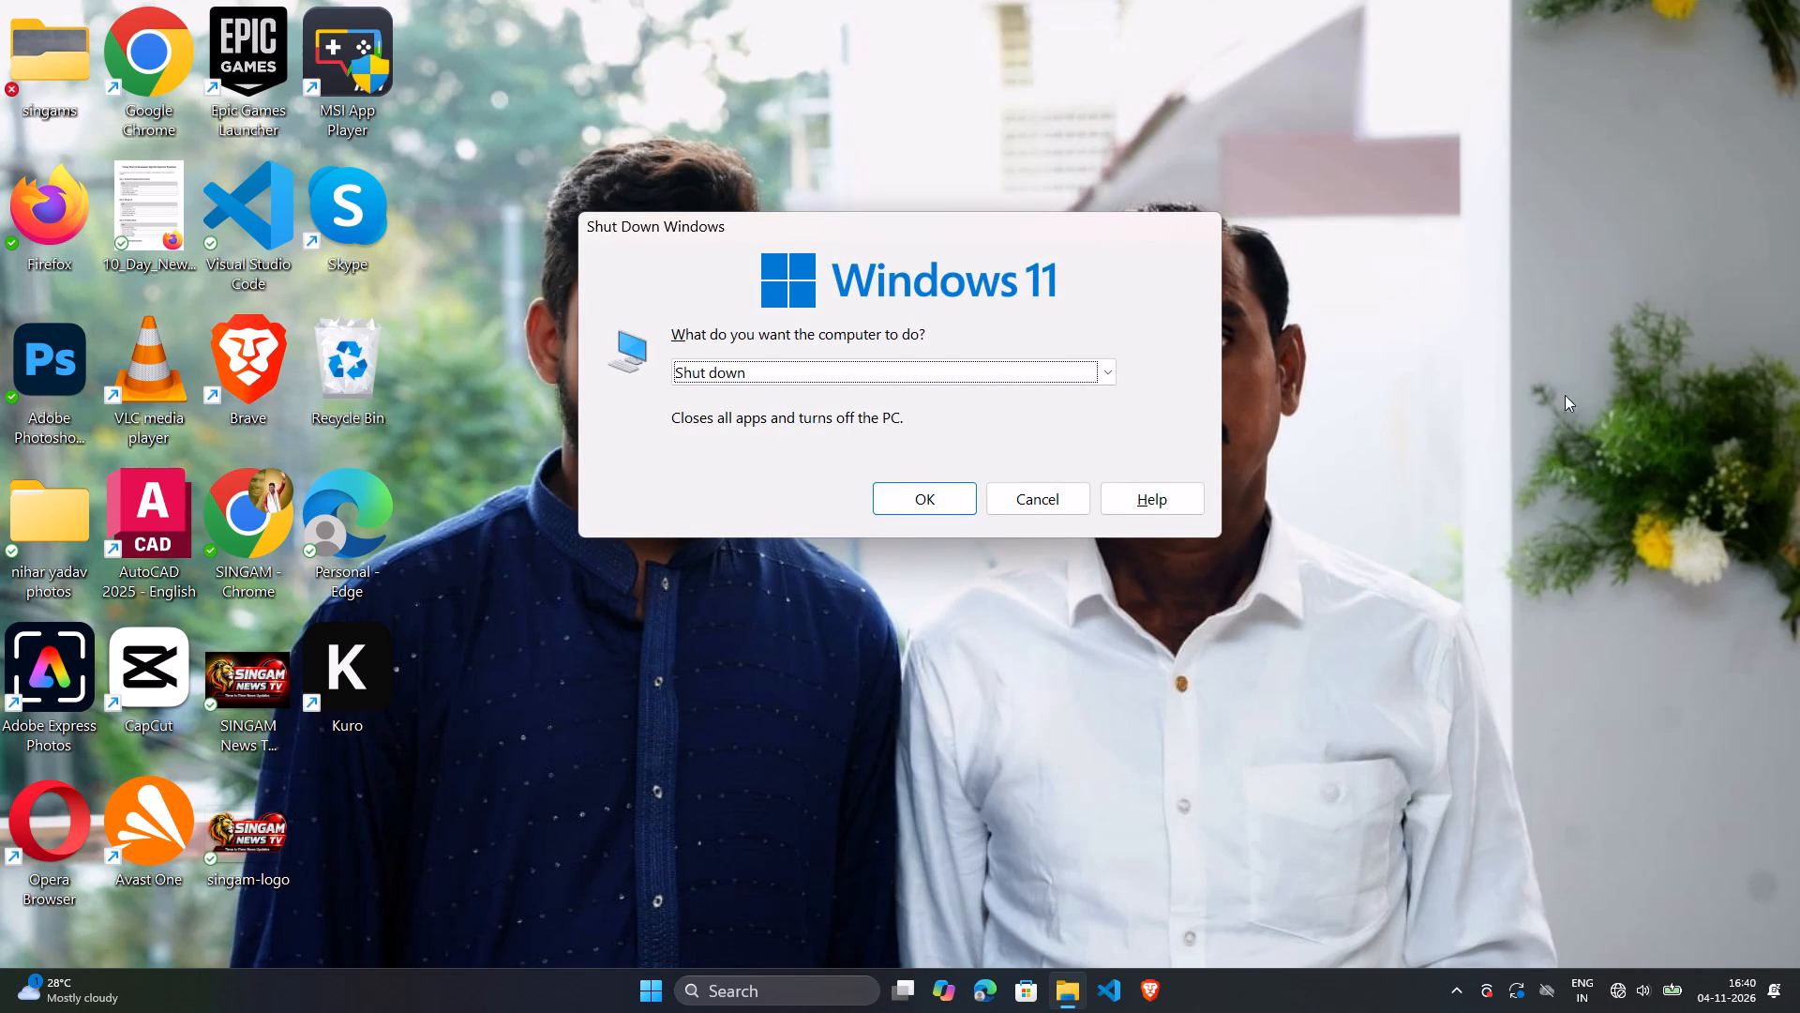
pyautogui.click(1102, 374)
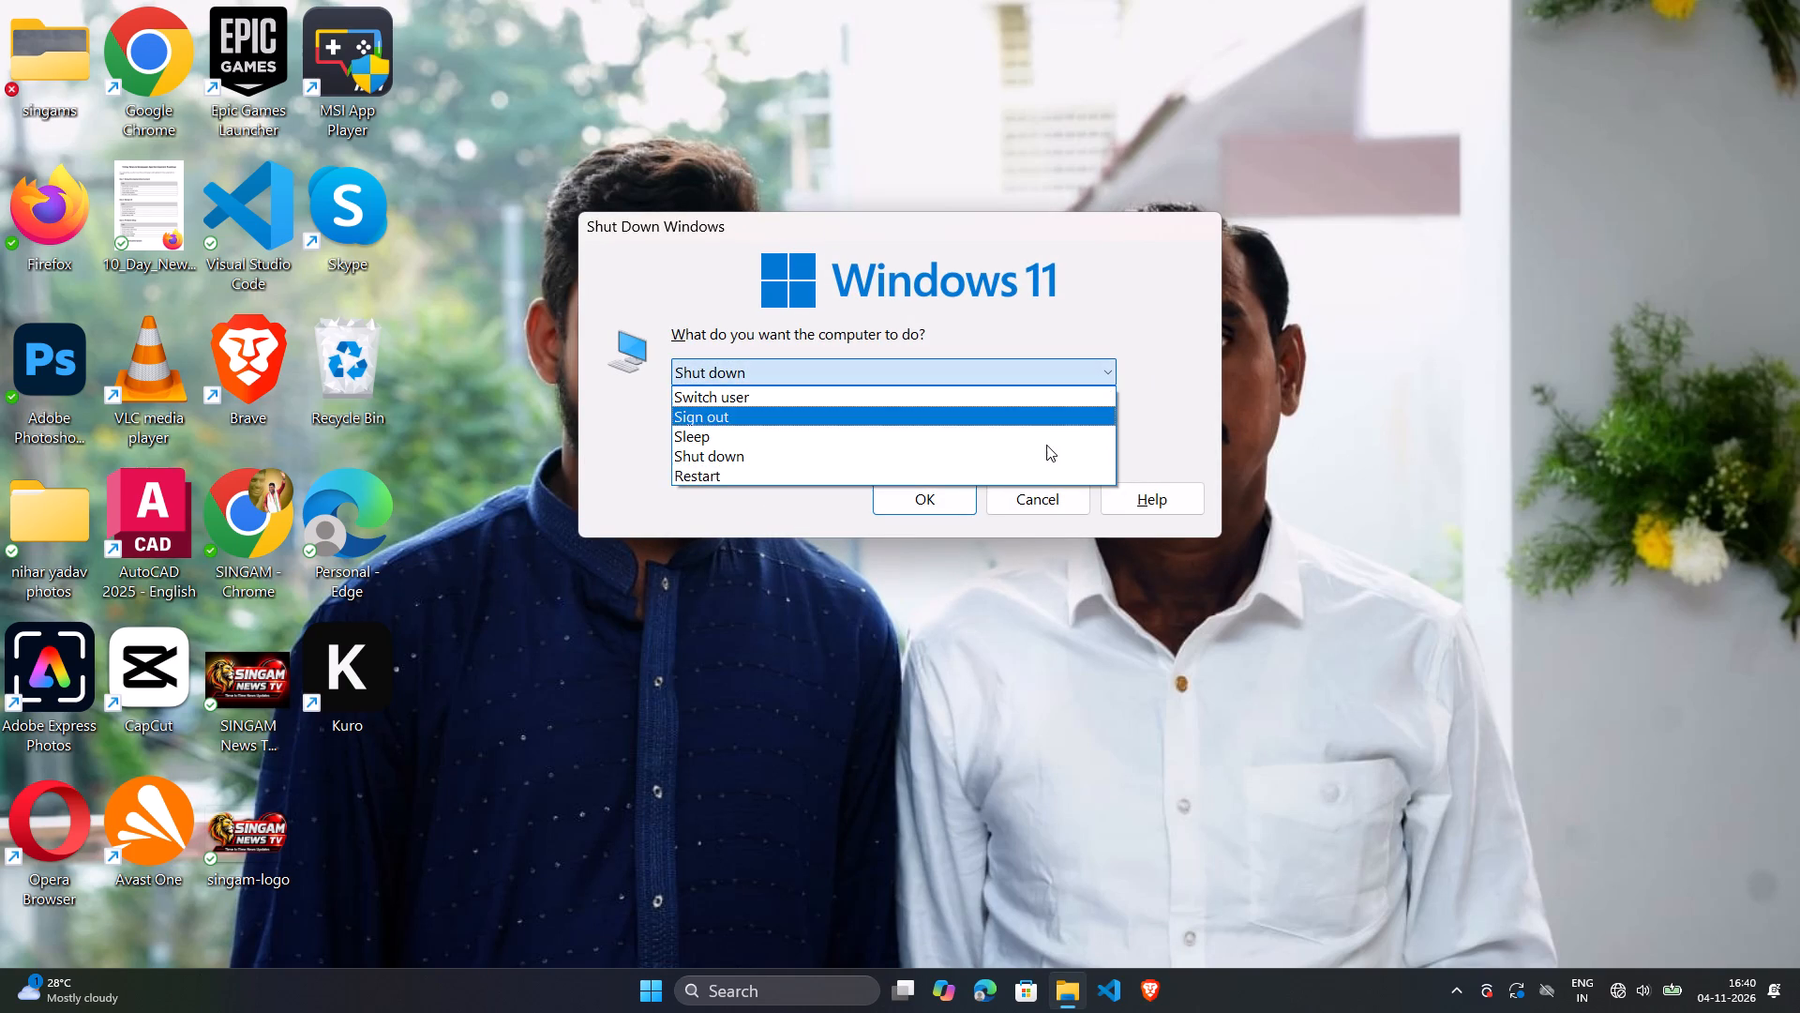
pyautogui.click(1046, 465)
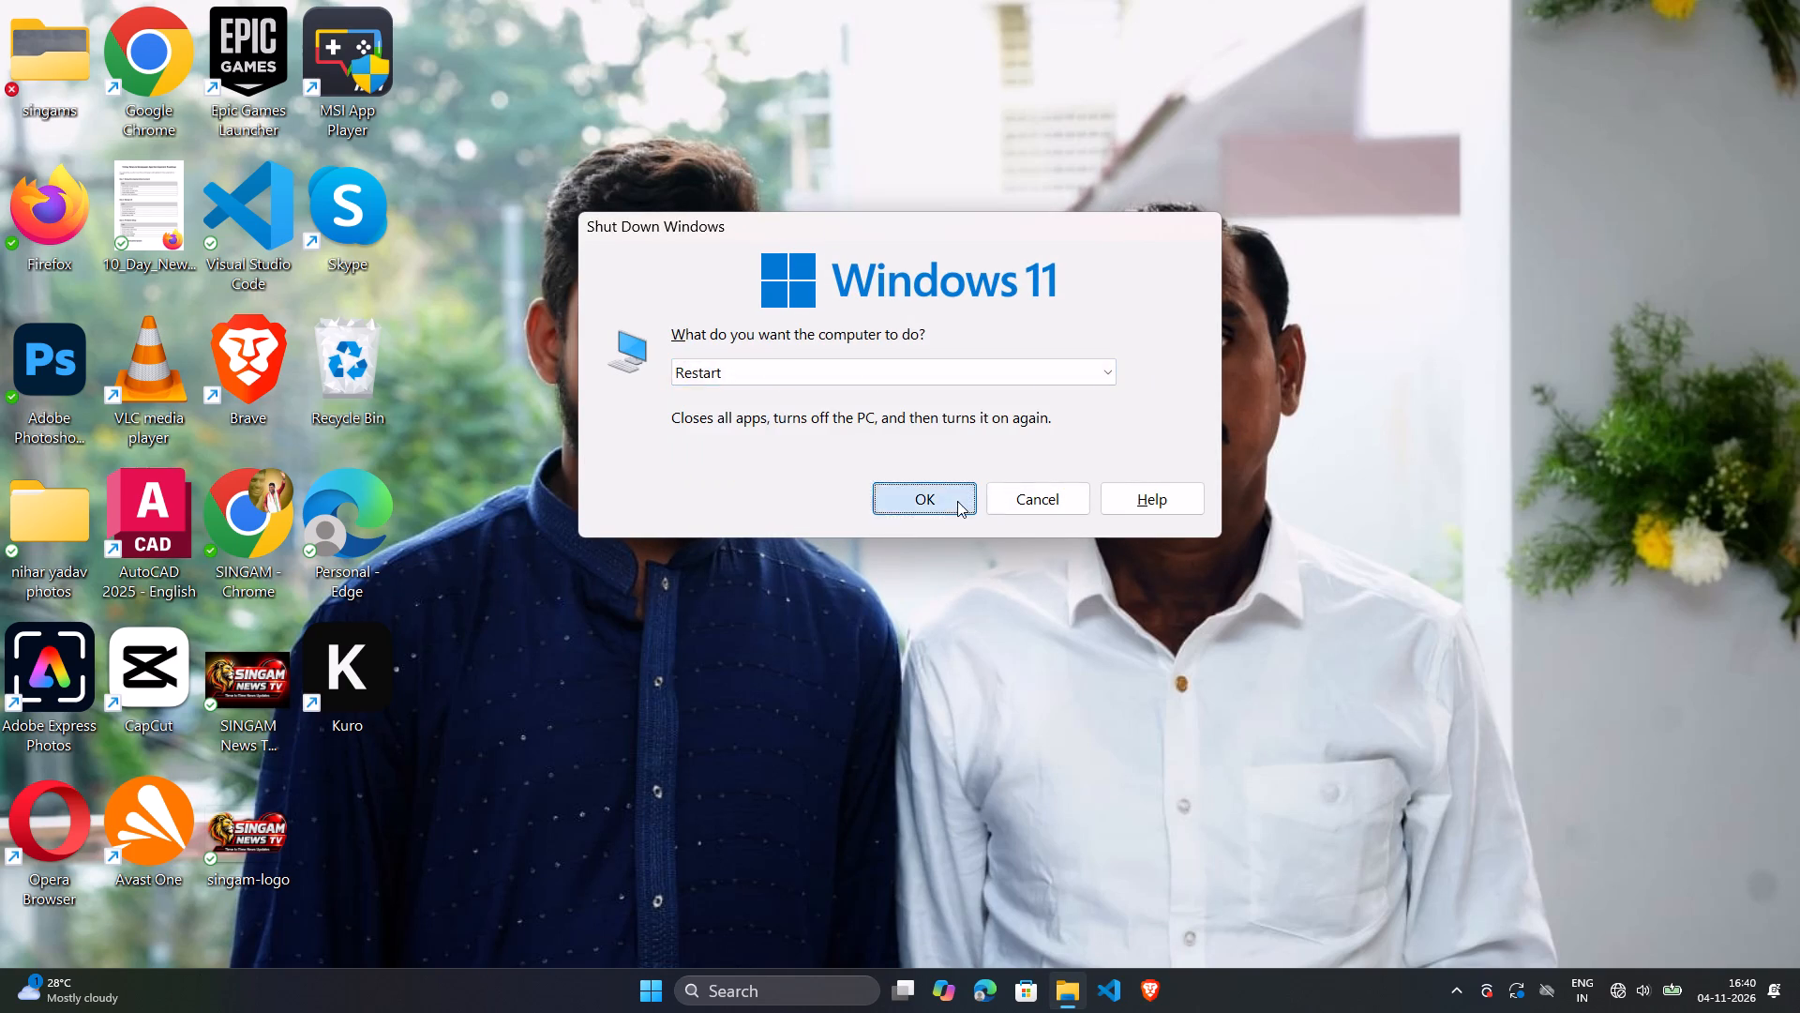